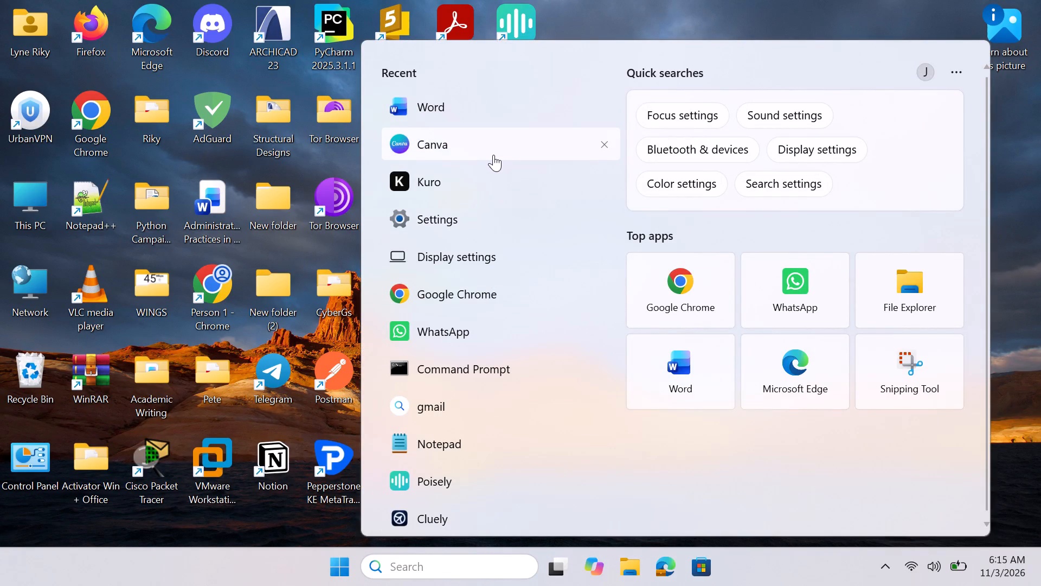
# Open Canva and go to the overview of all projects.
pyautogui.click(493, 155)
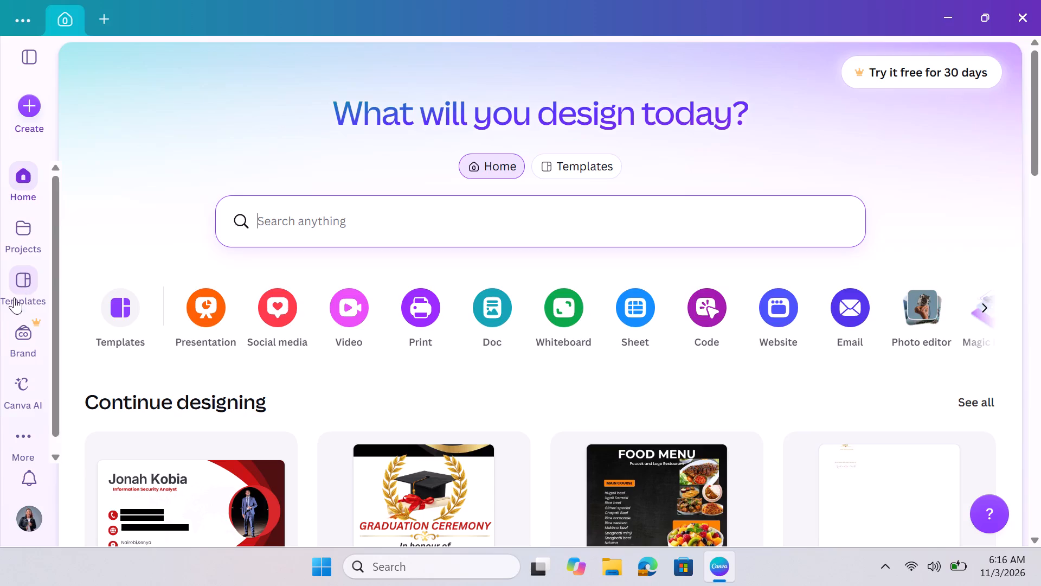
pyautogui.click(29, 224)
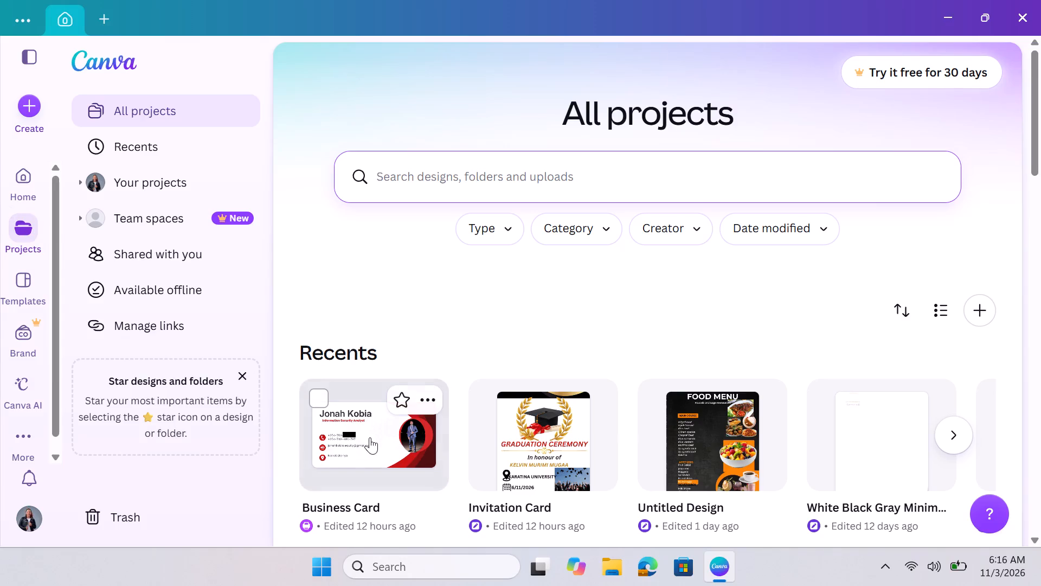
# Move the White Minimalist Border design from the recent designs to Trash.
pyautogui.scroll(-2, 377, 433)
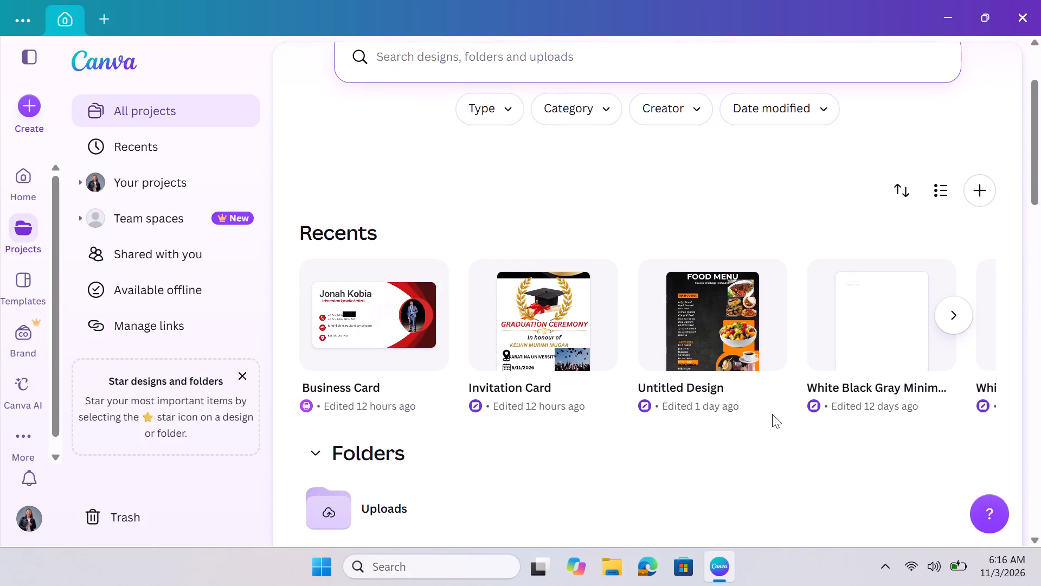
pyautogui.click(954, 317)
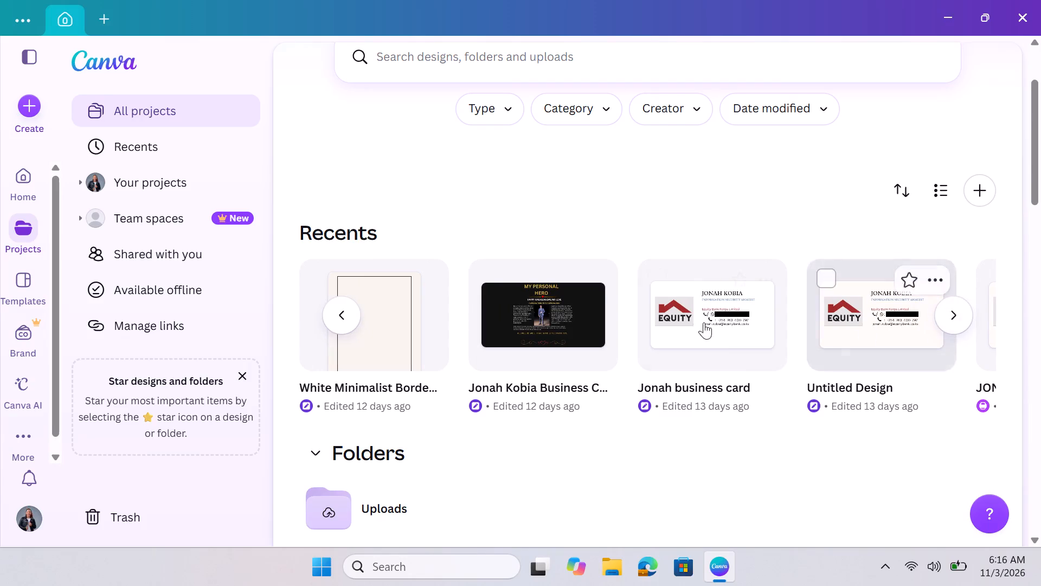
pyautogui.hscroll(2, 455, 332)
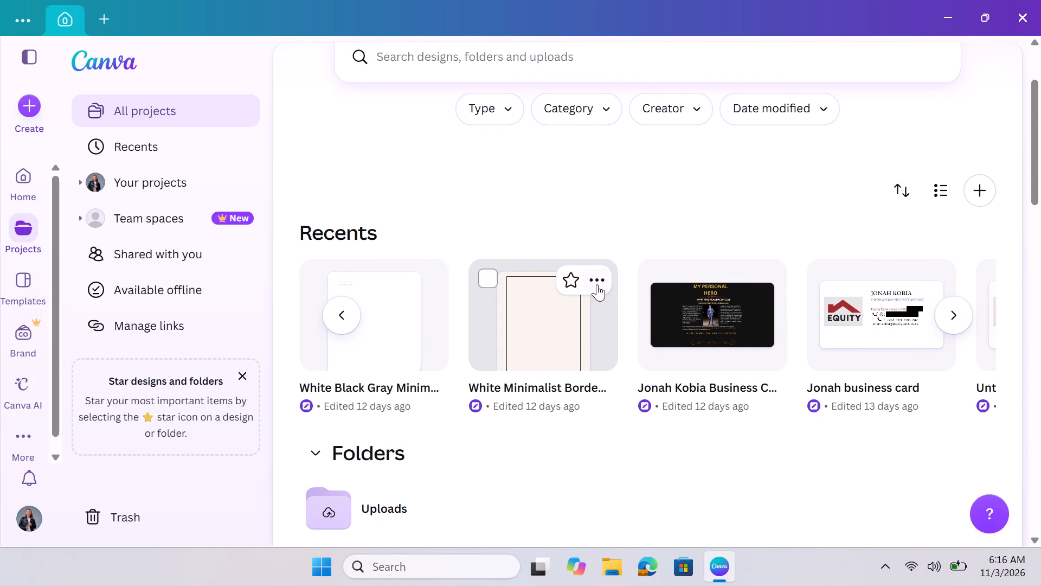
pyautogui.click(597, 282)
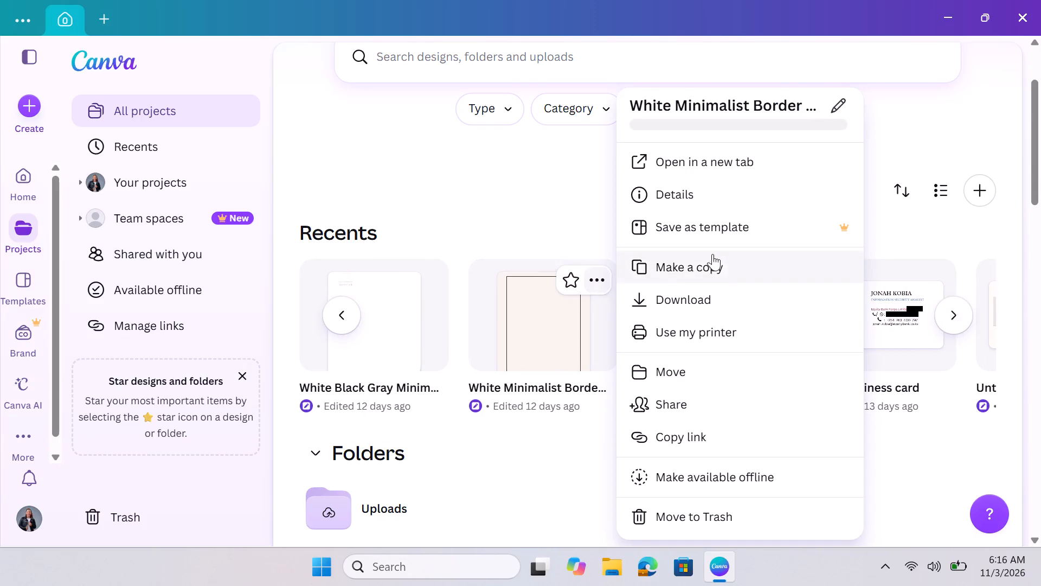
pyautogui.scroll(-2, 711, 430)
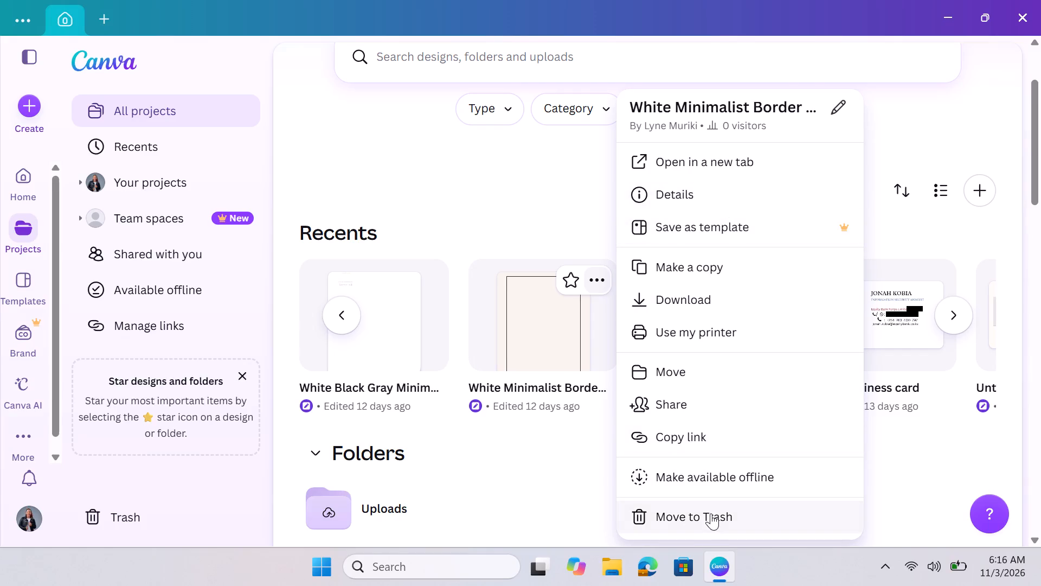
pyautogui.click(711, 515)
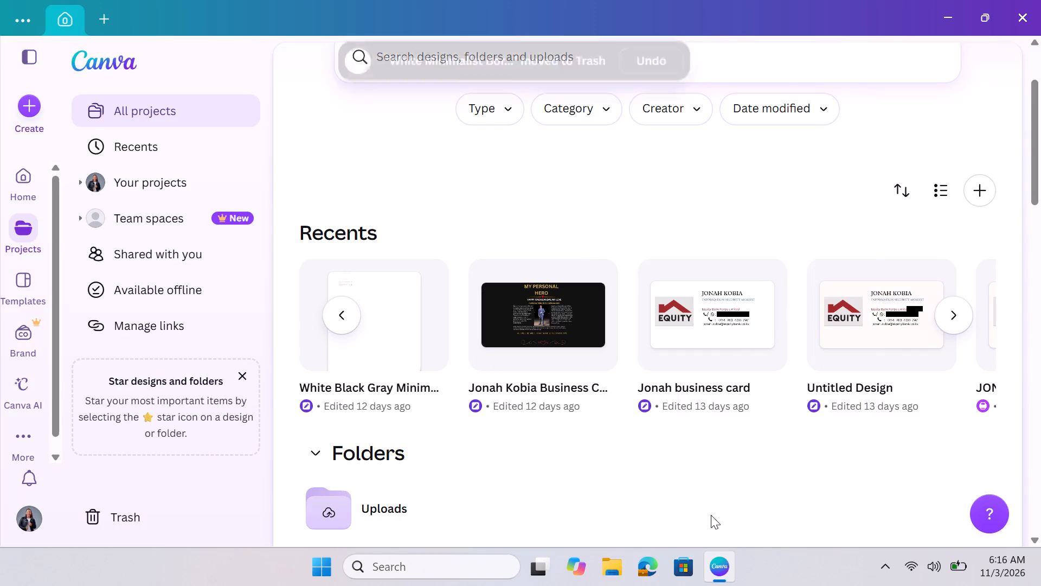
# Move the nearly blank White Black Gray Minimalist design from the recent designs to Trash.
pyautogui.hscroll(3, 556, 409)
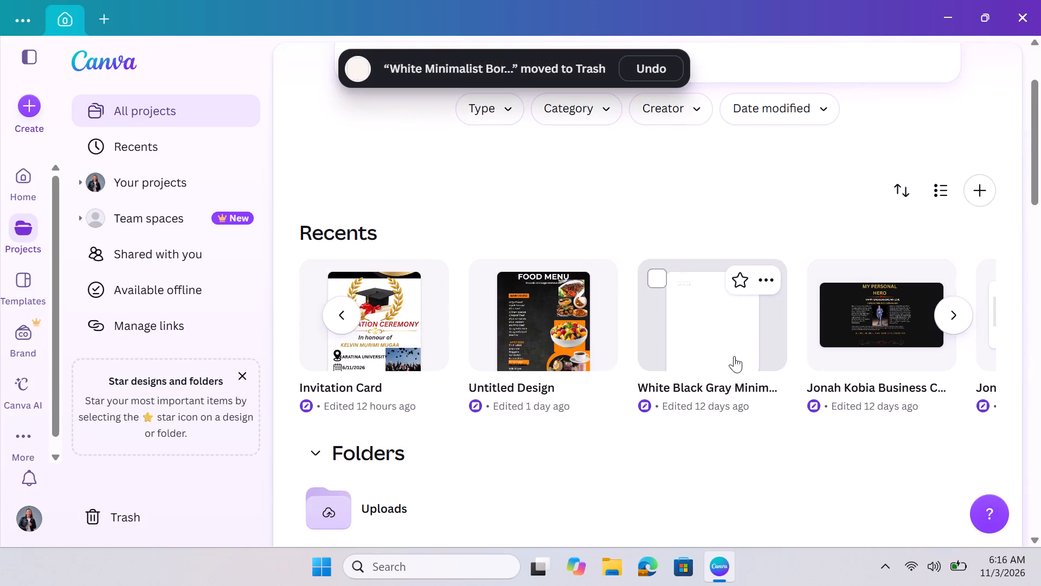
pyautogui.click(768, 278)
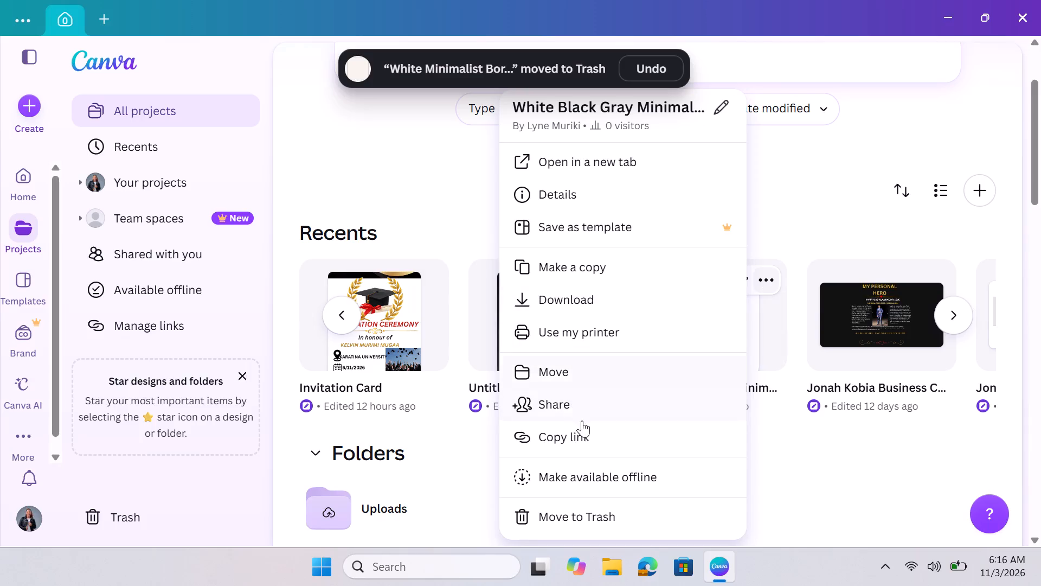
pyautogui.click(602, 517)
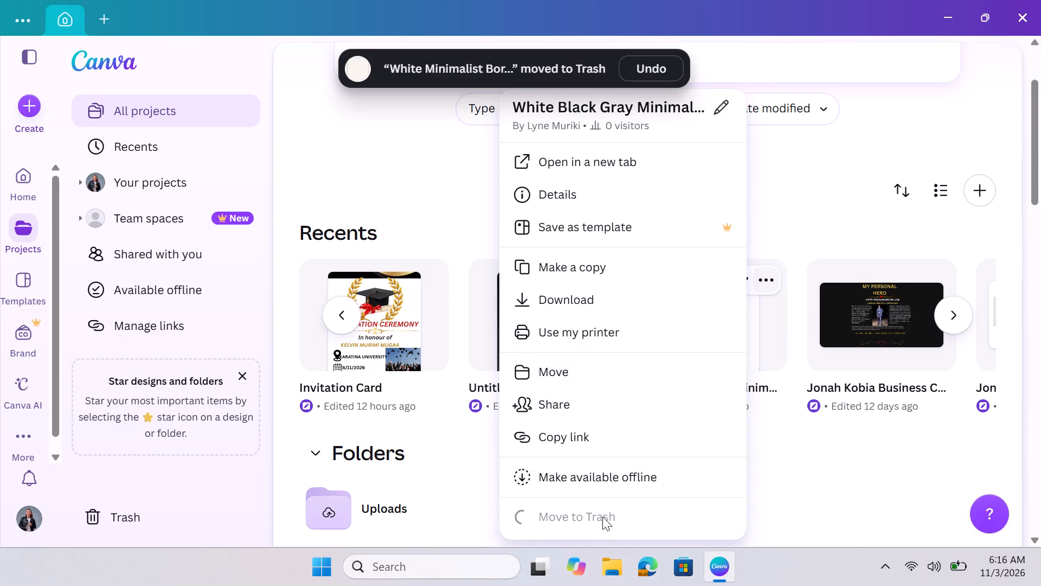
# Find the dark Untitled Design menu beside the Orange and Black Bold design in the recent designs and move it to Trash.
pyautogui.hscroll(4, 520, 430)
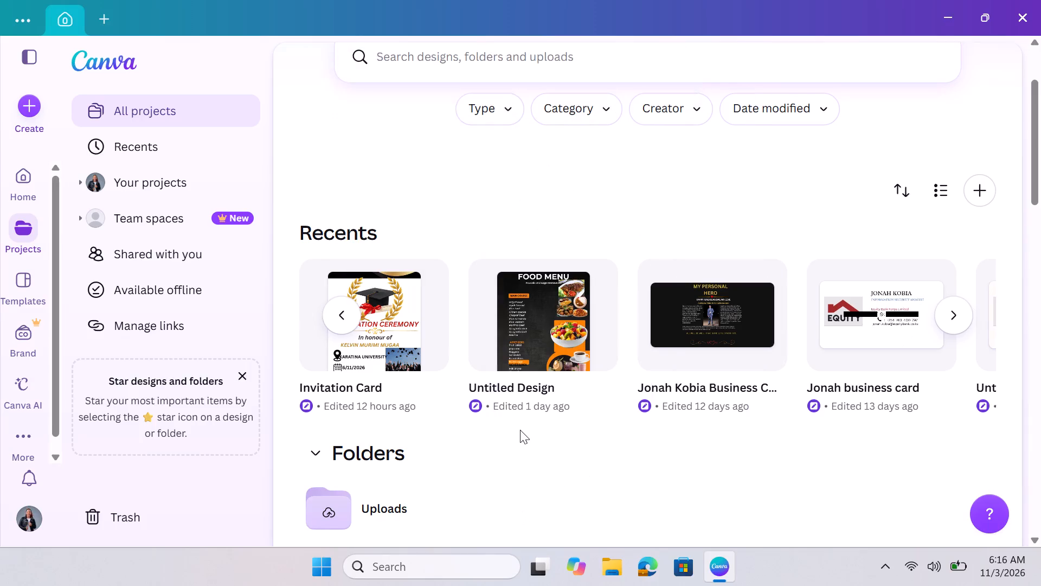
pyautogui.hscroll(-7, 651, 381)
pyautogui.hscroll(1, 651, 381)
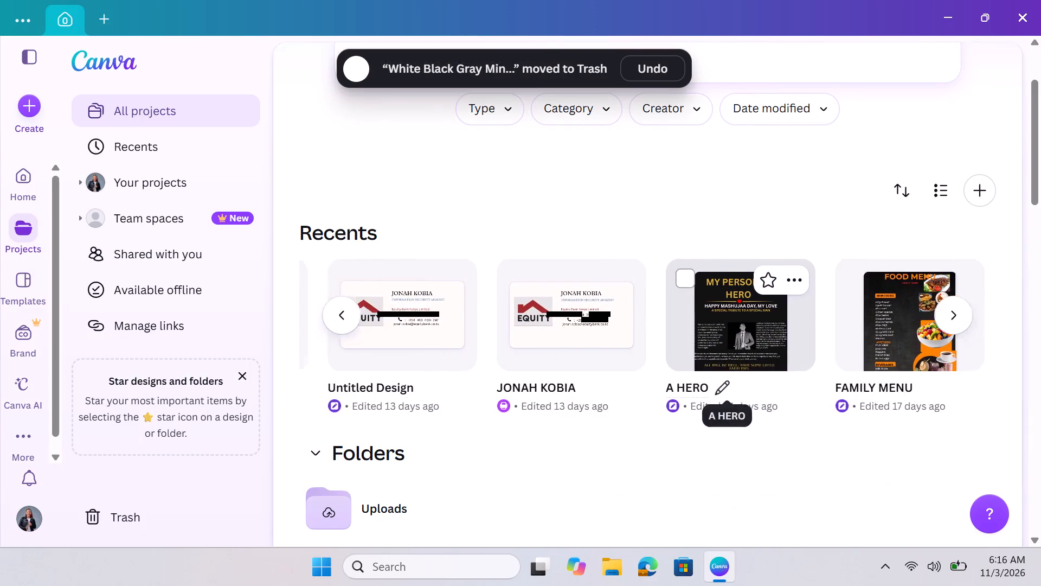
pyautogui.hscroll(1, 651, 381)
pyautogui.hscroll(-2, 651, 381)
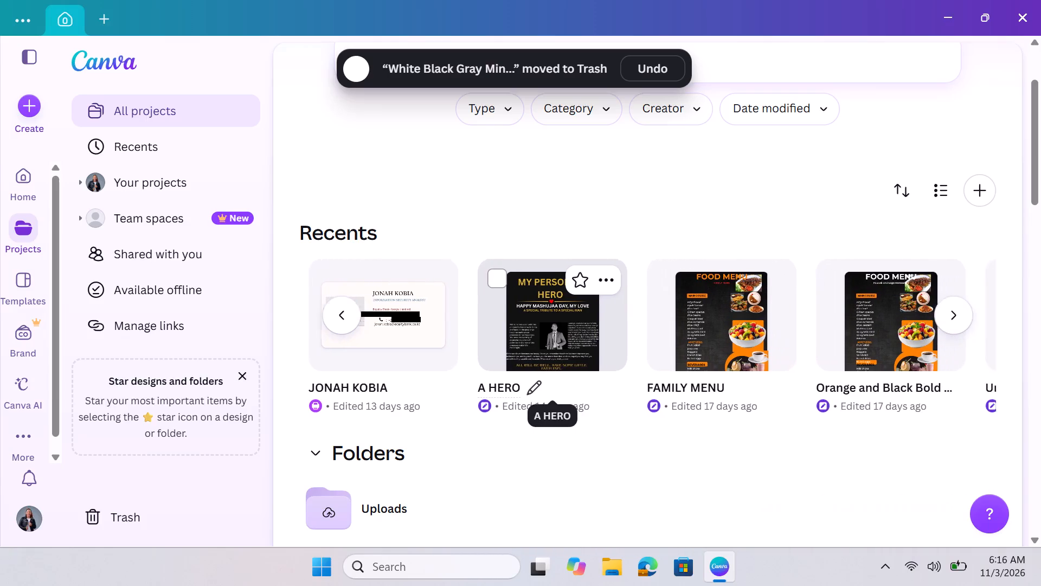
pyautogui.hscroll(-1, 651, 381)
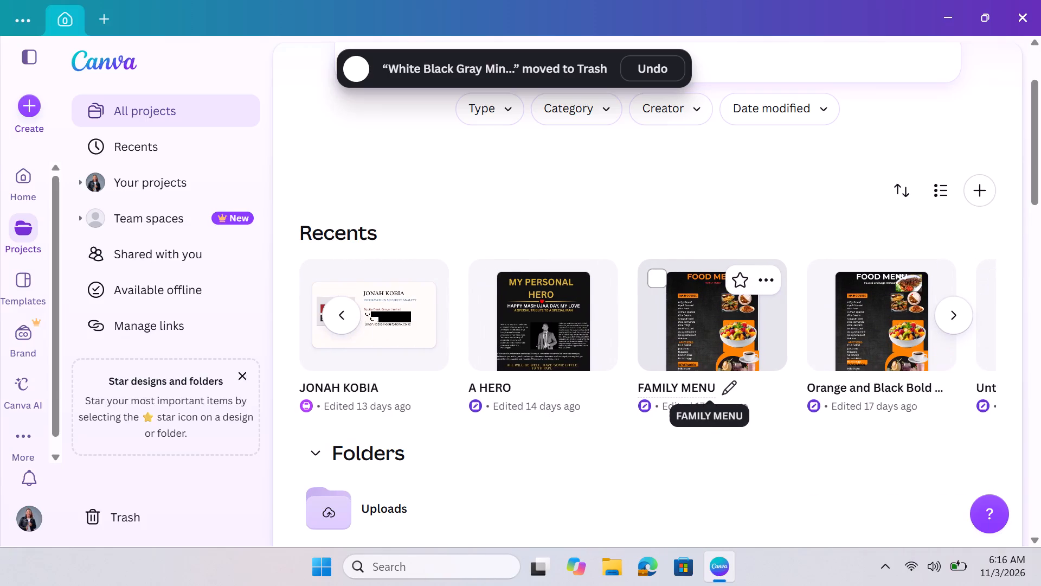
pyautogui.hscroll(-3, 753, 354)
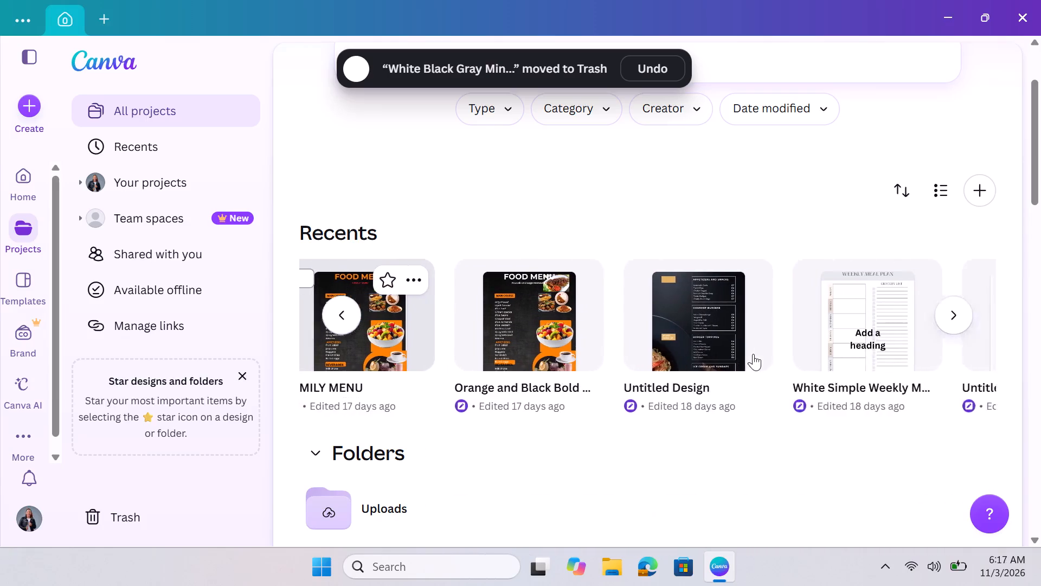
pyautogui.hscroll(-1, 753, 354)
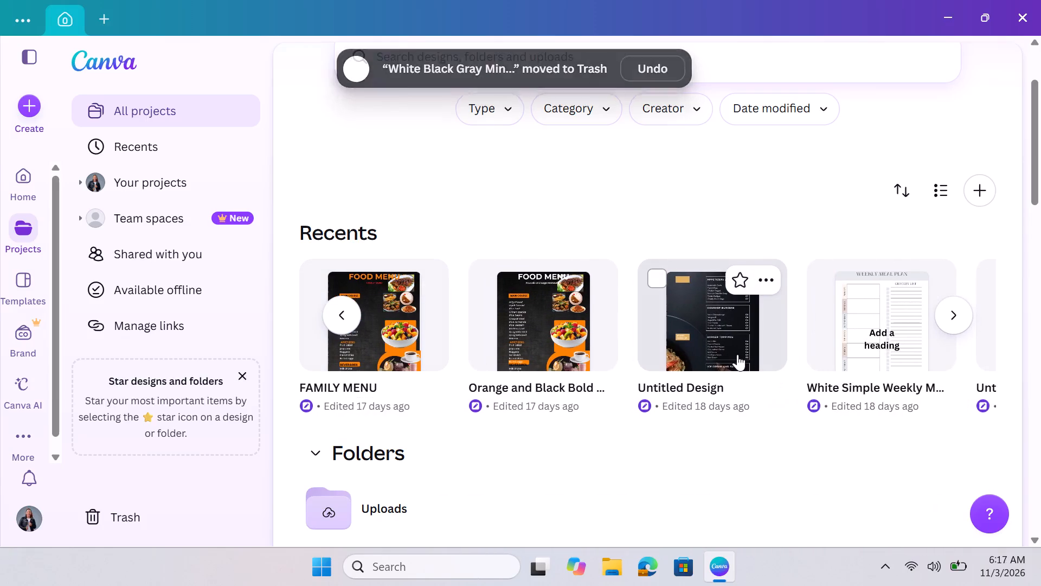
pyautogui.click(770, 273)
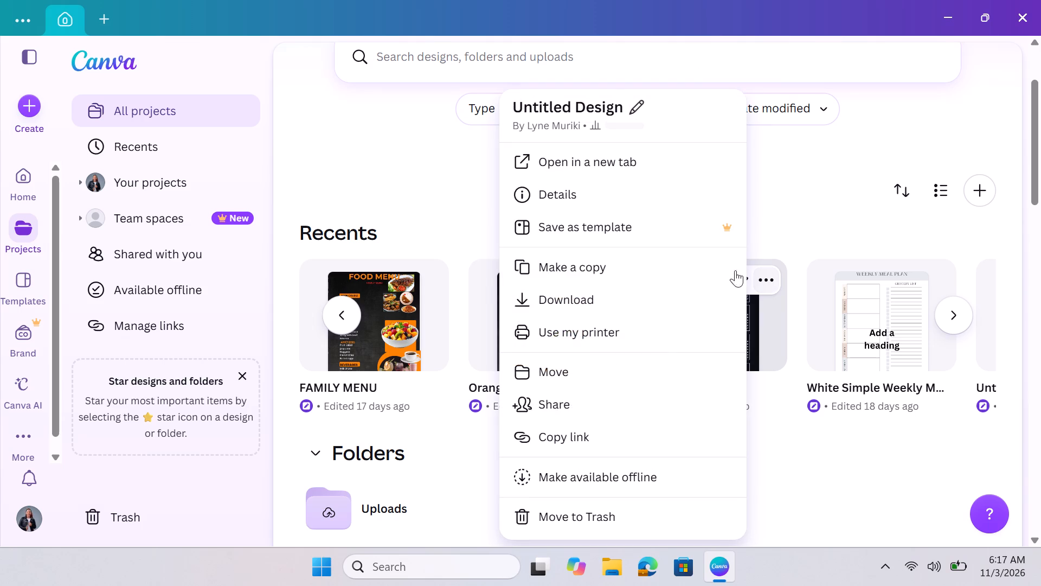
pyautogui.click(590, 521)
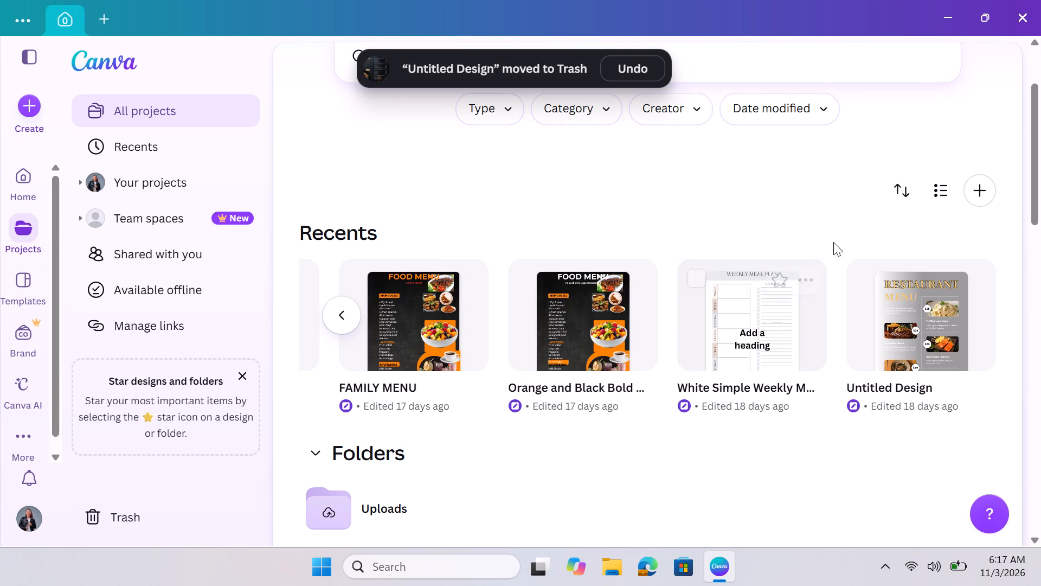
# Move the White Simple Weekly meal plan design from the recent designs to Trash.
pyautogui.click(799, 278)
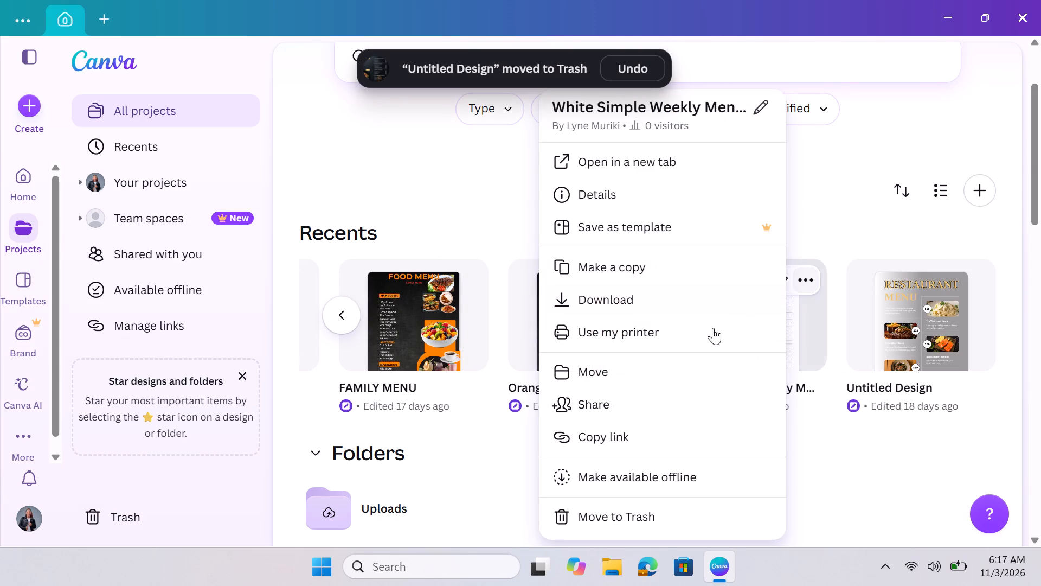
pyautogui.click(619, 520)
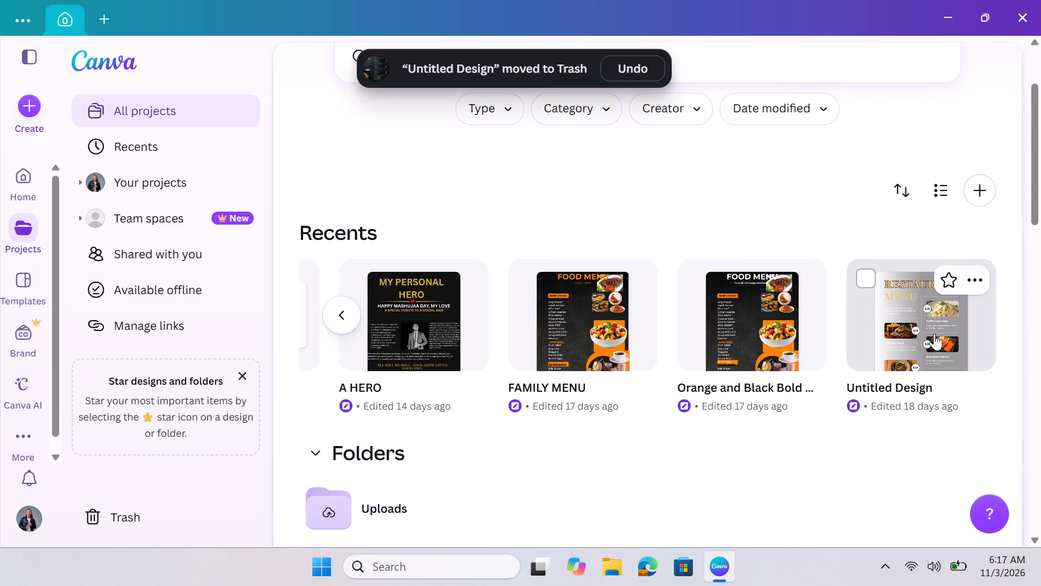
# Move the Untitled Design with the grey restaurant menu to Trash.
pyautogui.click(973, 272)
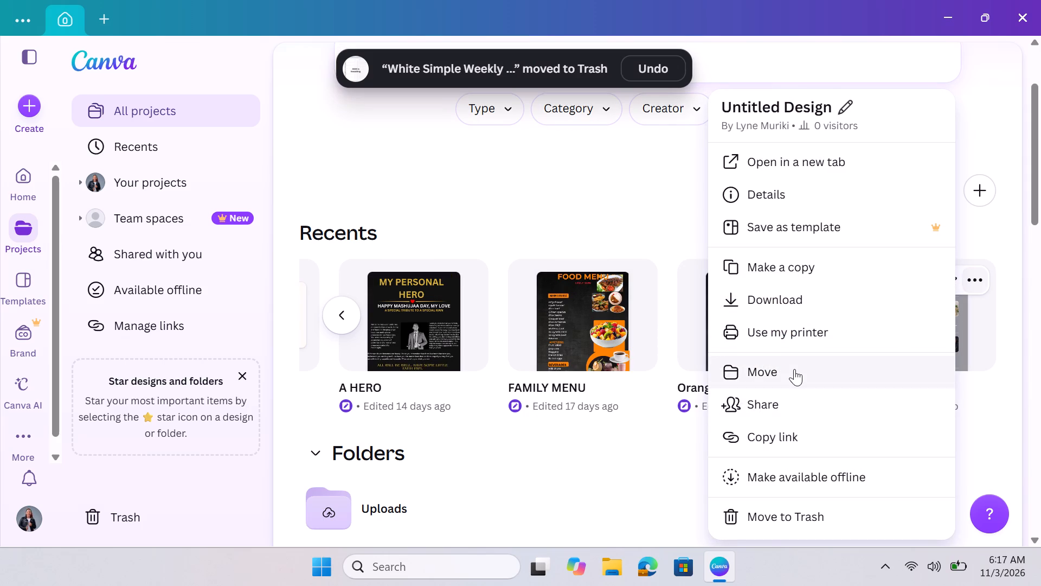
pyautogui.click(766, 523)
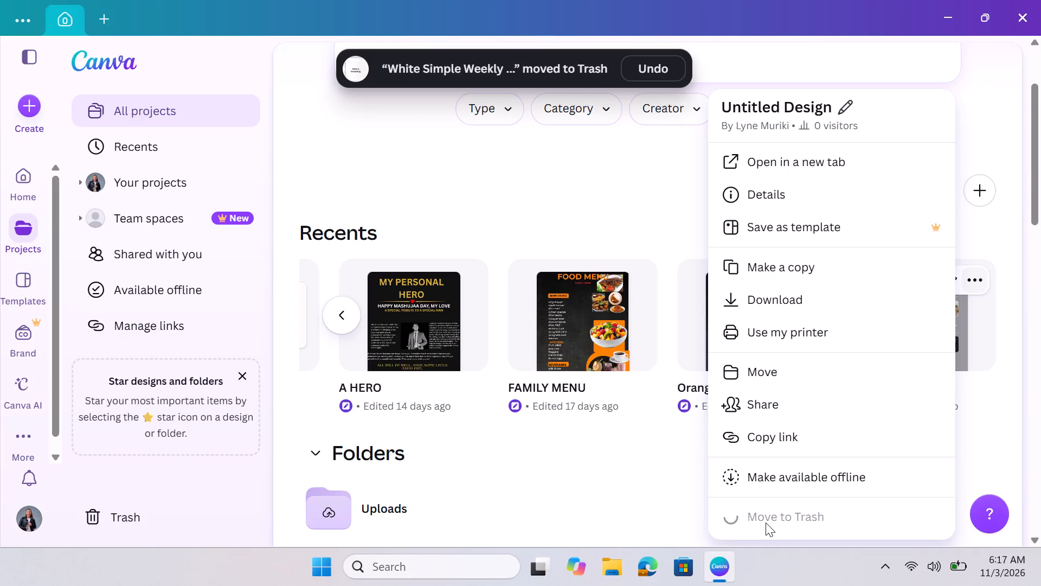
# Return to the start of the recent designs and dismiss the tip about starring designs and folders.
pyautogui.hscroll(16, 627, 411)
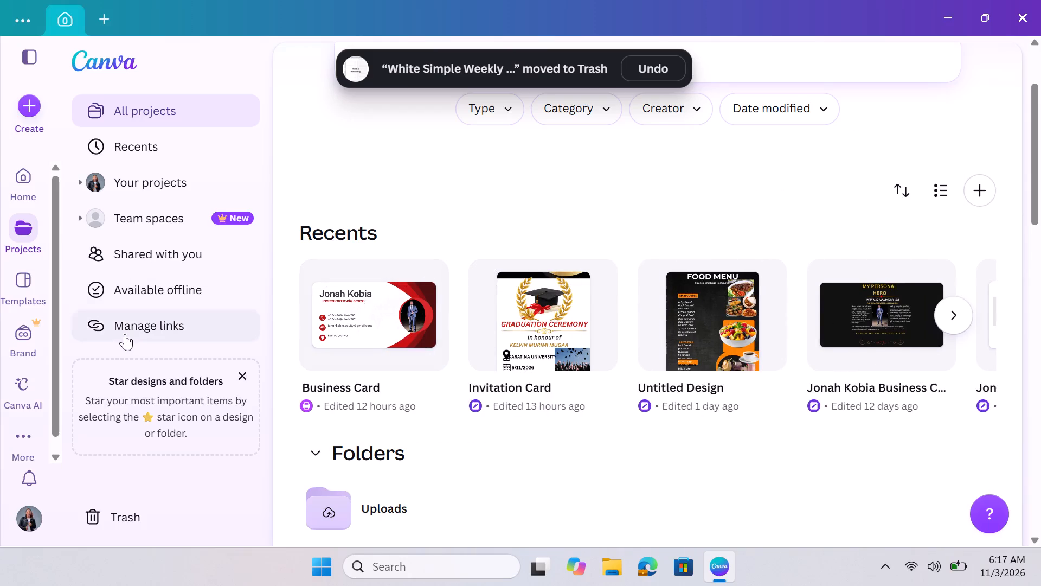
pyautogui.click(239, 375)
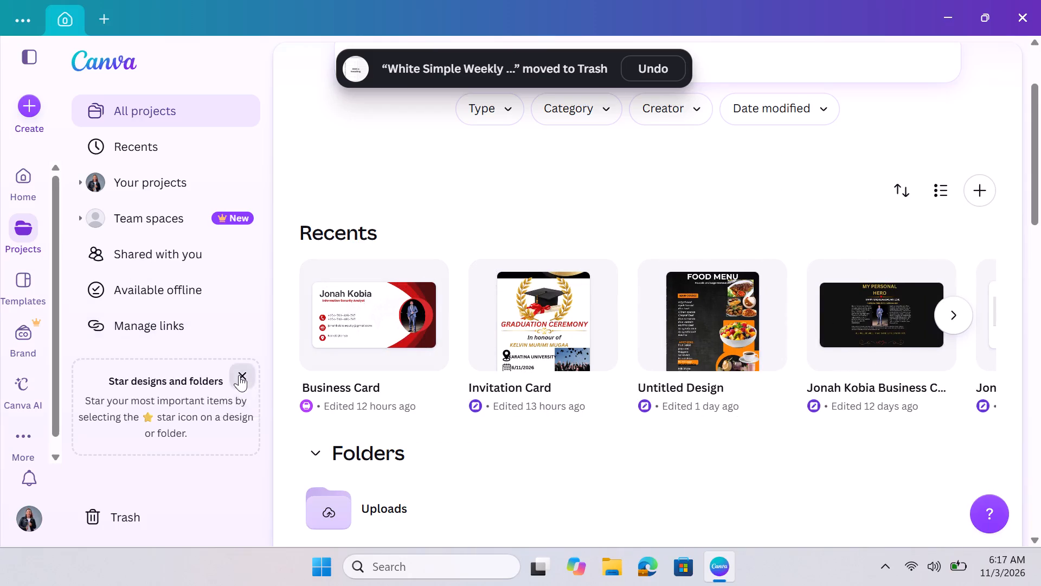
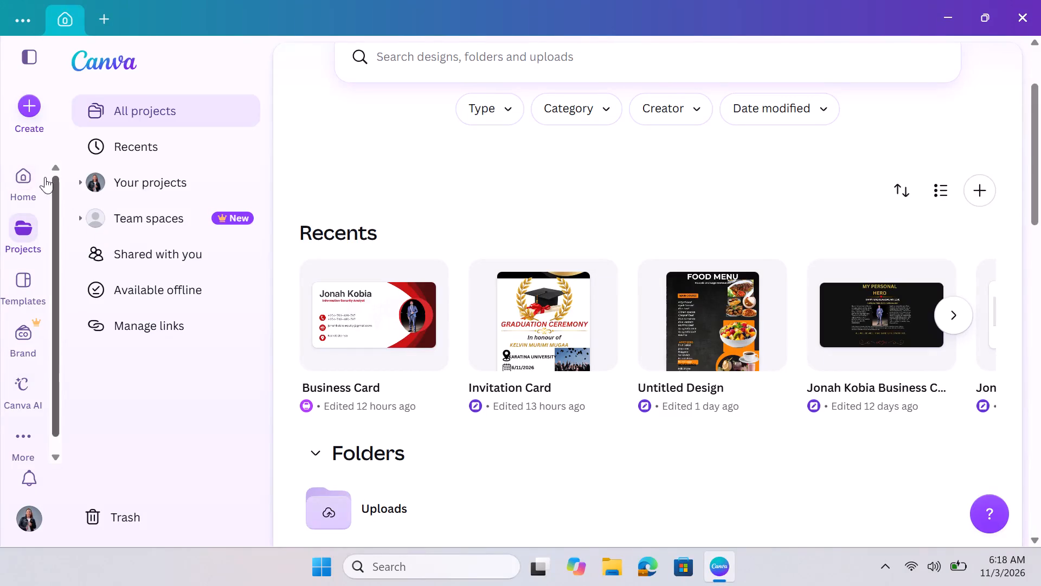
# Search the Canva templates for "promotional salon flyer".
pyautogui.click(17, 175)
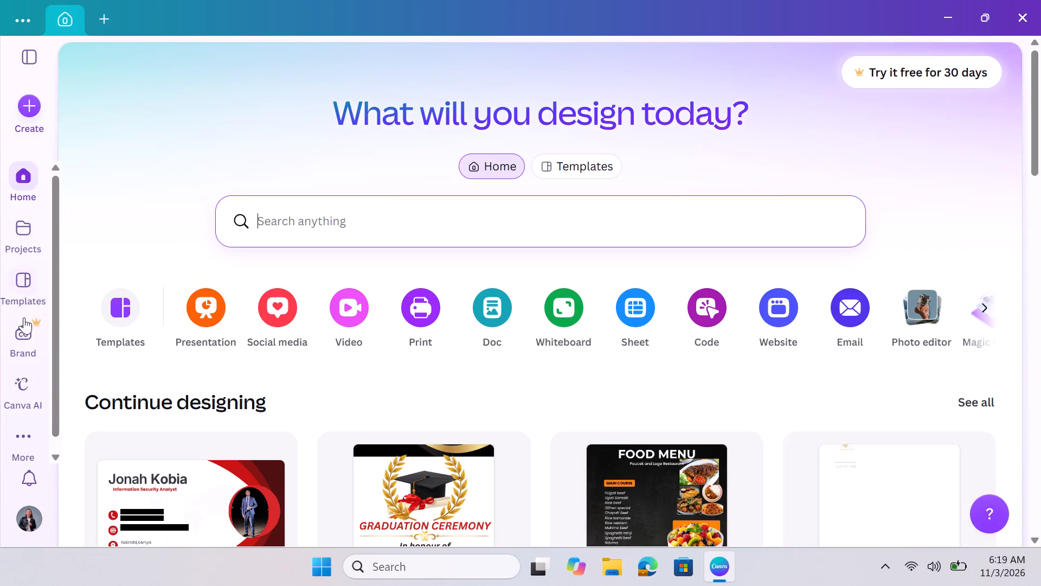
pyautogui.click(20, 291)
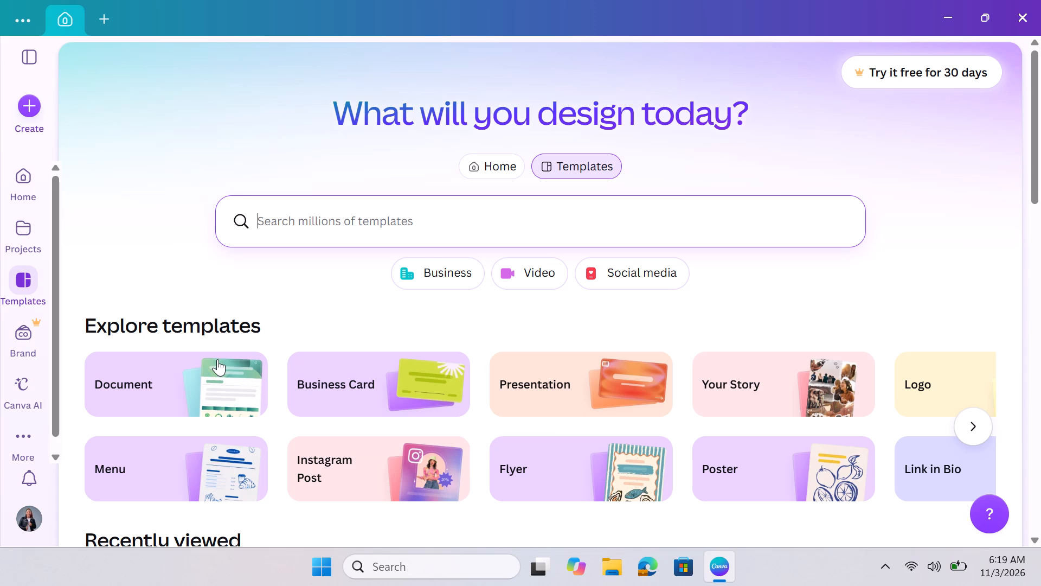
pyautogui.click(286, 225)
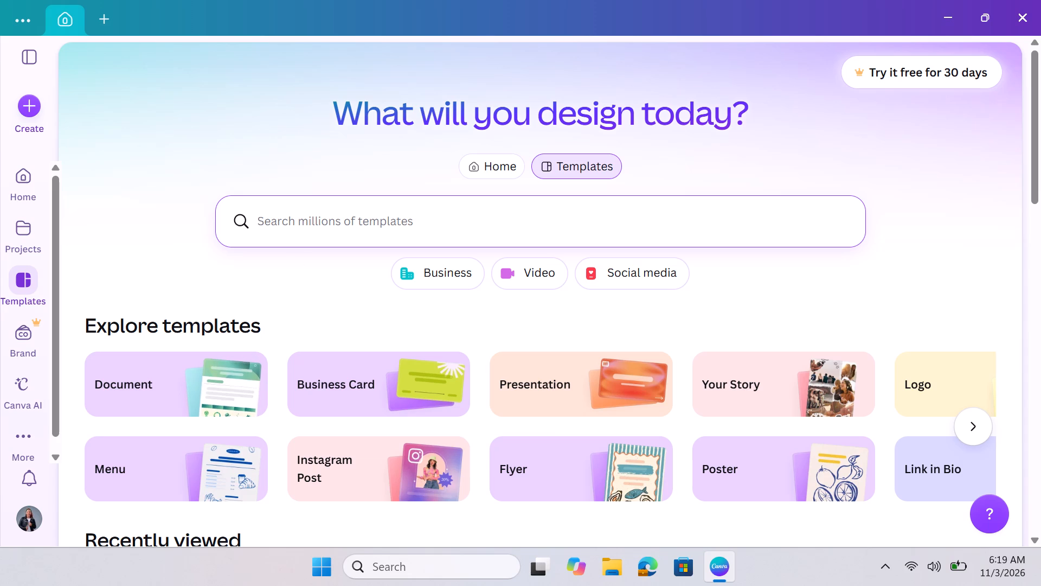
pyautogui.press('p')
pyautogui.write('romotionsl')
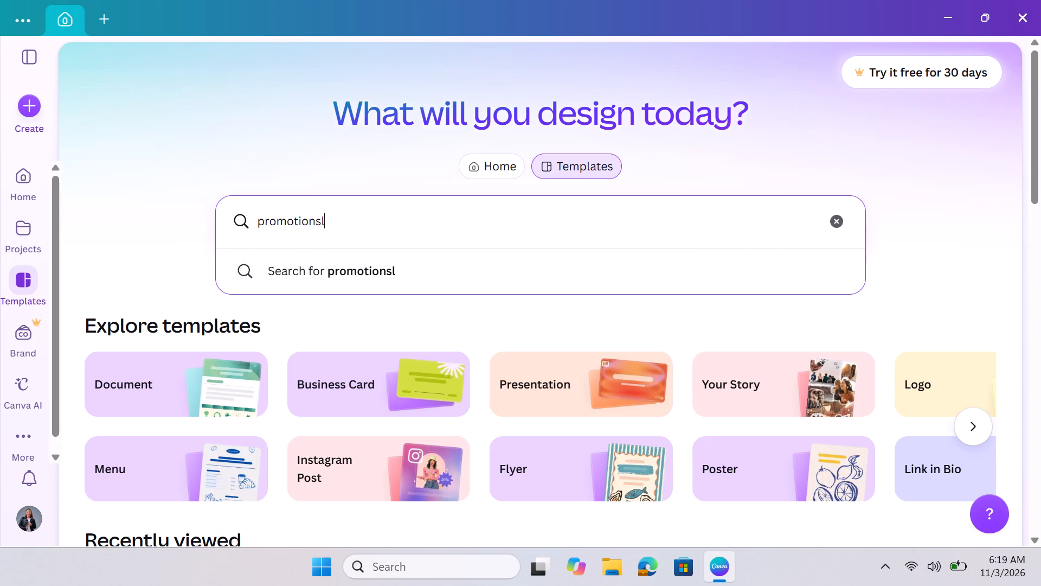
pyautogui.press('BackSpace')
pyautogui.press('BackSpace')
pyautogui.write('al salon')
pyautogui.press('space')
pyautogui.write('flyer')
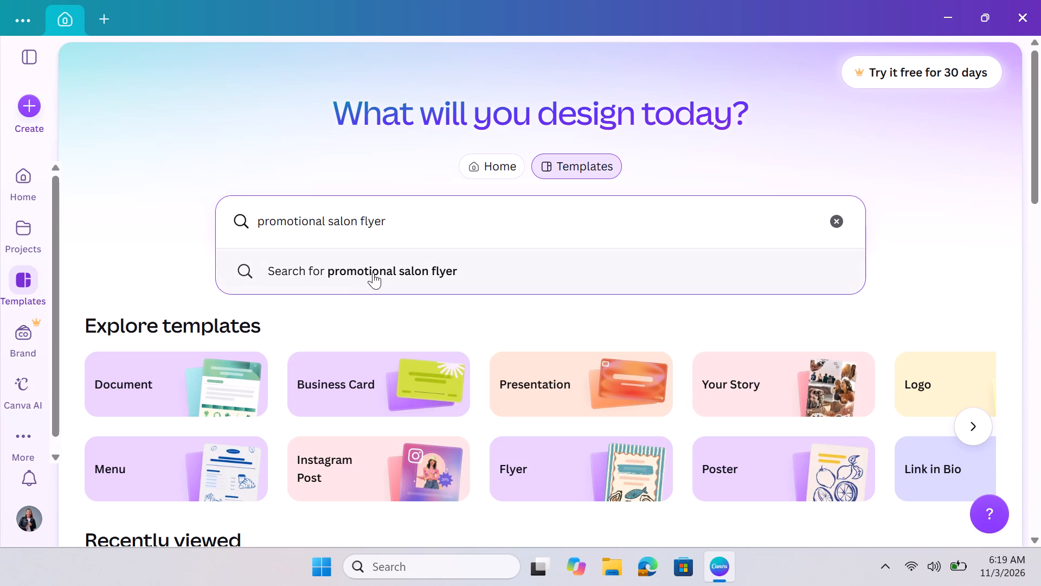
pyautogui.click(383, 277)
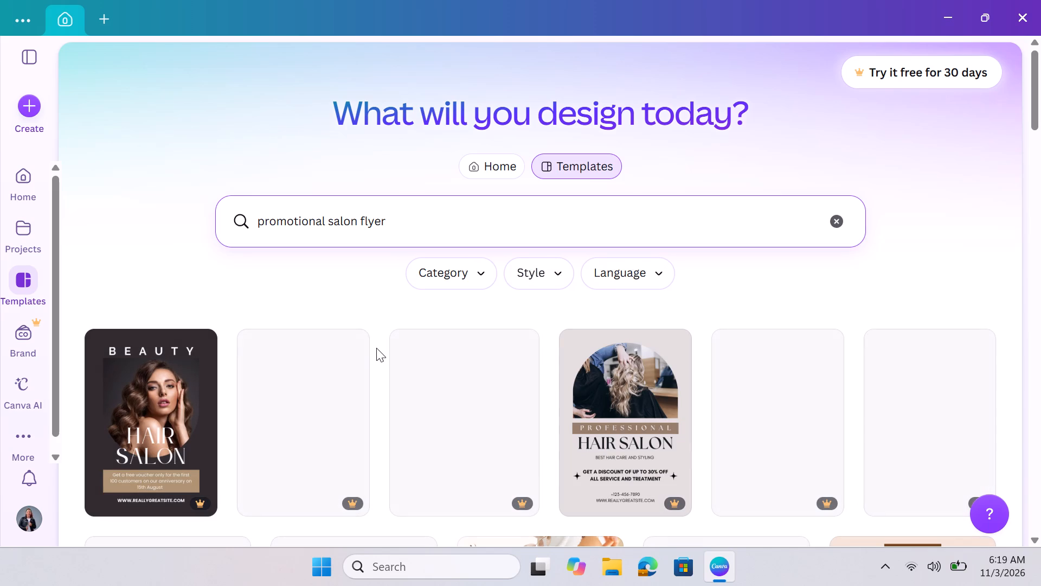
# Browse the salon flyer templates and examine their layouts, colours and content for design ideas.
pyautogui.scroll(-1, 381, 358)
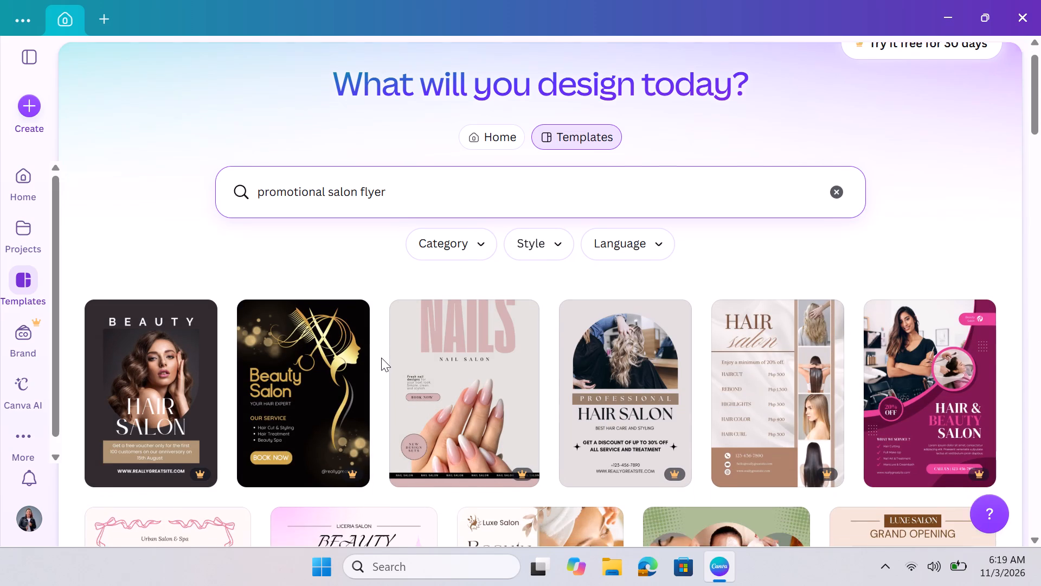
pyautogui.scroll(-2, 381, 358)
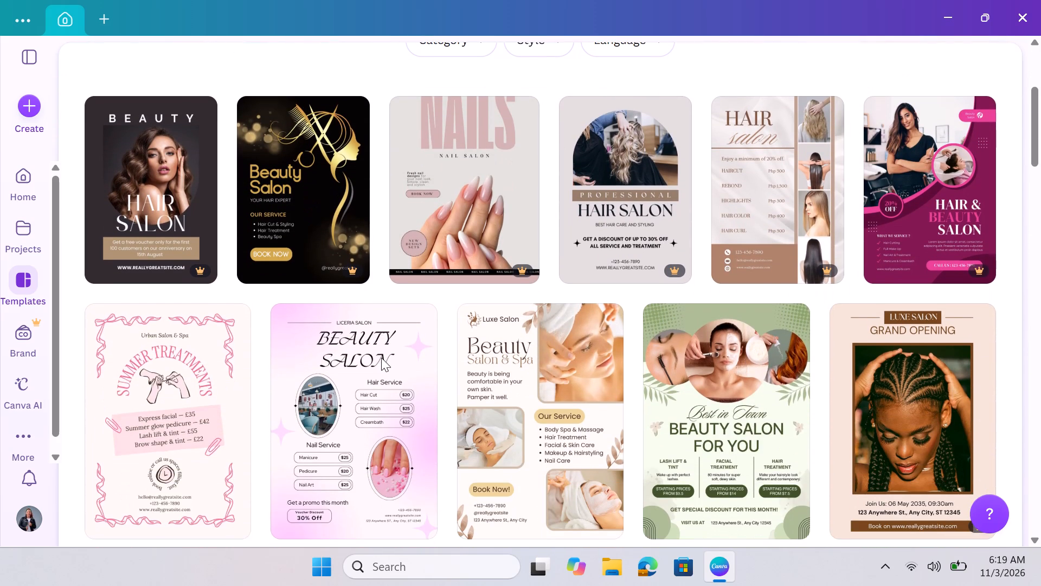
pyautogui.scroll(-1, 381, 358)
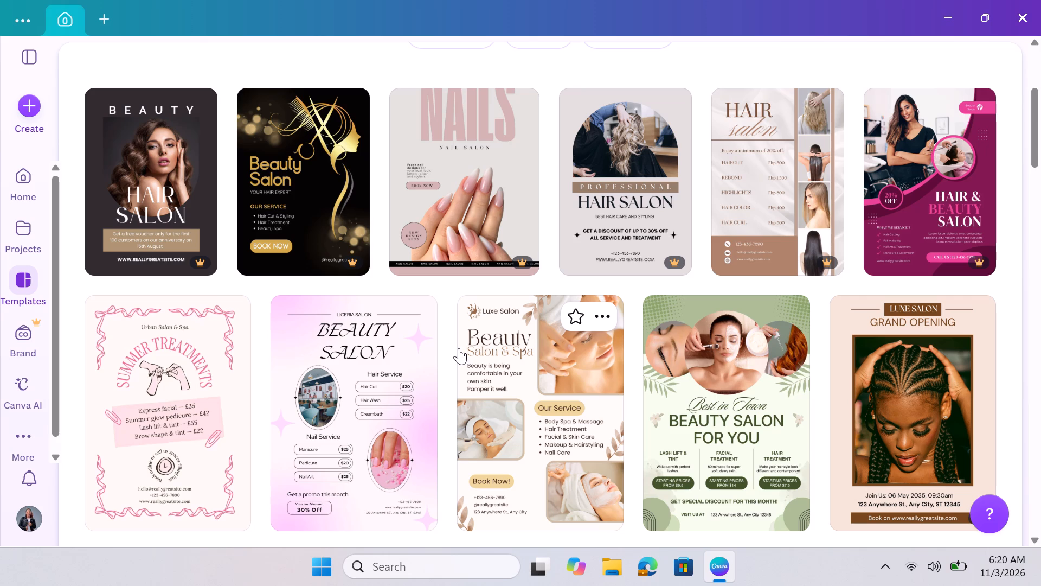
pyautogui.scroll(-2, 394, 398)
pyautogui.scroll(1, 394, 398)
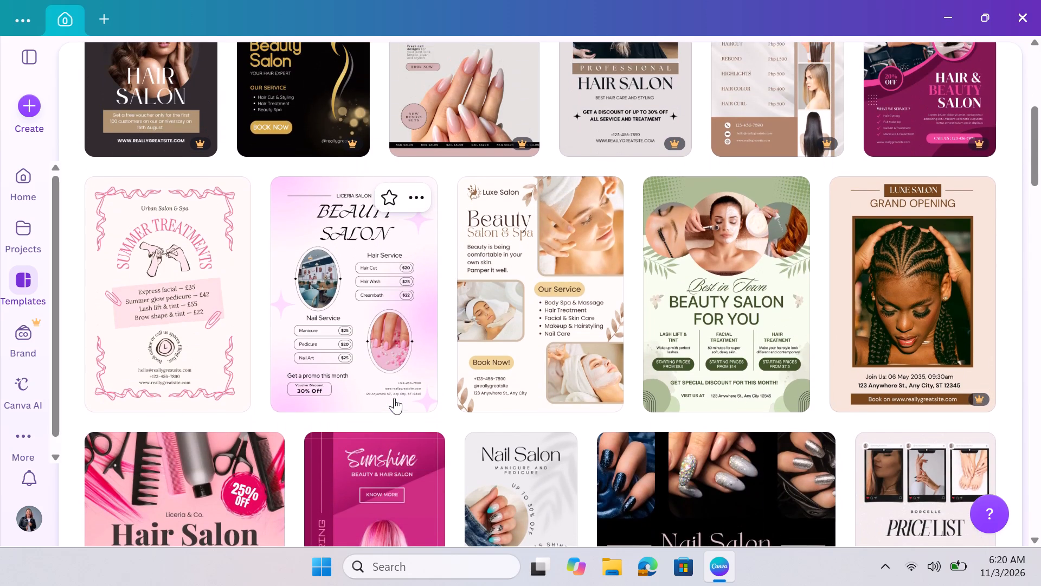
pyautogui.scroll(1, 394, 398)
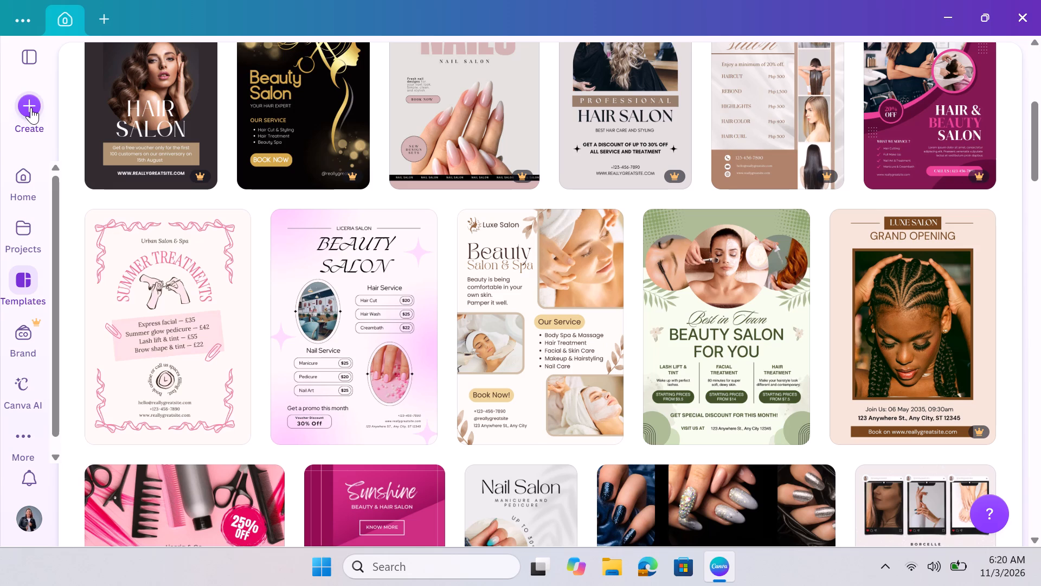
# Create a new blank design in the Flyer (A4, Portrait) format, found by searching the design types for "flyer".
pyautogui.click(31, 107)
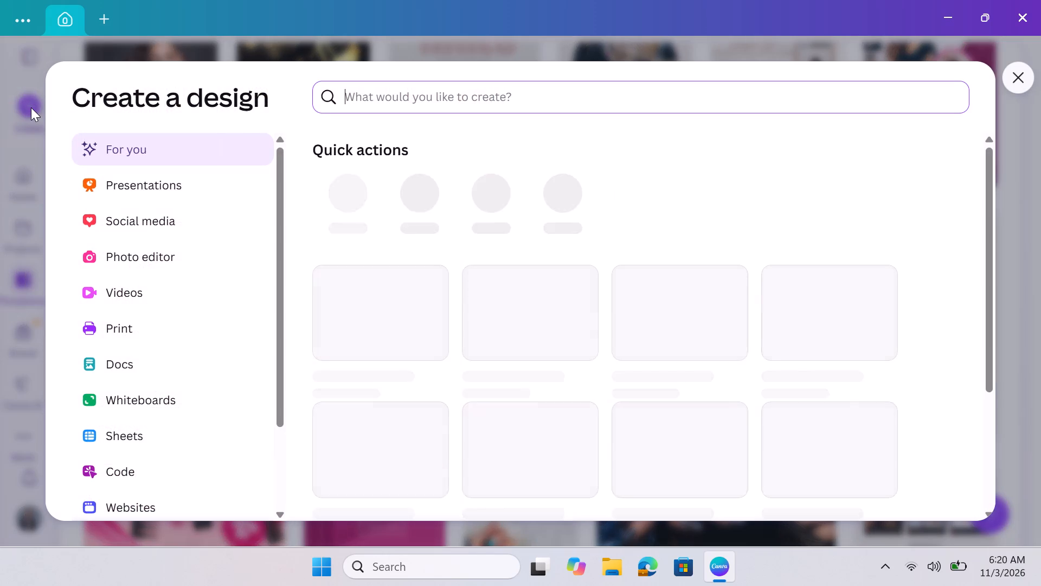
pyautogui.click(365, 101)
pyautogui.write('flyer')
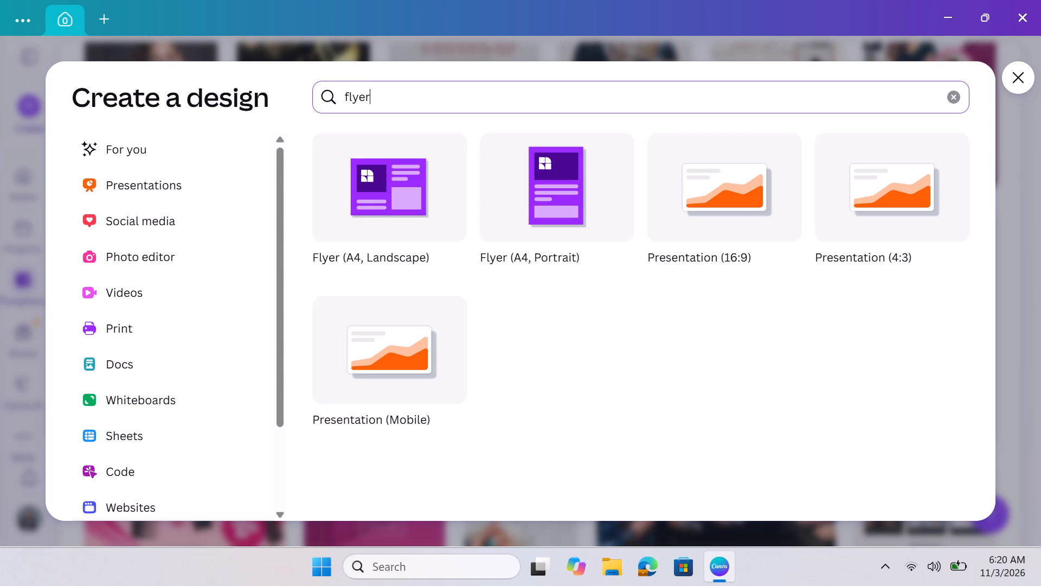
pyautogui.doubleClick(529, 187)
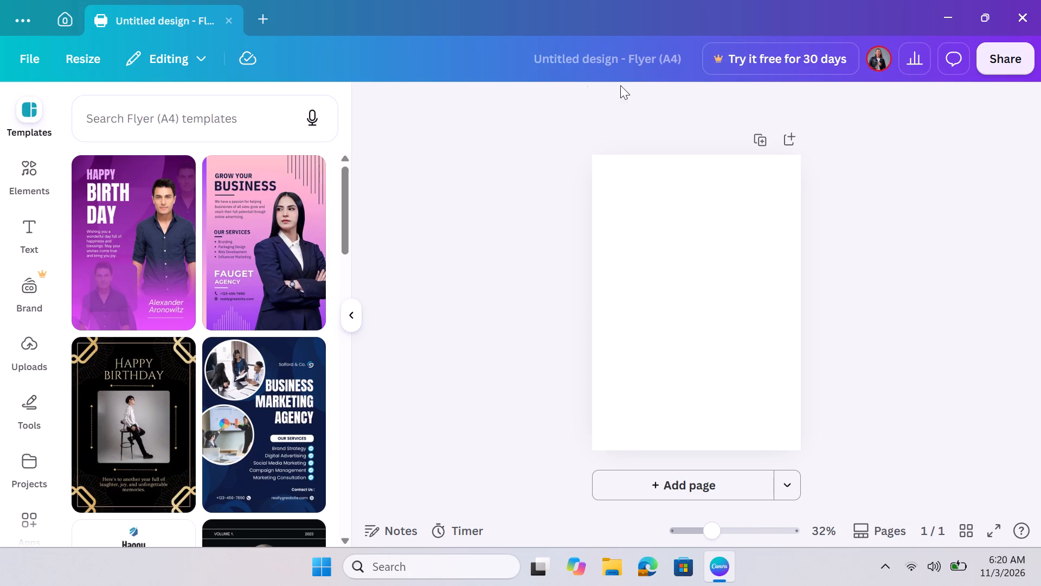
# Set the blank flyer page's background colour to solid black from the default colours.
pyautogui.click(705, 203)
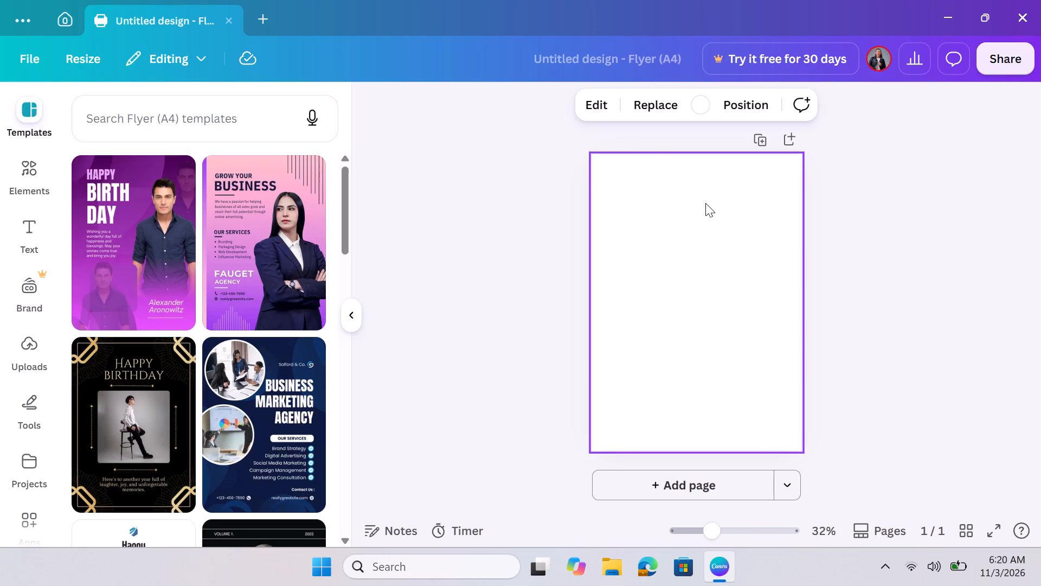
pyautogui.click(703, 97)
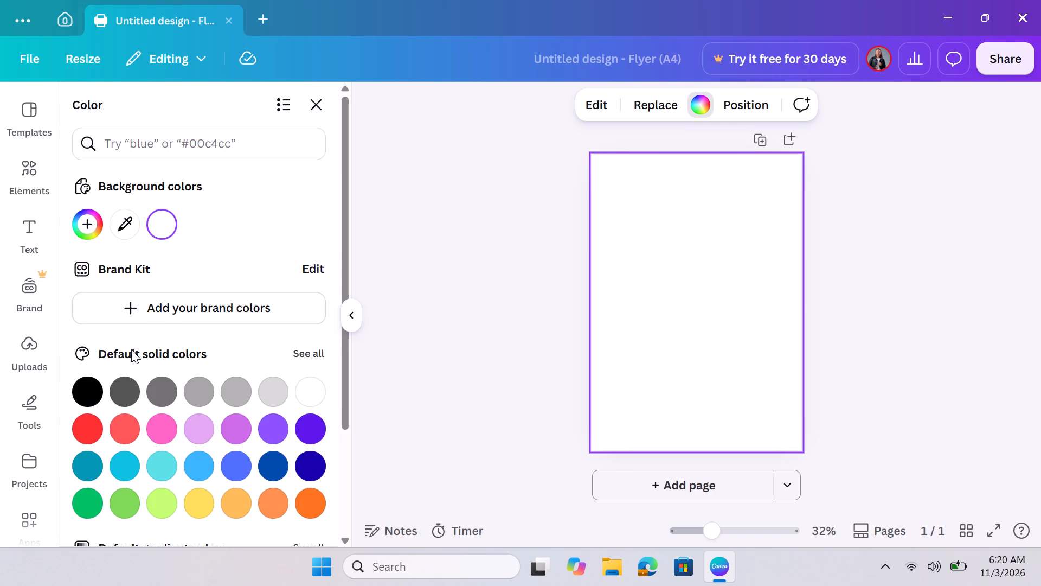
pyautogui.click(95, 393)
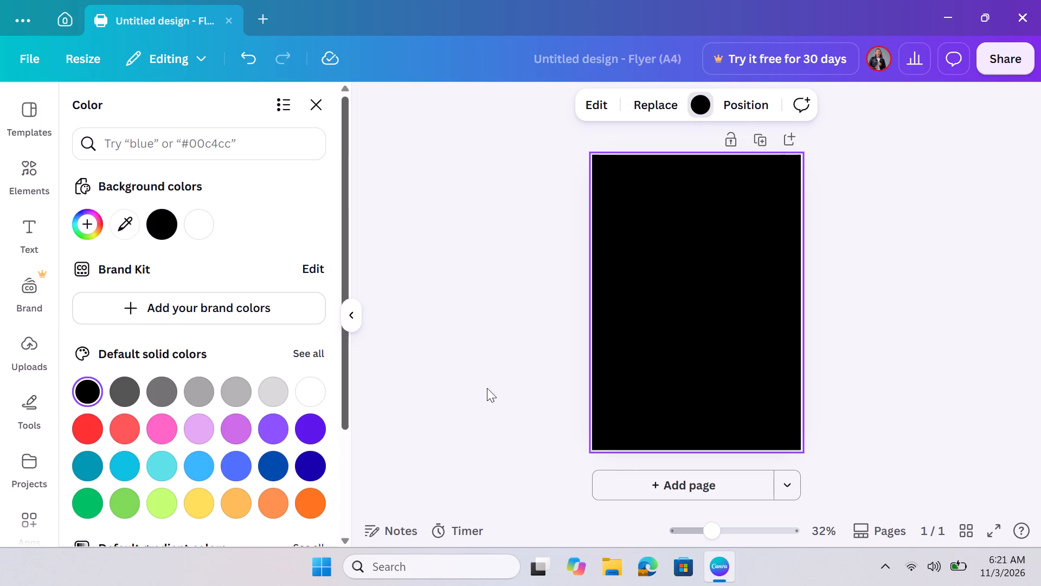
pyautogui.click(670, 383)
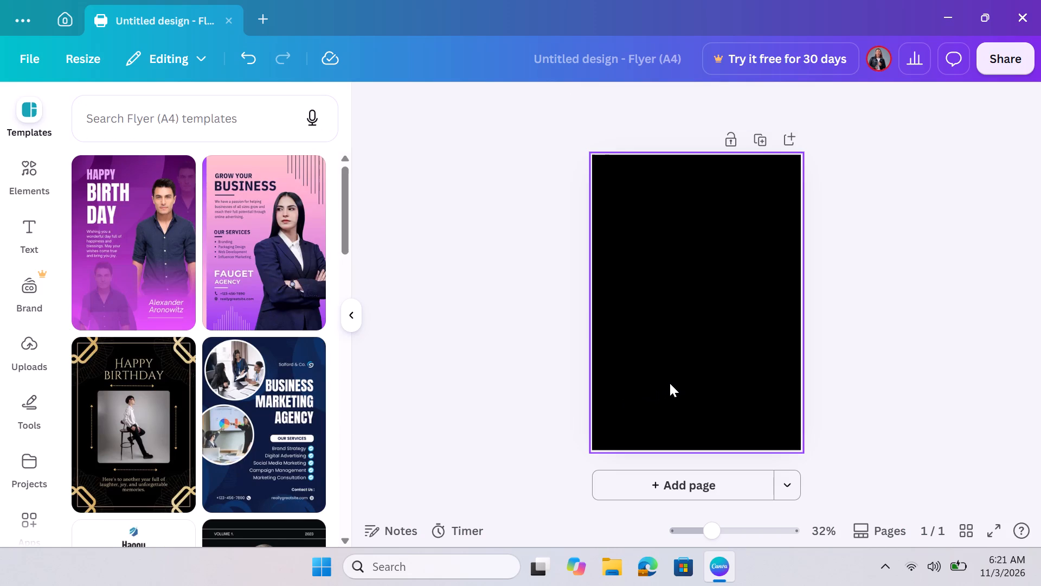
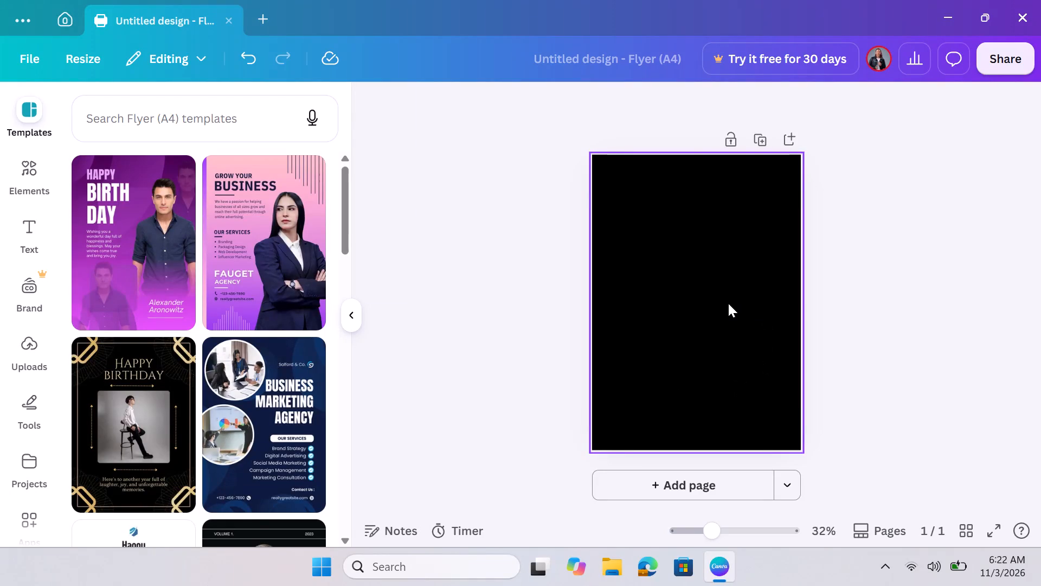
# Add a text box in the default heading style to the centre of the black flyer page.
pyautogui.click(728, 303)
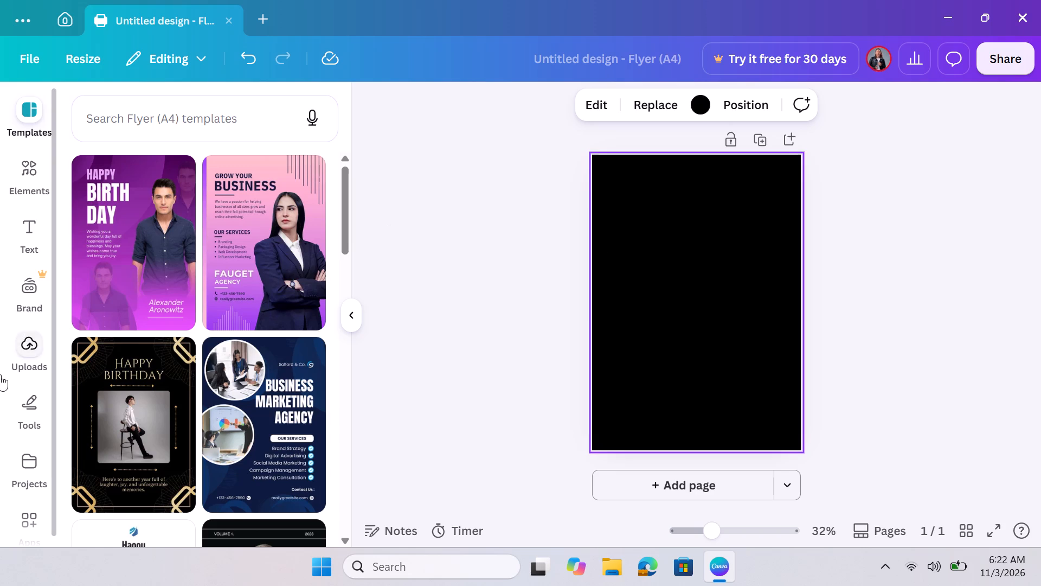
pyautogui.click(24, 247)
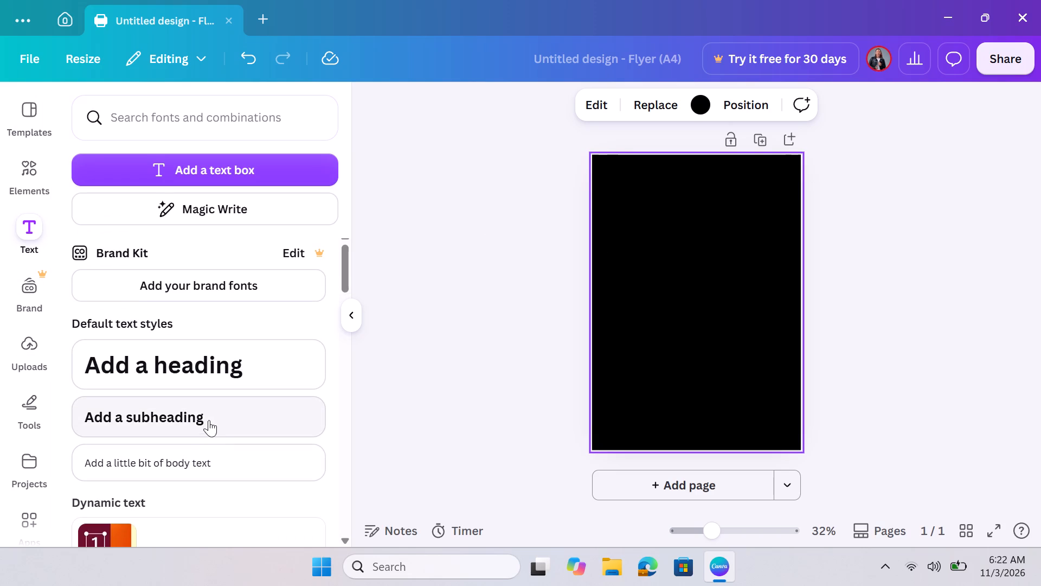
pyautogui.click(219, 360)
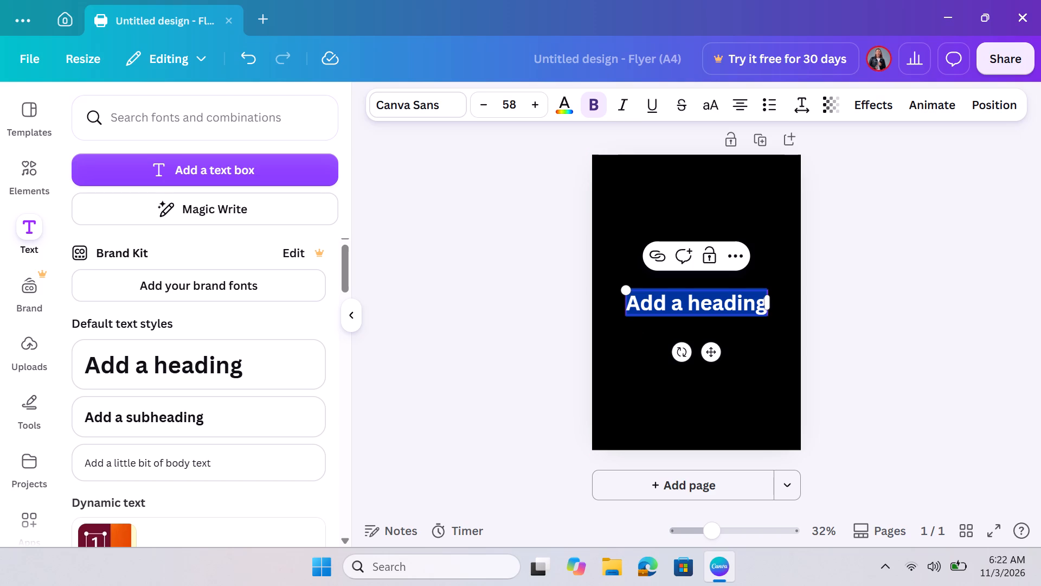
pyautogui.moveTo(647, 297); pyautogui.dragTo(628, 320)
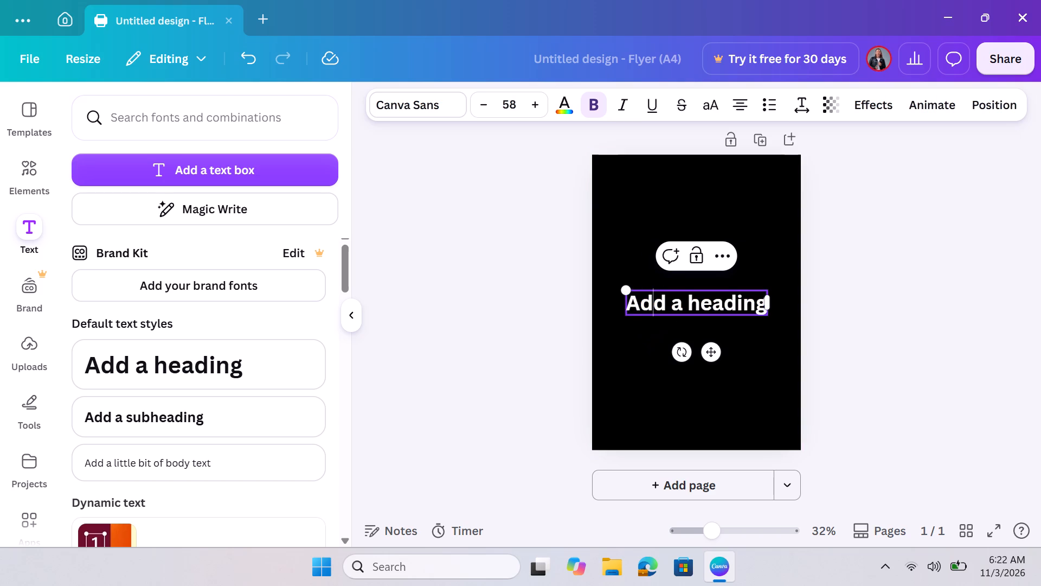
pyautogui.doubleClick(749, 311)
pyautogui.doubleClick(673, 309)
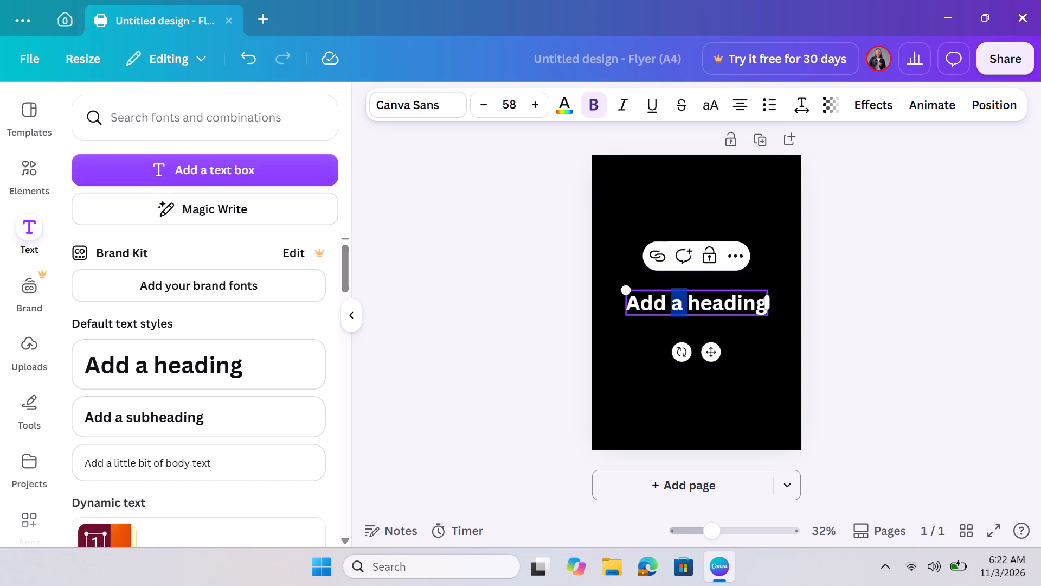
pyautogui.click(766, 340)
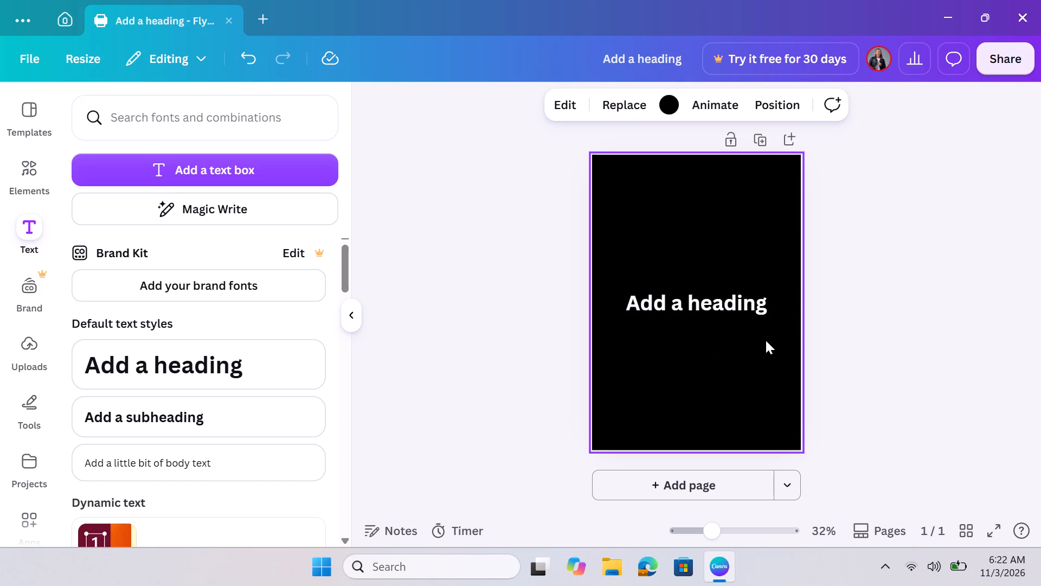
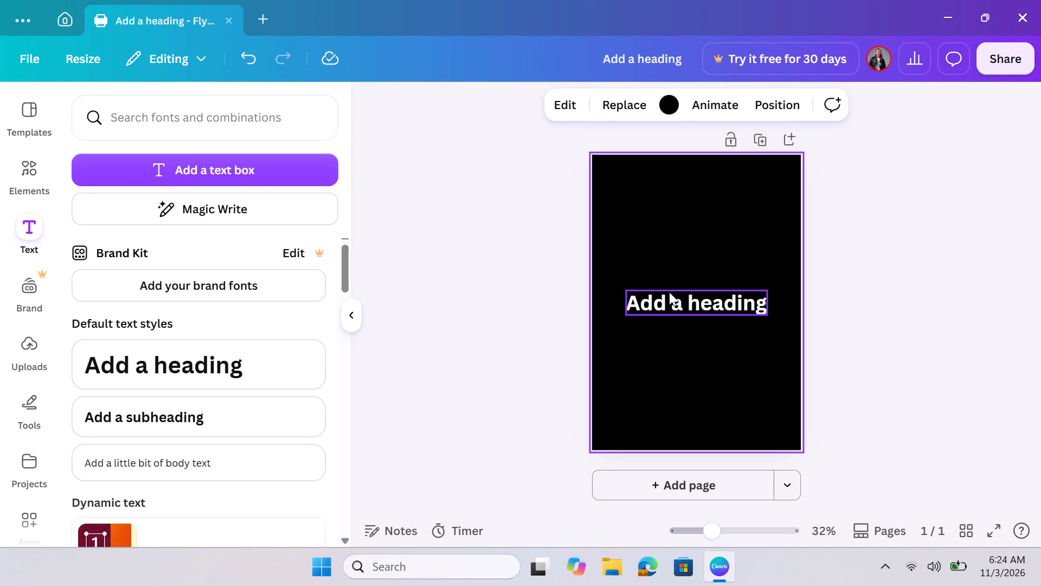
# Move the heading text box from the page centre to near the top edge of the black flyer.
pyautogui.moveTo(669, 292); pyautogui.dragTo(666, 224)
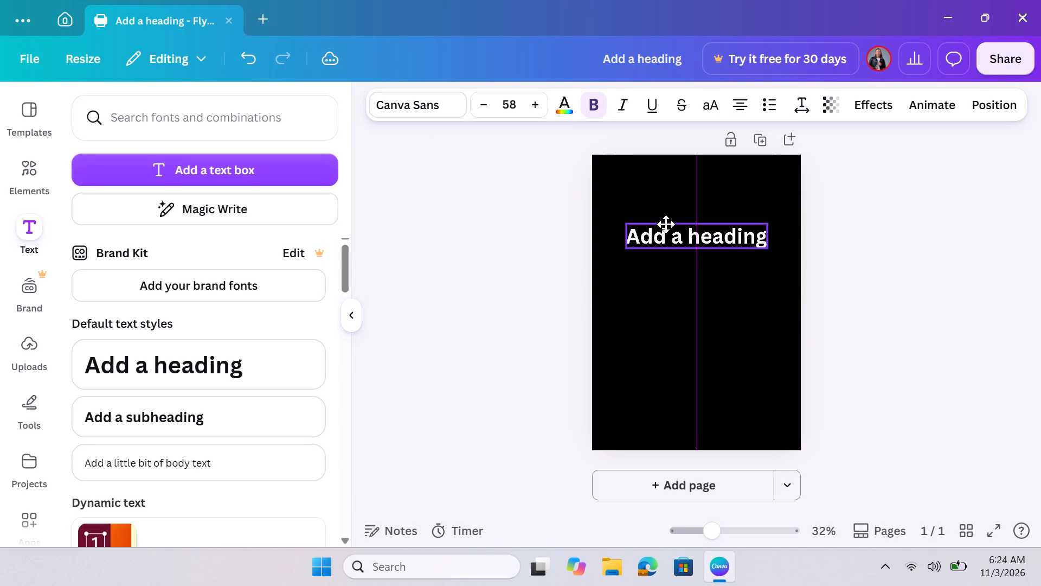
pyautogui.moveTo(666, 224); pyautogui.dragTo(660, 174)
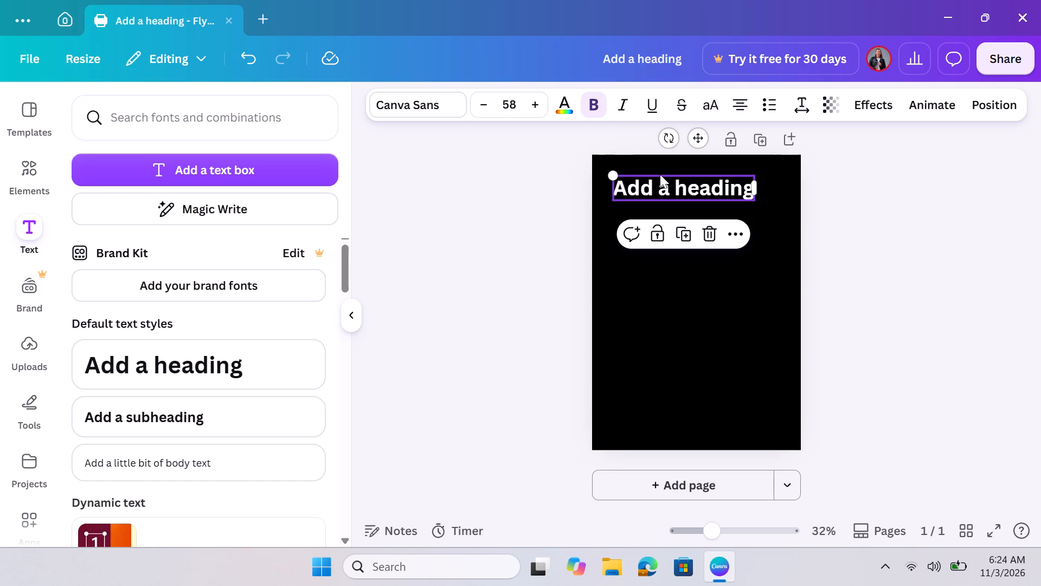
# Replace the placeholder heading text with "MAMA MUTHERU SALON".
pyautogui.doubleClick(665, 176)
pyautogui.press('BackSpace')
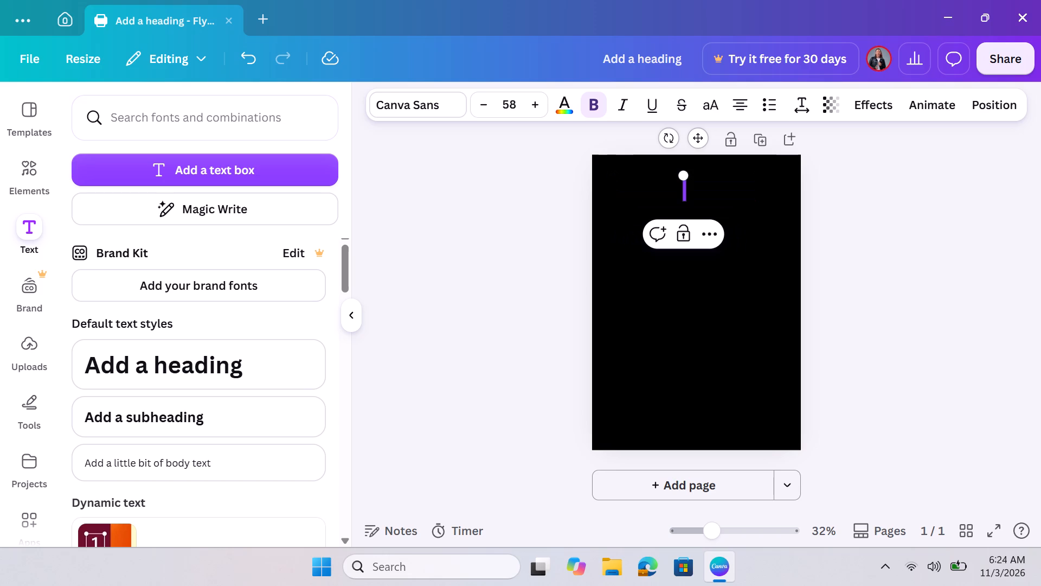
pyautogui.press('m')
pyautogui.write('AMA')
pyautogui.press('space')
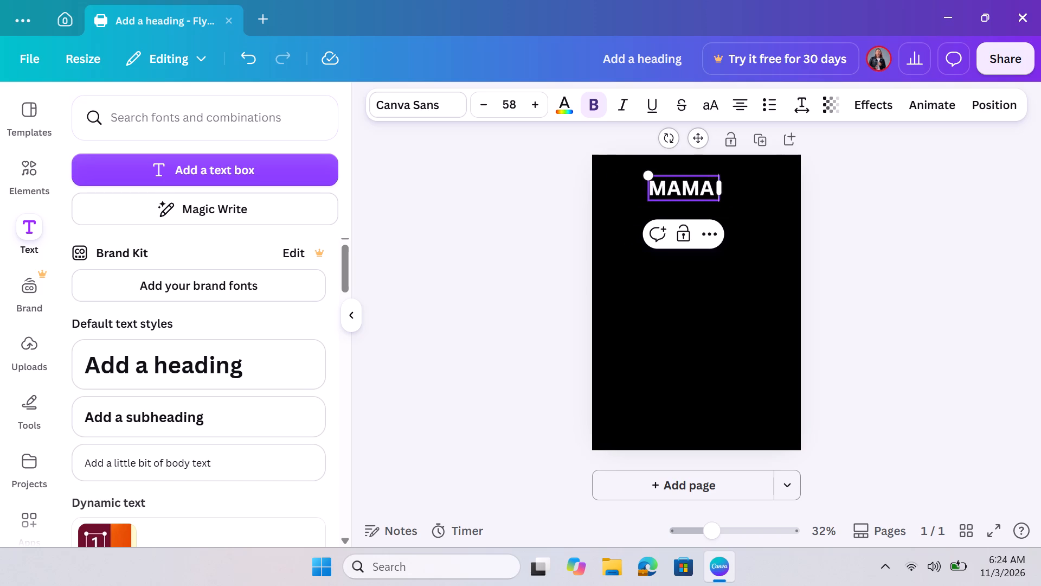
pyautogui.write('MUTHERU SALO')
pyautogui.press('space')
pyautogui.press('BackSpace')
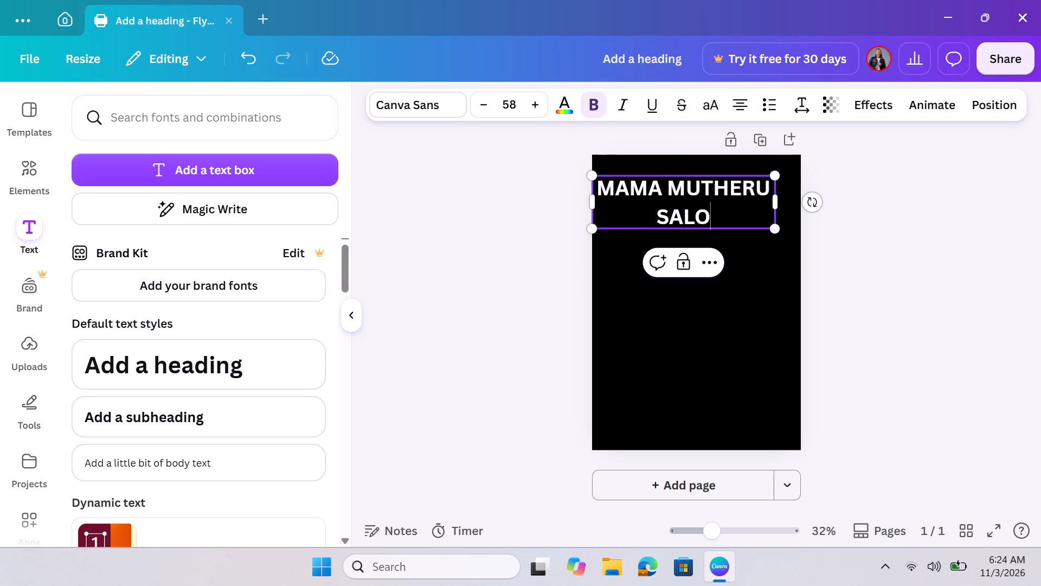
pyautogui.press('n')
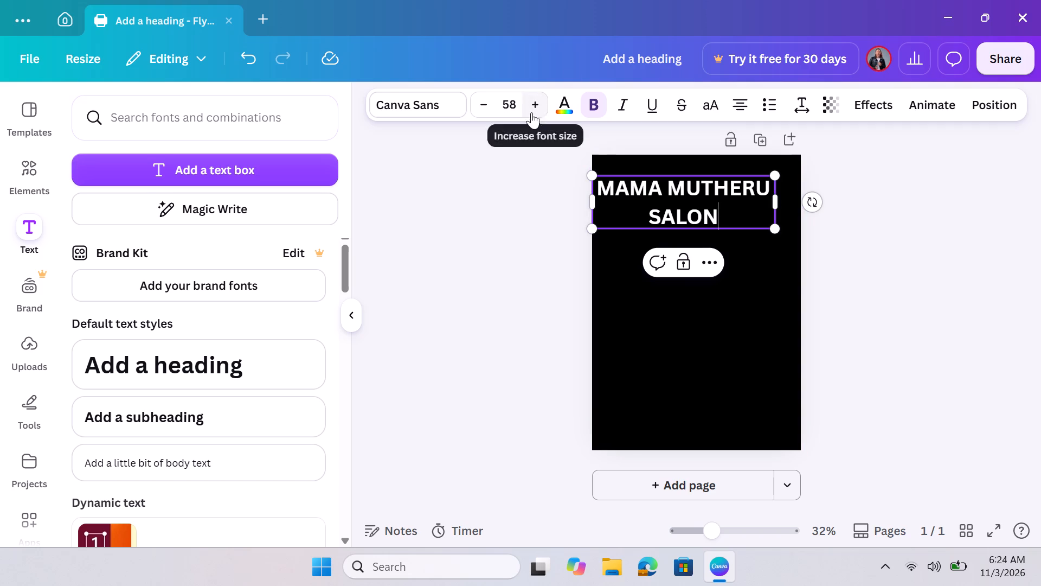
# Reduce the heading's font size to 37 so the salon name fits on one line.
pyautogui.tripleClick(482, 103)
pyautogui.tripleClick(482, 103)
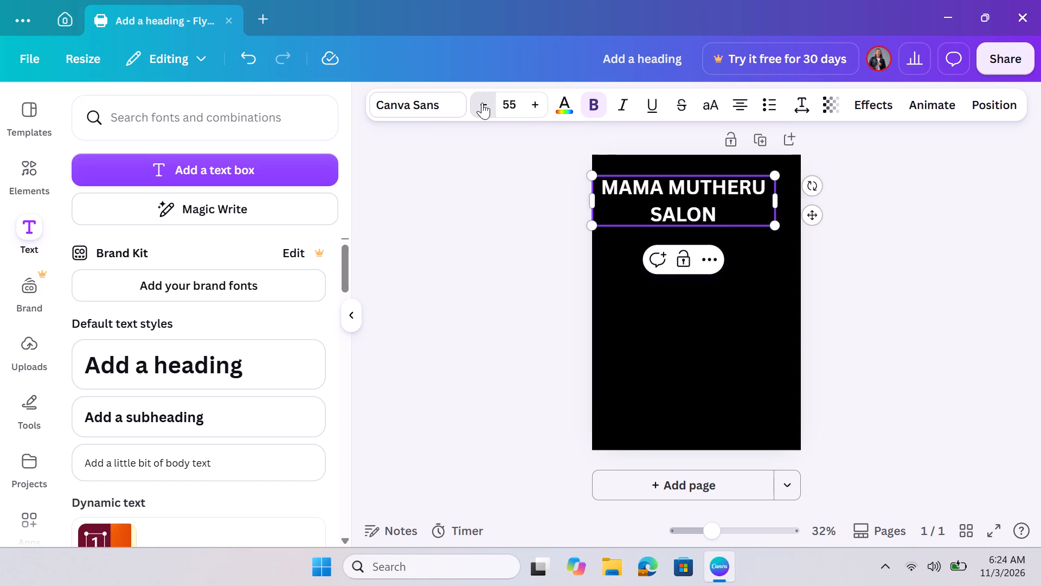
pyautogui.tripleClick(482, 103)
pyautogui.tripleClick(482, 103)
pyautogui.tripleClick(482, 103)
pyautogui.tripleClick(482, 103)
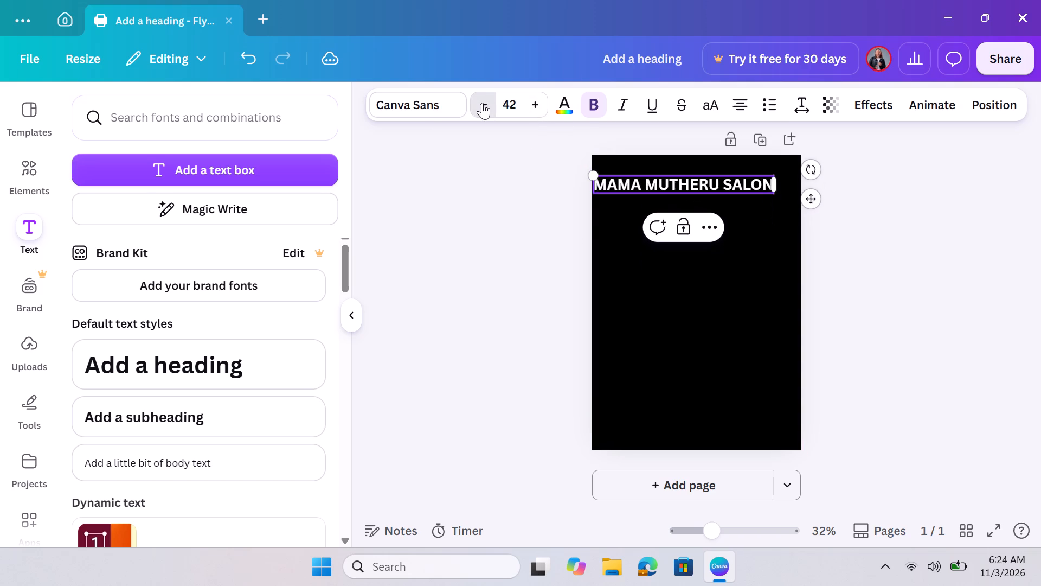
pyautogui.click(482, 103)
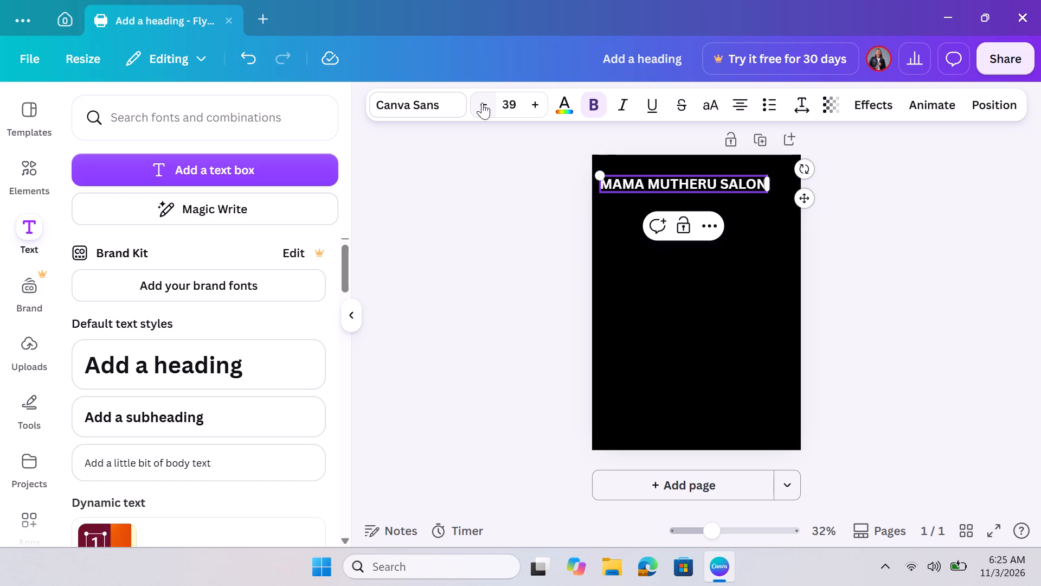
pyautogui.doubleClick(482, 103)
# Search the fonts for Cinzel, compare Cinzel Decorative with Cinzel on the heading, and apply Cinzel.
pyautogui.tripleClick(732, 184)
pyautogui.click(732, 184)
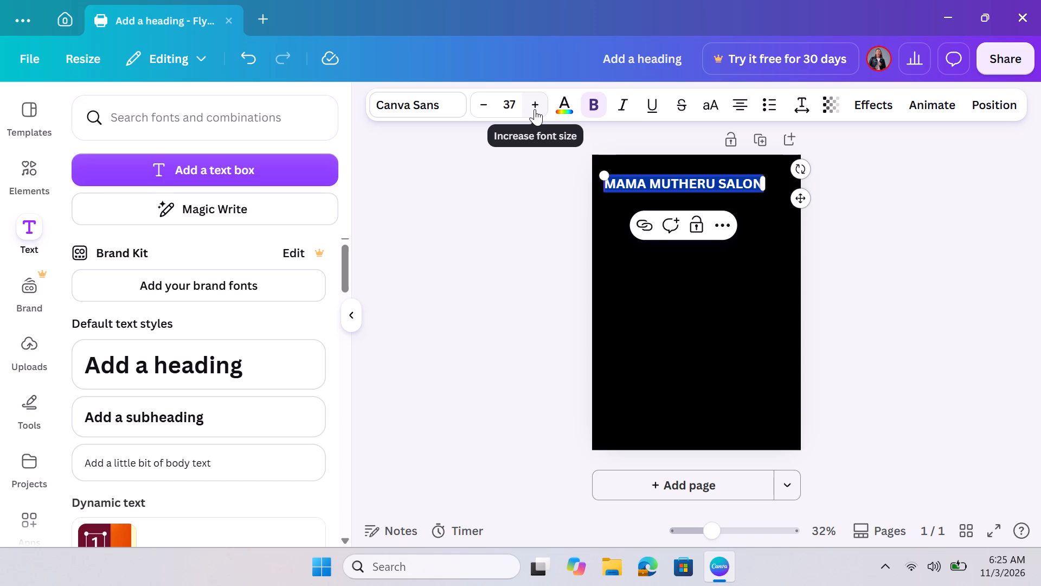
pyautogui.click(416, 111)
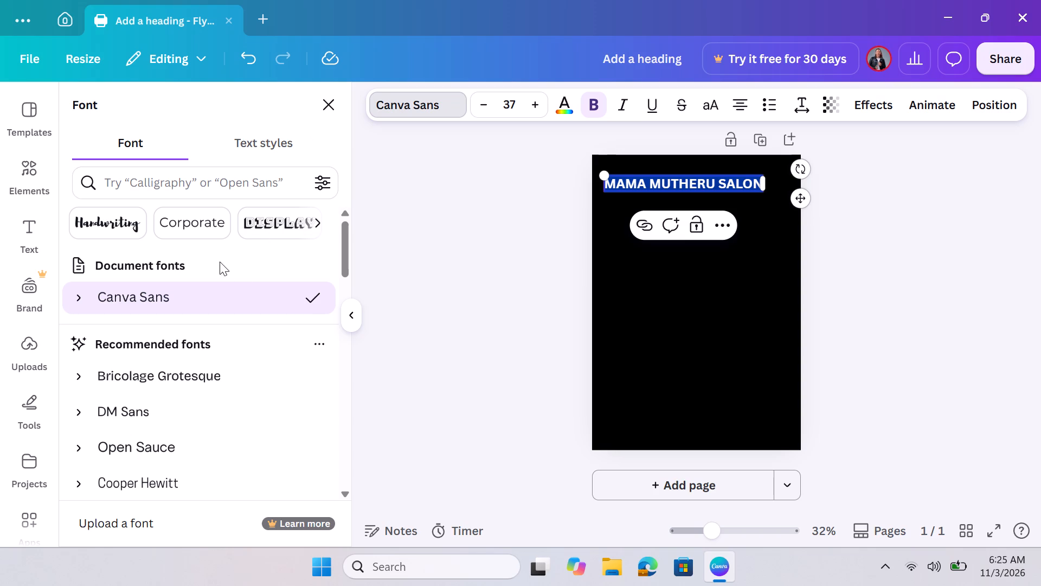
pyautogui.click(250, 172)
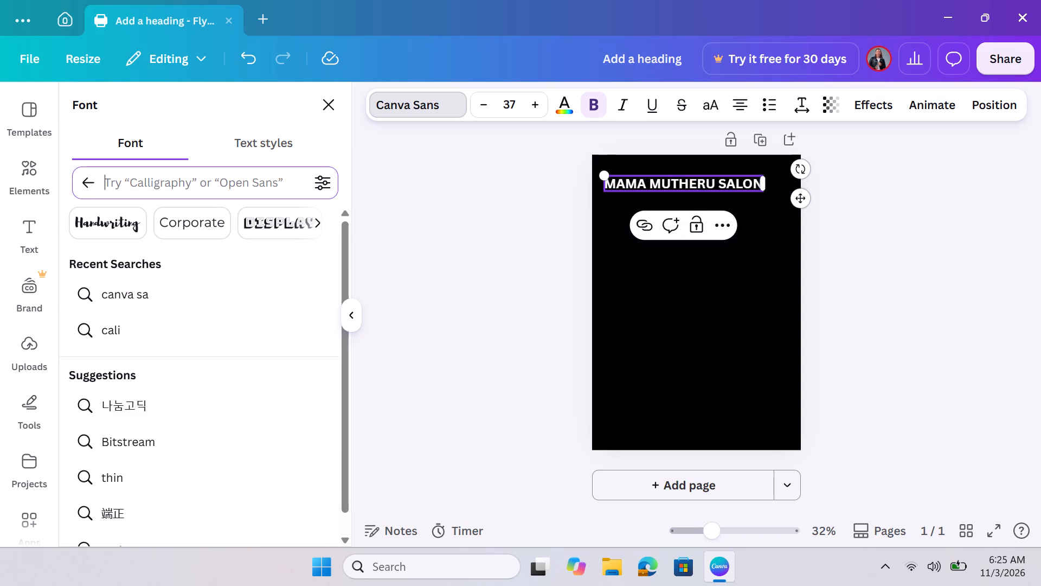
pyautogui.press('c')
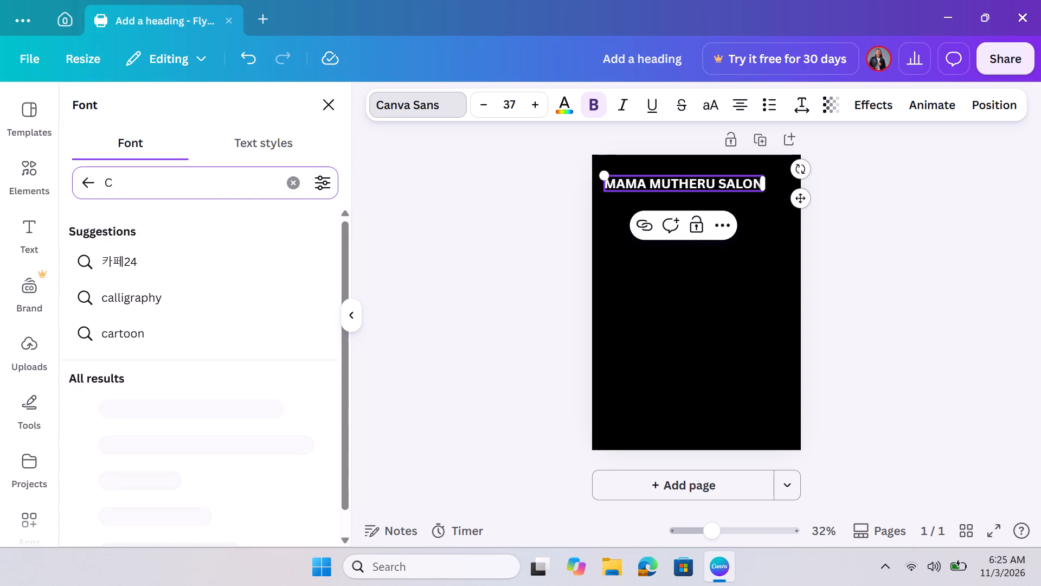
pyautogui.write('inzel')
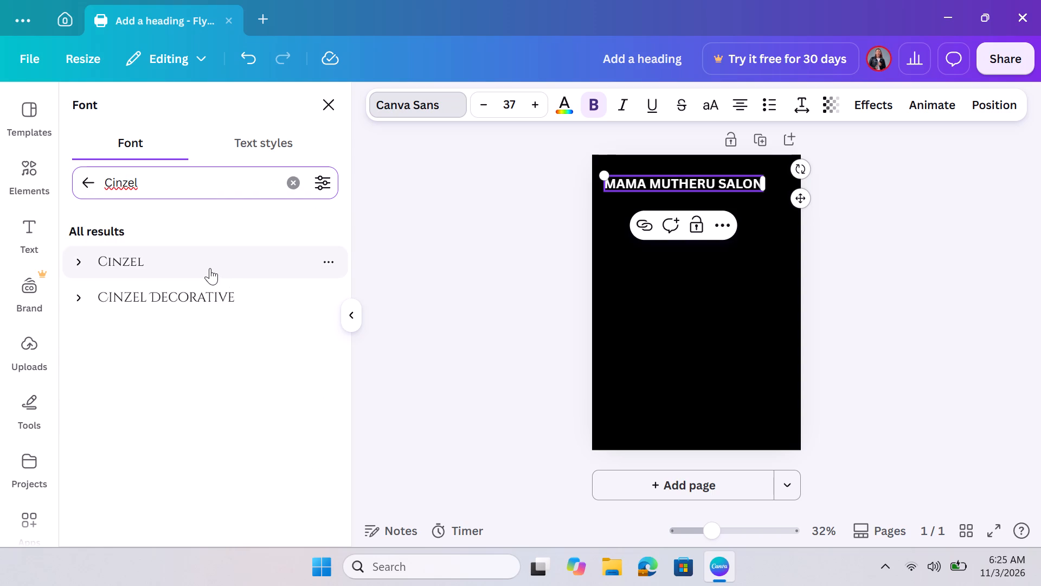
pyautogui.click(206, 297)
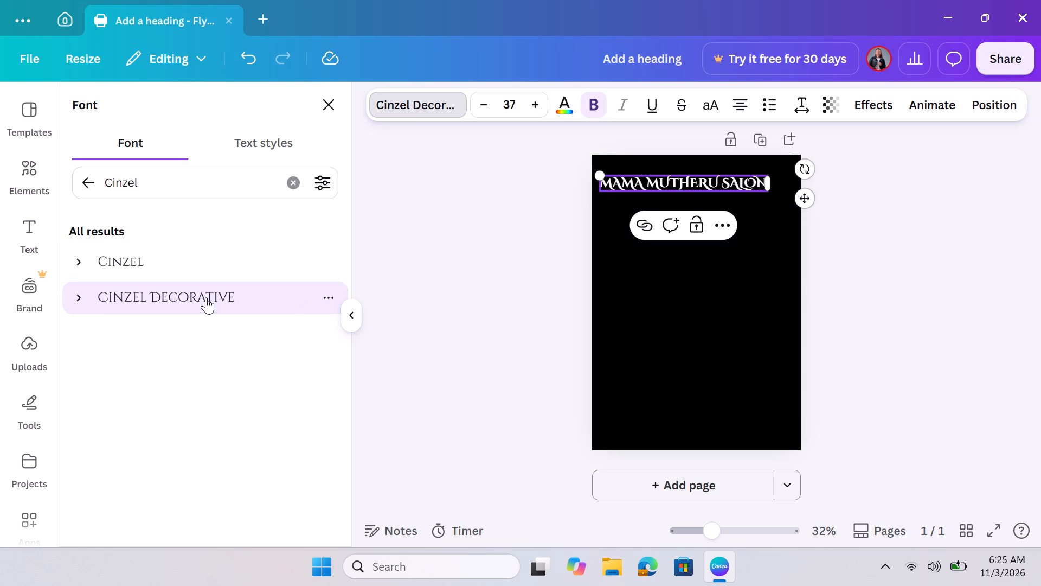
pyautogui.click(162, 267)
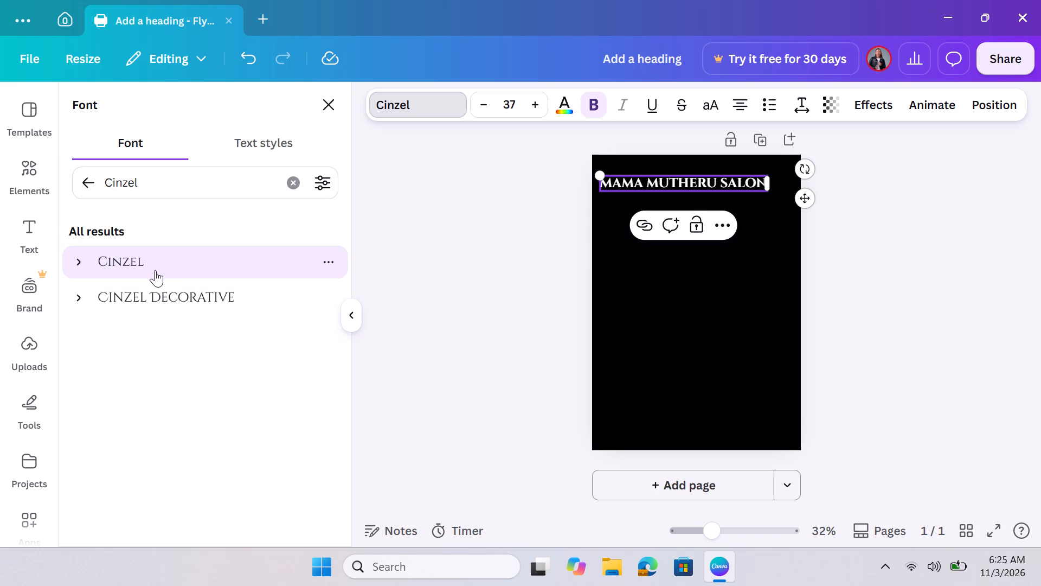
pyautogui.click(149, 298)
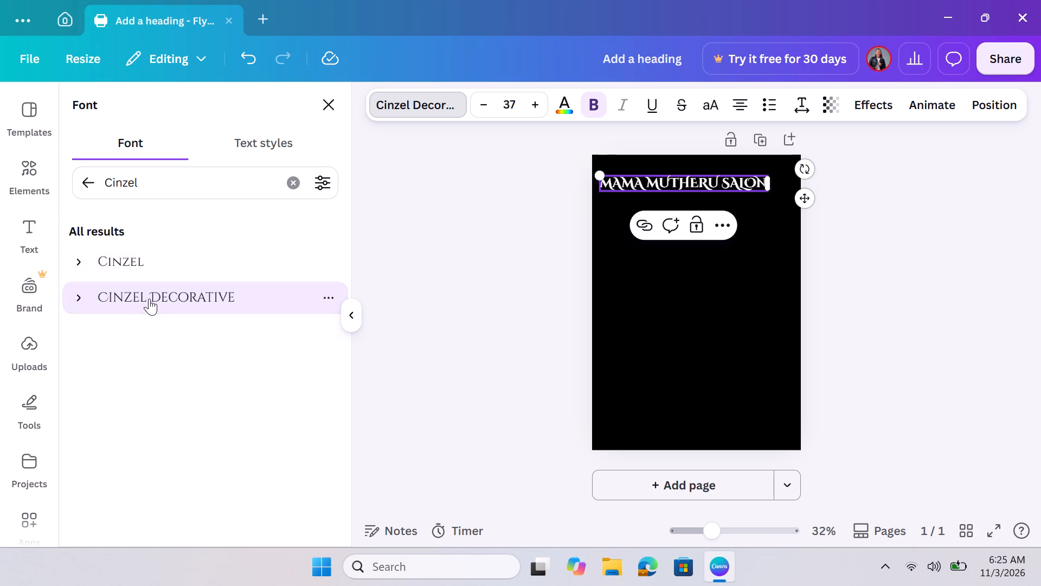
pyautogui.click(159, 263)
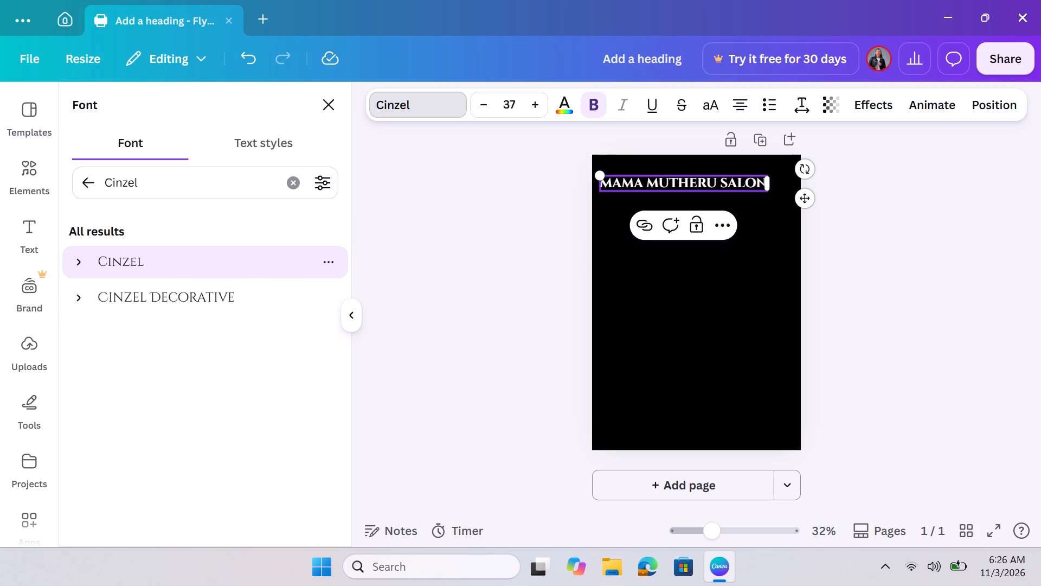
pyautogui.click(782, 216)
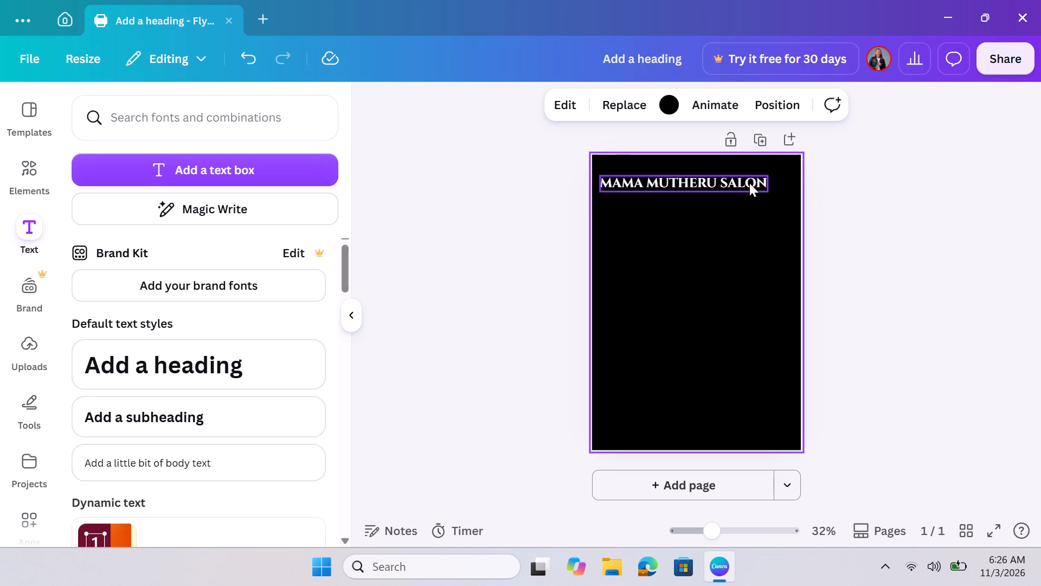
# Place the heading in the page's upper right corner and scale it down to a font size of about 17.7.
pyautogui.moveTo(749, 183); pyautogui.dragTo(773, 183)
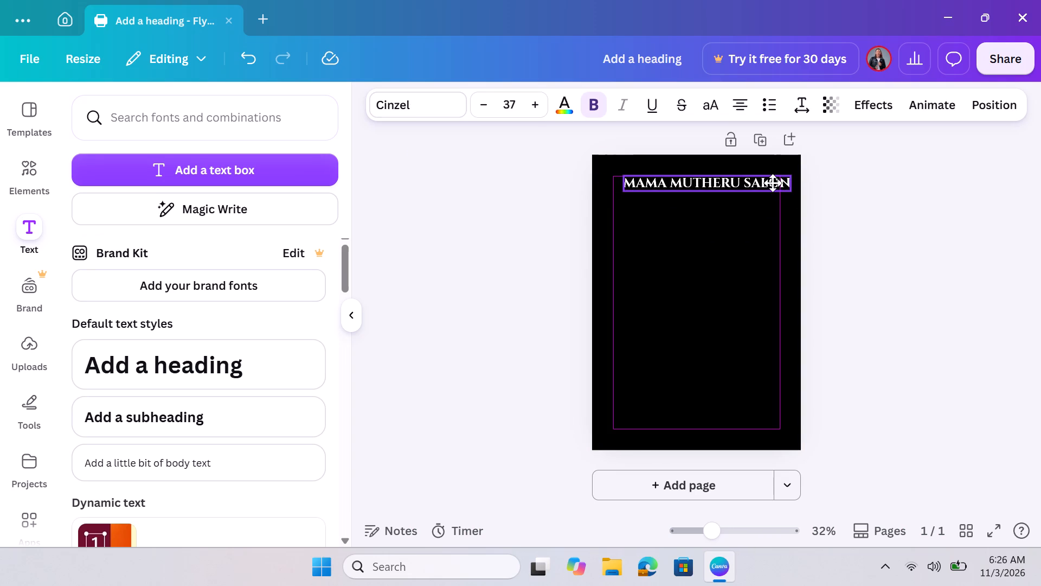
pyautogui.moveTo(773, 183); pyautogui.dragTo(774, 183)
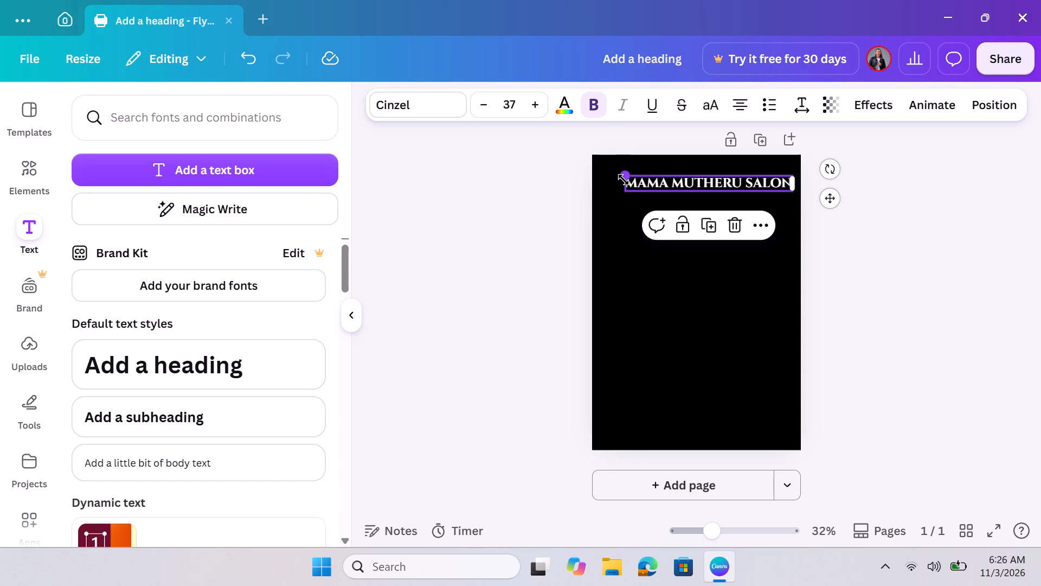
pyautogui.moveTo(624, 180); pyautogui.dragTo(683, 180)
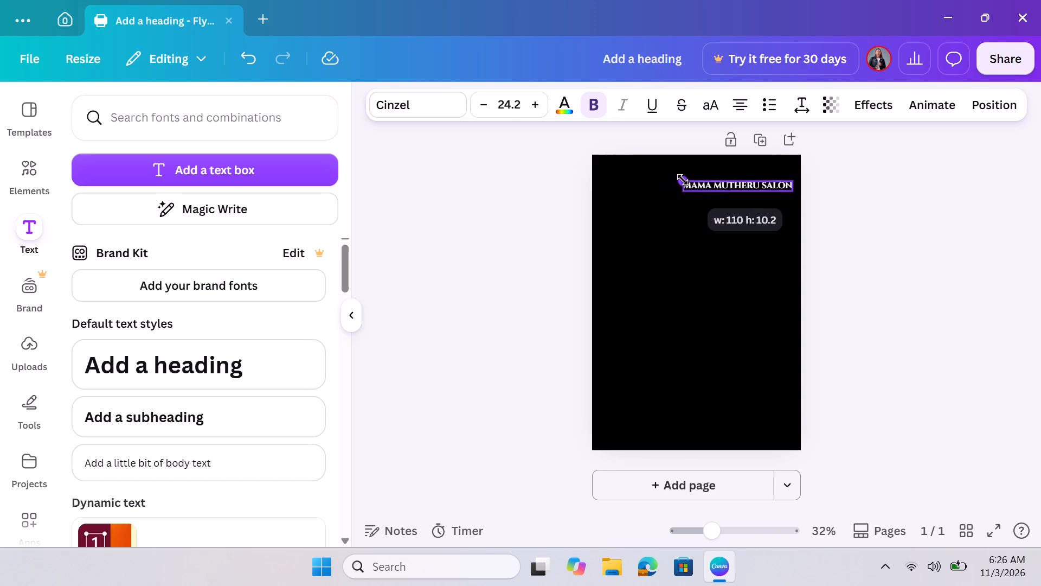
pyautogui.moveTo(683, 180); pyautogui.dragTo(711, 181)
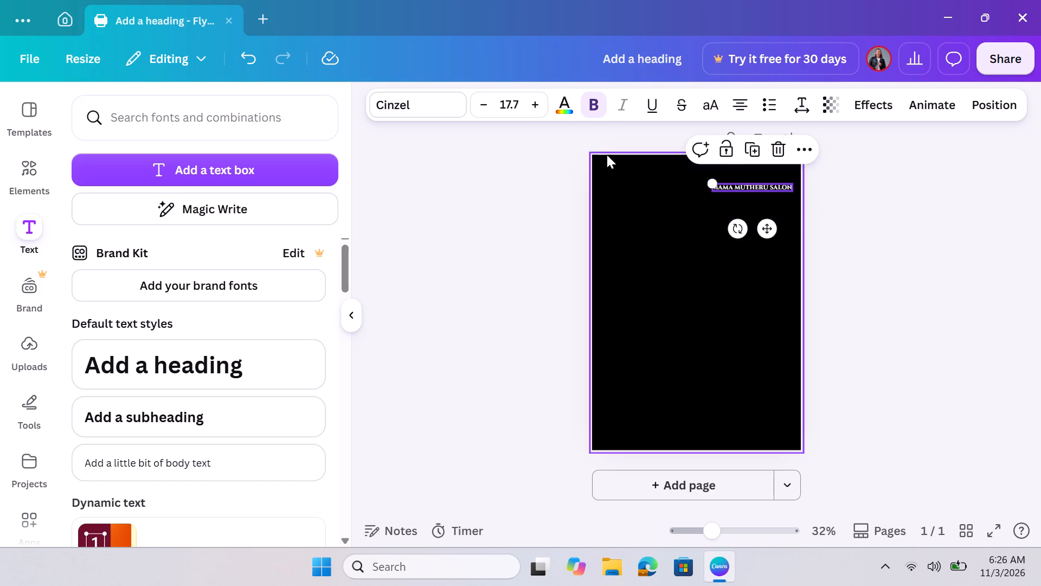
# Increase the salon heading's font size to 29.7.
pyautogui.doubleClick(537, 104)
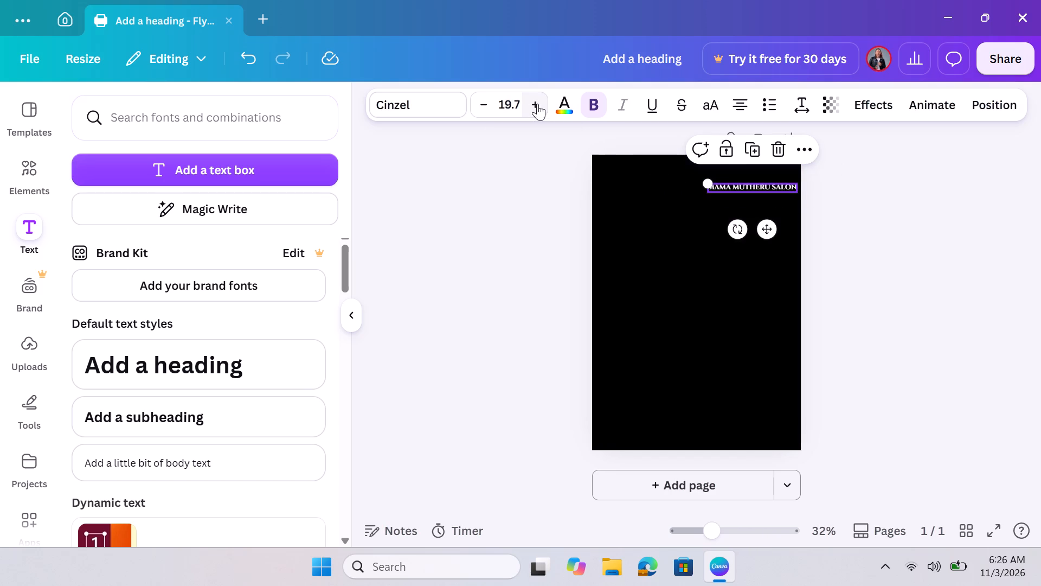
pyautogui.tripleClick(537, 104)
pyautogui.click(537, 104)
pyautogui.click(537, 104)
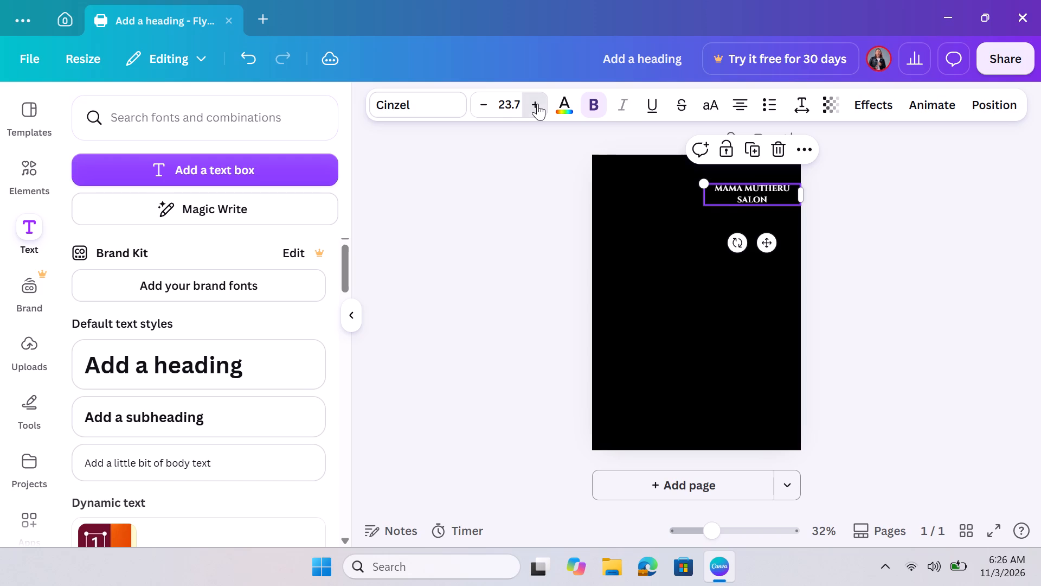
pyautogui.click(537, 104)
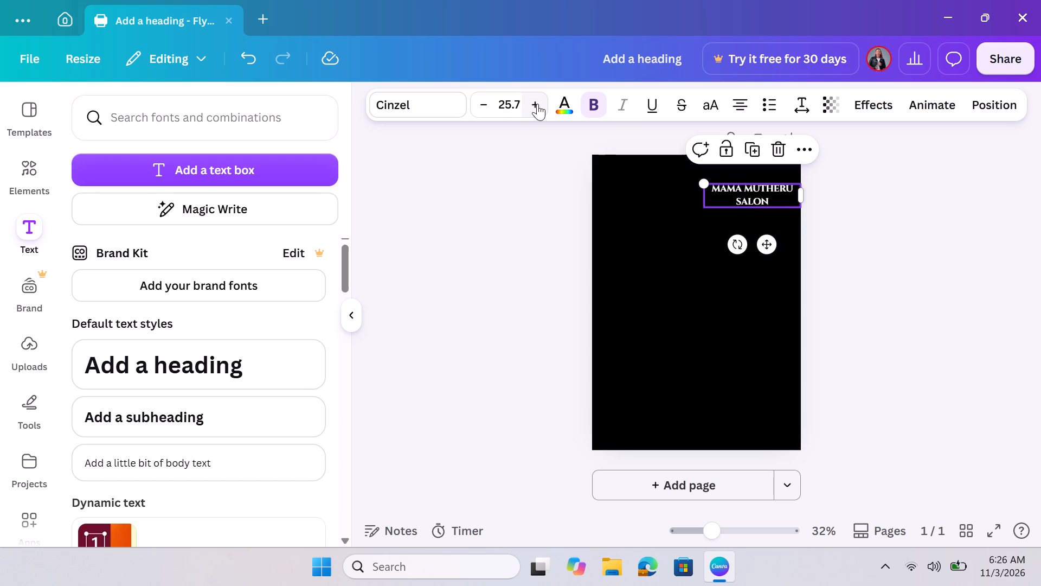
pyautogui.tripleClick(537, 104)
pyautogui.click(537, 104)
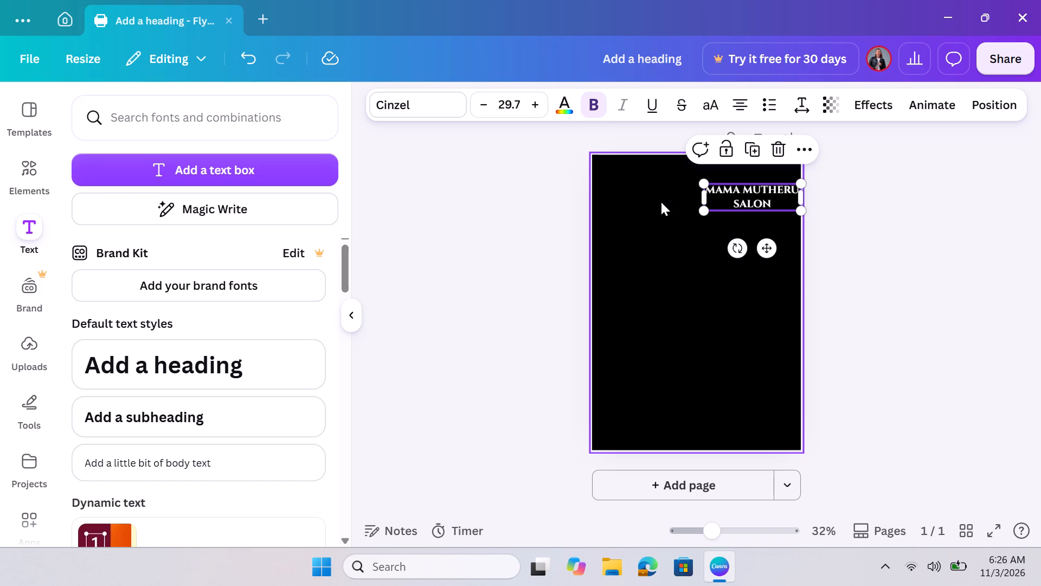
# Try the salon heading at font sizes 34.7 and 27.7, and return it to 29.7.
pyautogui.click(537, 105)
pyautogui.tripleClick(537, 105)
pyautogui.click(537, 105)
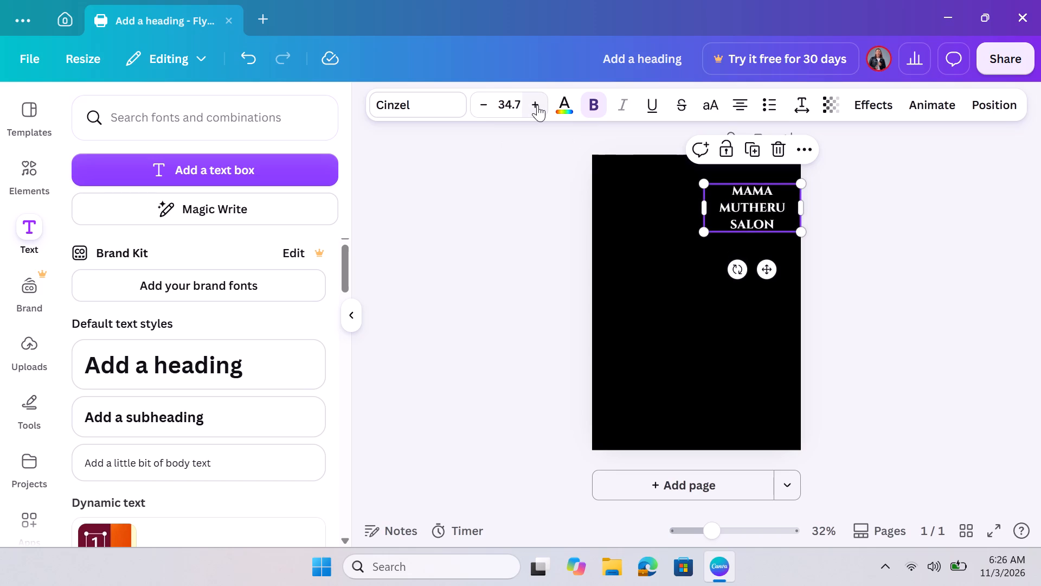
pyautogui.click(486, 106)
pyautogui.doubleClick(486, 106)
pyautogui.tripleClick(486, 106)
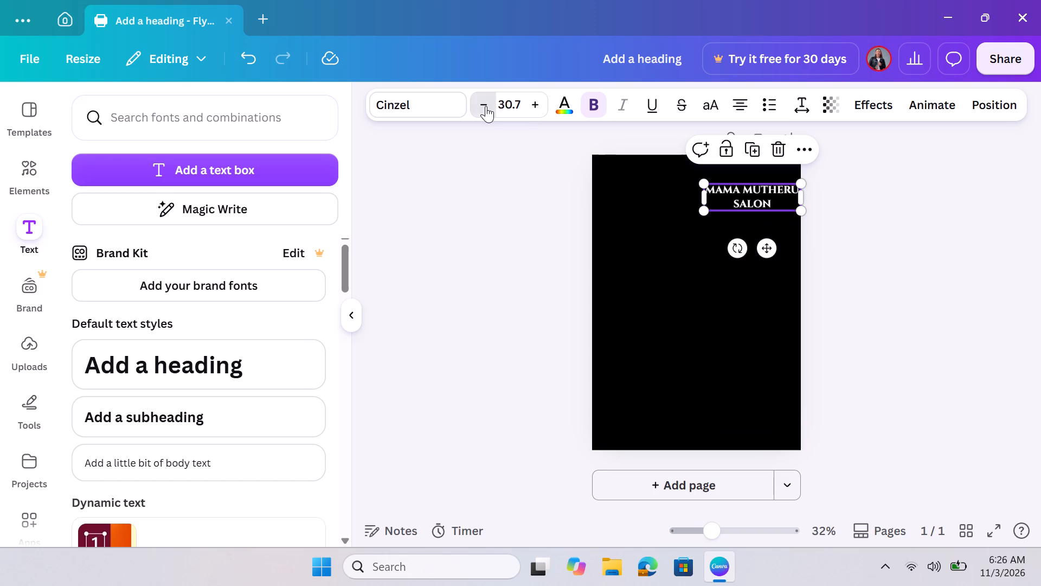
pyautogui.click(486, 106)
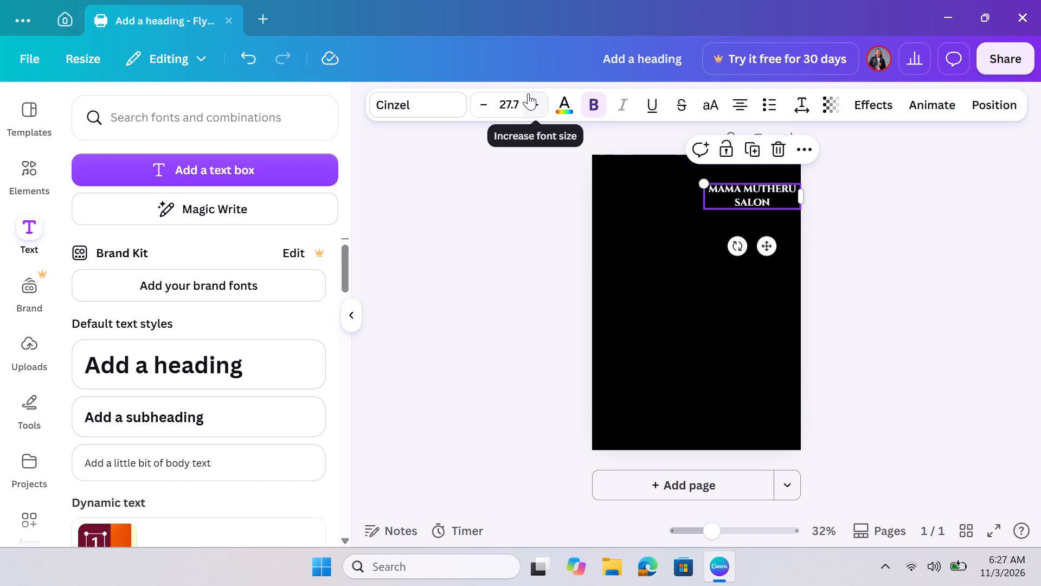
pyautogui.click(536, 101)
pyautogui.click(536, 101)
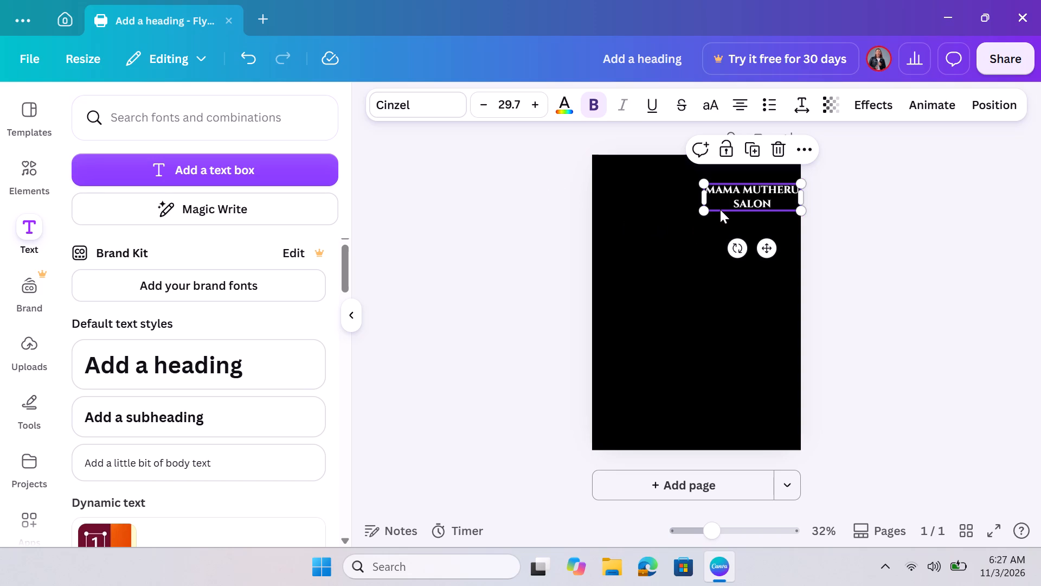
# Toggle bold formatting on the whole MAMA MUTHERU SALON heading text.
pyautogui.click(753, 198)
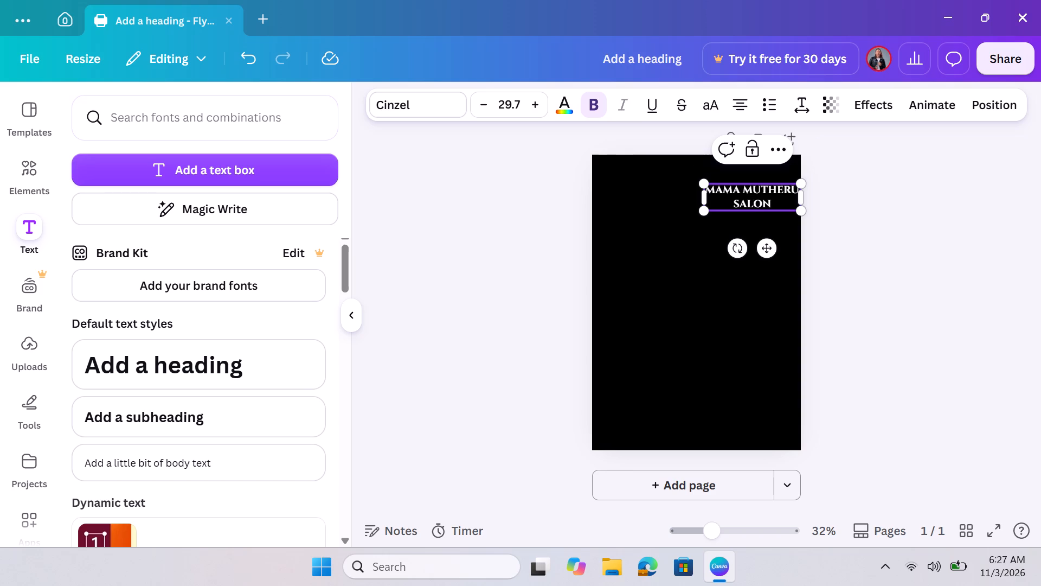
pyautogui.doubleClick(753, 198)
pyautogui.doubleClick(753, 198)
pyautogui.doubleClick(753, 198)
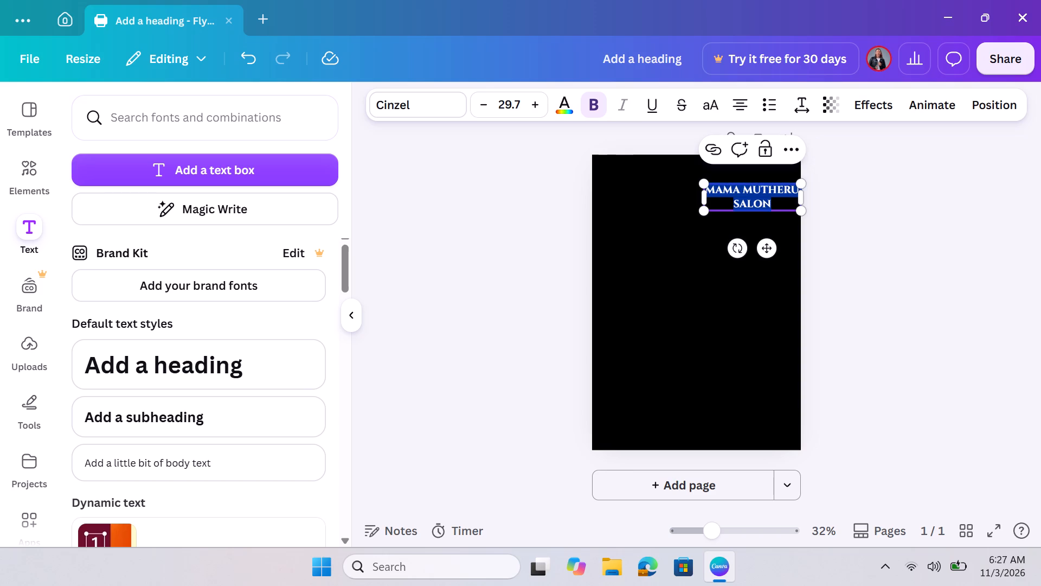
pyautogui.click(592, 105)
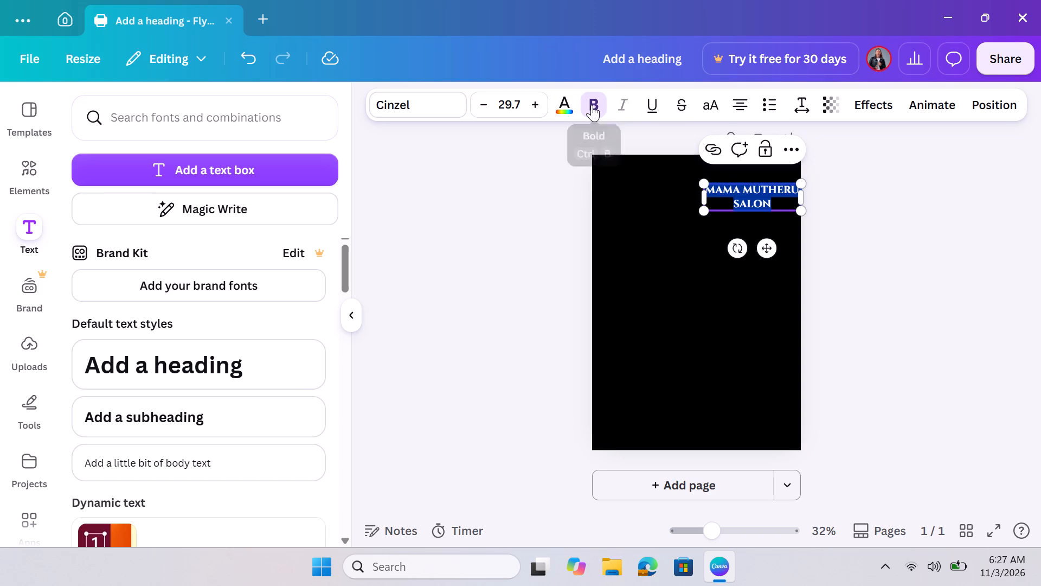
# Apply bold formatting to the selected MAMA MUTHERU SALON heading text.
pyautogui.click(592, 105)
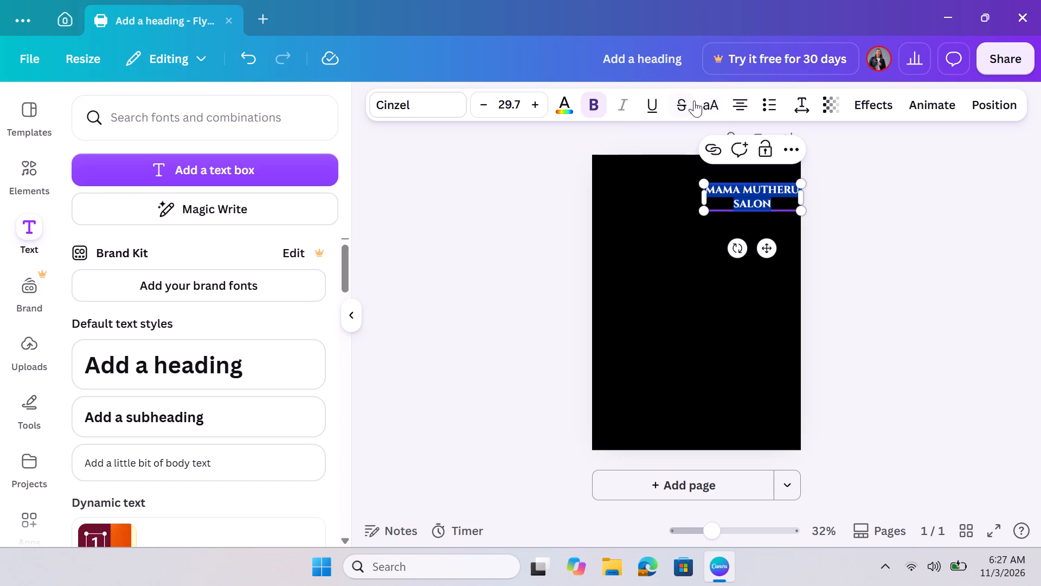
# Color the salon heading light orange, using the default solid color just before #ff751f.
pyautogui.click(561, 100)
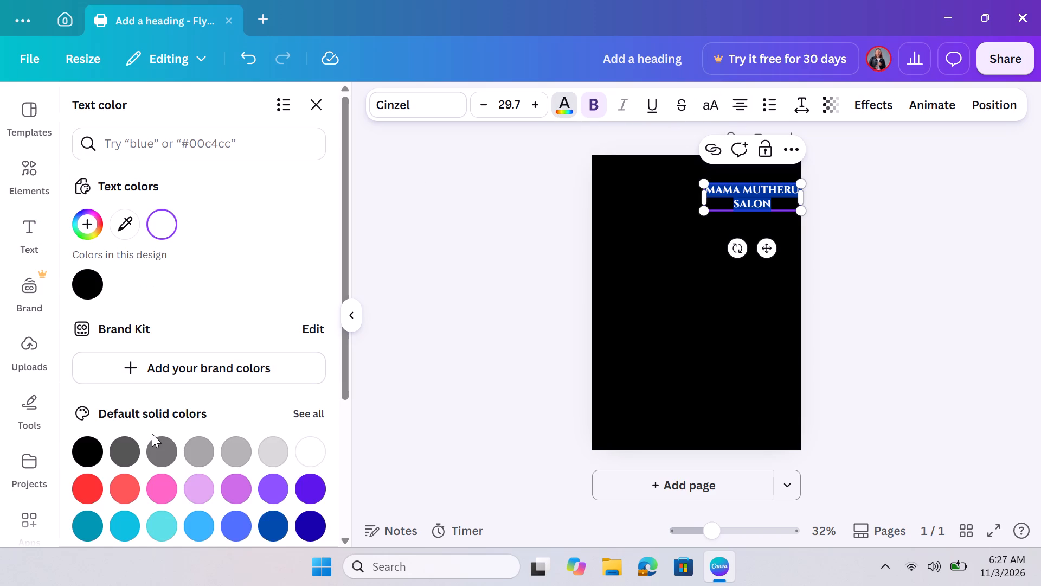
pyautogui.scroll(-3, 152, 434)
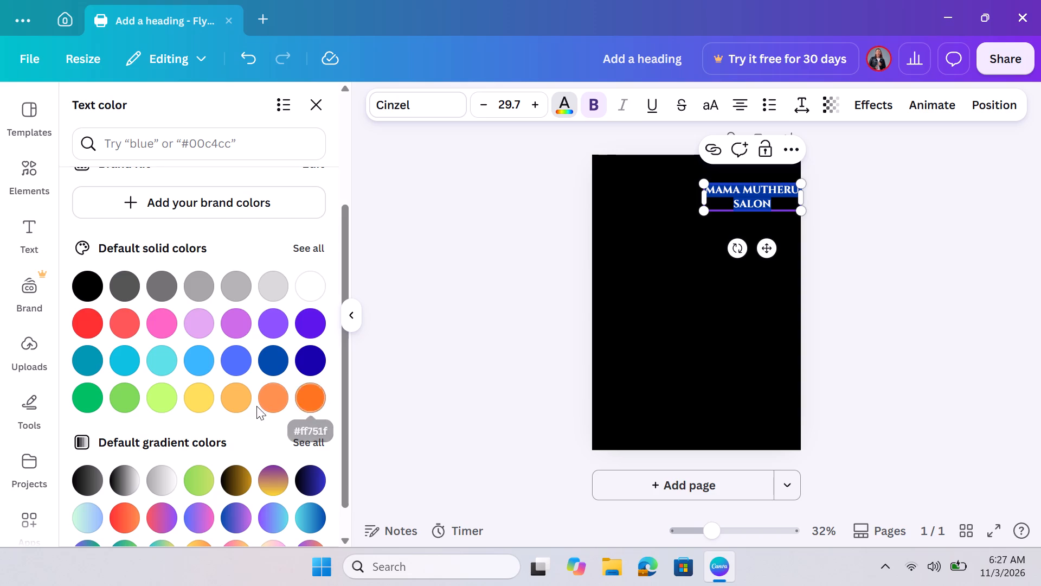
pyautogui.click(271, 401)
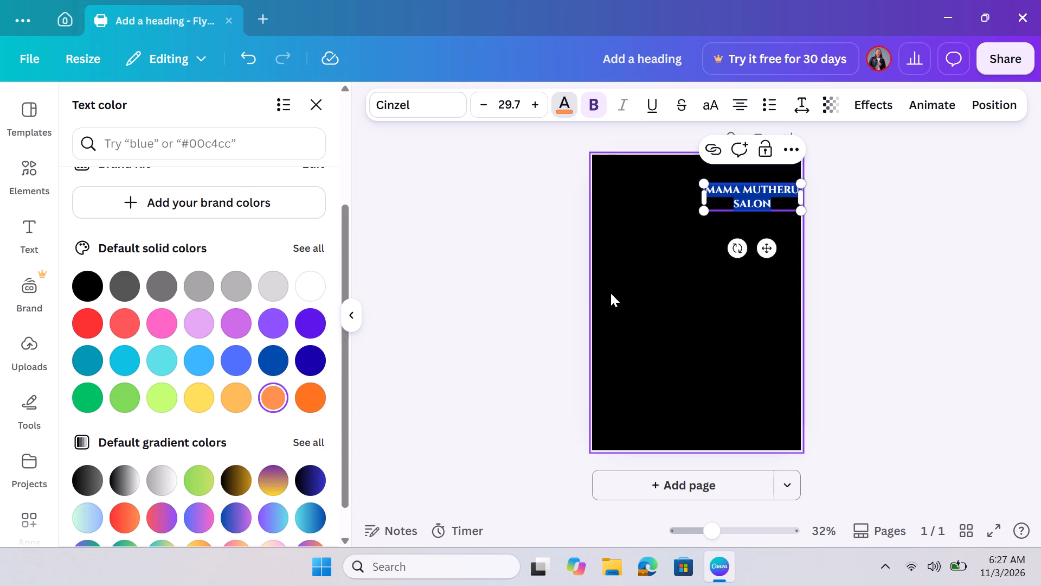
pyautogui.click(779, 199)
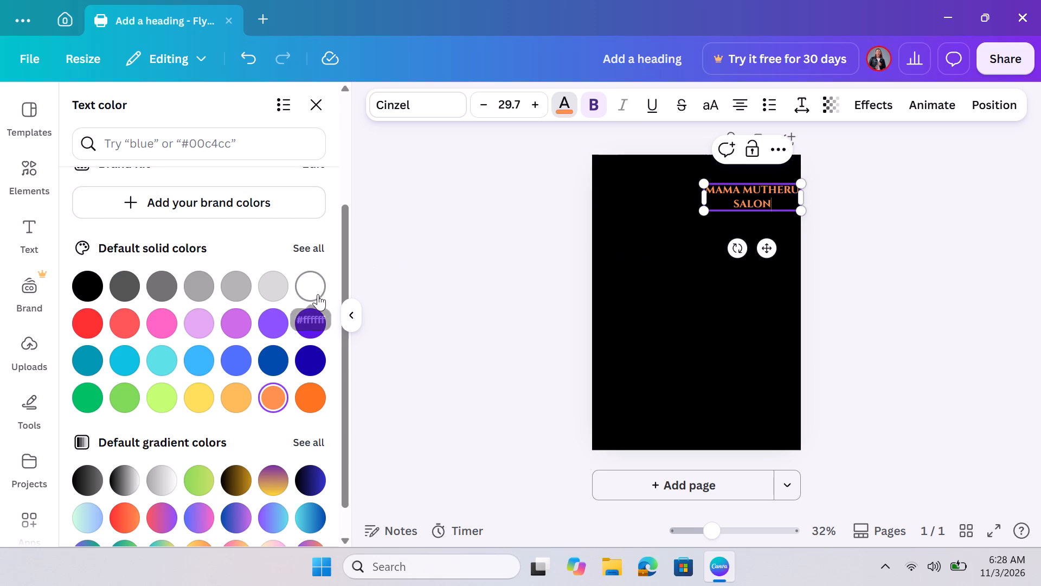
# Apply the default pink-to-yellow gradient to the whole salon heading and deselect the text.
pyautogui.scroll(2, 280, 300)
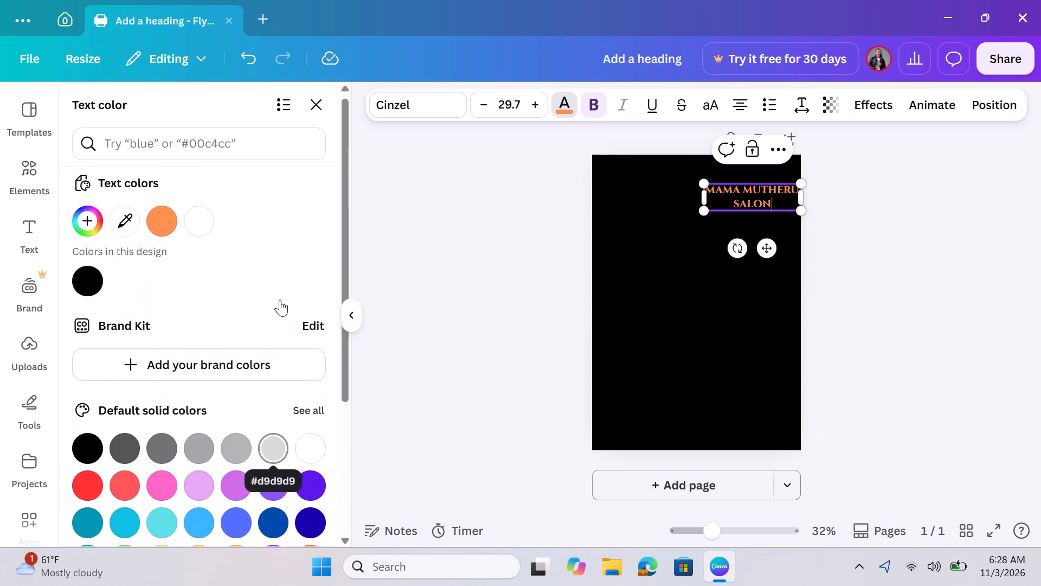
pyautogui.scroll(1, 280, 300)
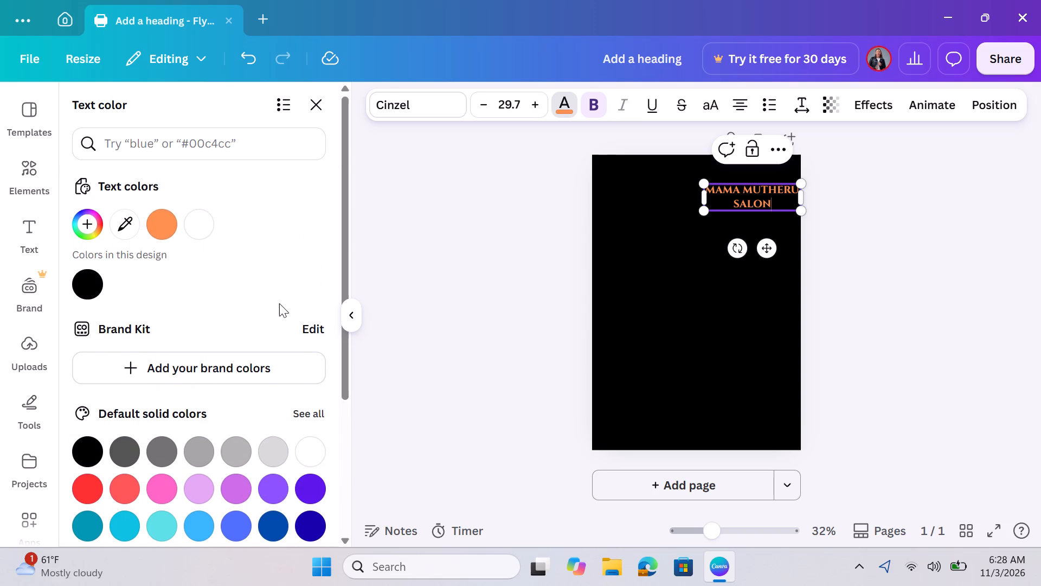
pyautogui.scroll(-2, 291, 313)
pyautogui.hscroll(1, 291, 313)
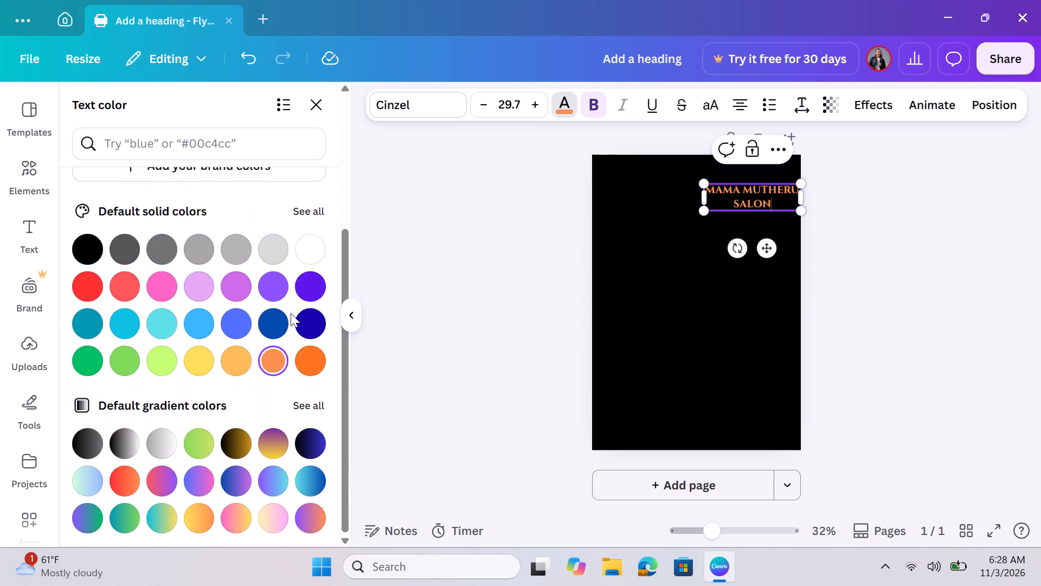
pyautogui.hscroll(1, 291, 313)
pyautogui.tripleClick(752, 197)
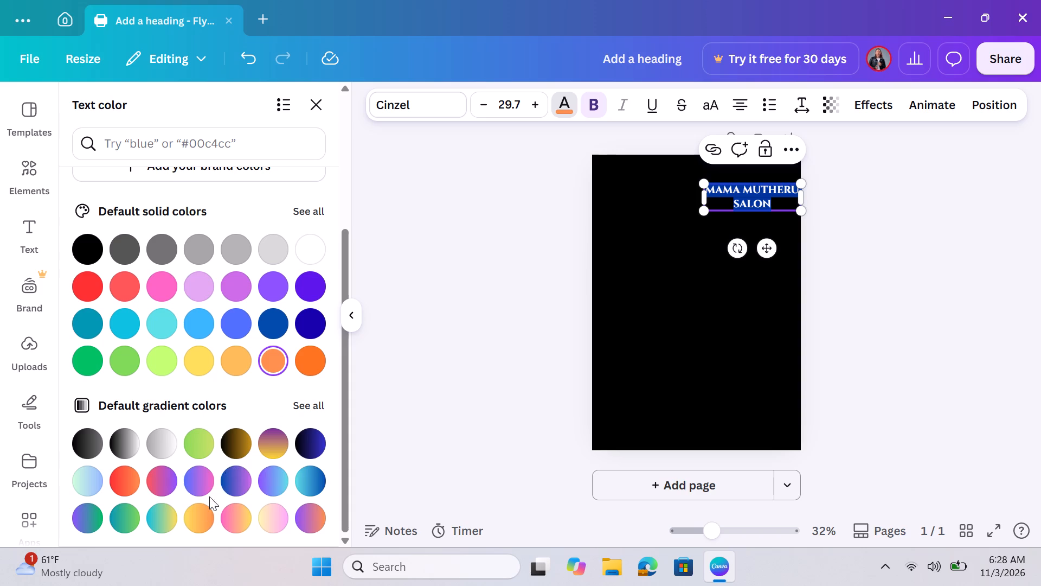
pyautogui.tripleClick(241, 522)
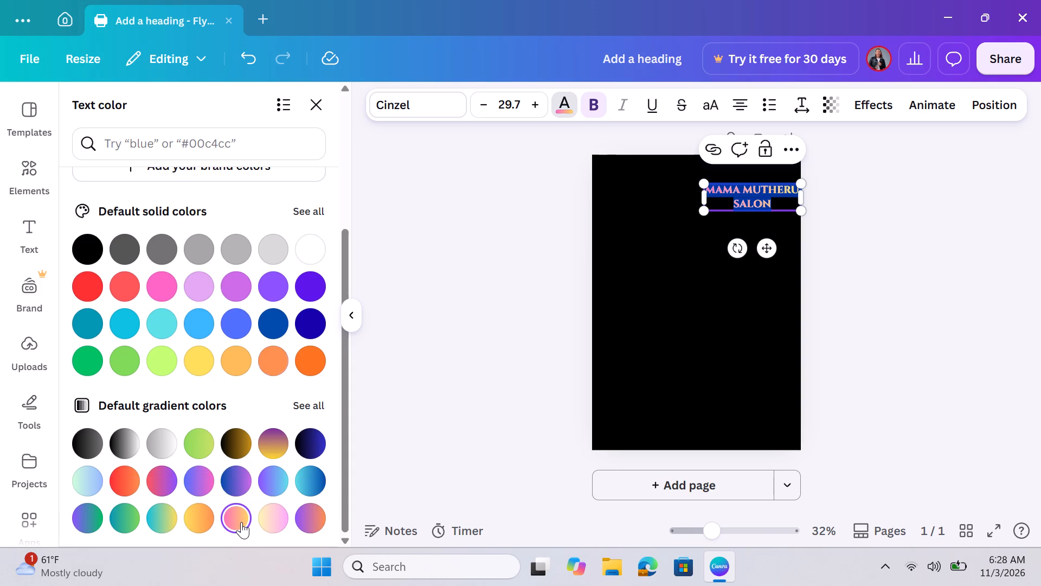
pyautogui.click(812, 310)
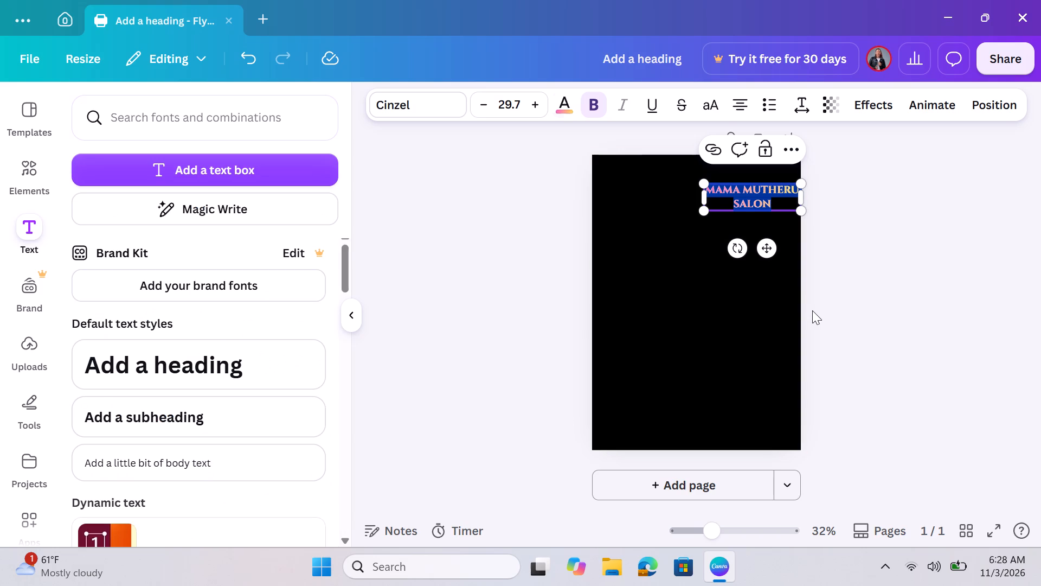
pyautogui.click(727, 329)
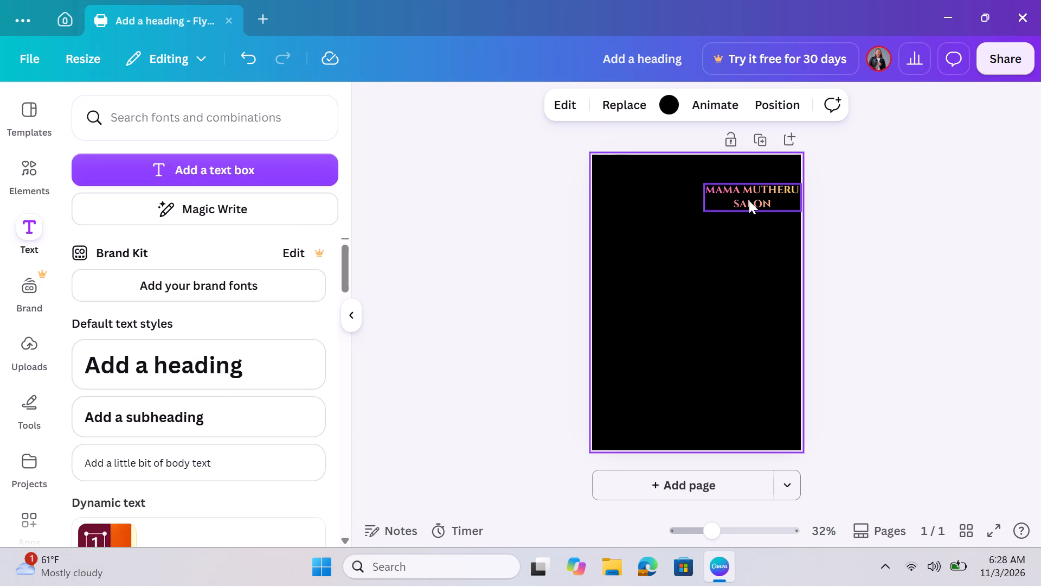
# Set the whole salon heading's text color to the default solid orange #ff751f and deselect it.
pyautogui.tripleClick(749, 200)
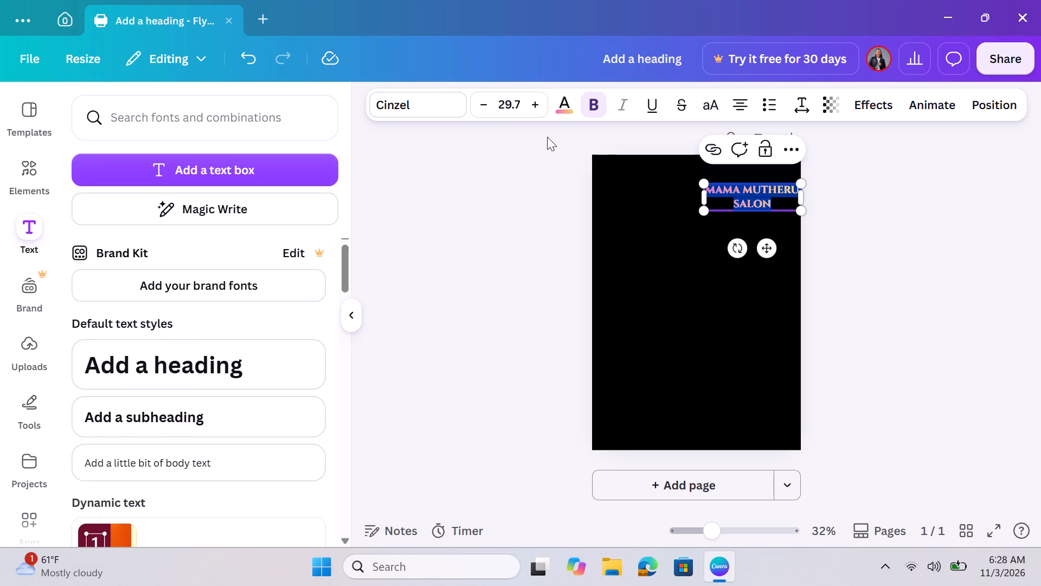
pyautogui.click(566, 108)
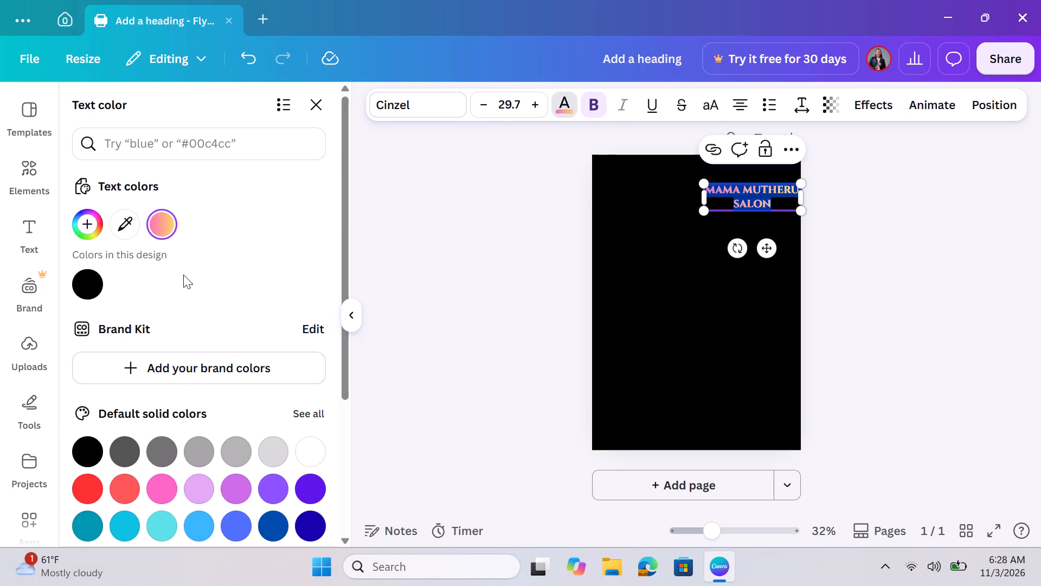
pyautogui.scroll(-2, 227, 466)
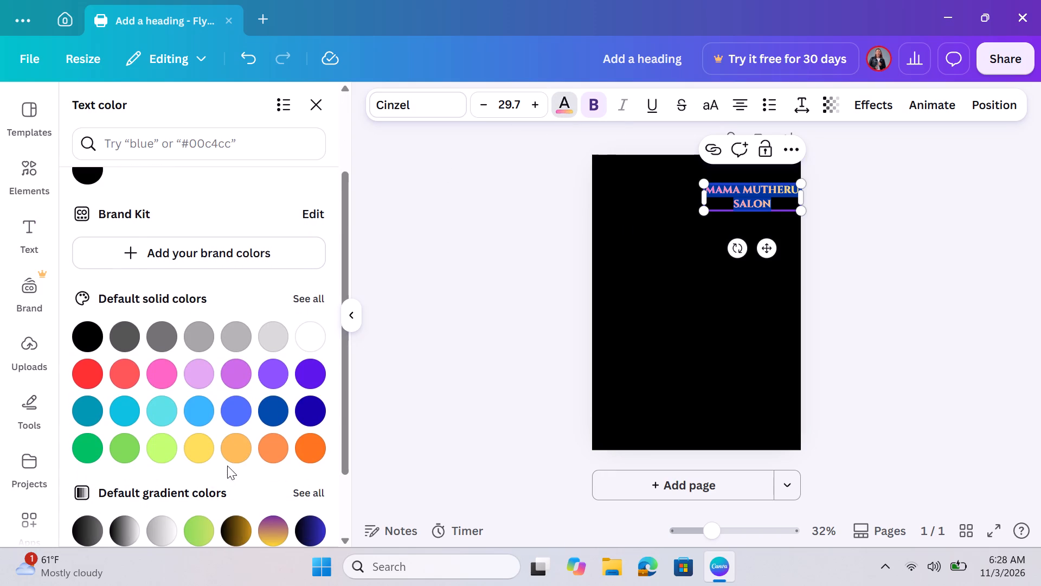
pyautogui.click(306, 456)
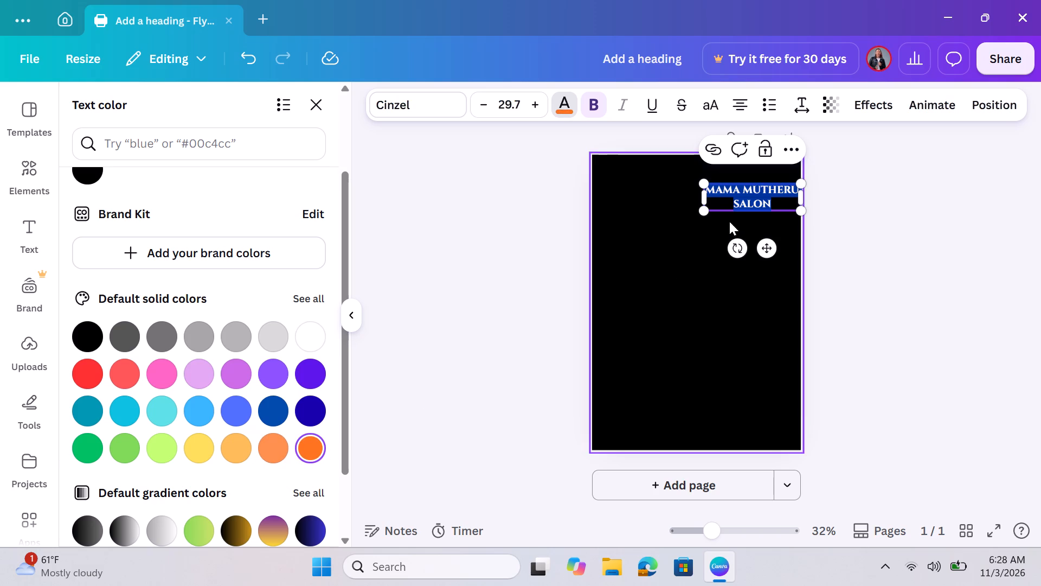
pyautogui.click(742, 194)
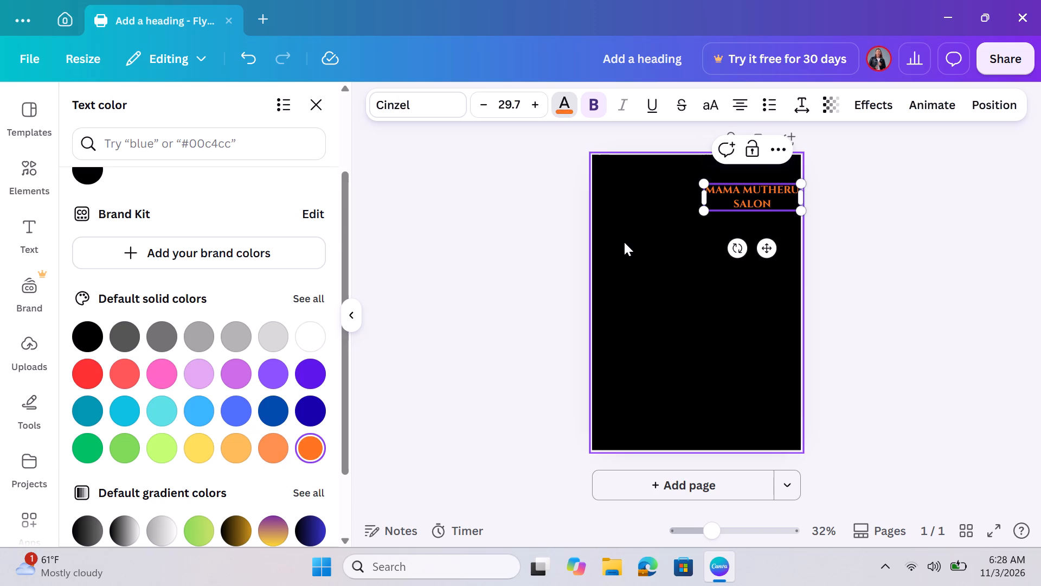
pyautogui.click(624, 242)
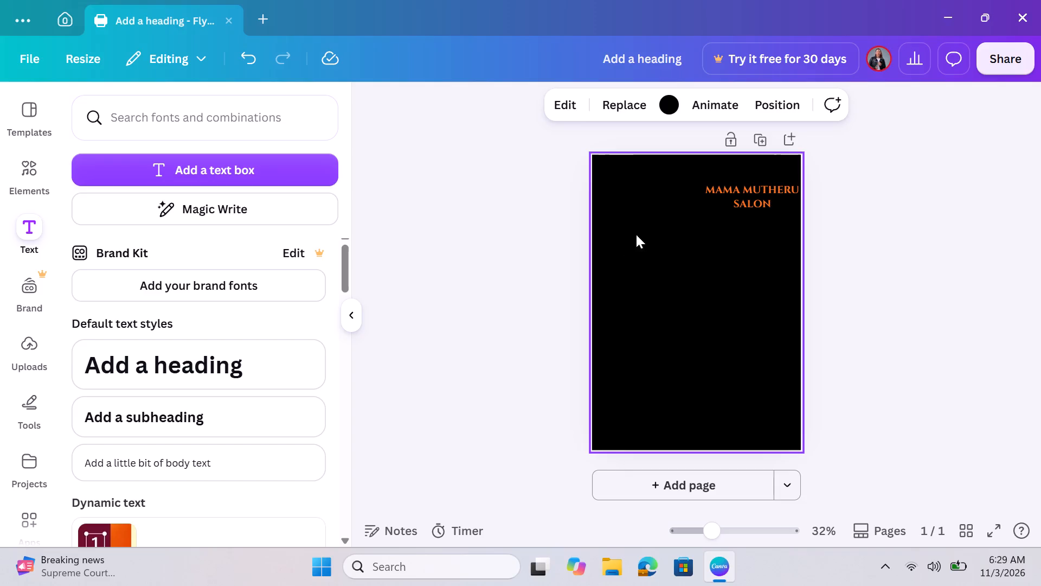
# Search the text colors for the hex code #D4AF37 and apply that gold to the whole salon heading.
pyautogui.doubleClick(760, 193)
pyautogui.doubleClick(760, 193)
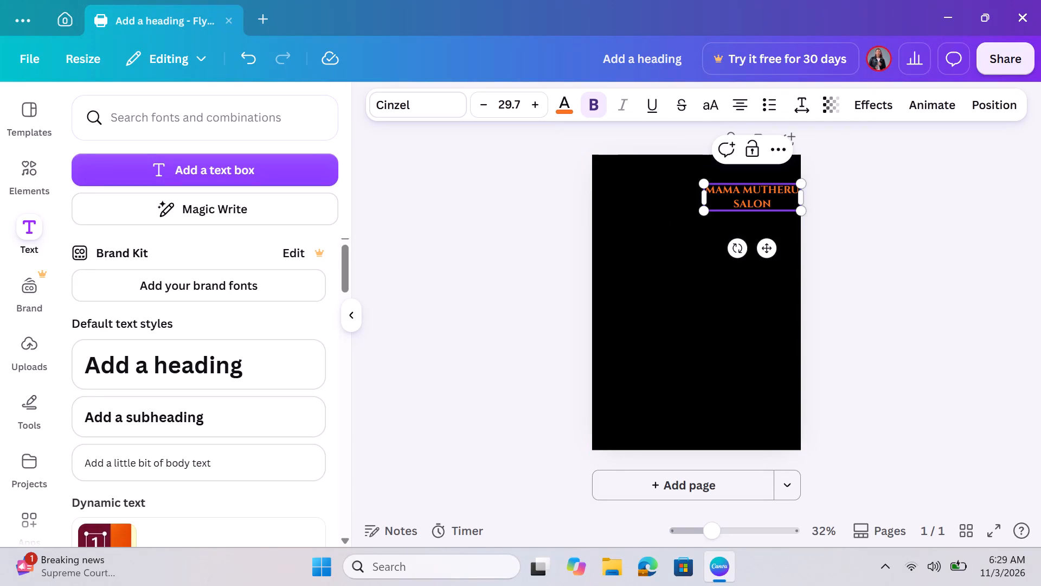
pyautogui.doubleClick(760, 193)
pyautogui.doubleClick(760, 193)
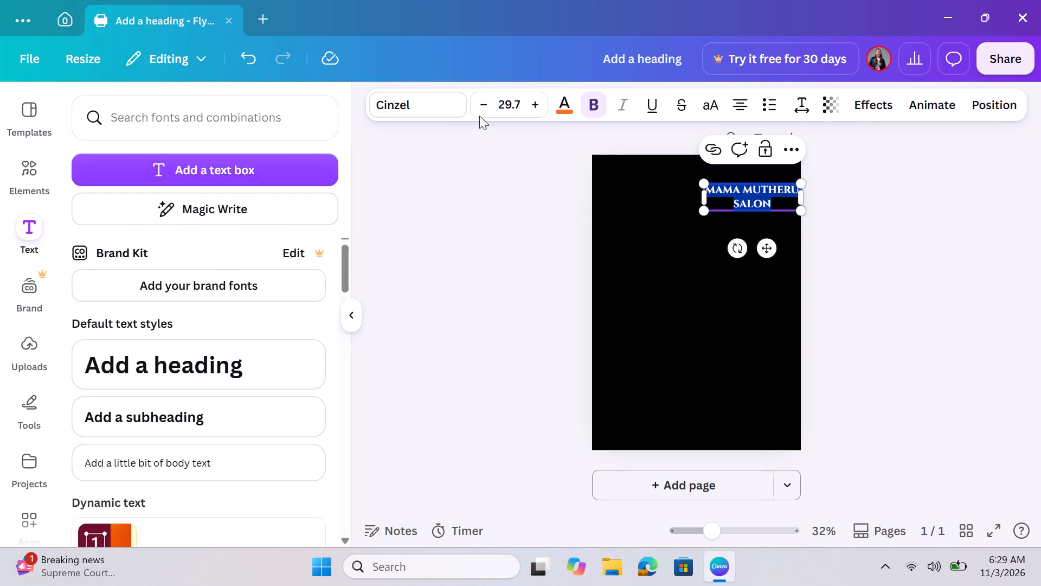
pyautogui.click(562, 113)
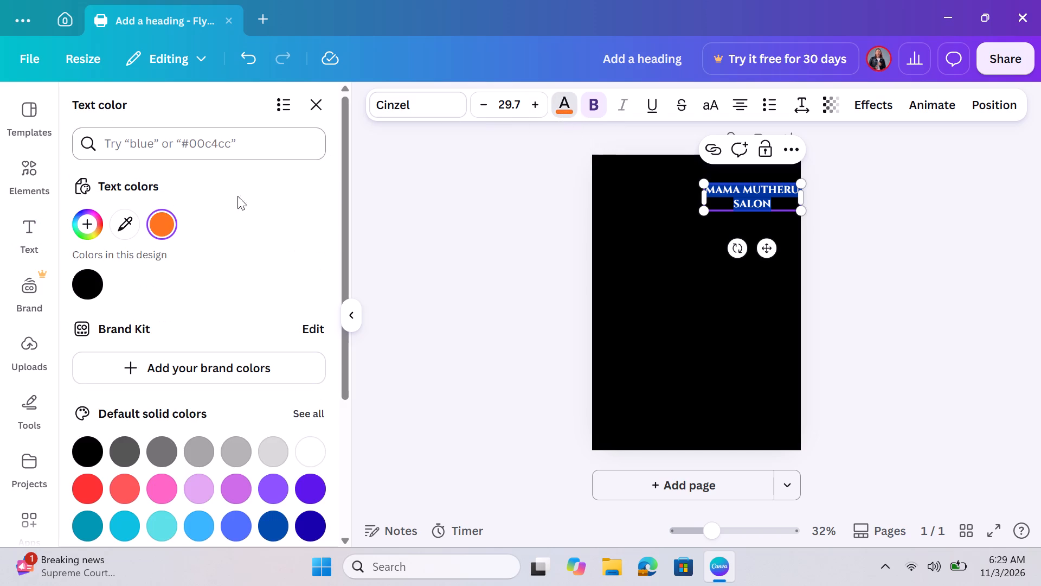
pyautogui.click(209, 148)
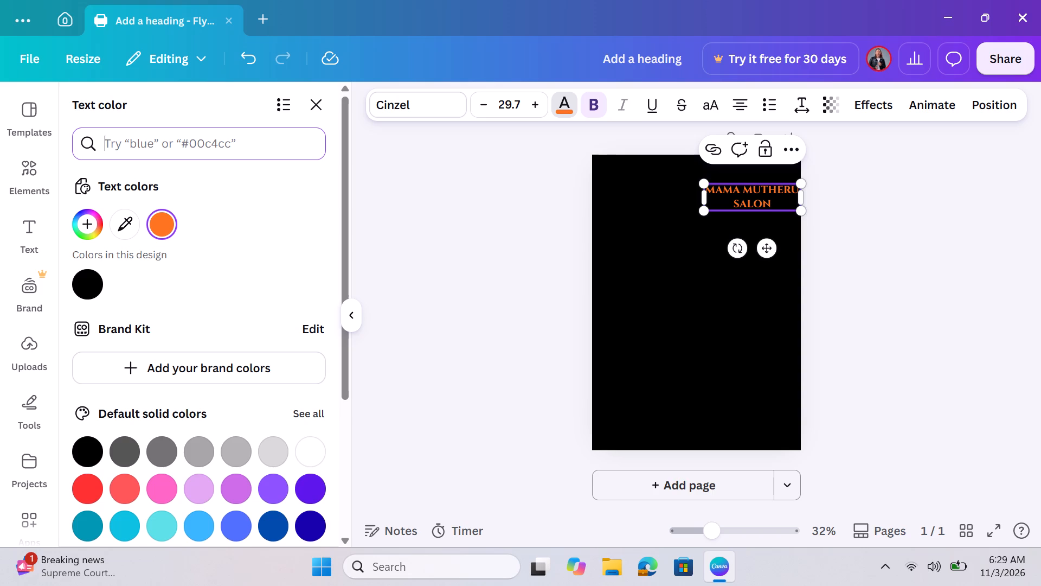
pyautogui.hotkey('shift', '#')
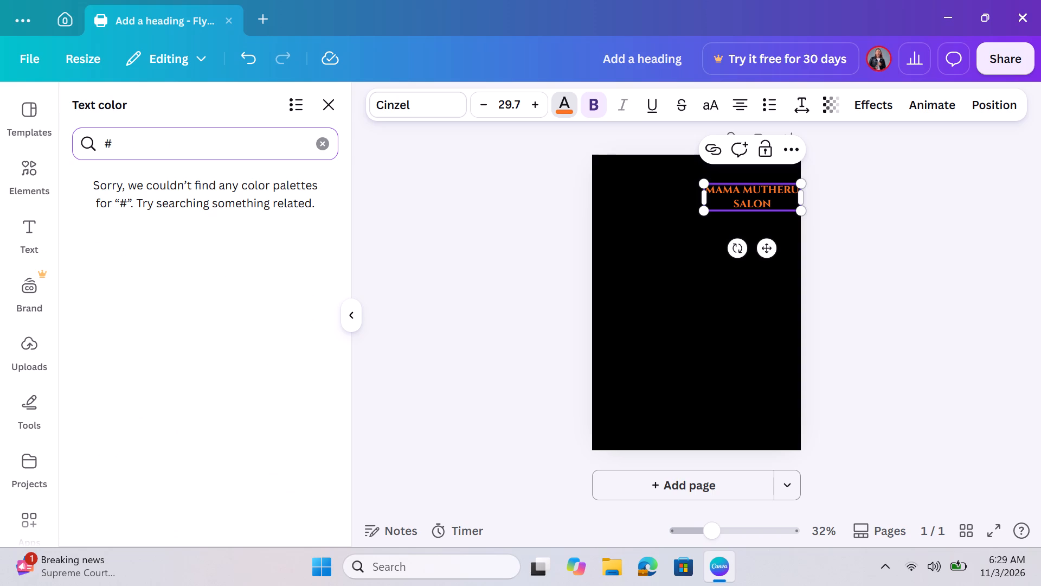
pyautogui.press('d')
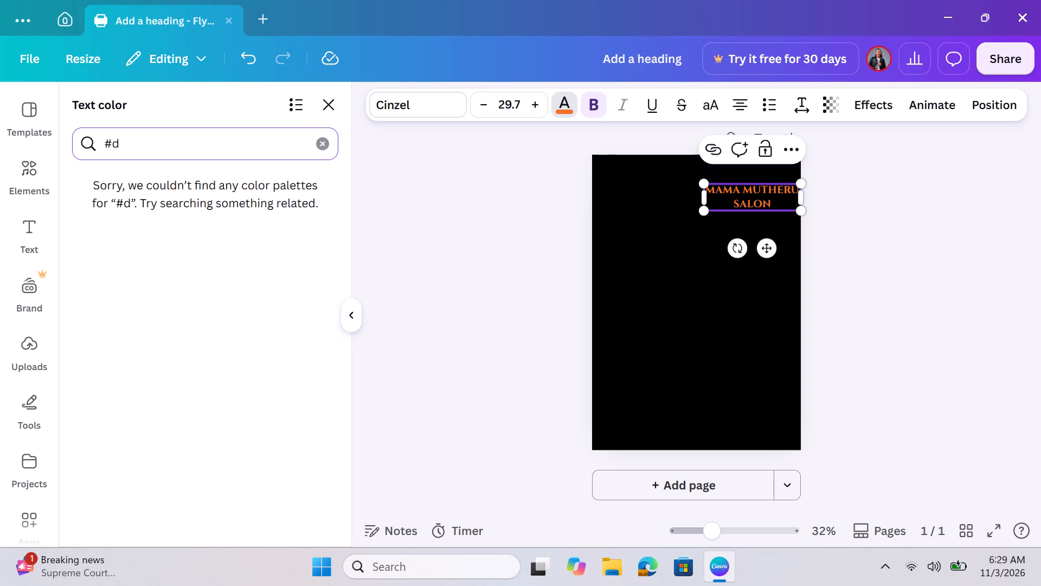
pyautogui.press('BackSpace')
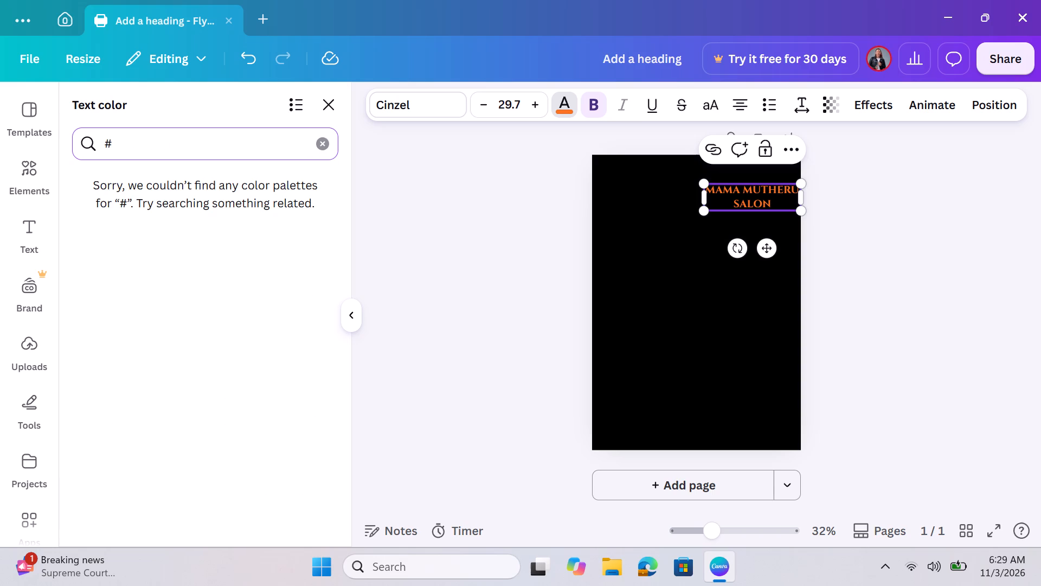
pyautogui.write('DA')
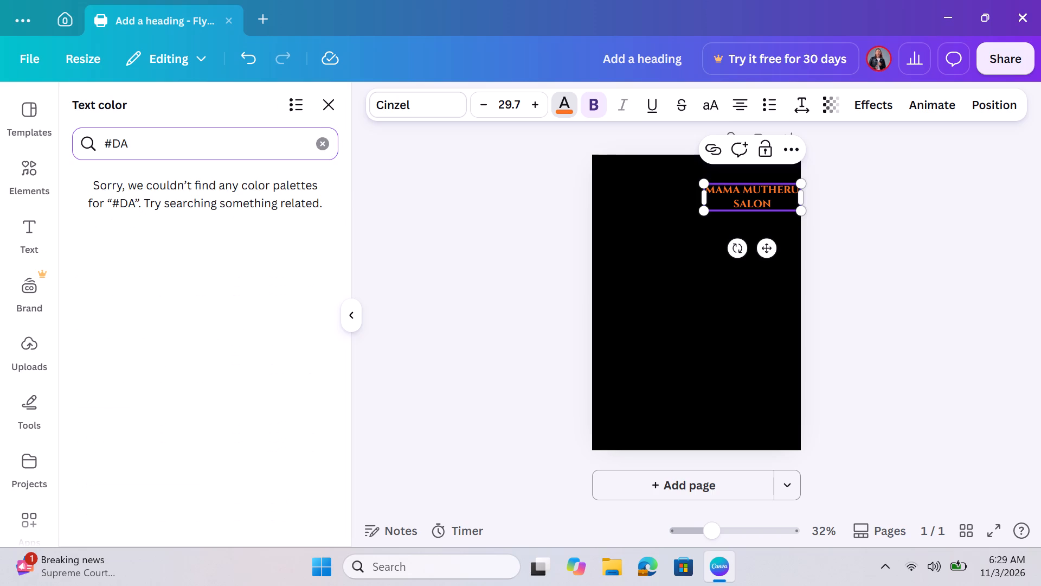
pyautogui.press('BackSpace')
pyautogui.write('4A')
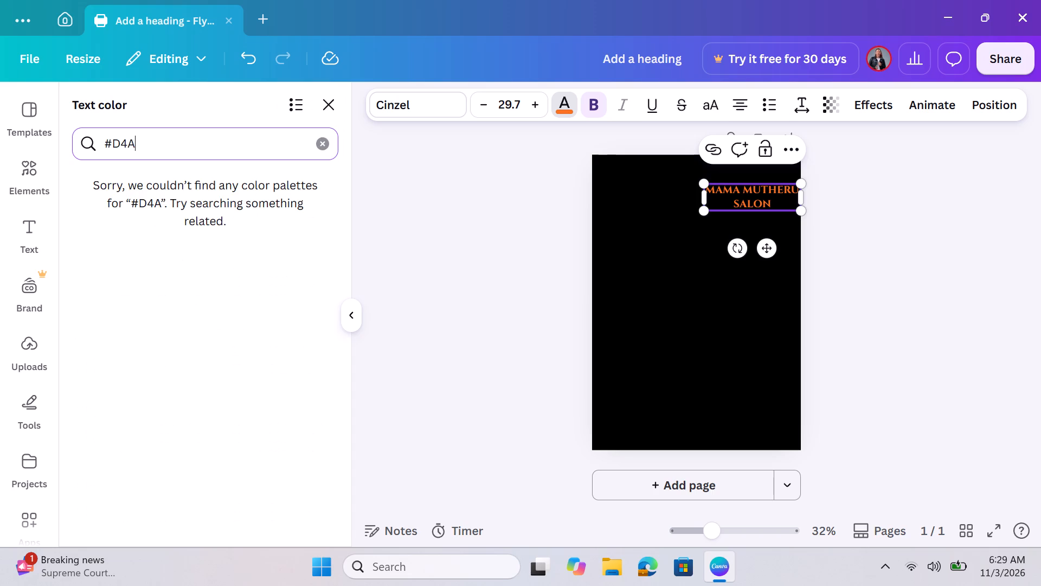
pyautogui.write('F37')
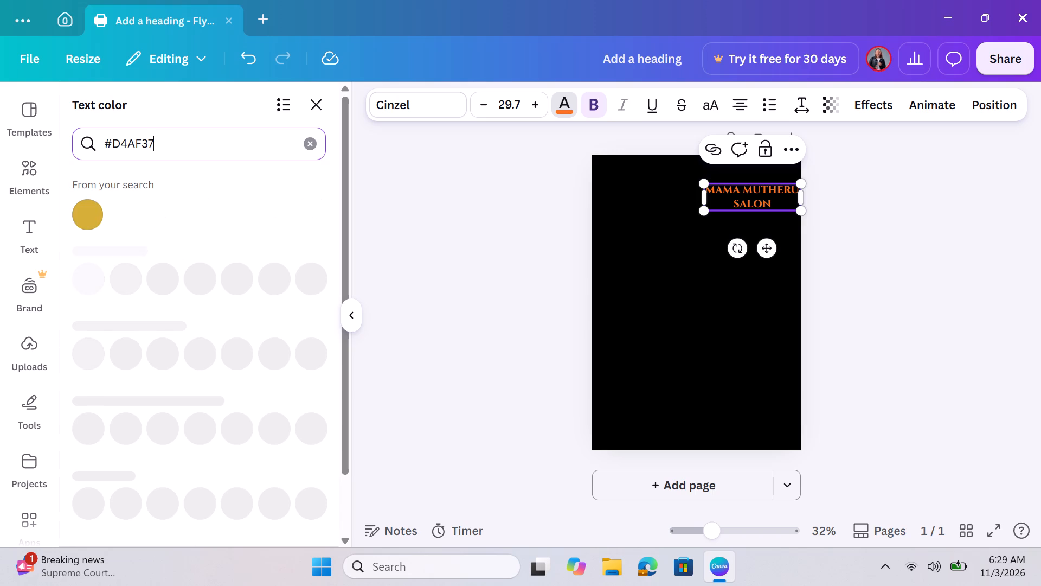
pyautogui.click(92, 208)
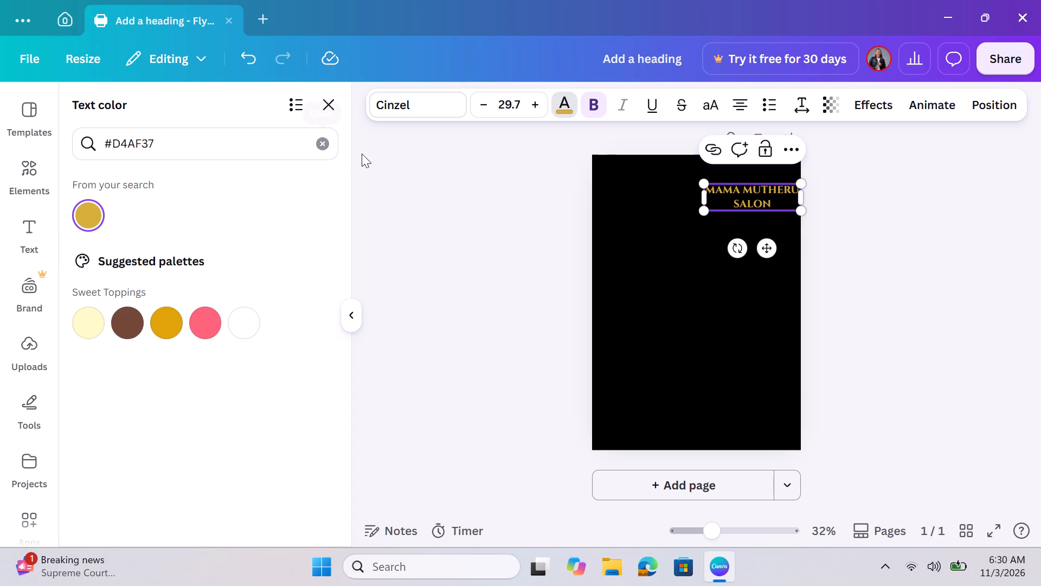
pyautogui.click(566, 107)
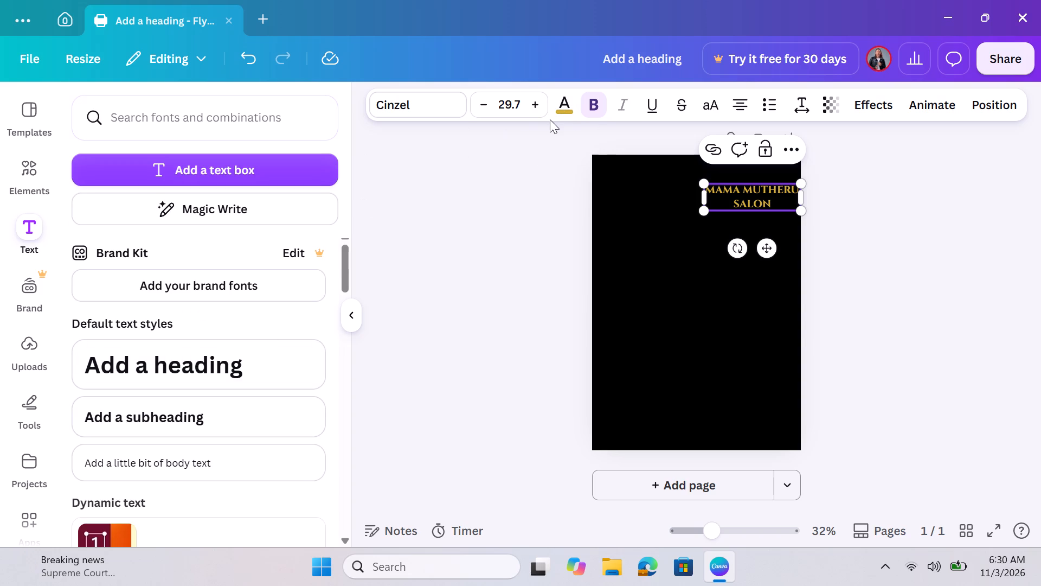
# Clear the color search and set the salon heading's text color to the default solid orange #ff751f.
pyautogui.click(564, 112)
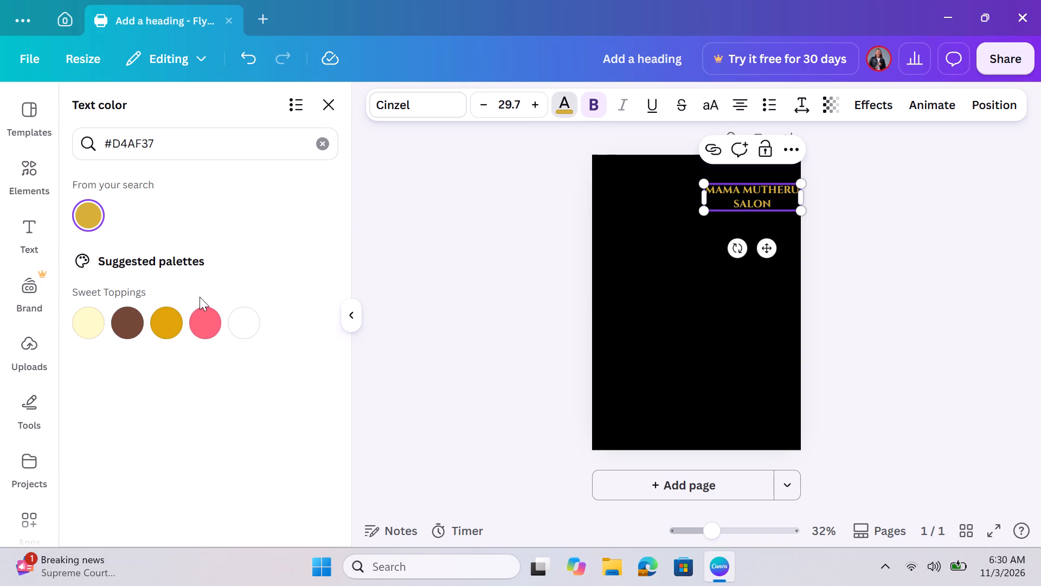
pyautogui.scroll(-1, 200, 297)
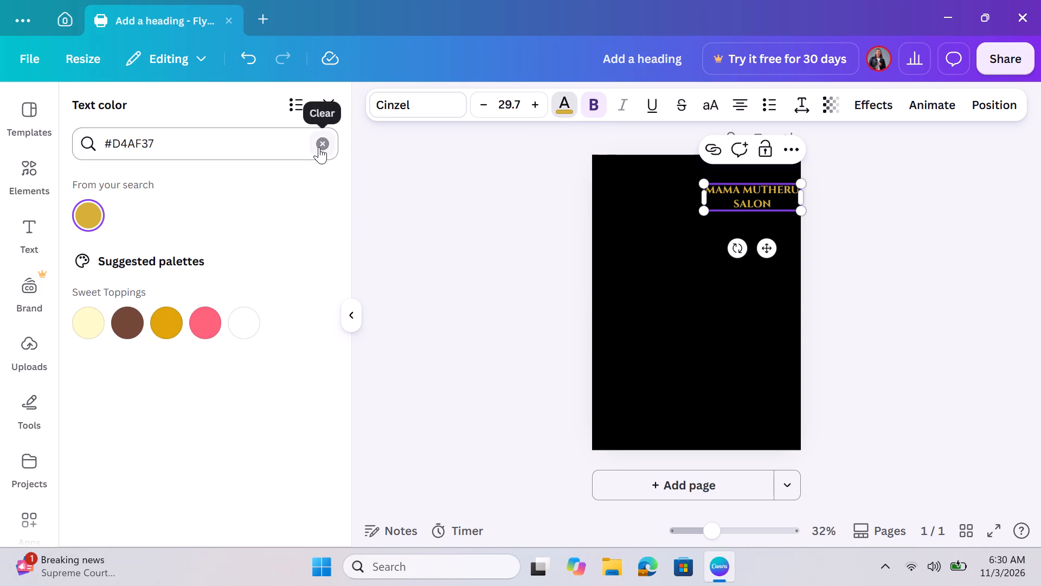
pyautogui.click(319, 147)
pyautogui.scroll(-1, 191, 361)
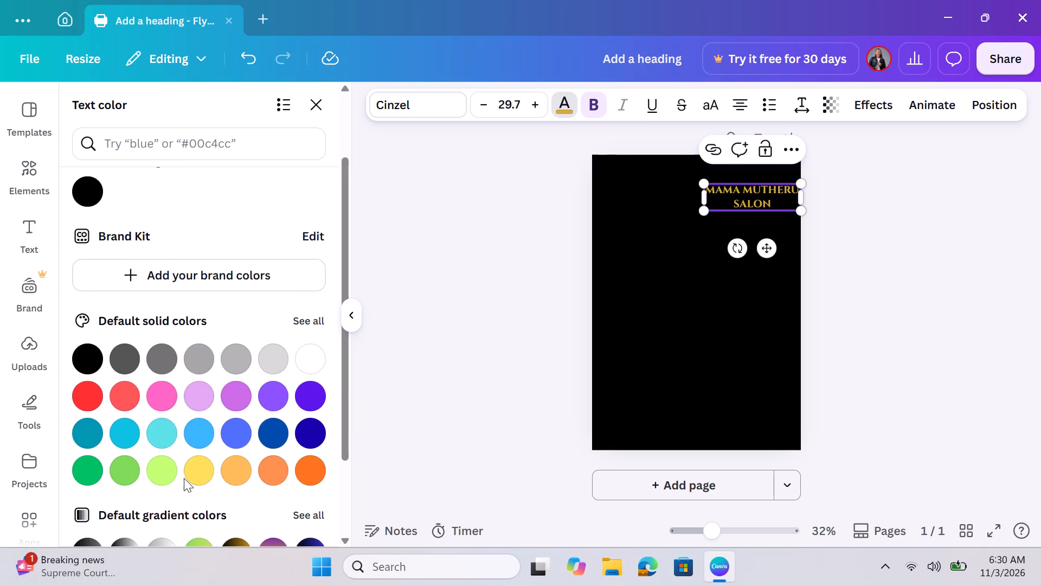
pyautogui.click(311, 468)
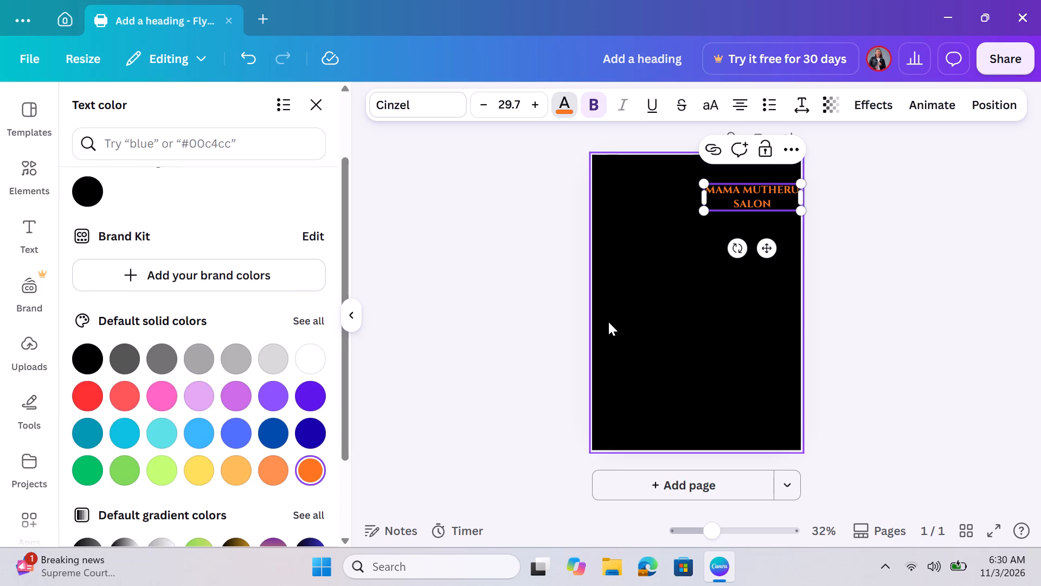
# Add a subheading text box and place it just below the salon-name heading.
pyautogui.click(613, 320)
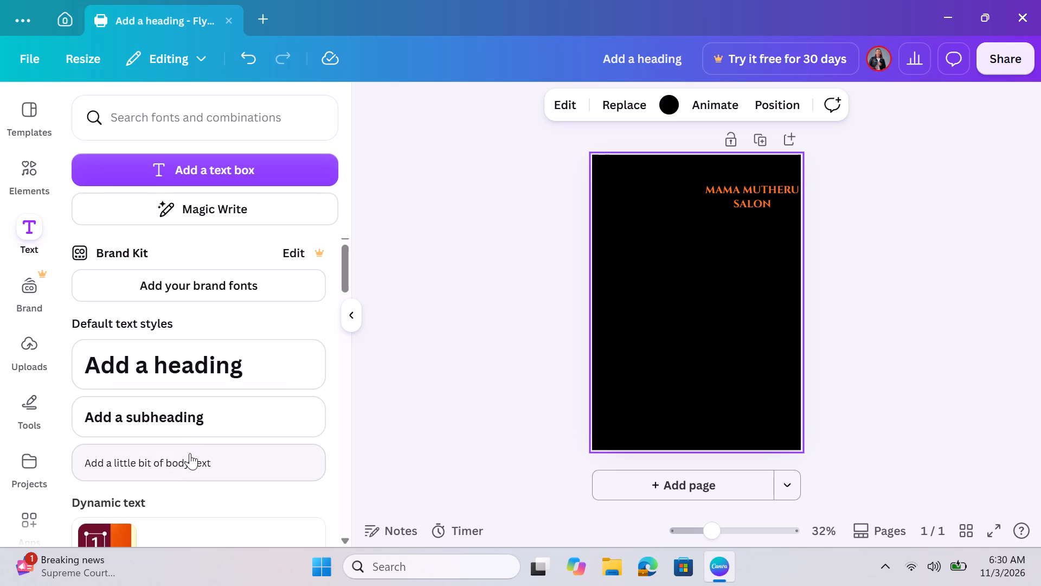
pyautogui.click(195, 418)
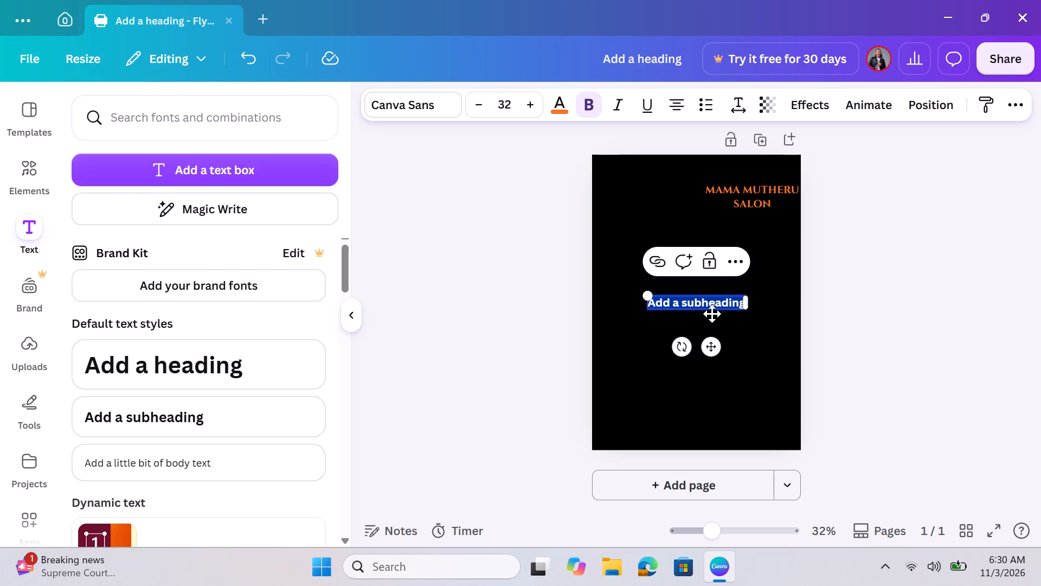
pyautogui.moveTo(719, 313); pyautogui.dragTo(748, 264)
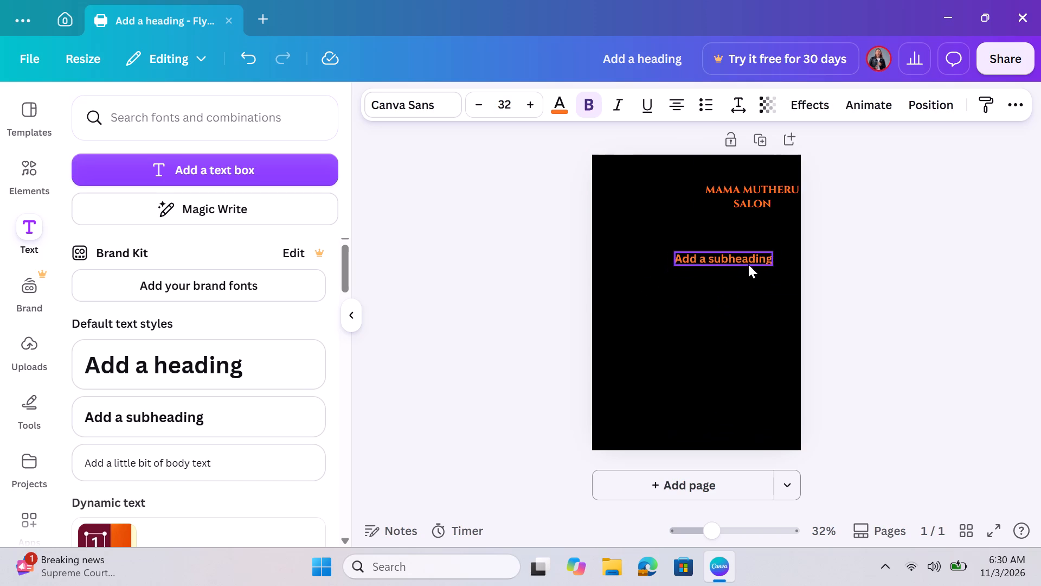
pyautogui.moveTo(748, 264); pyautogui.dragTo(770, 239)
# Replace the subheading's placeholder text with "HAIRDRESSING & BRAIDING".
pyautogui.doubleClick(775, 226)
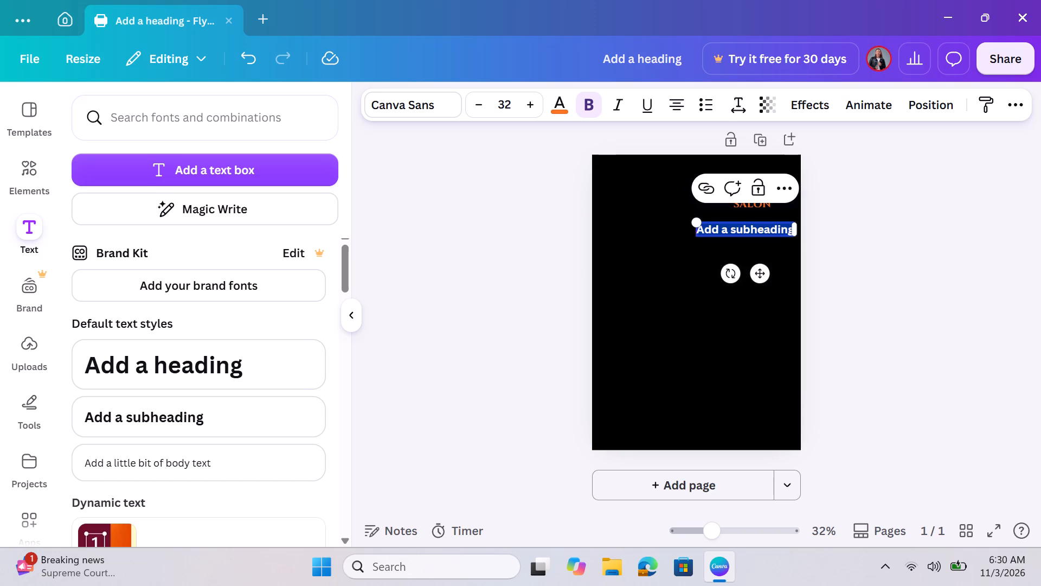
pyautogui.press('BackSpace')
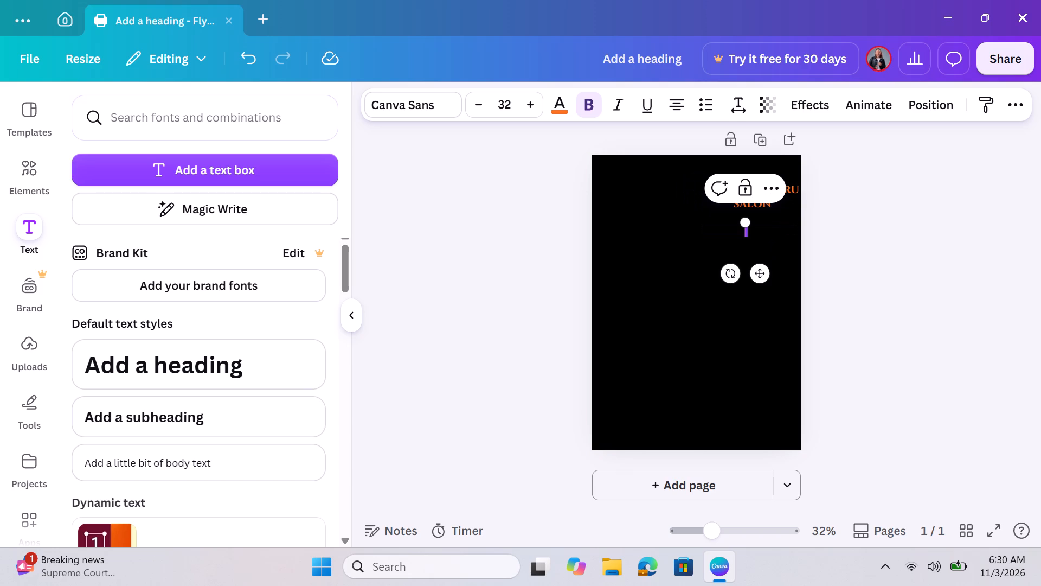
pyautogui.write('HAIRDRESSING')
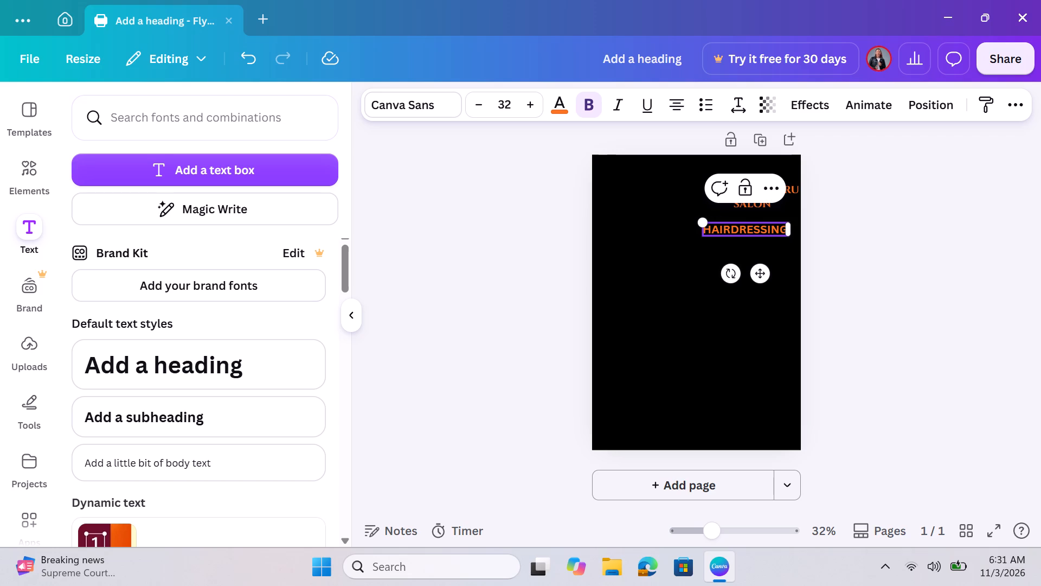
pyautogui.hotkey('shift', '&')
pyautogui.press('BackSpace')
pyautogui.press('space')
pyautogui.hotkey('shift', '&')
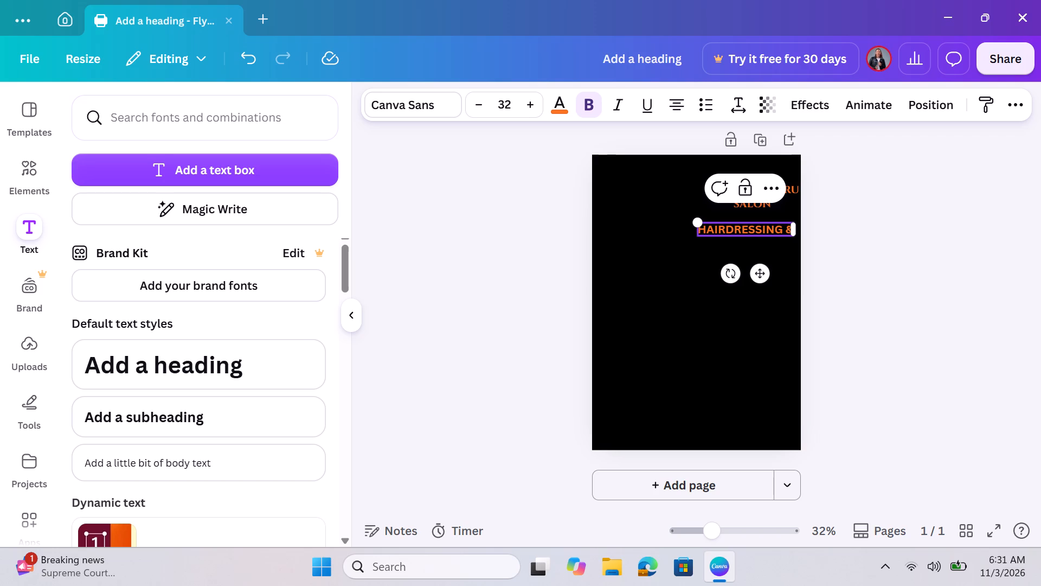
pyautogui.press('space')
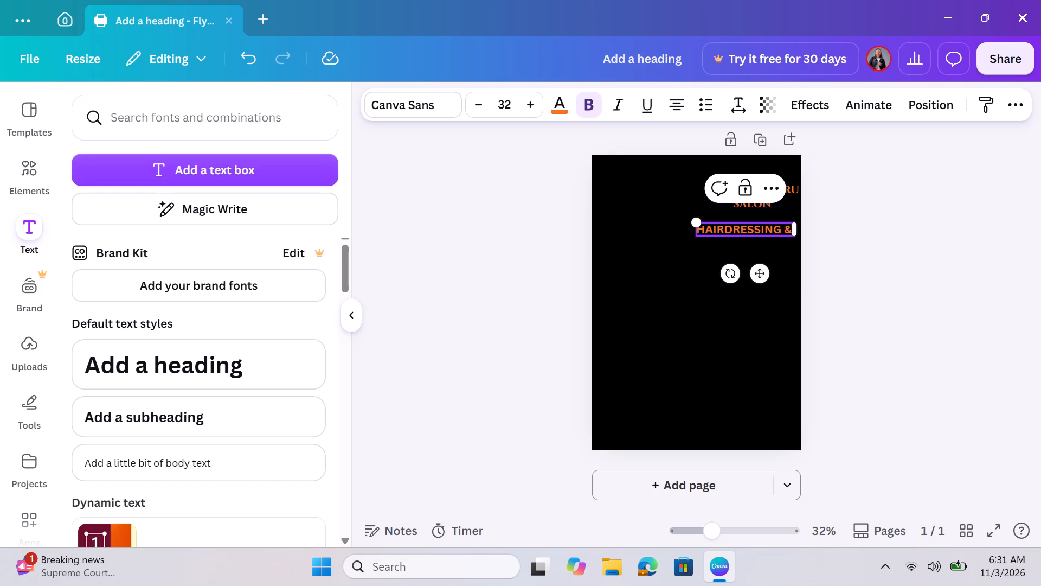
pyautogui.write('BRAIDING')
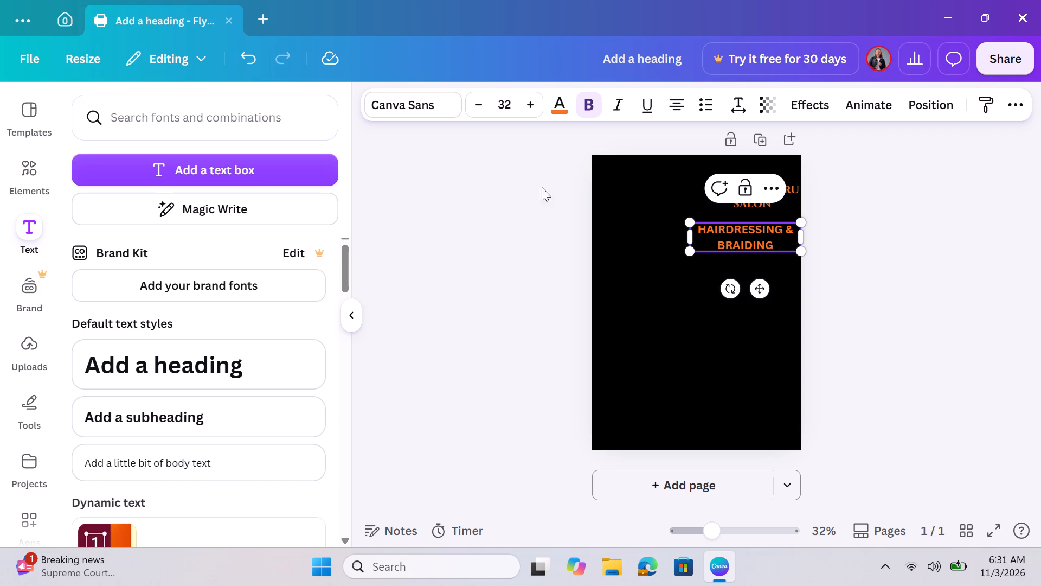
# Search the fonts for "Montserrat semibold" and apply Montserrat to the HAIRDRESSING & BRAIDING subheading.
pyautogui.click(435, 103)
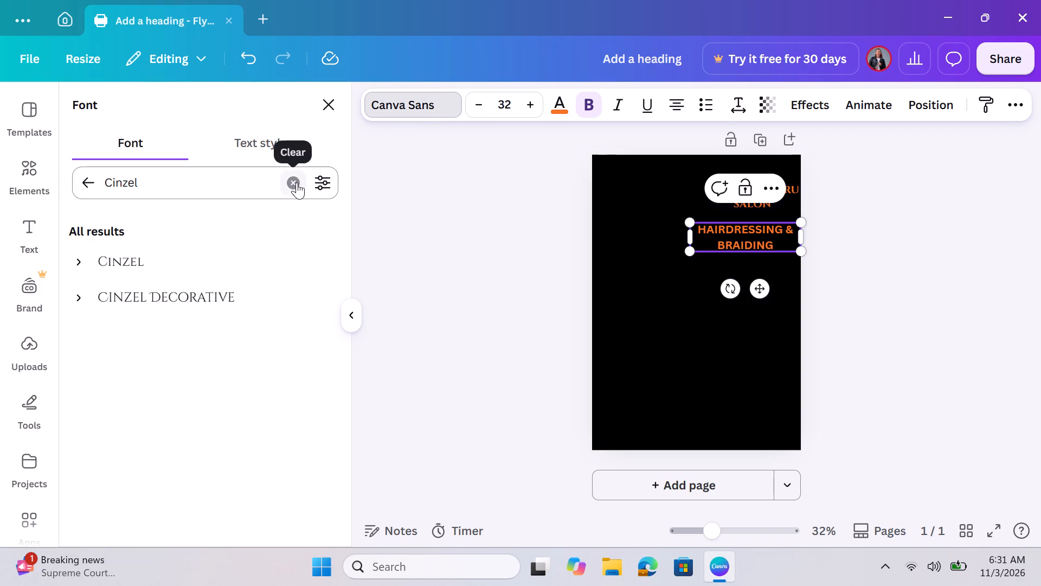
pyautogui.click(297, 182)
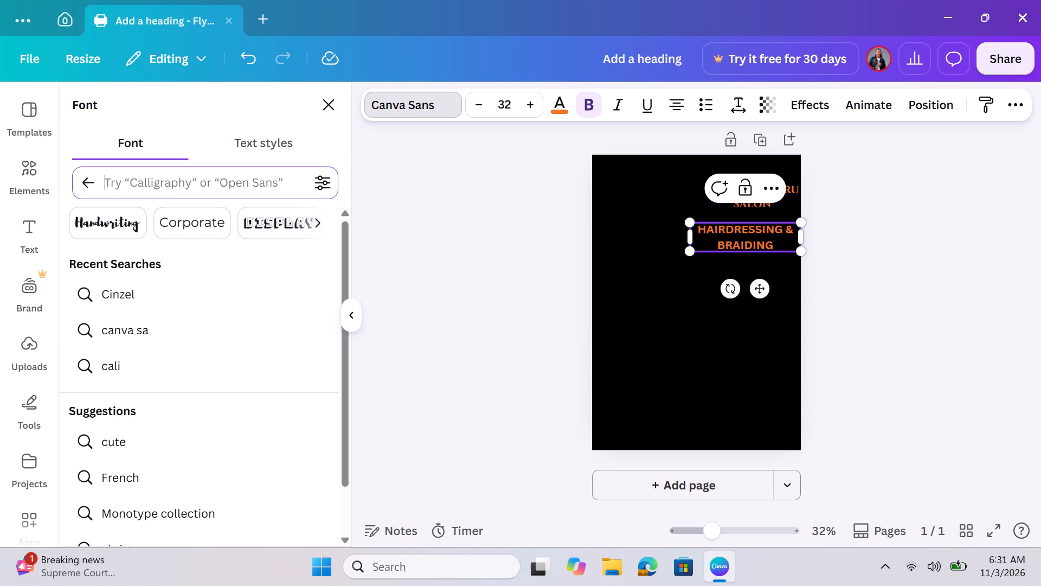
pyautogui.press('m')
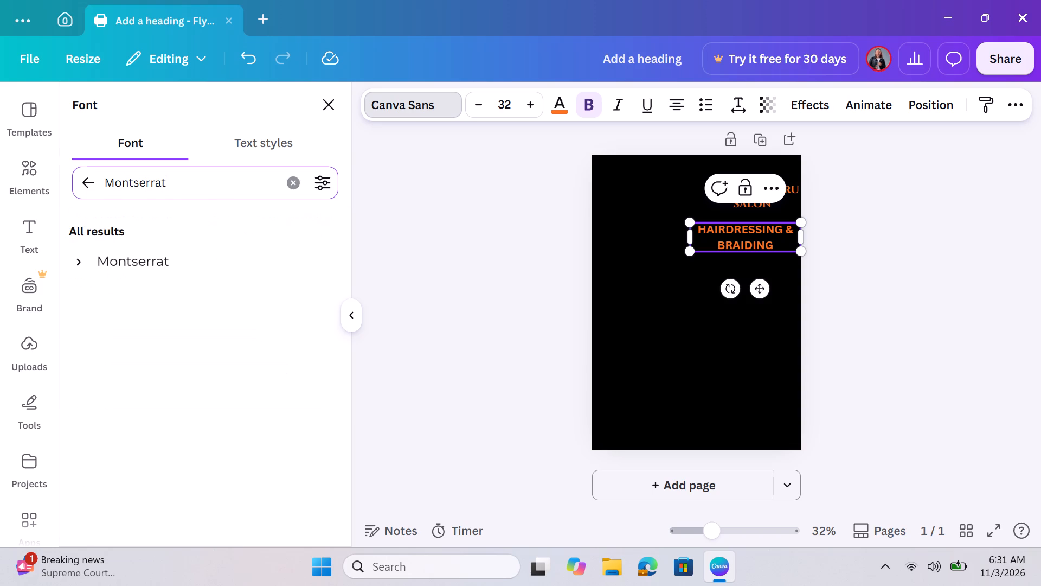
pyautogui.press('space')
pyautogui.write('semibolf')
pyautogui.press('BackSpace')
pyautogui.press('d')
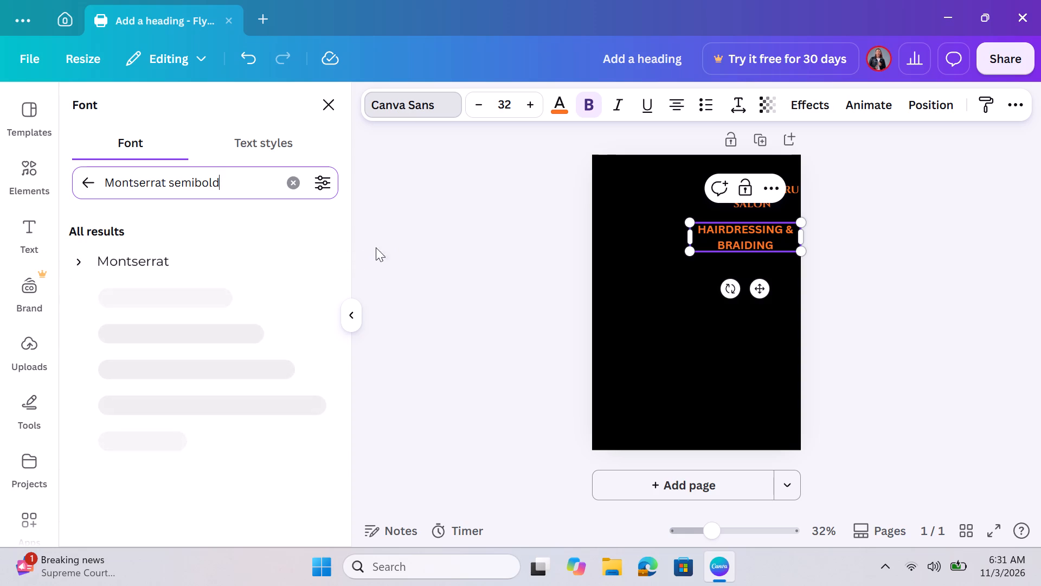
pyautogui.click(176, 264)
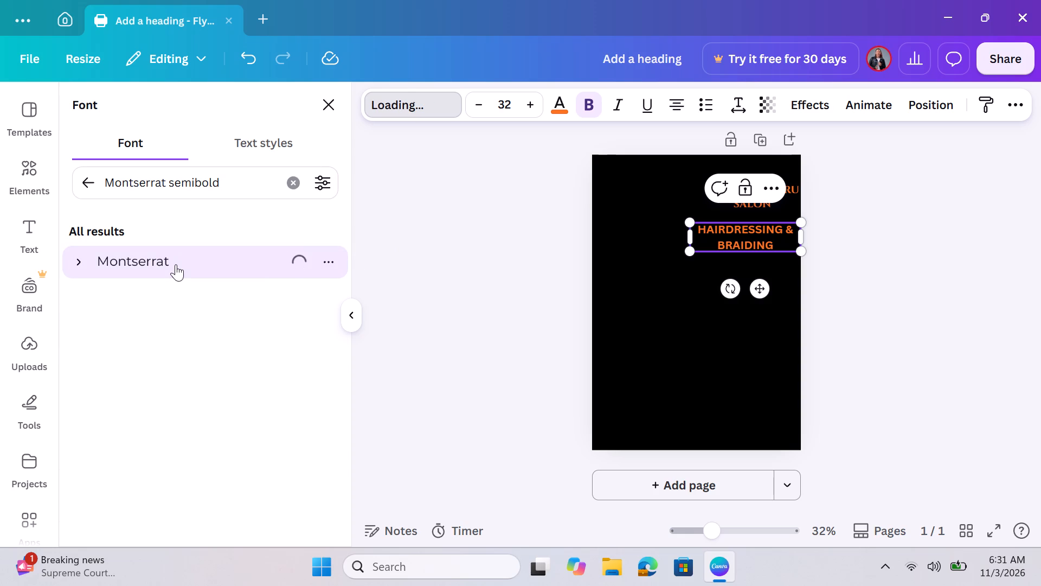
pyautogui.click(228, 259)
pyautogui.doubleClick(228, 259)
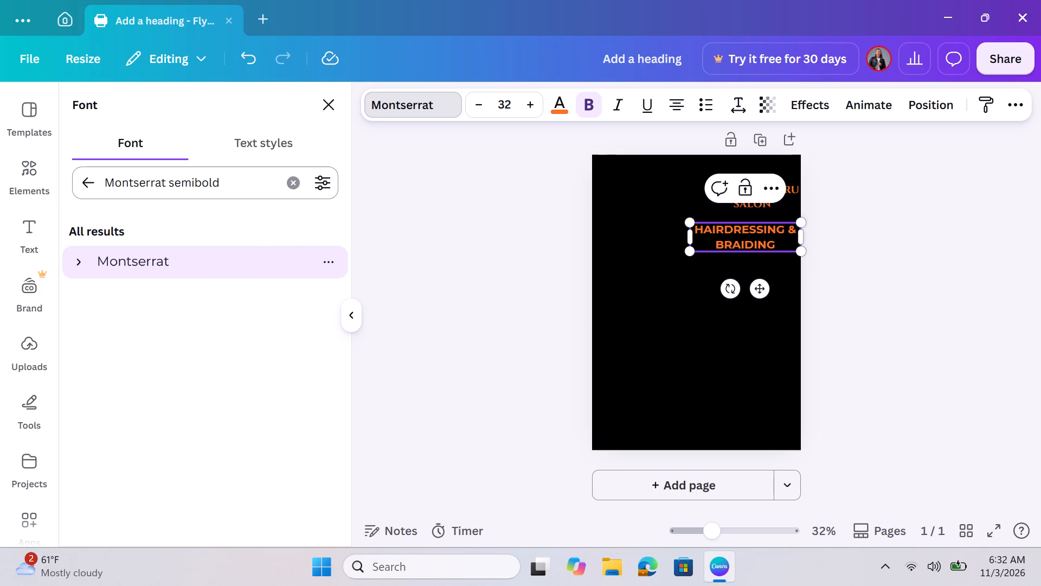
# Reduce the subheading's font size to 20.
pyautogui.click(479, 106)
pyautogui.click(479, 106)
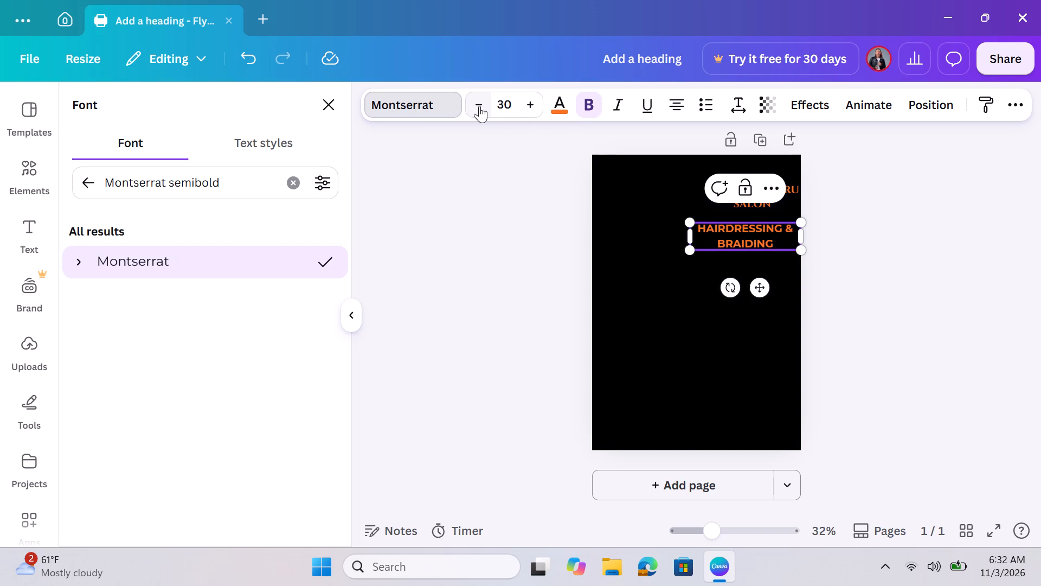
pyautogui.click(479, 106)
pyautogui.tripleClick(479, 106)
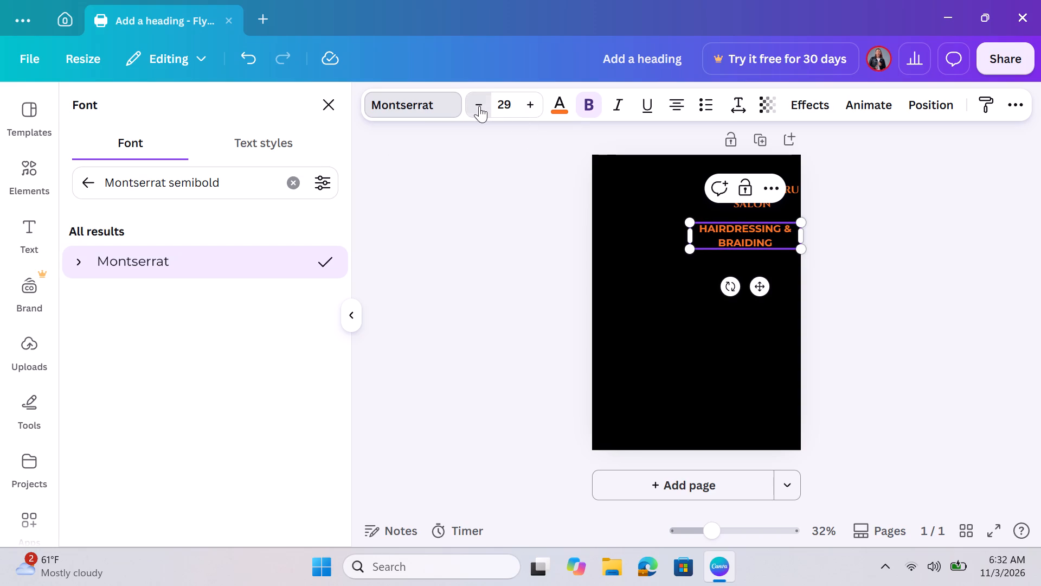
pyautogui.doubleClick(479, 106)
pyautogui.tripleClick(479, 106)
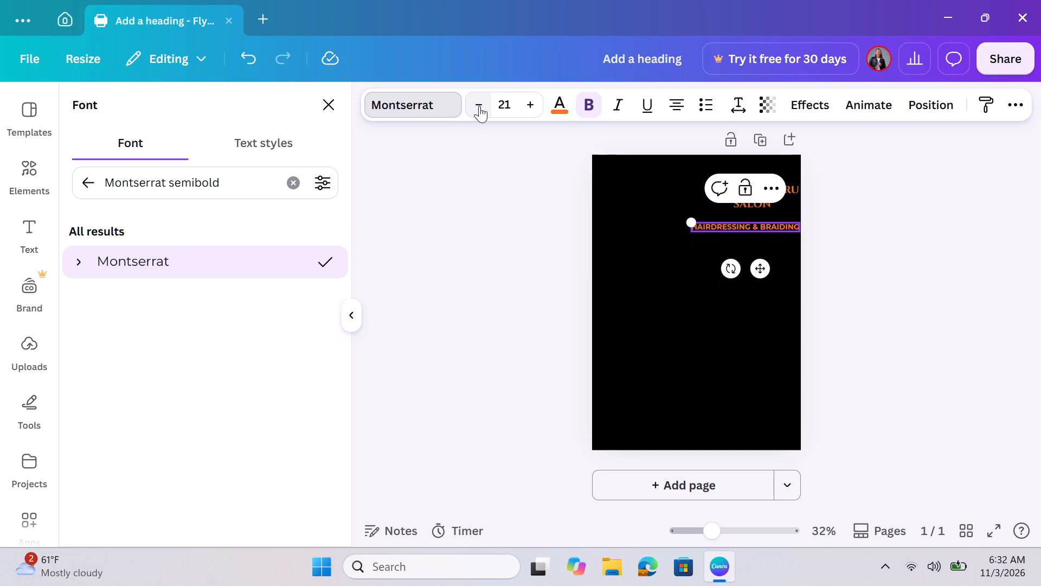
pyautogui.click(479, 106)
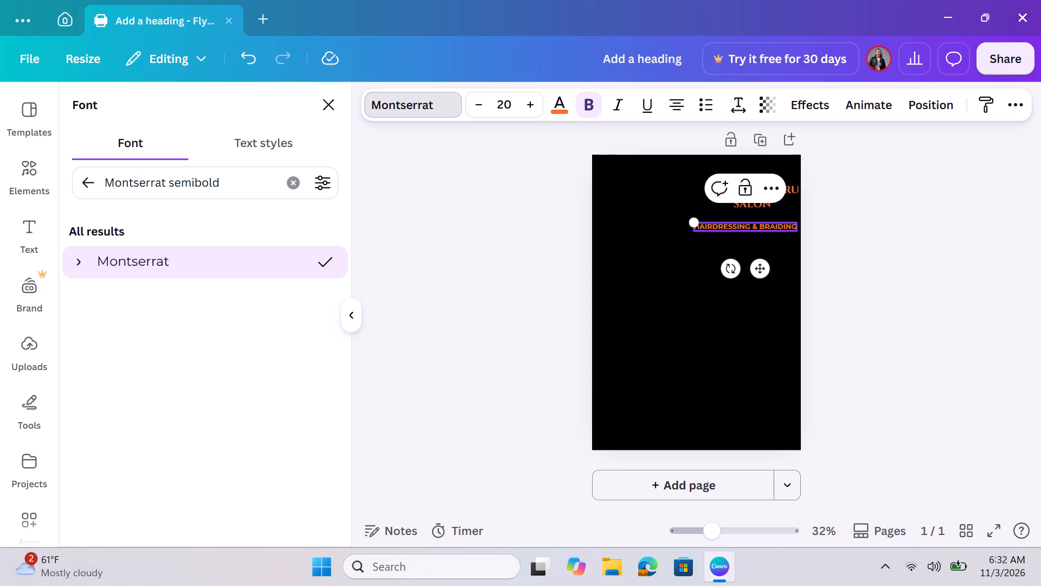
# Move the subheading closer beneath the salon heading, against the page's right edge.
pyautogui.moveTo(702, 228); pyautogui.dragTo(693, 209)
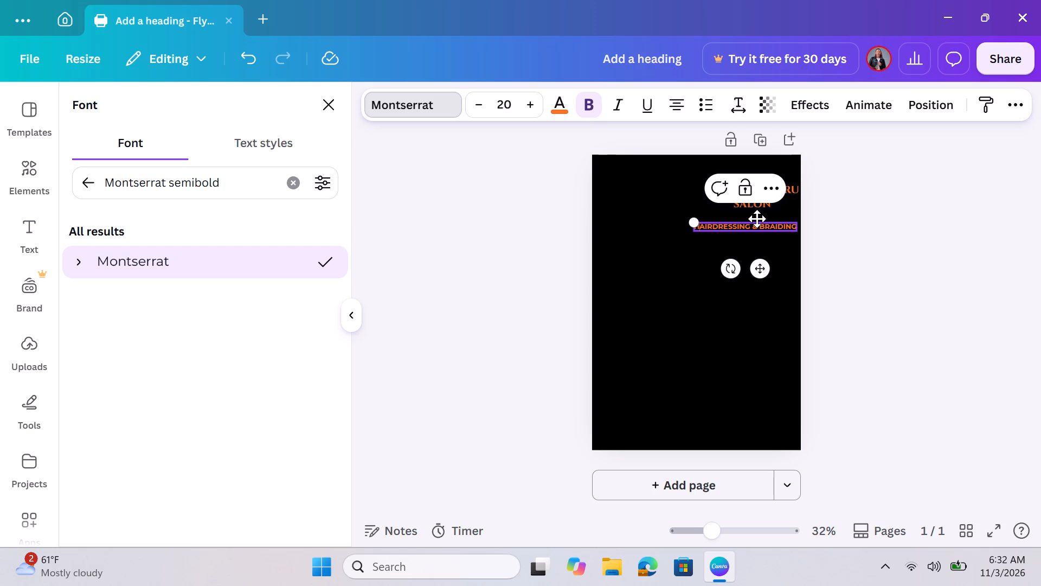
pyautogui.moveTo(752, 216); pyautogui.dragTo(746, 205)
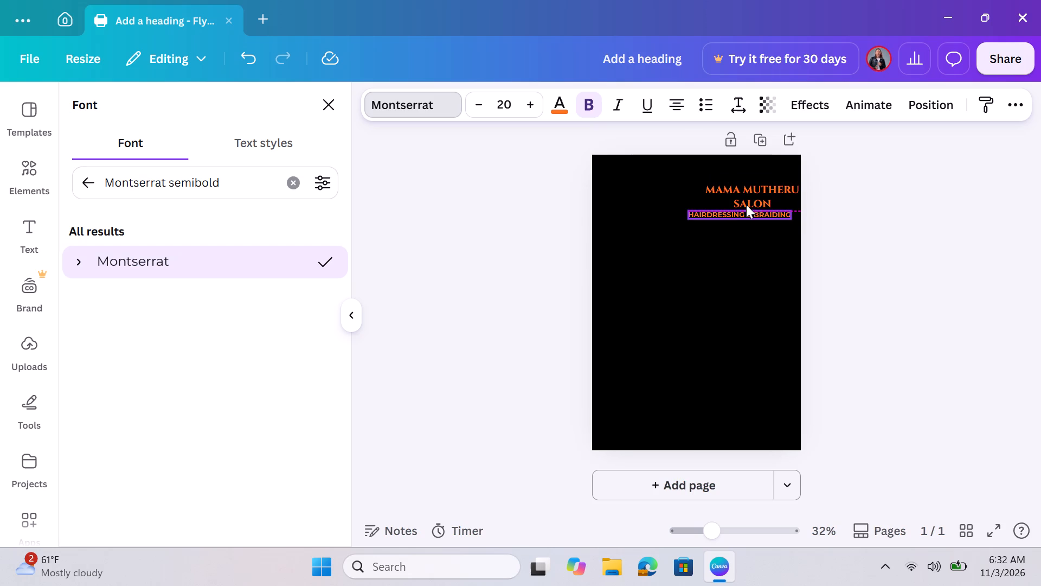
pyautogui.moveTo(746, 205); pyautogui.dragTo(750, 208)
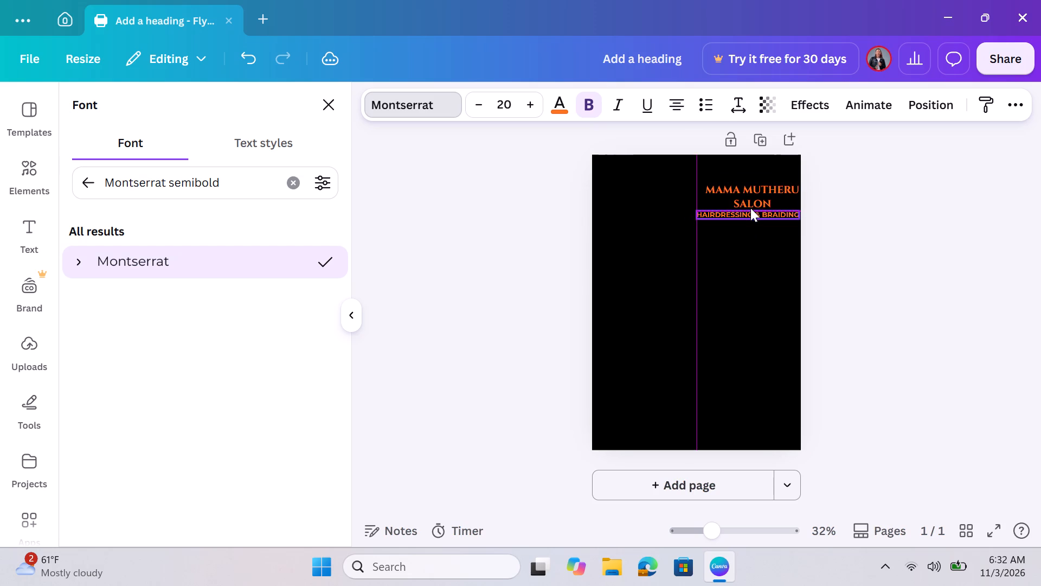
pyautogui.moveTo(750, 208); pyautogui.dragTo(750, 211)
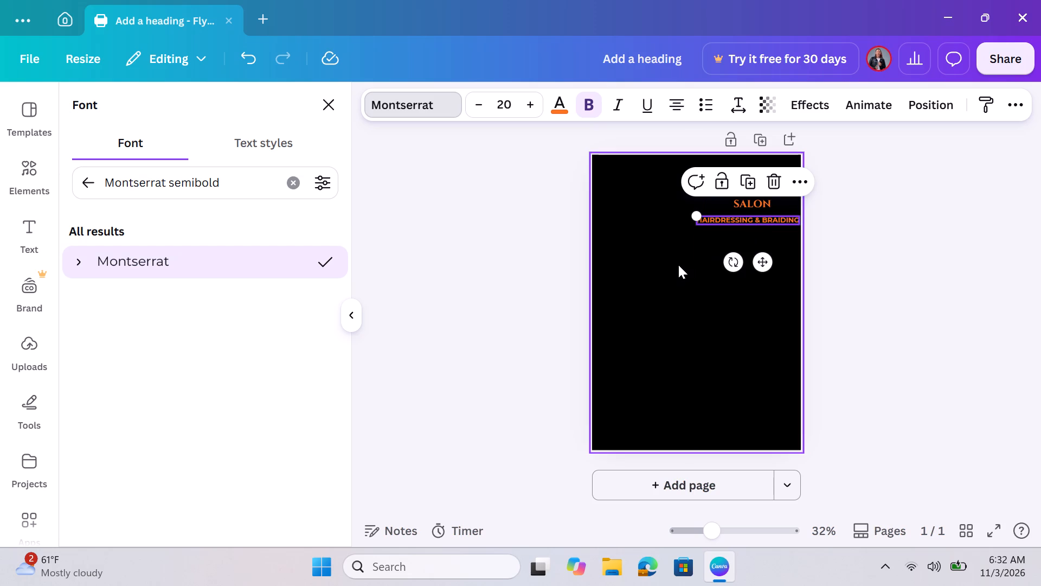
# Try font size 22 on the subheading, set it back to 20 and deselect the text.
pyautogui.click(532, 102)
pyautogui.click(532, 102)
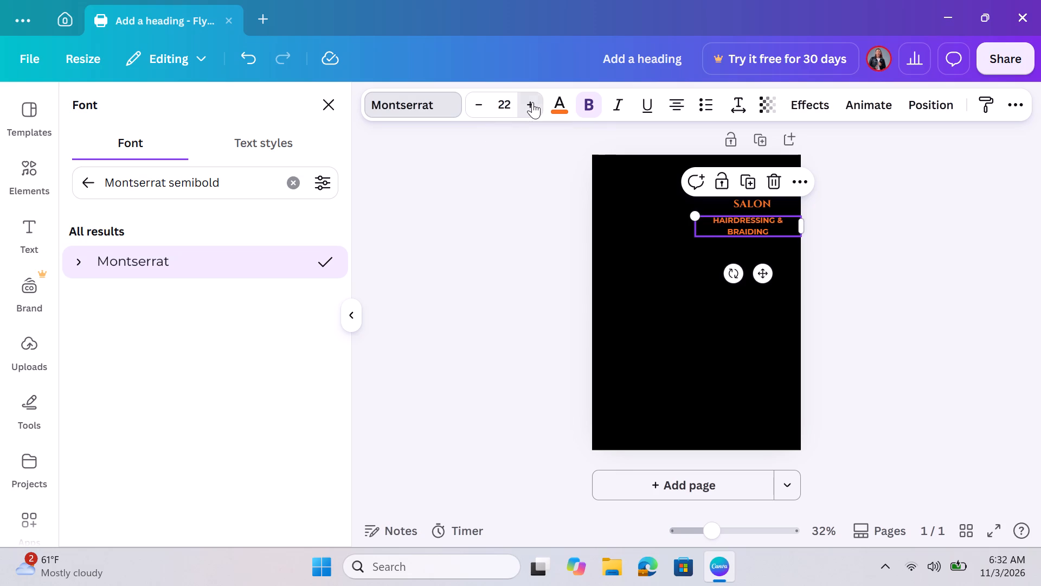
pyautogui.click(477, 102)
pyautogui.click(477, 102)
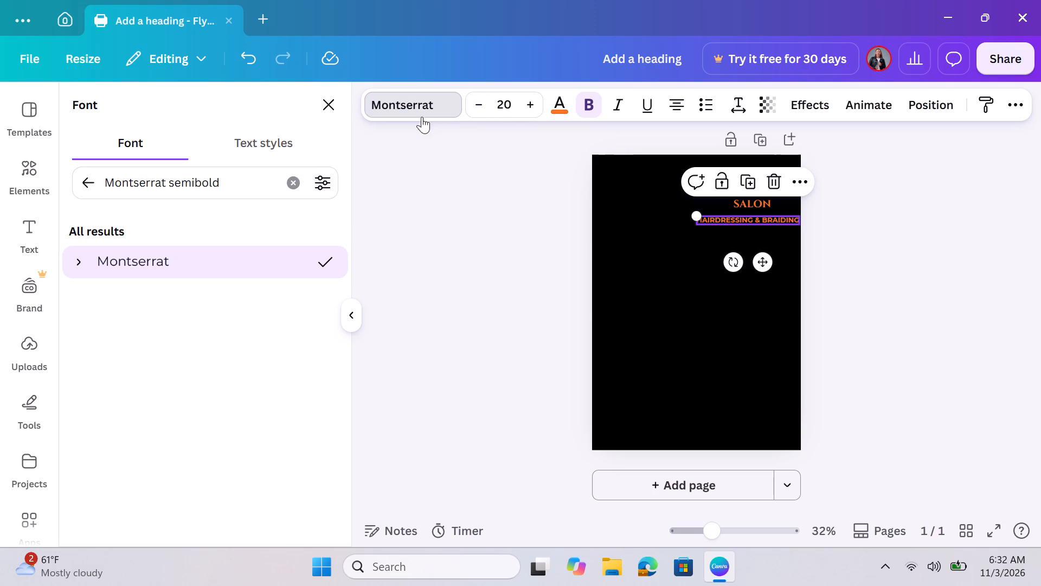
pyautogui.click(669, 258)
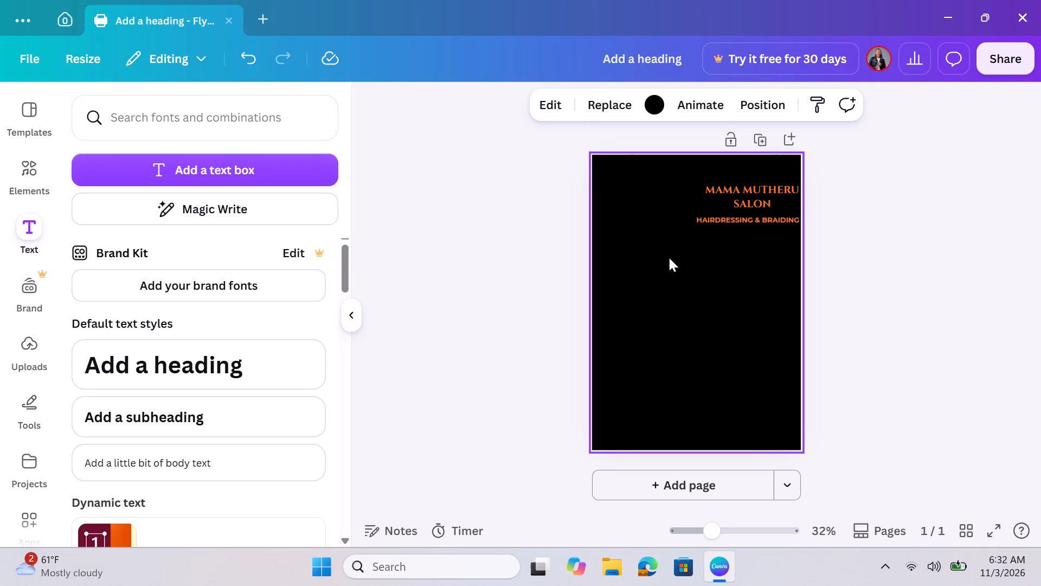
# Search the elements for "gold divider line" and add the thin gold divider graphic with the small centre ornament to the page.
pyautogui.click(33, 161)
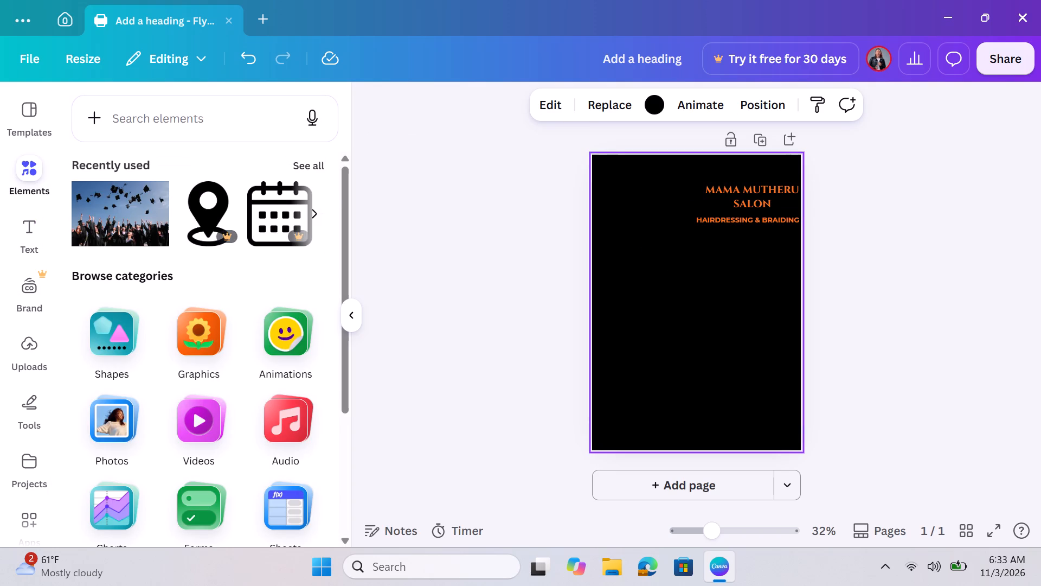
pyautogui.click(181, 120)
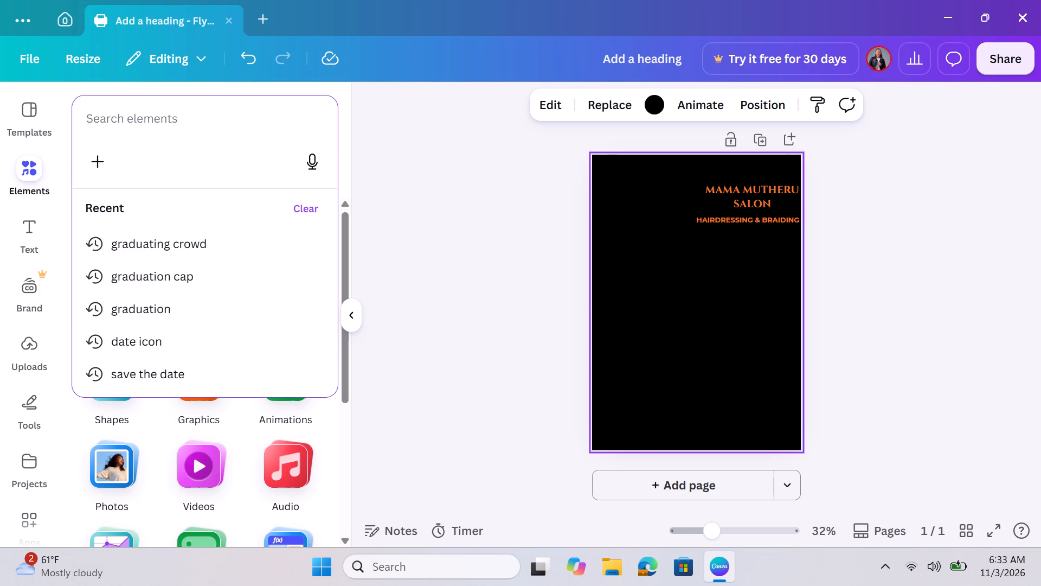
pyautogui.write('gold divider')
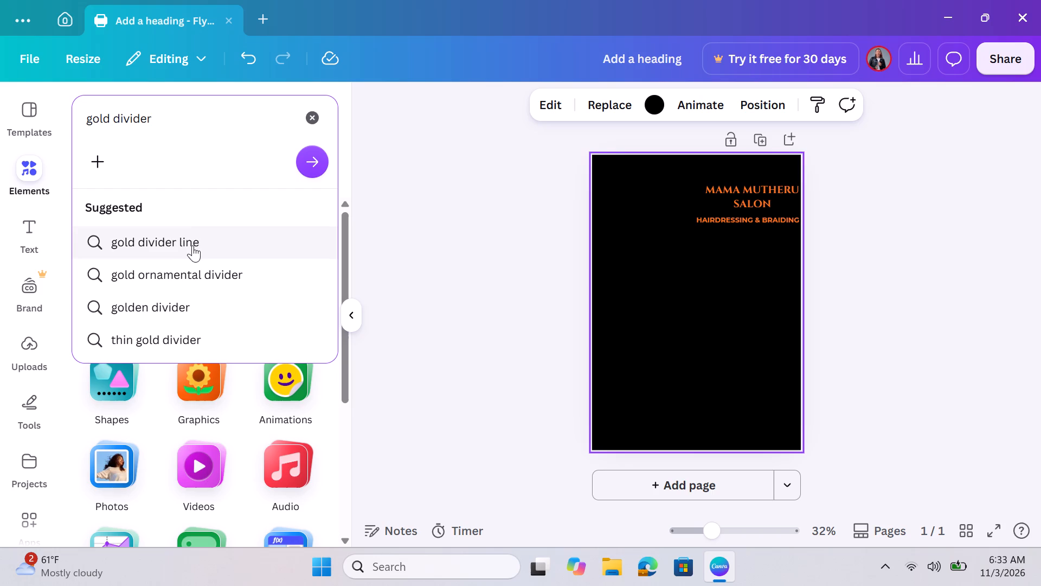
pyautogui.click(192, 245)
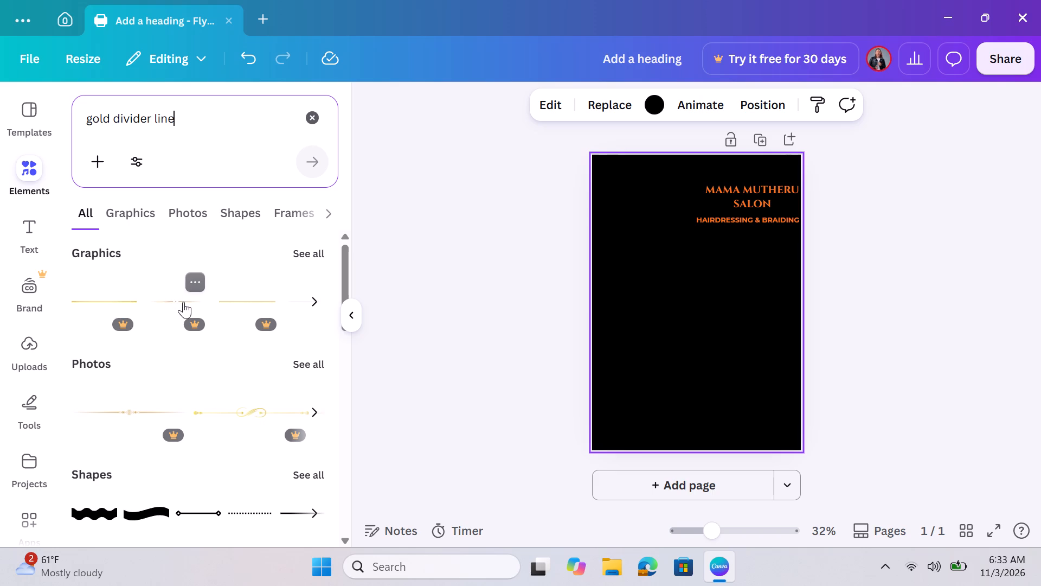
pyautogui.scroll(-2, 178, 335)
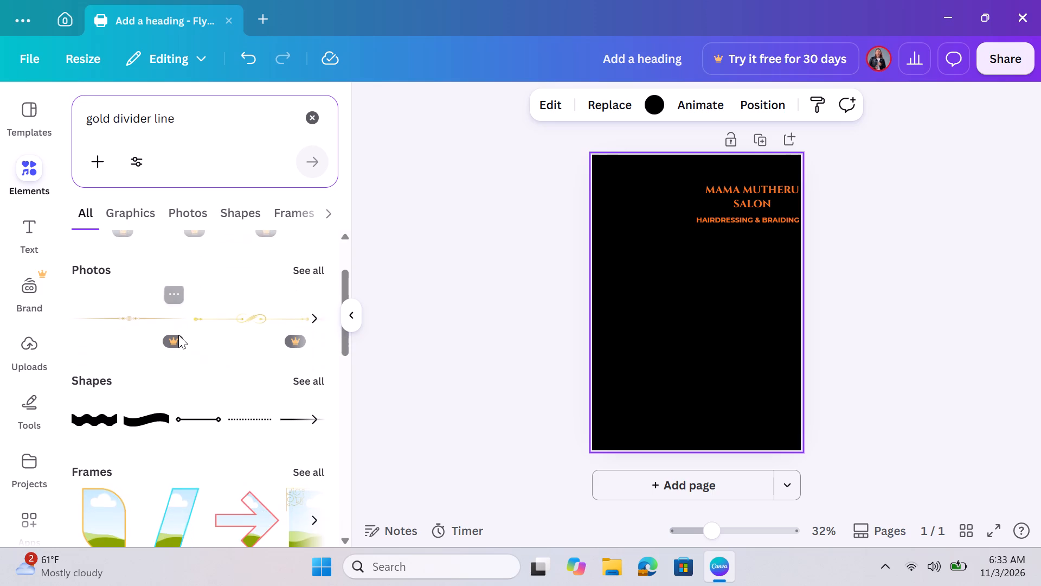
pyautogui.scroll(-2, 178, 335)
pyautogui.scroll(6, 178, 335)
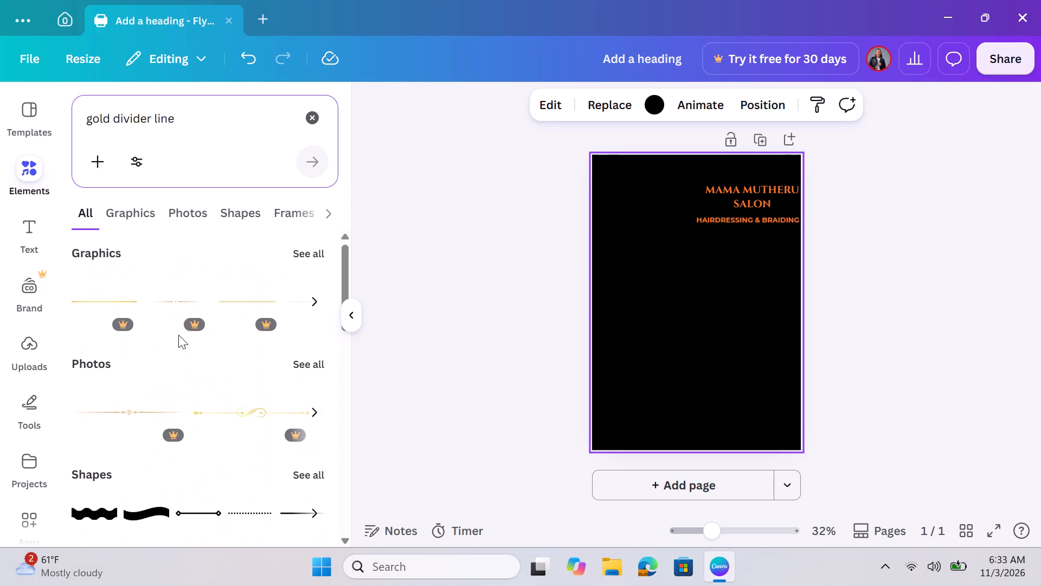
pyautogui.click(181, 302)
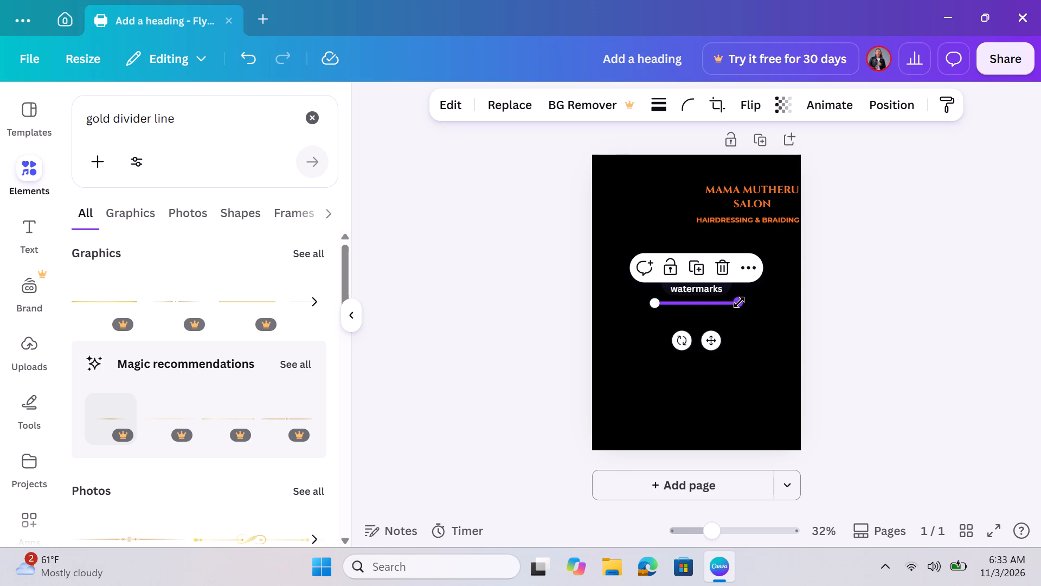
# Place the gold divider just beneath the HAIRDRESSING & BRAIDING subheading and lengthen it to about 107 mm wide.
pyautogui.moveTo(739, 302); pyautogui.dragTo(750, 272)
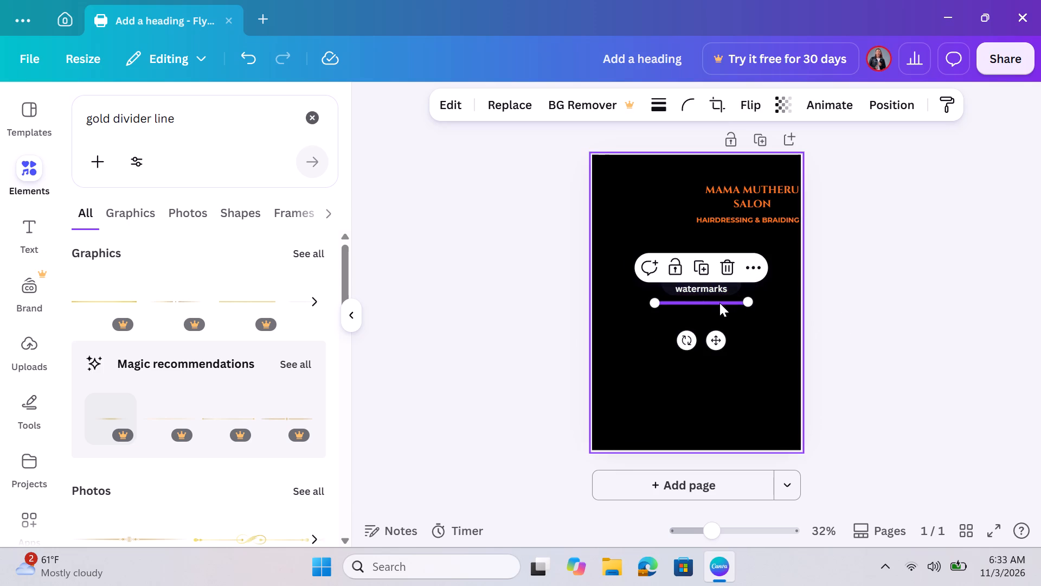
pyautogui.moveTo(719, 304); pyautogui.dragTo(747, 242)
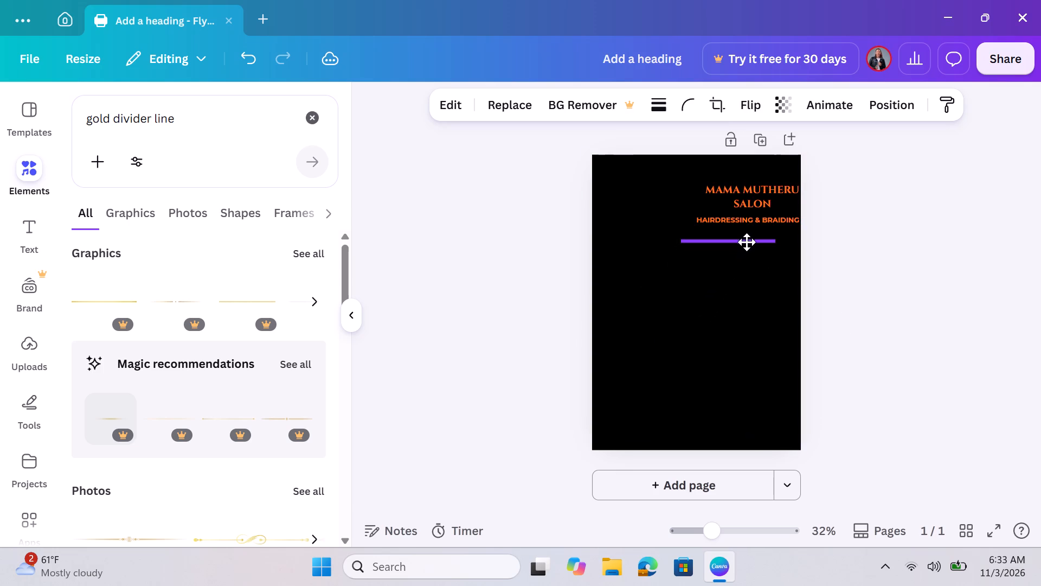
pyautogui.moveTo(747, 242); pyautogui.dragTo(759, 237)
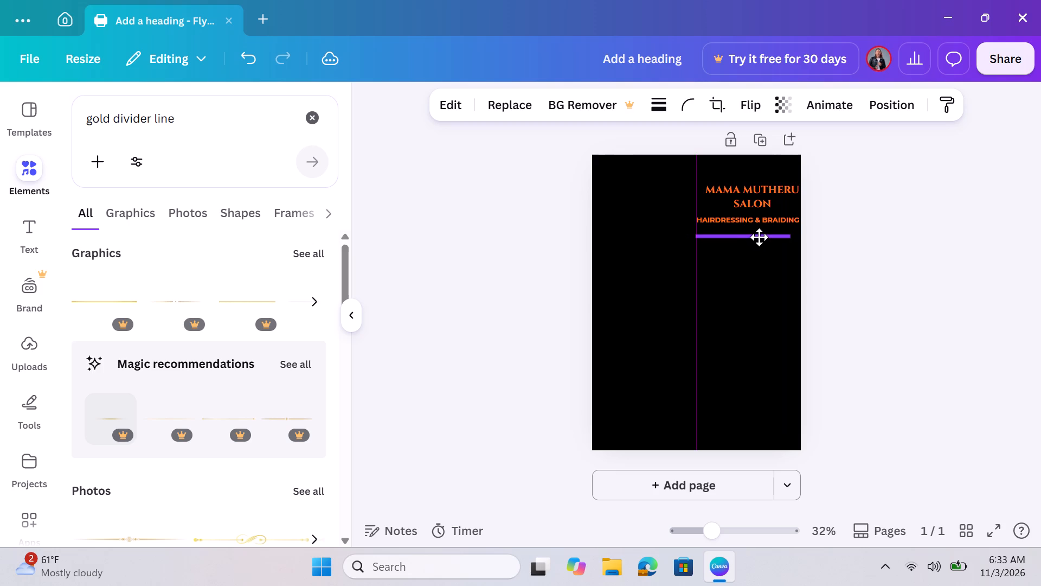
pyautogui.moveTo(759, 237); pyautogui.dragTo(767, 237)
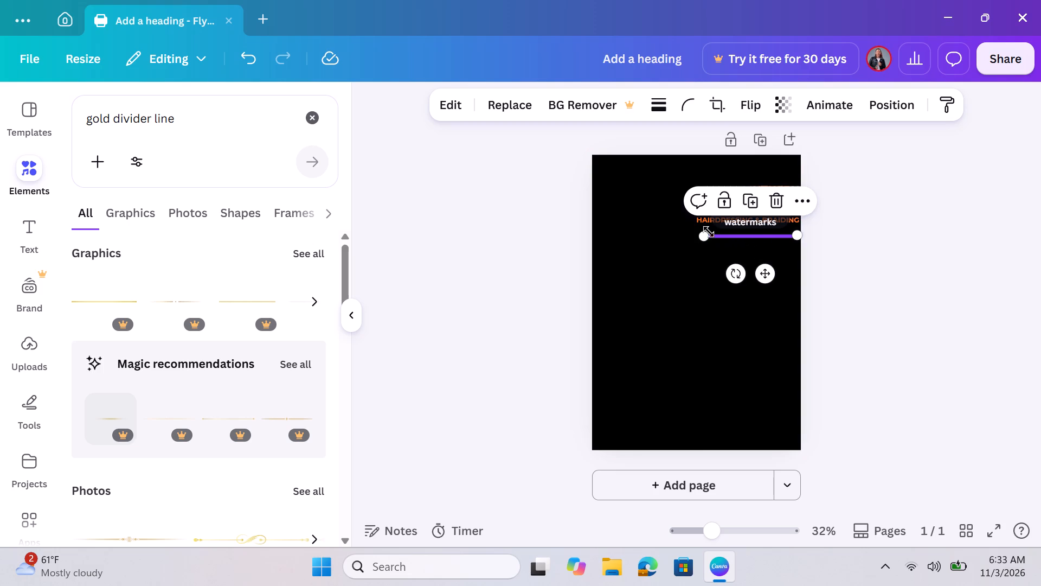
pyautogui.moveTo(701, 237); pyautogui.dragTo(689, 237)
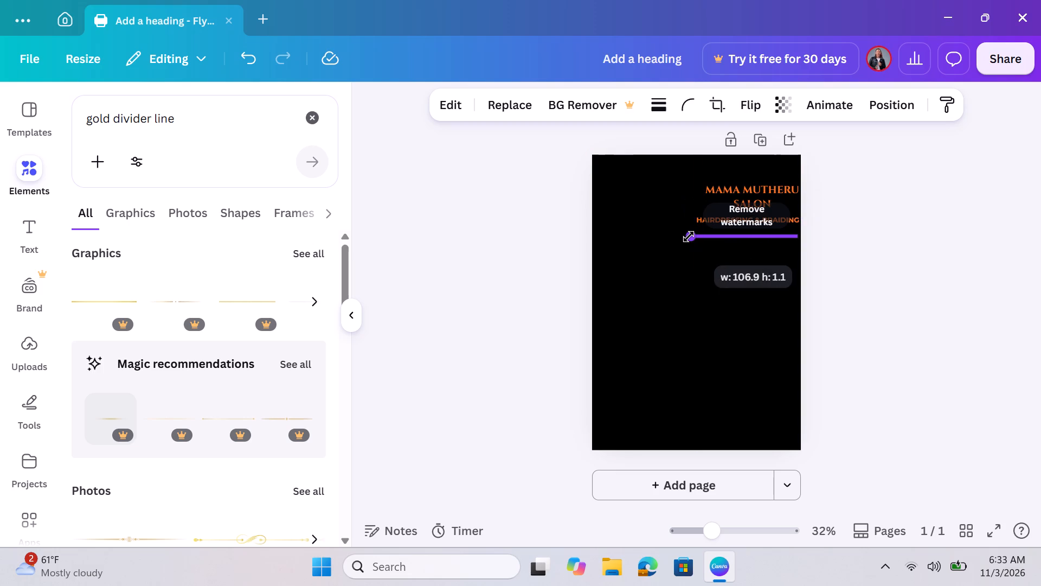
pyautogui.moveTo(689, 237); pyautogui.dragTo(689, 236)
pyautogui.click(698, 280)
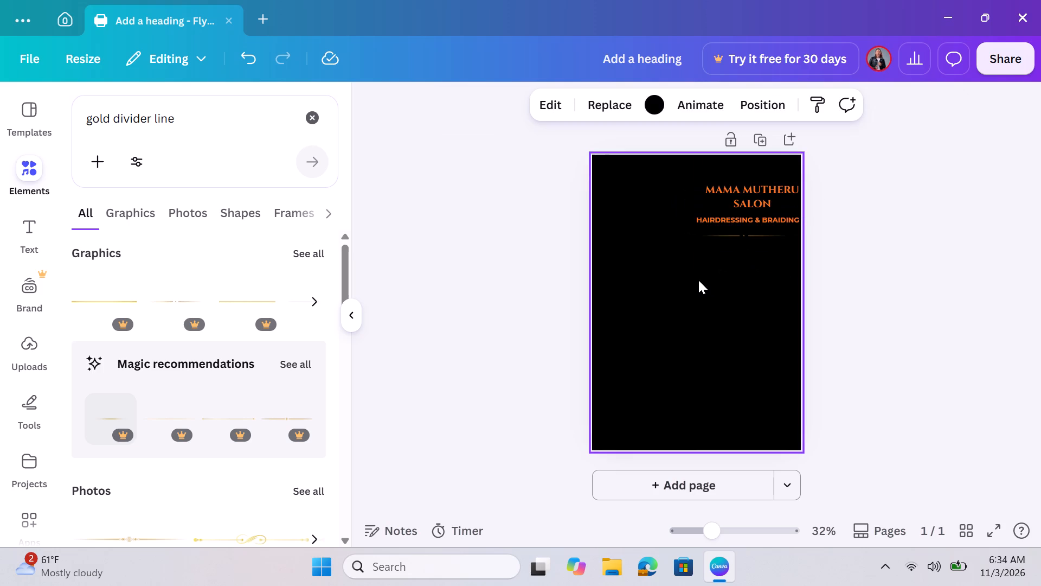
# Shift the gold divider slightly to the left beneath the subheading, keeping it at the same height.
pyautogui.moveTo(698, 280); pyautogui.dragTo(709, 263)
pyautogui.click(709, 263)
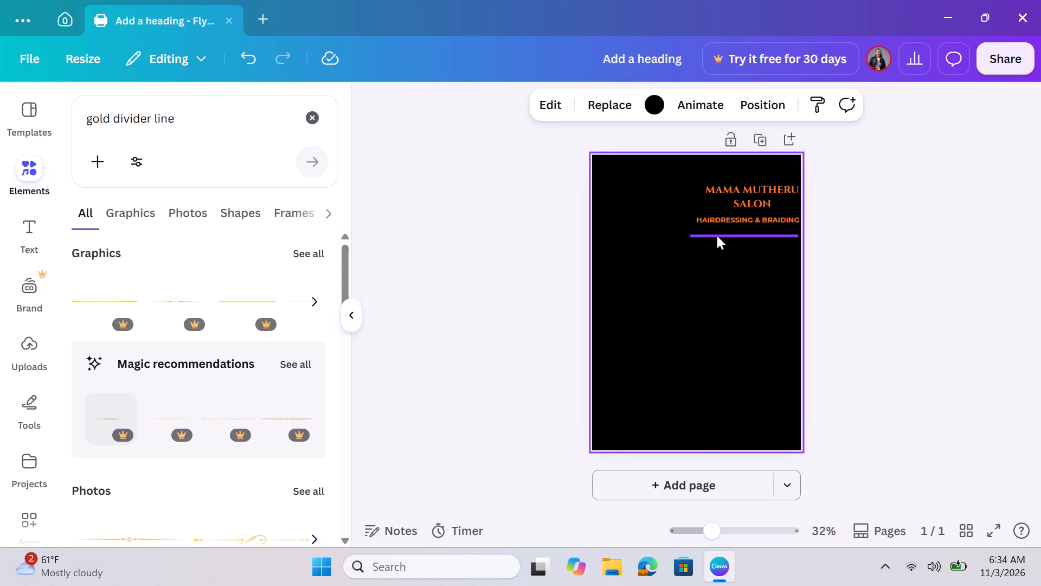
pyautogui.moveTo(717, 235); pyautogui.dragTo(701, 235)
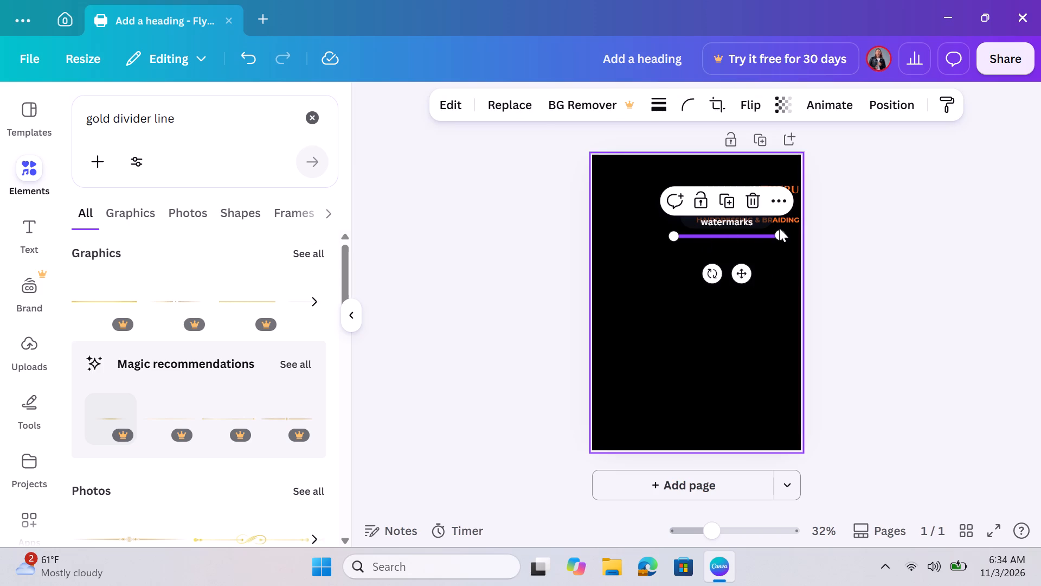
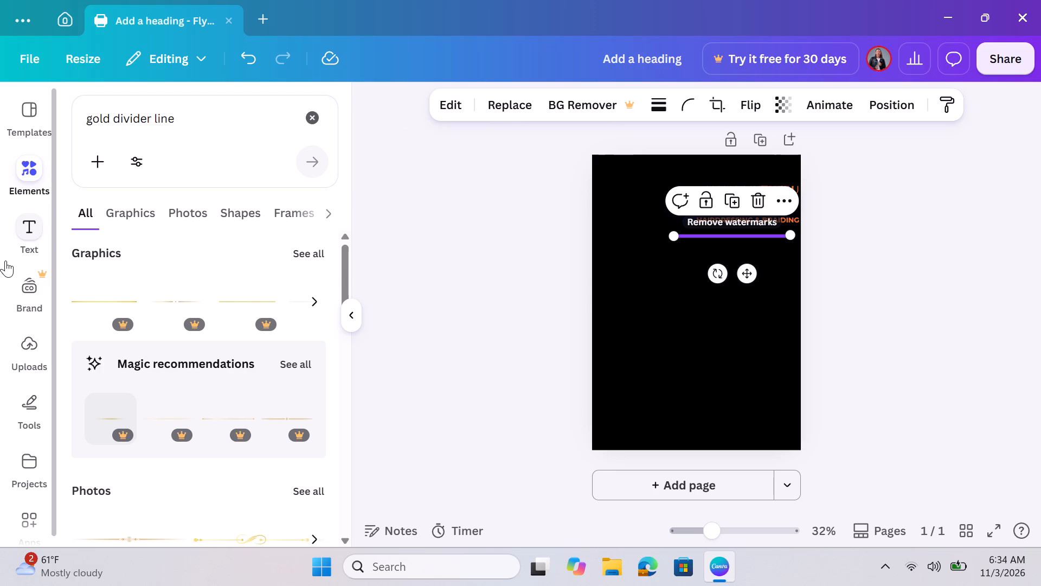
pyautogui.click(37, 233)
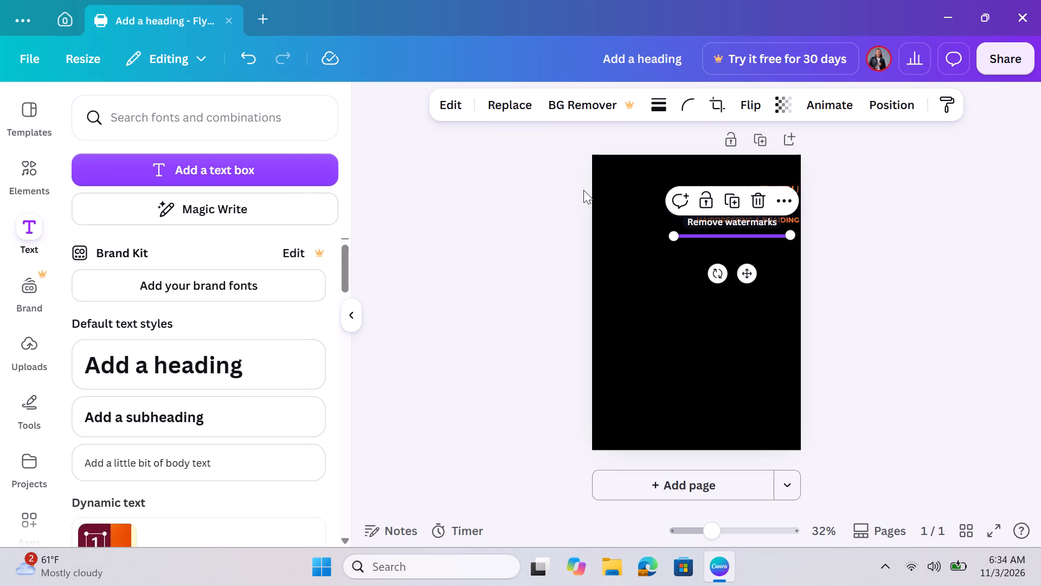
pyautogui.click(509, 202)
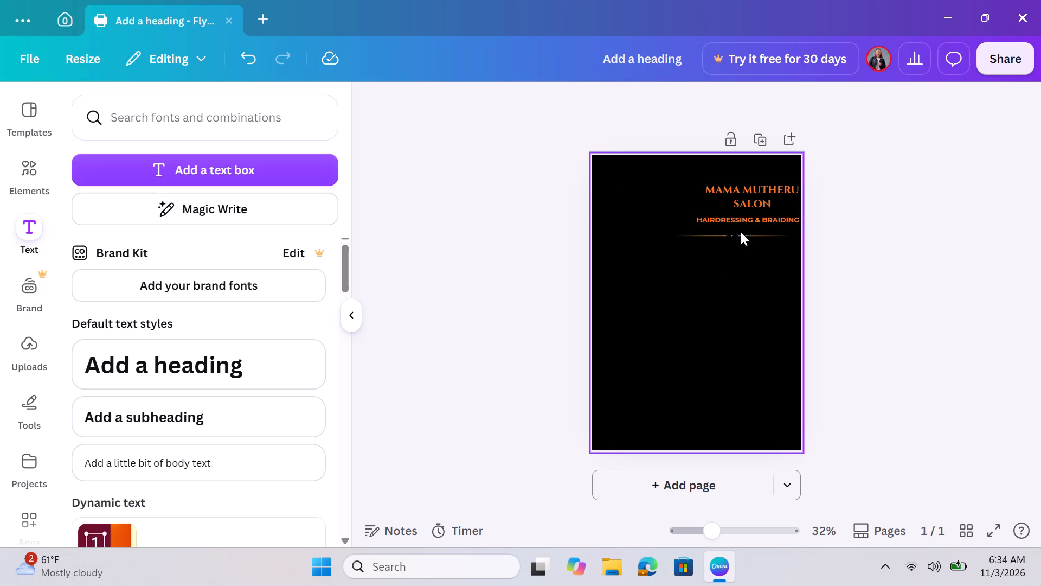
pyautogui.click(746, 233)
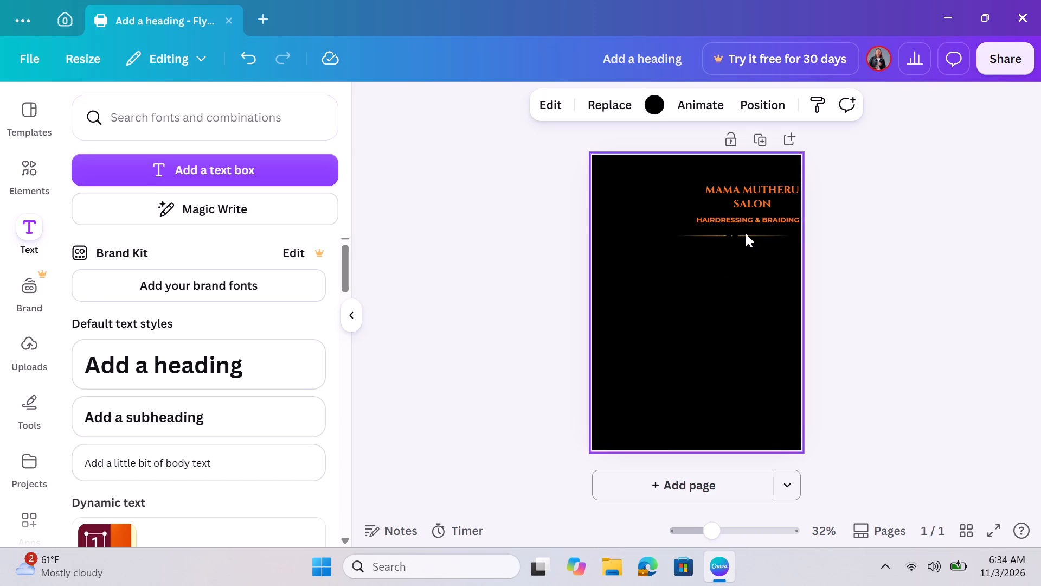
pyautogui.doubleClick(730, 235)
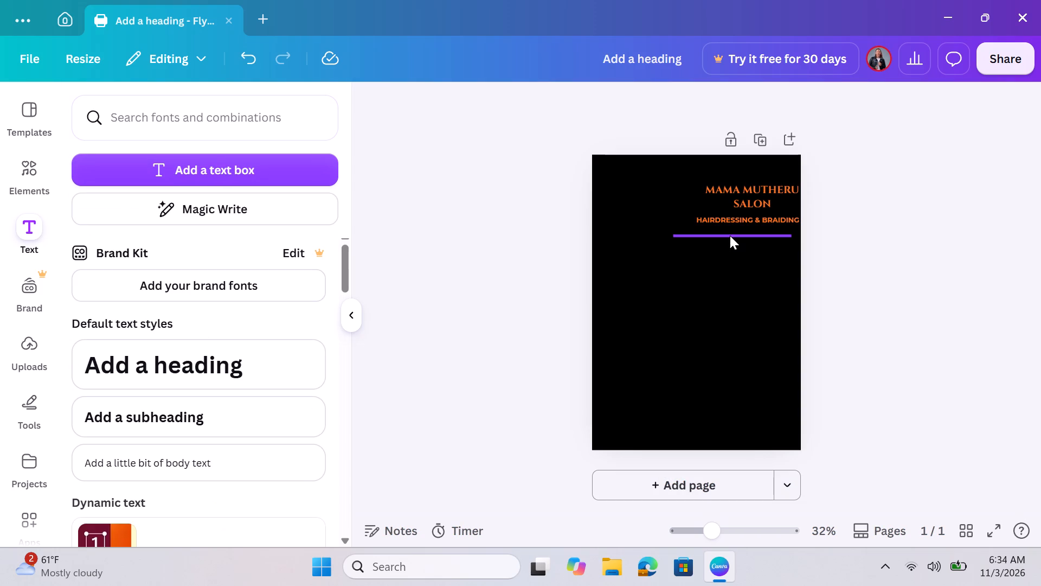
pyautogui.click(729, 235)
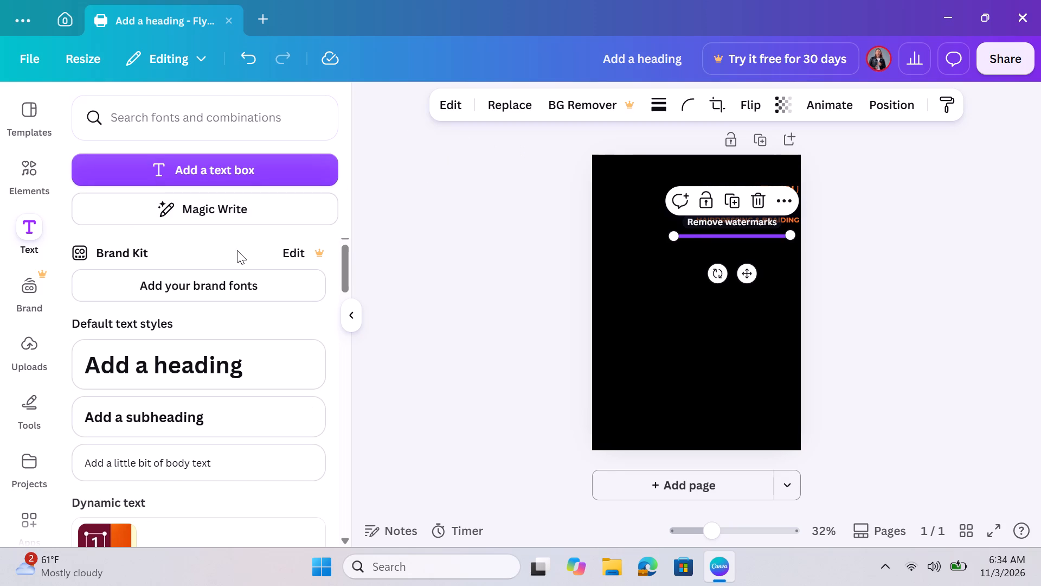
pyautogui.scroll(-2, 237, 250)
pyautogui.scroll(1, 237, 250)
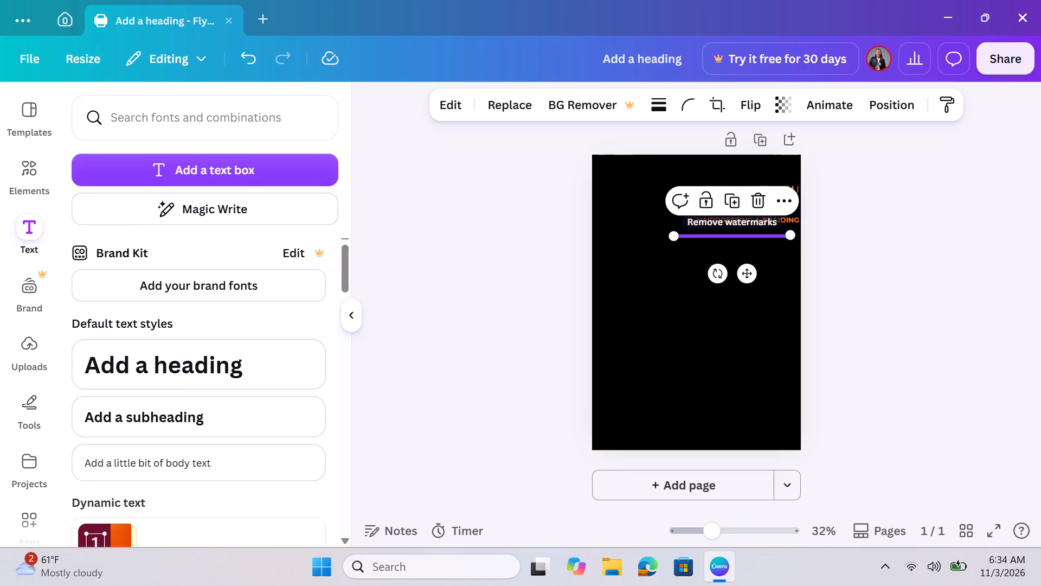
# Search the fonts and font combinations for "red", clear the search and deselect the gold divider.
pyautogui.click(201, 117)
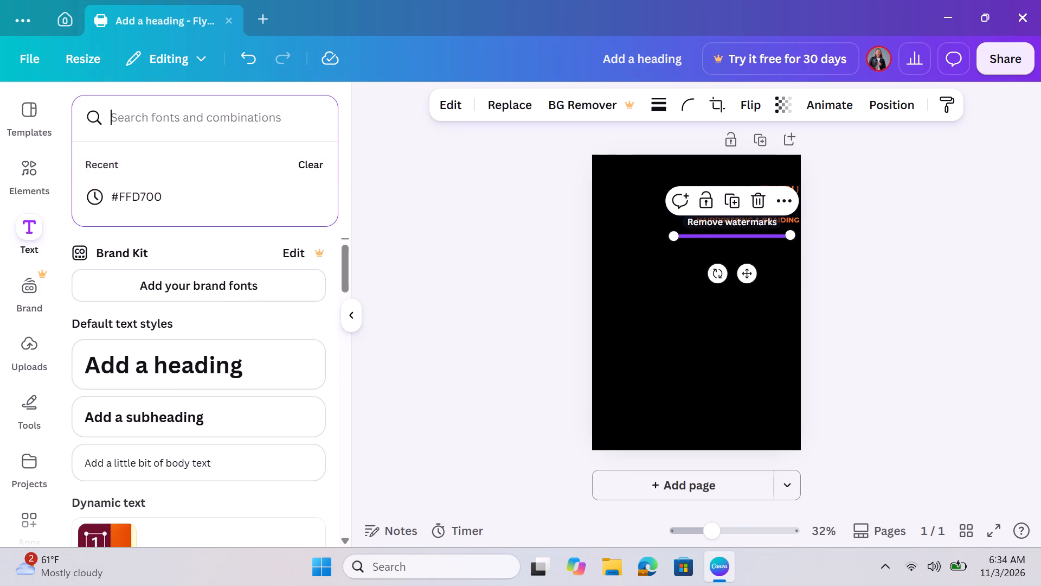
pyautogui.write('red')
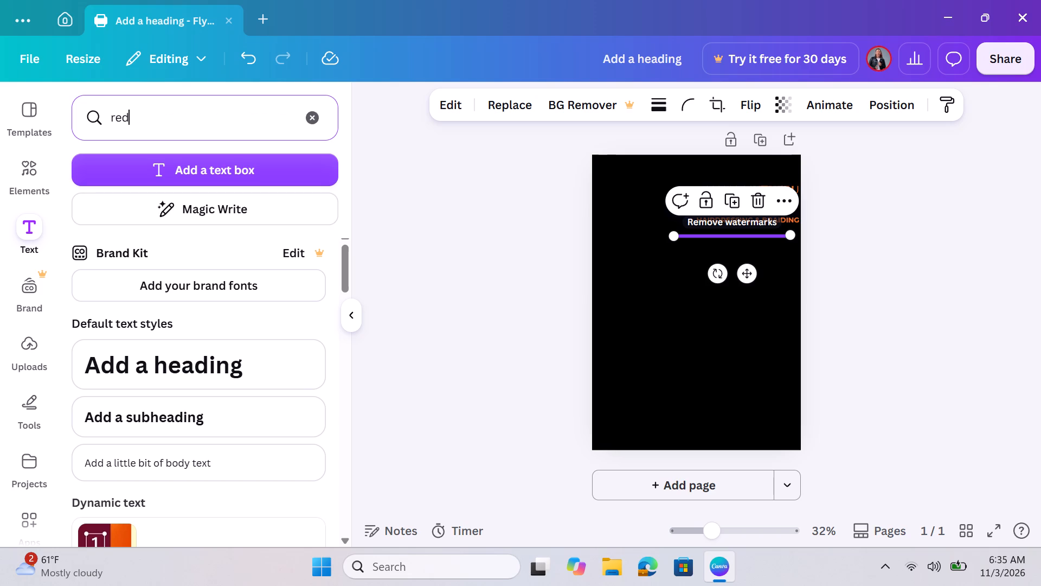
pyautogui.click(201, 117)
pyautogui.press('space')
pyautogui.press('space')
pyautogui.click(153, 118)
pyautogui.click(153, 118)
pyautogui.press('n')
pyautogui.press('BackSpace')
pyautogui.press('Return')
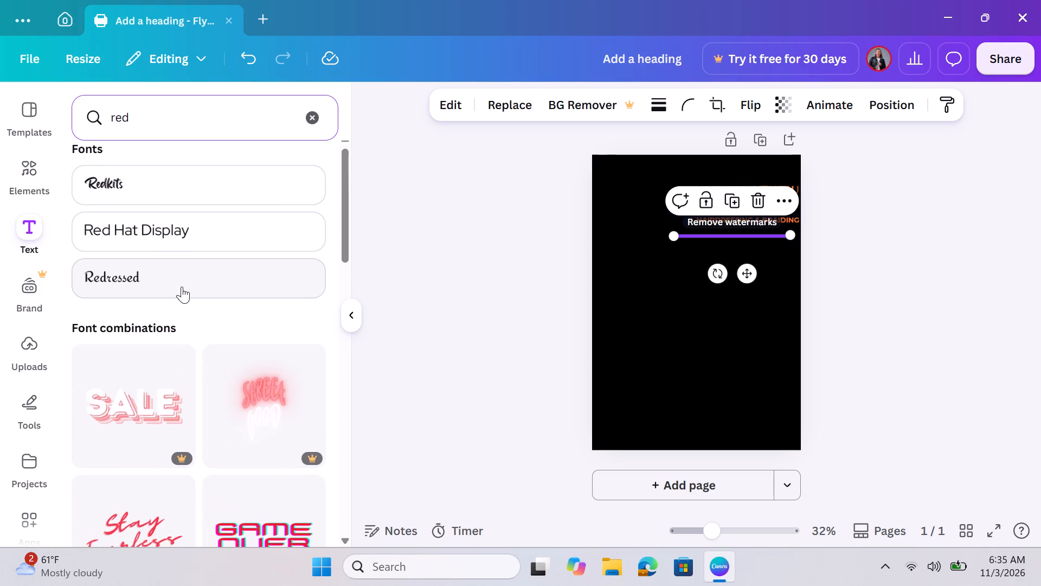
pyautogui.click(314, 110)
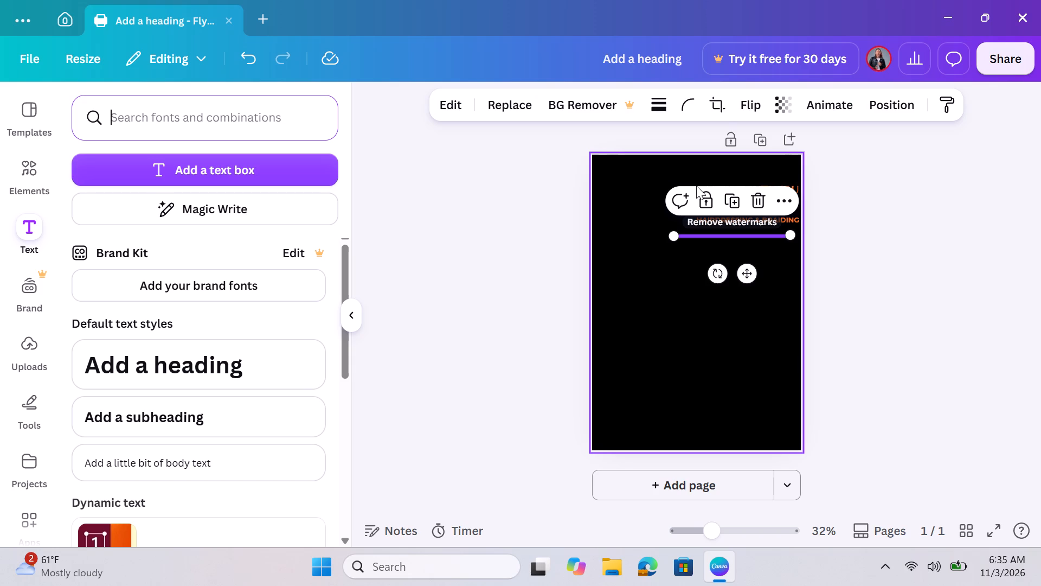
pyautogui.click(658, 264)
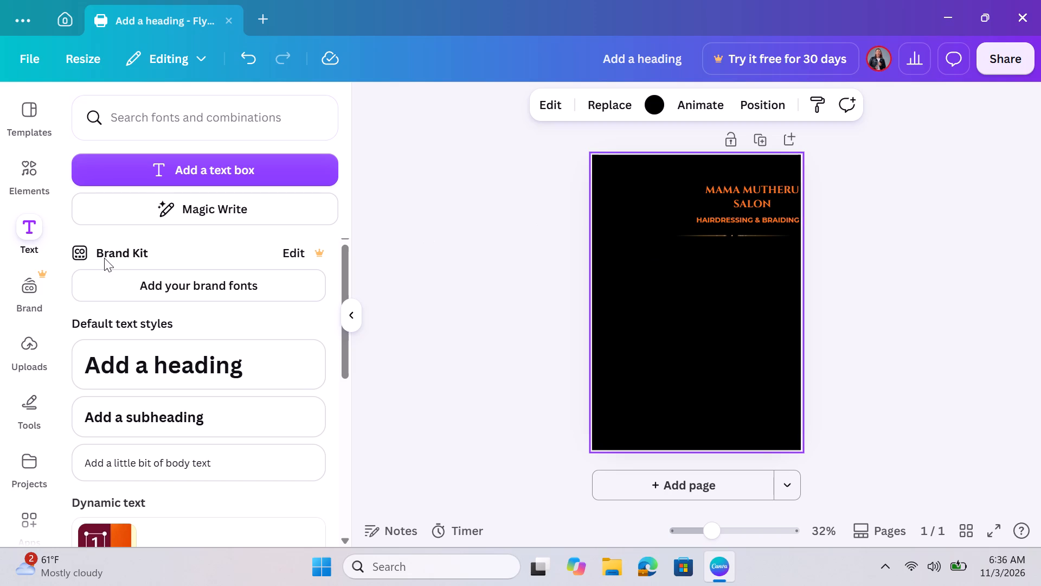
# Replace the previous elements search with the search term "African woman".
pyautogui.click(20, 179)
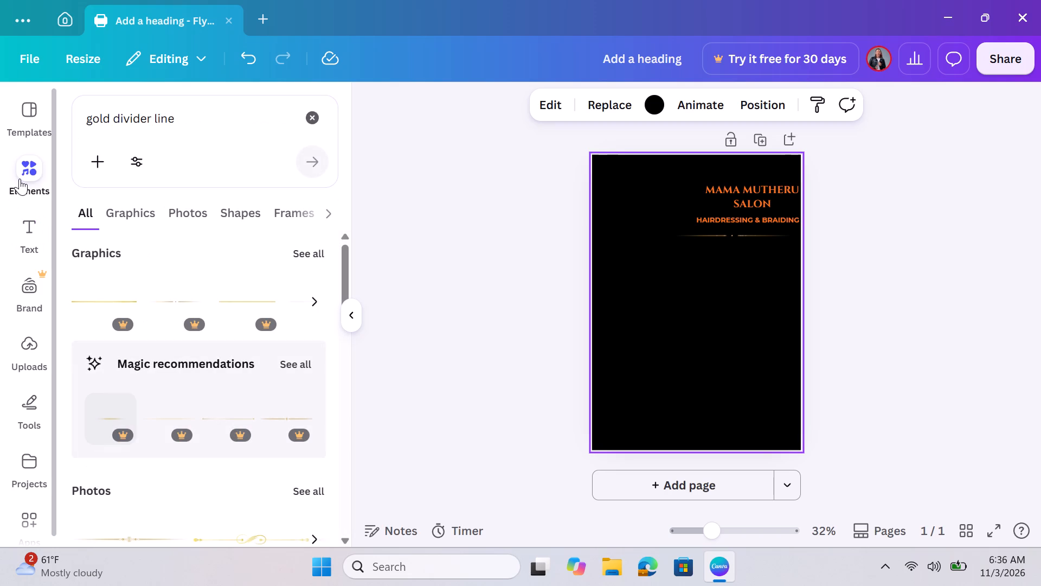
pyautogui.click(314, 121)
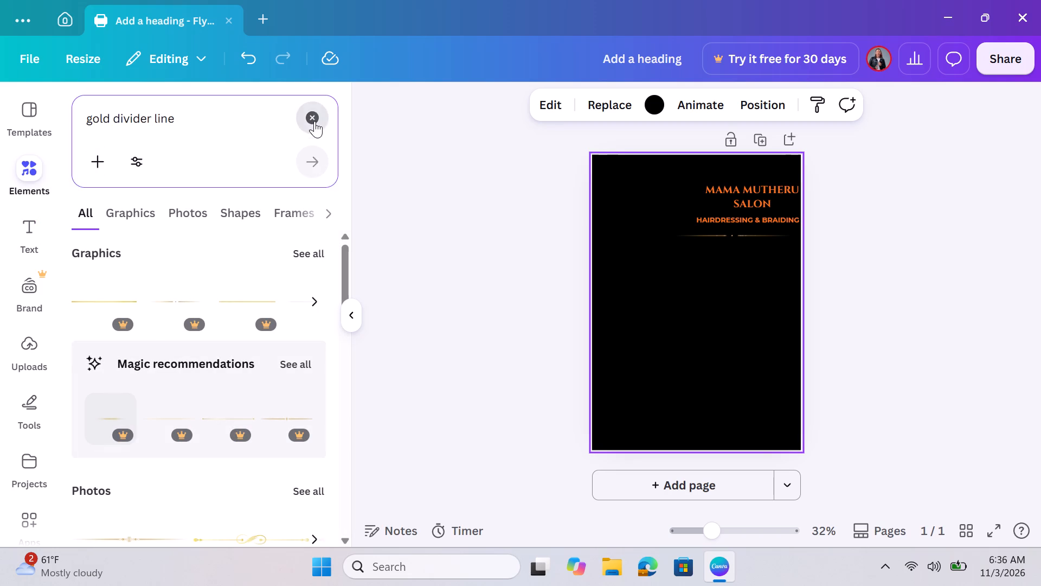
pyautogui.click(265, 121)
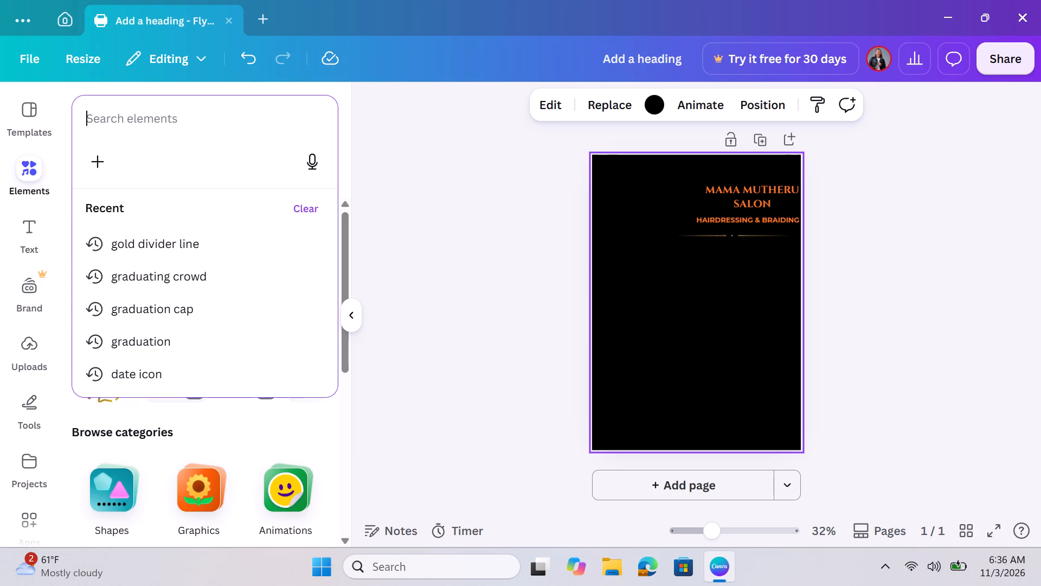
pyautogui.write('frican')
pyautogui.press('space')
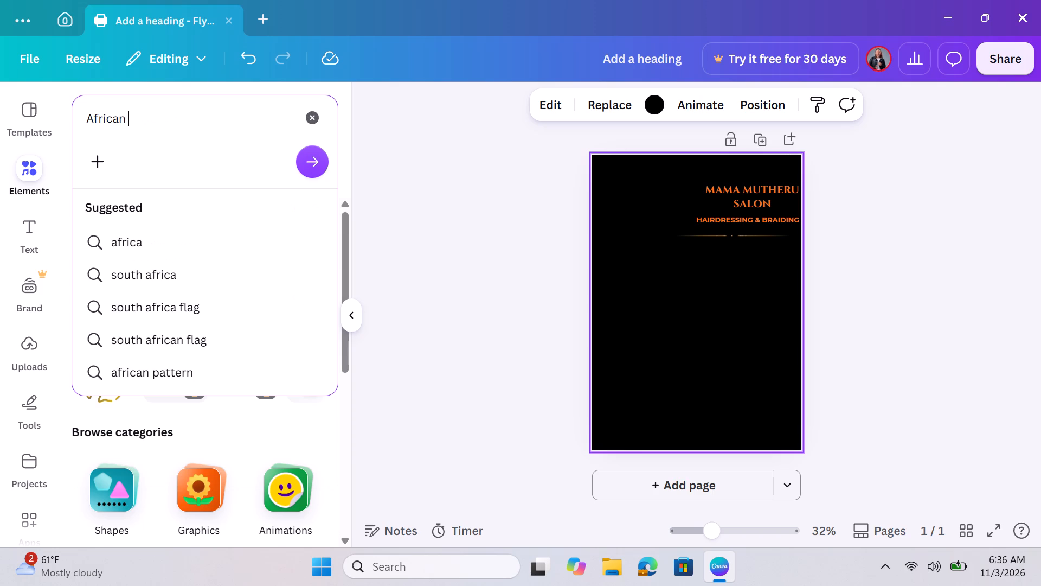
pyautogui.write('woman')
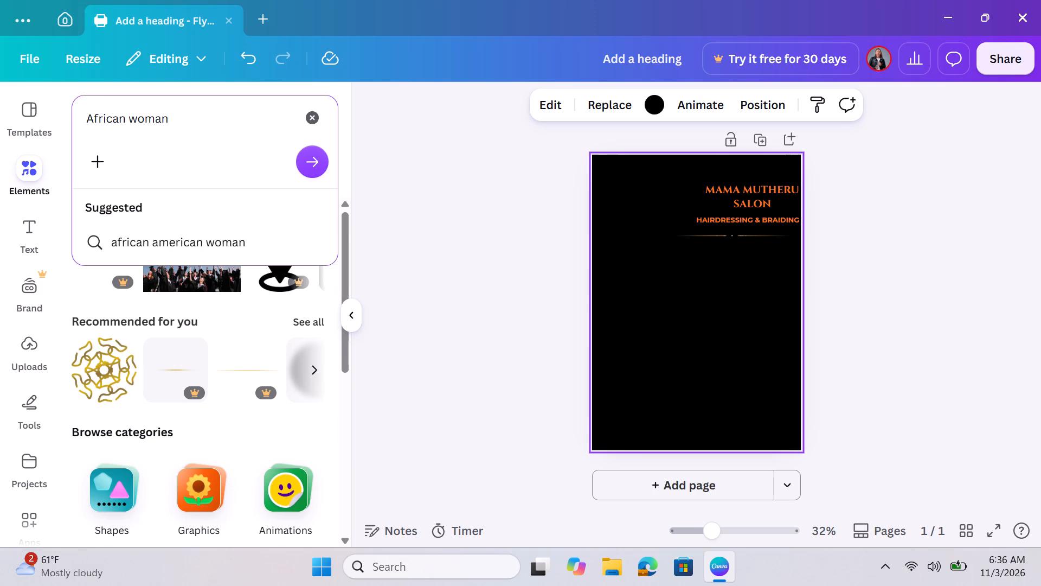
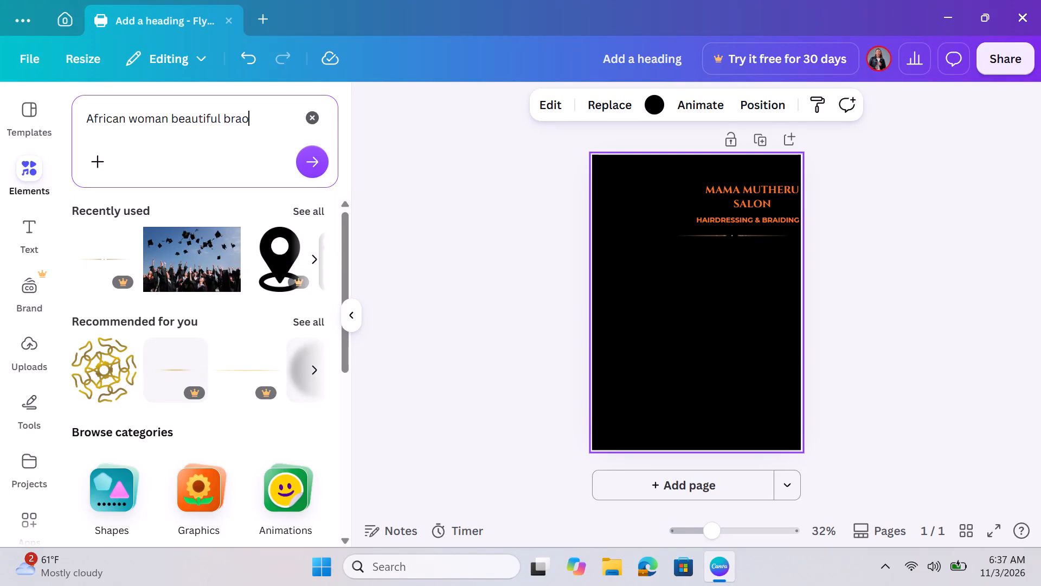
# Search the elements for "African woman beautiful braided hairstyle" and limit the results to photos.
pyautogui.press('BackSpace')
pyautogui.write('ided')
pyautogui.press('space')
pyautogui.write('hairstyle')
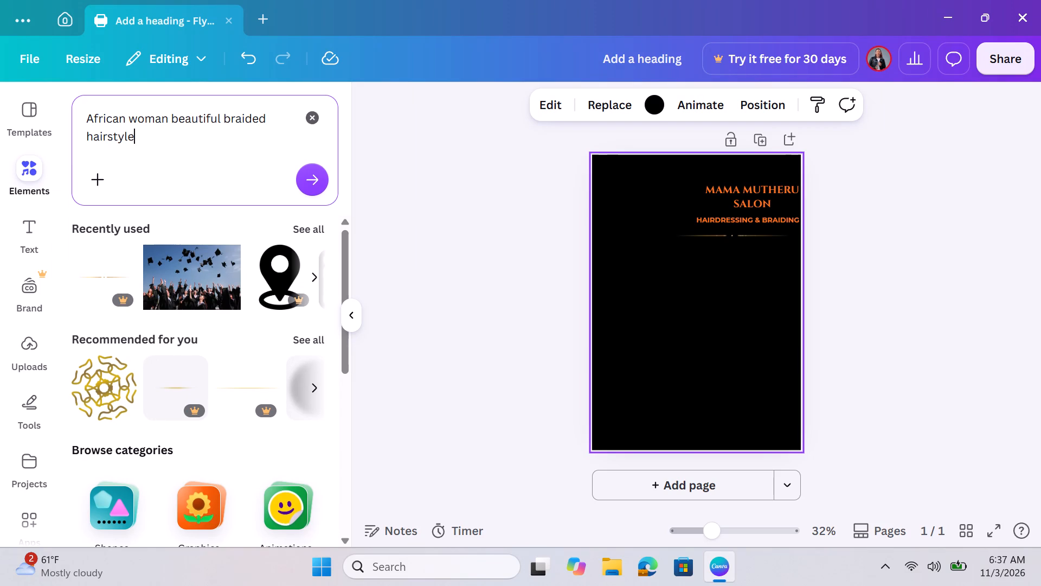
pyautogui.click(312, 176)
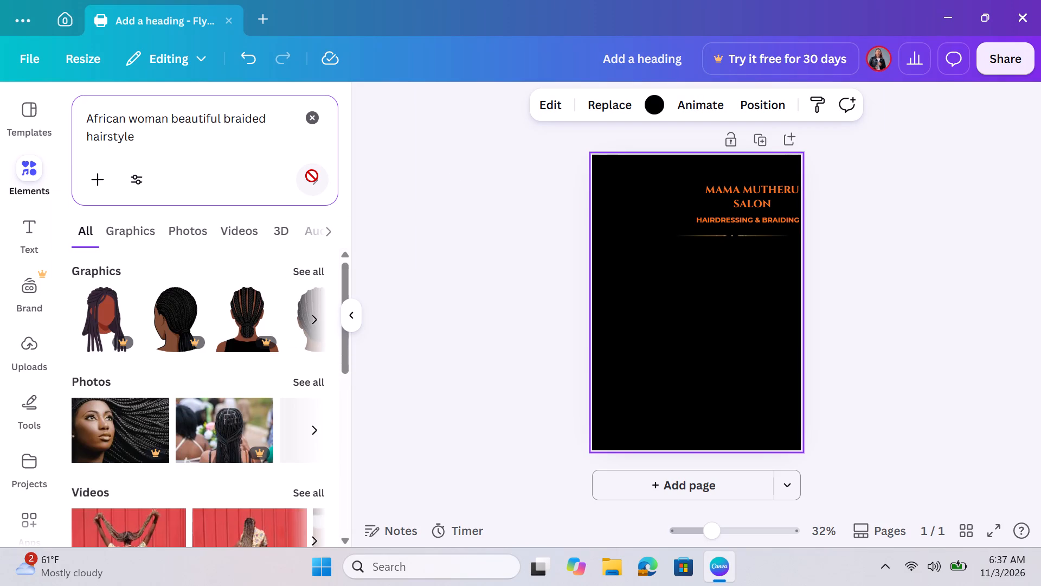
pyautogui.scroll(-3, 226, 315)
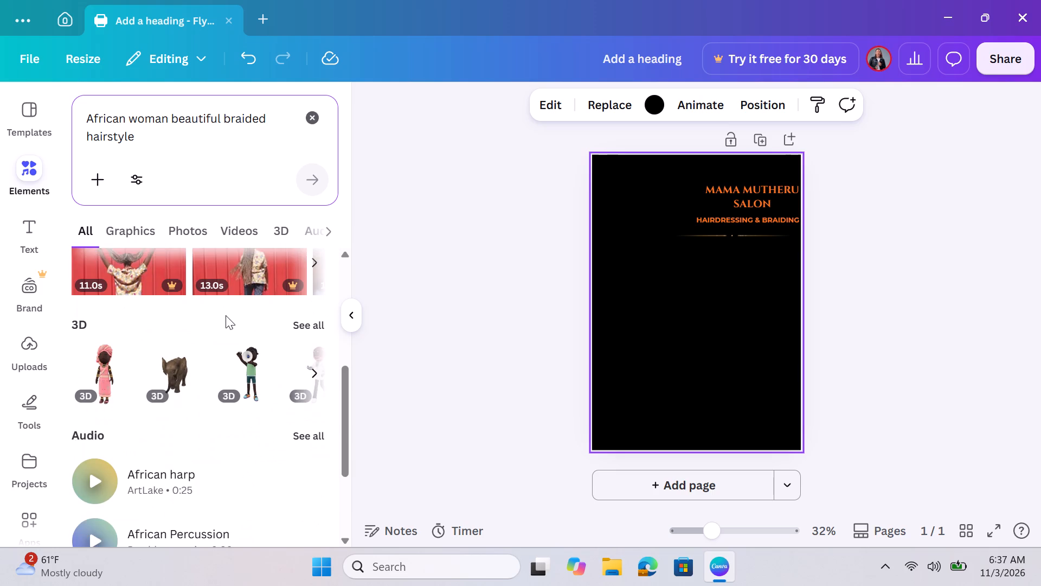
pyautogui.scroll(2, 226, 315)
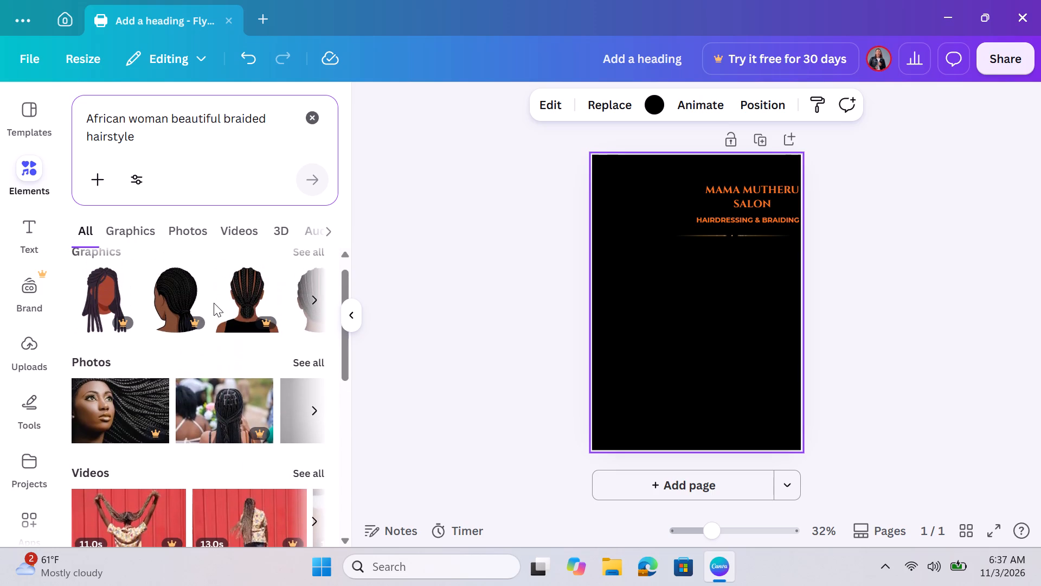
pyautogui.click(195, 238)
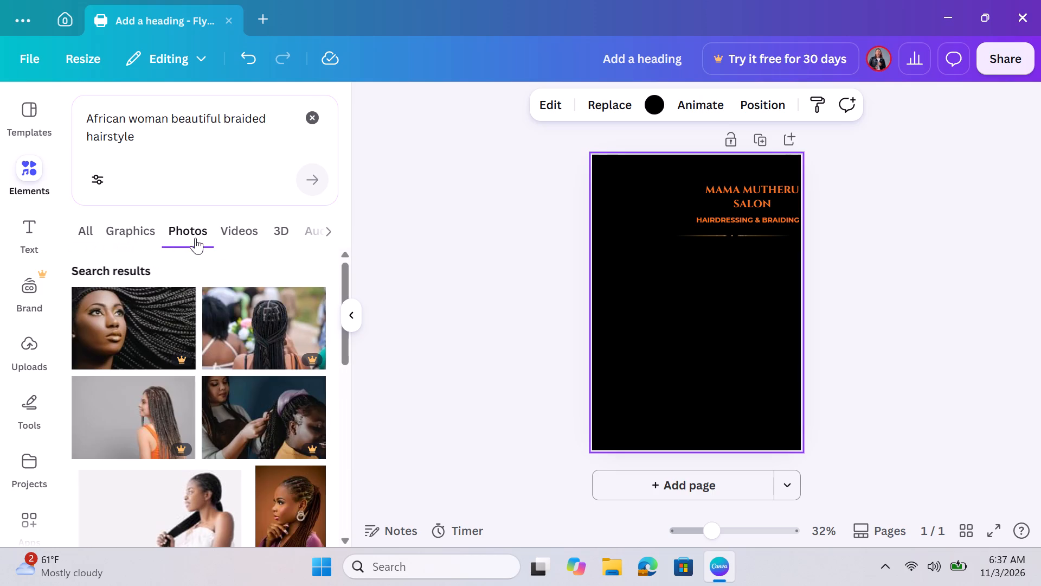
# Browse the photo results for a braided-hairstyle image of an African woman suitable for the flyer.
pyautogui.scroll(-2, 216, 382)
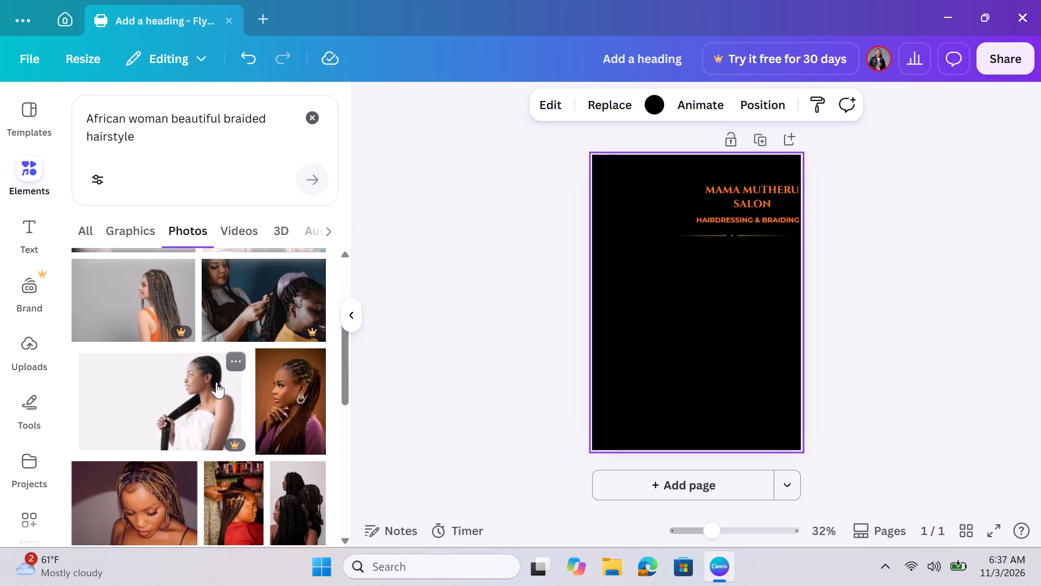
pyautogui.scroll(-4, 216, 382)
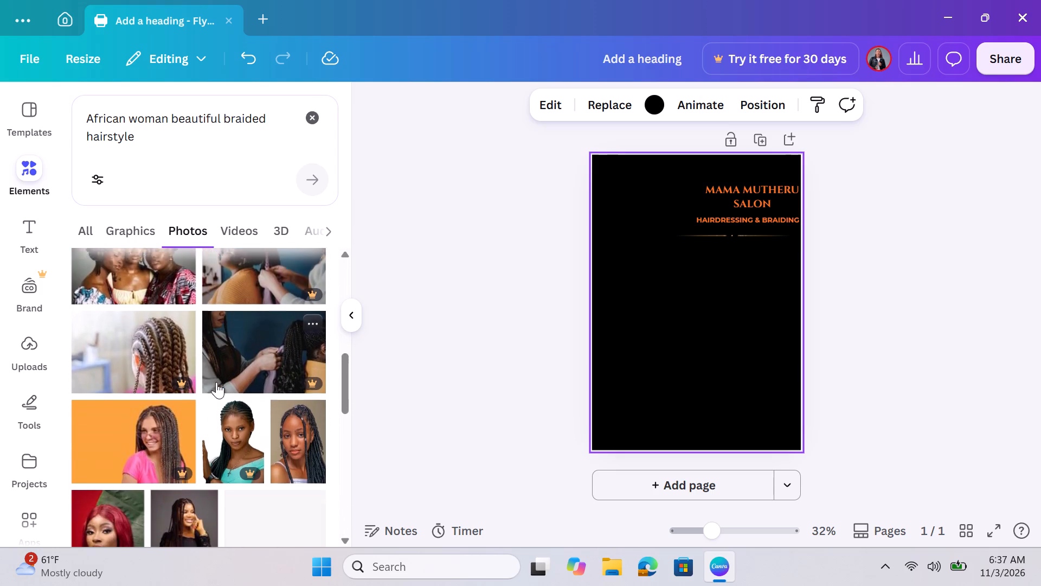
pyautogui.scroll(-3, 216, 382)
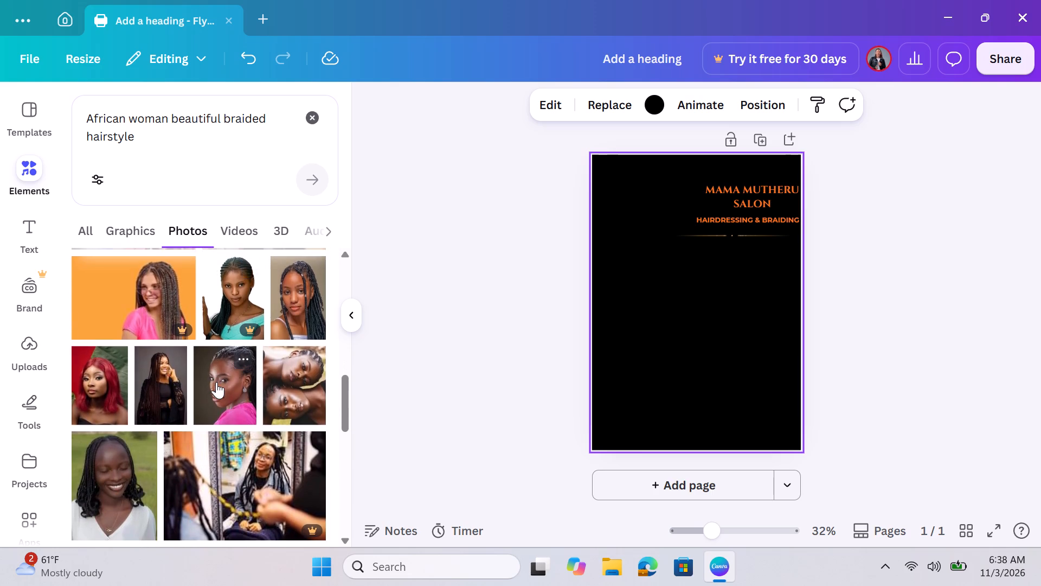
pyautogui.scroll(-4, 216, 382)
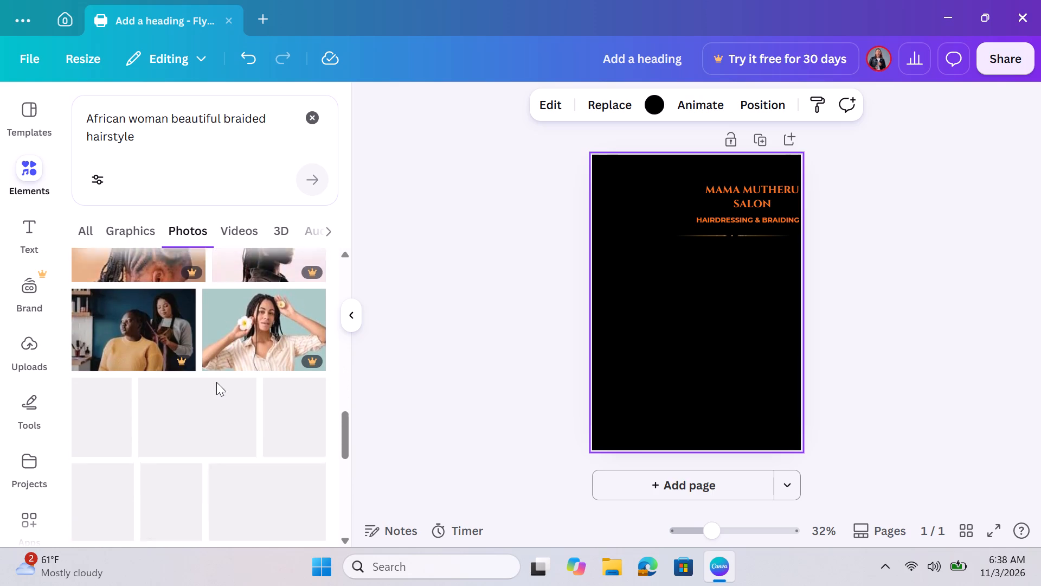
pyautogui.scroll(-1, 216, 382)
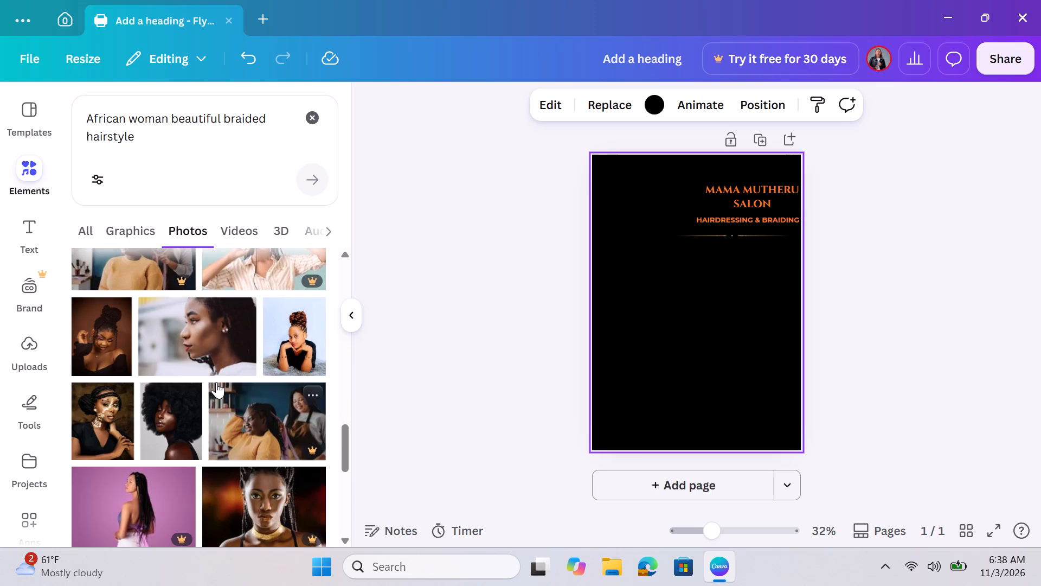
pyautogui.scroll(-4, 216, 382)
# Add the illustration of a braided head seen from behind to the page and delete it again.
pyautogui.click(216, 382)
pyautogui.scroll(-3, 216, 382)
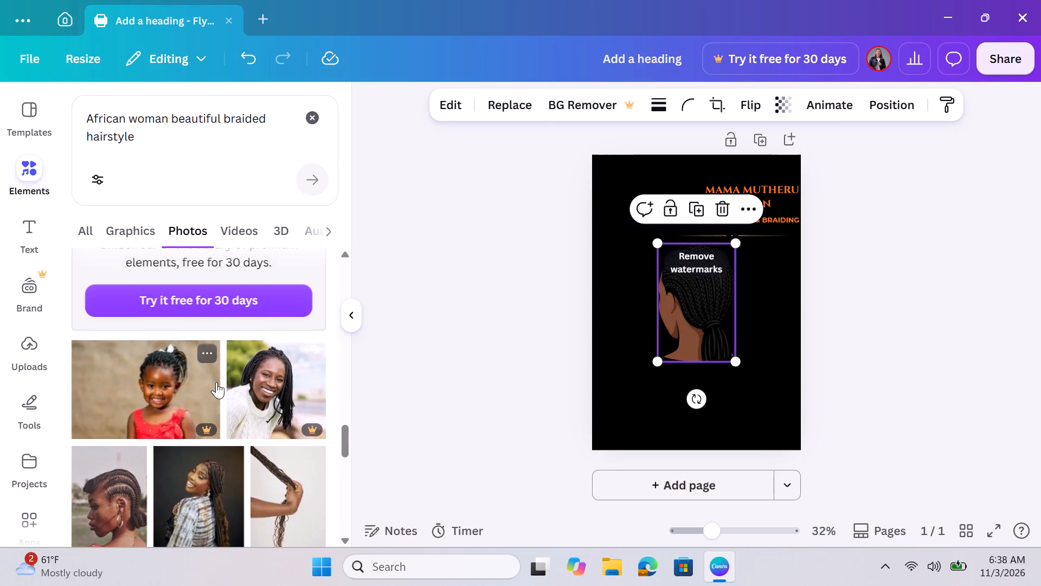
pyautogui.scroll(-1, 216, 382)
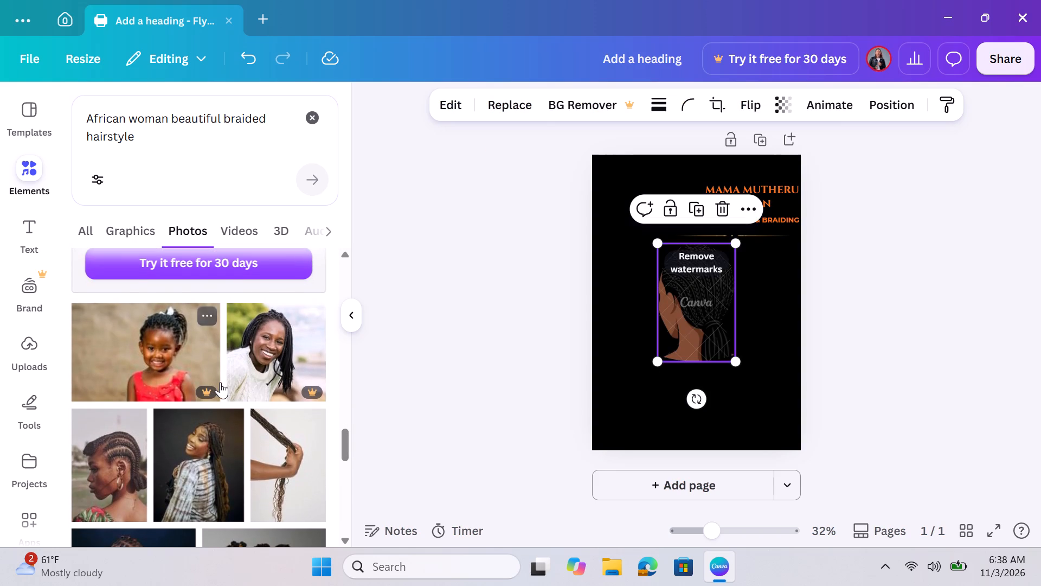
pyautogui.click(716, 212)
# Look further through the African woman braided-hairstyle photos for an image that suits the flyer.
pyautogui.scroll(-2, 137, 478)
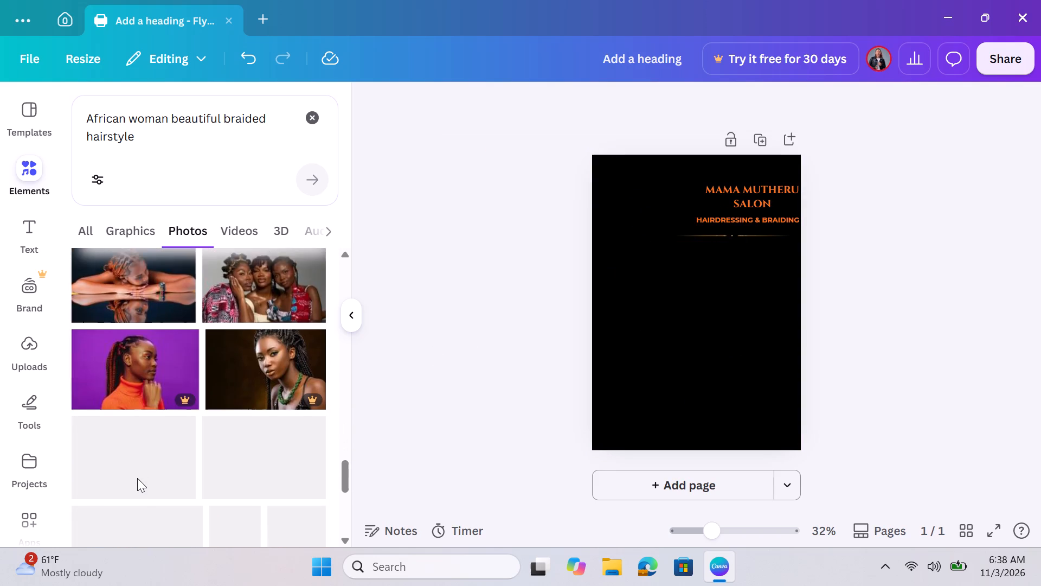
pyautogui.hscroll(3, 137, 478)
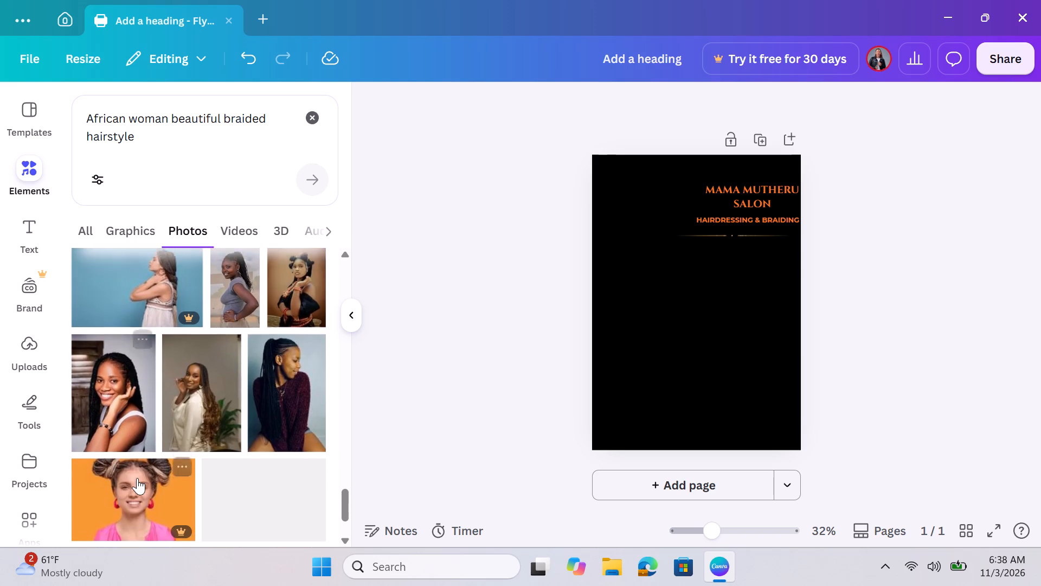
pyautogui.scroll(-2, 137, 478)
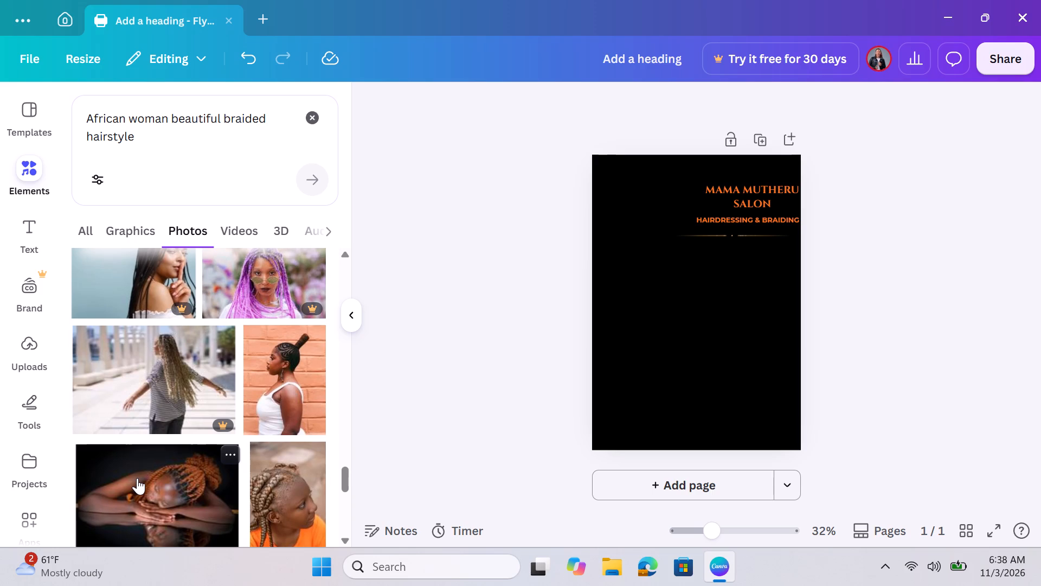
pyautogui.scroll(-1, 85, 483)
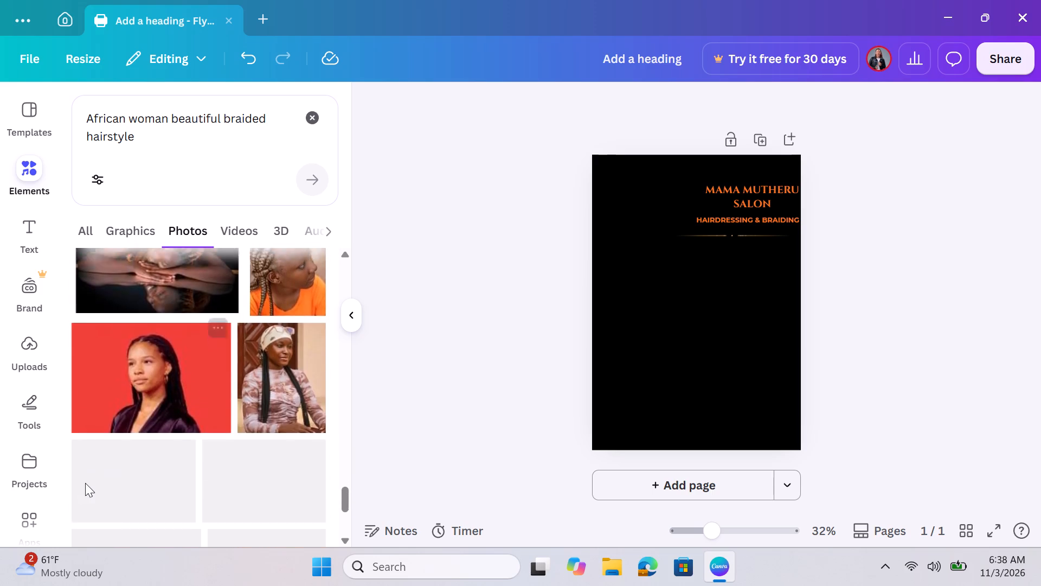
pyautogui.scroll(-1, 85, 483)
pyautogui.hscroll(3, 85, 483)
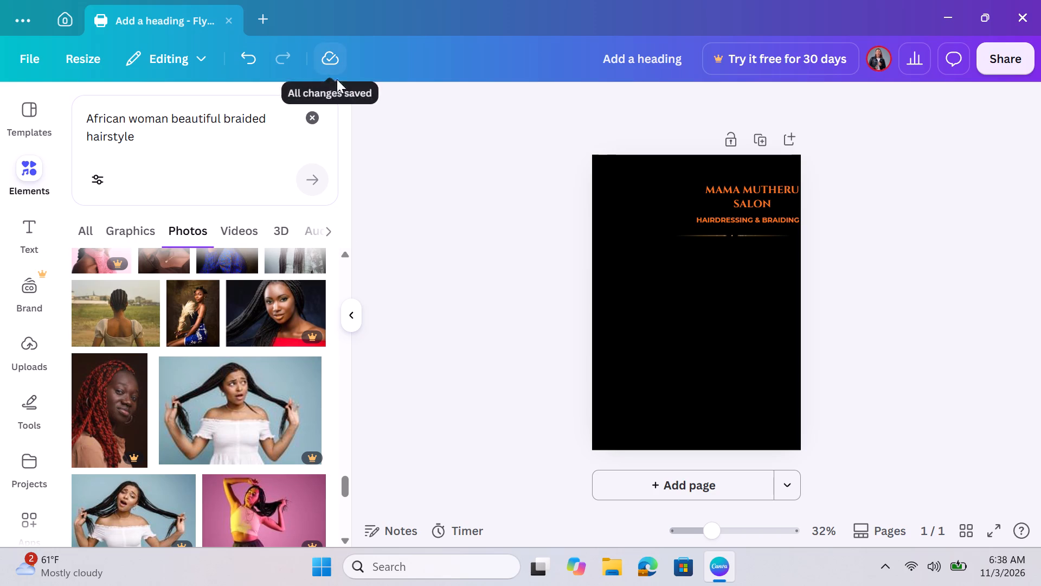
pyautogui.scroll(-3, 133, 409)
pyautogui.hscroll(1, 133, 409)
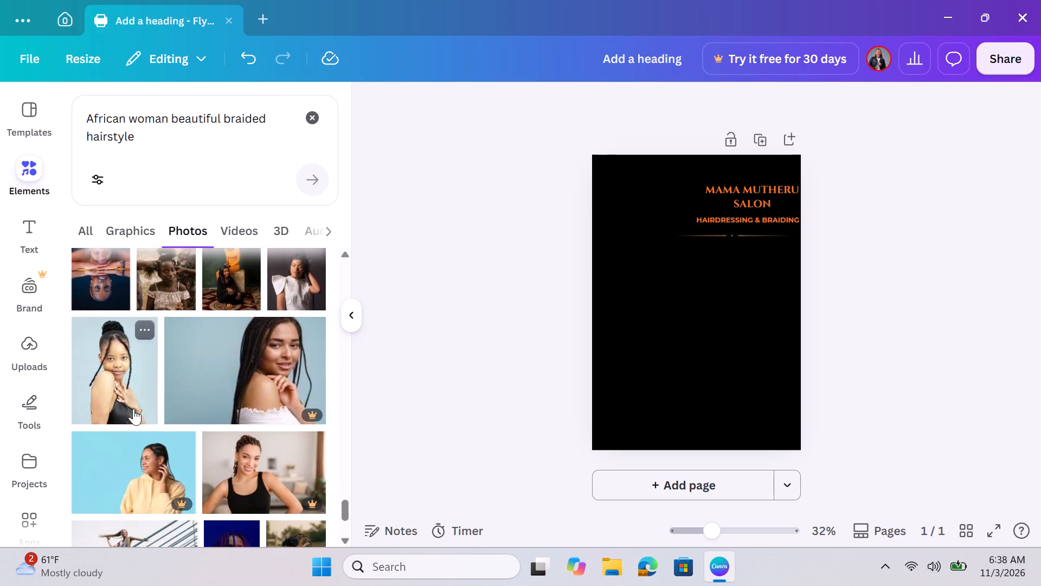
pyautogui.hscroll(3, 133, 409)
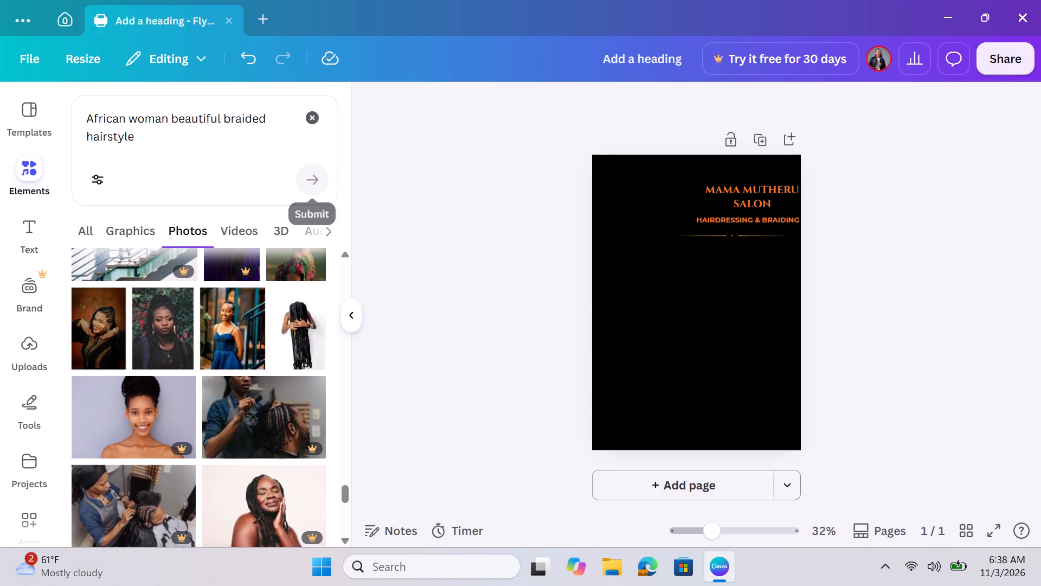
# Replace the elements search with "professional hair braiding" and run it.
pyautogui.click(314, 114)
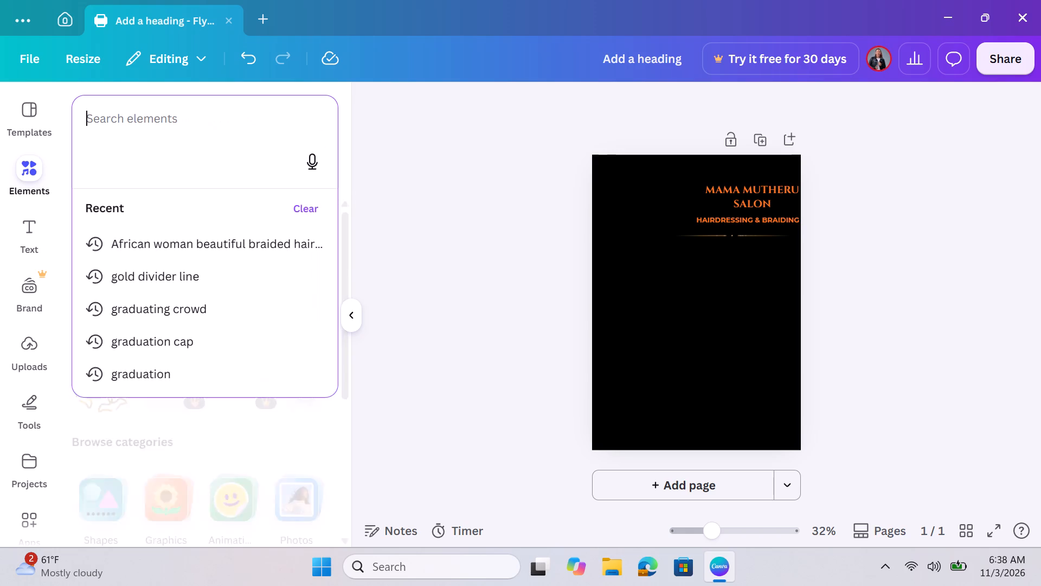
pyautogui.write('professional hair')
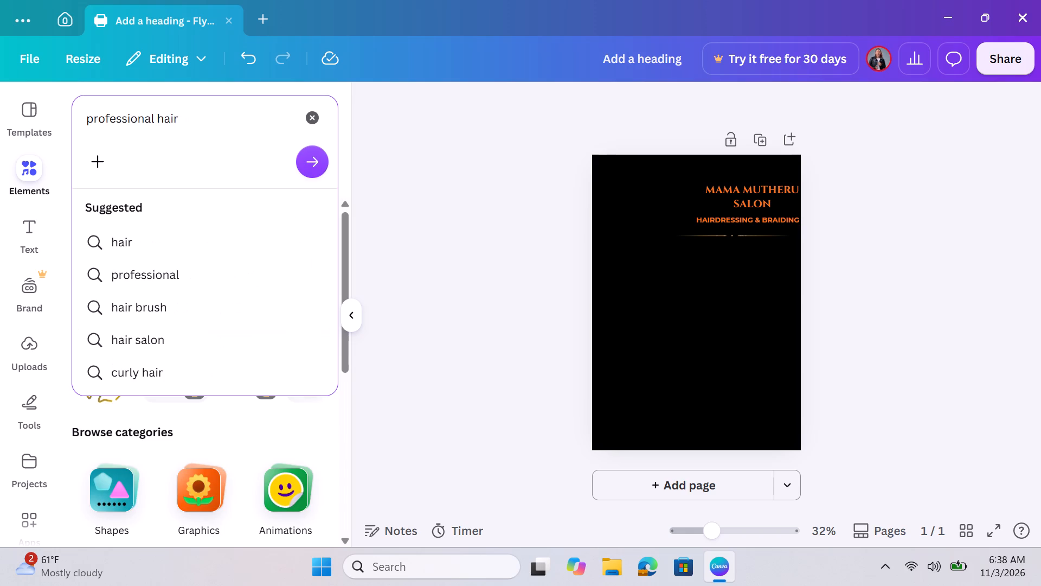
pyautogui.write('braidind')
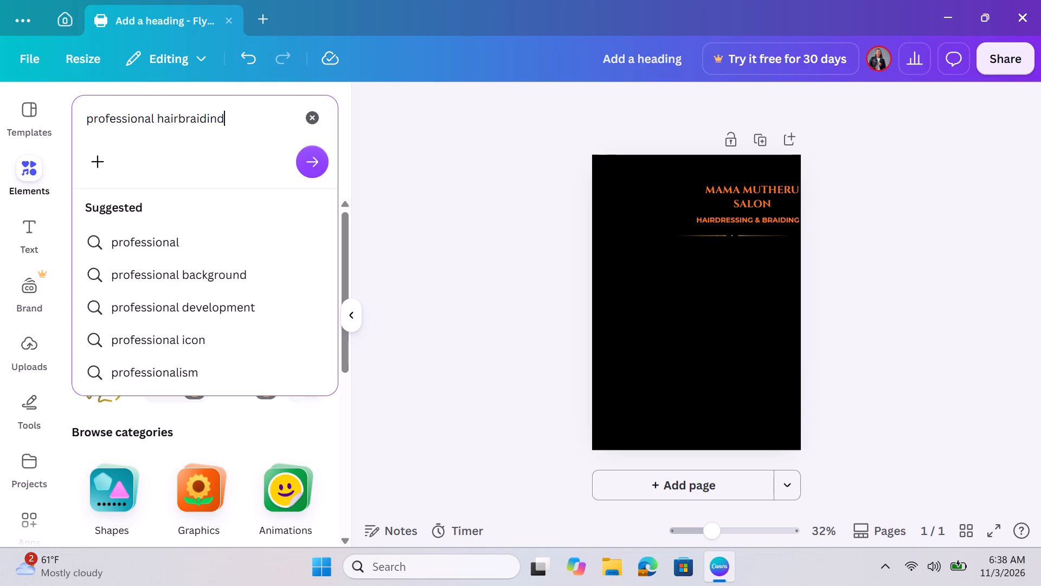
pyautogui.press('BackSpace')
pyautogui.press('BackSpace')
pyautogui.press('n')
pyautogui.press('g')
pyautogui.click(176, 120)
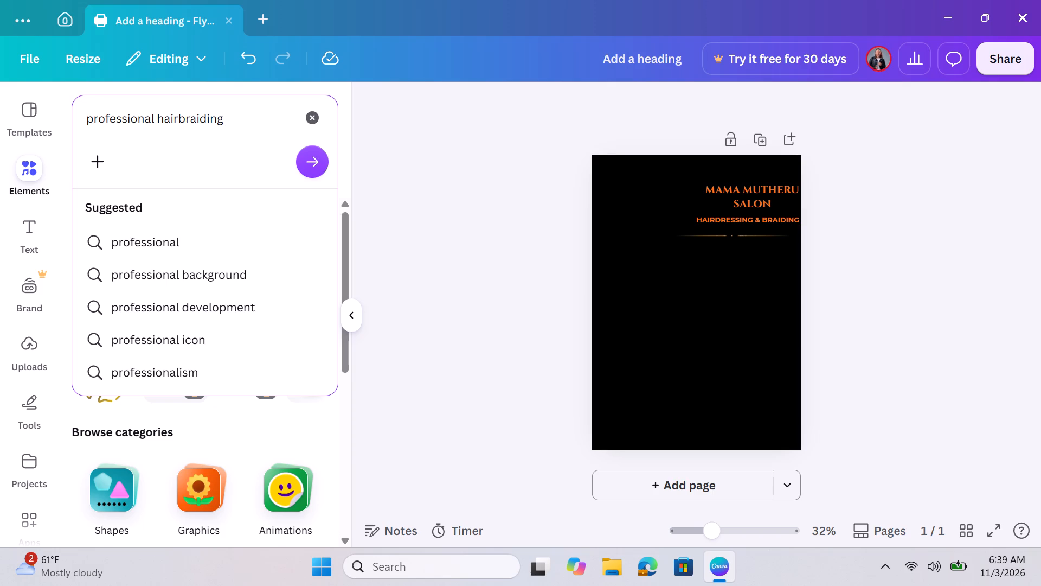
pyautogui.click(178, 120)
pyautogui.press('space')
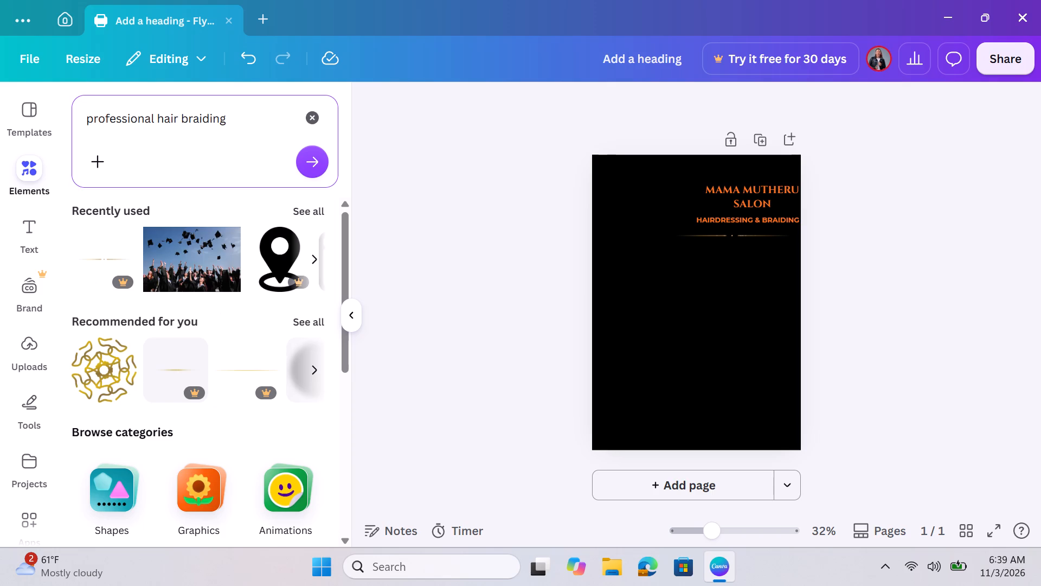
pyautogui.click(311, 162)
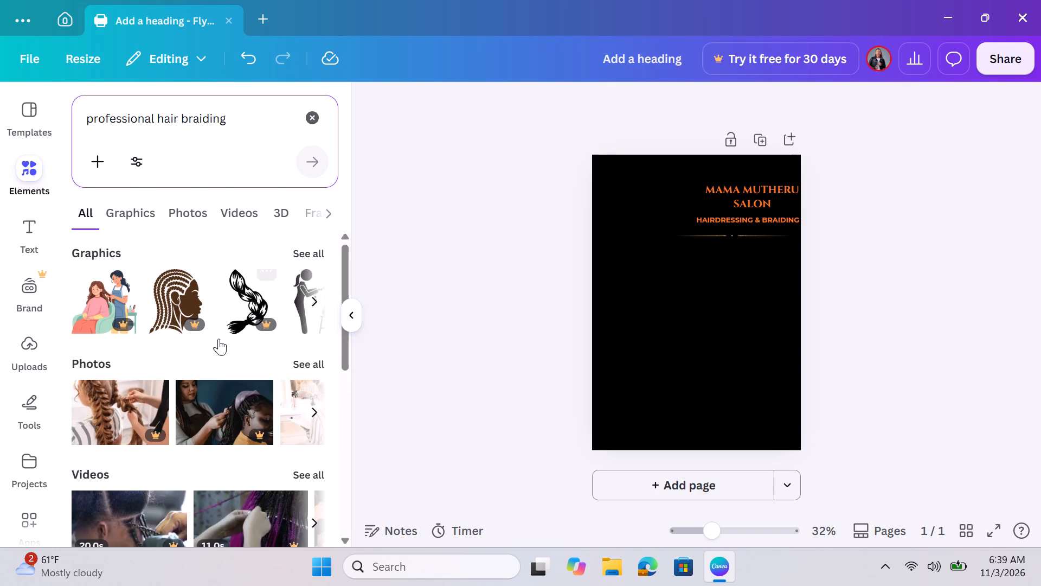
# Look through the "professional hair braiding" results, mainly the photos, for a braiding image that suits the flyer.
pyautogui.scroll(-3, 209, 381)
pyautogui.scroll(4, 209, 381)
pyautogui.click(277, 211)
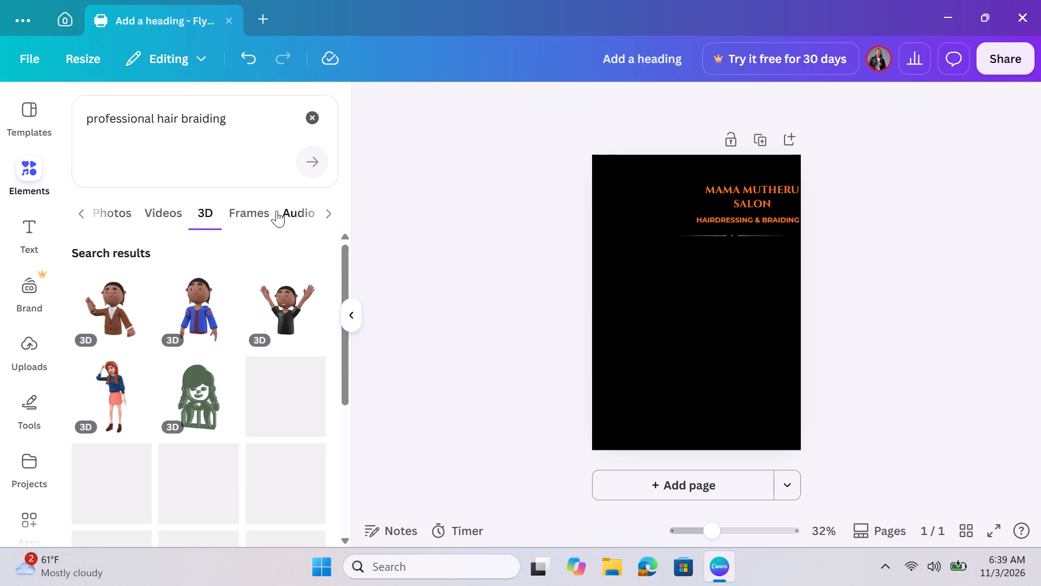
pyautogui.click(163, 207)
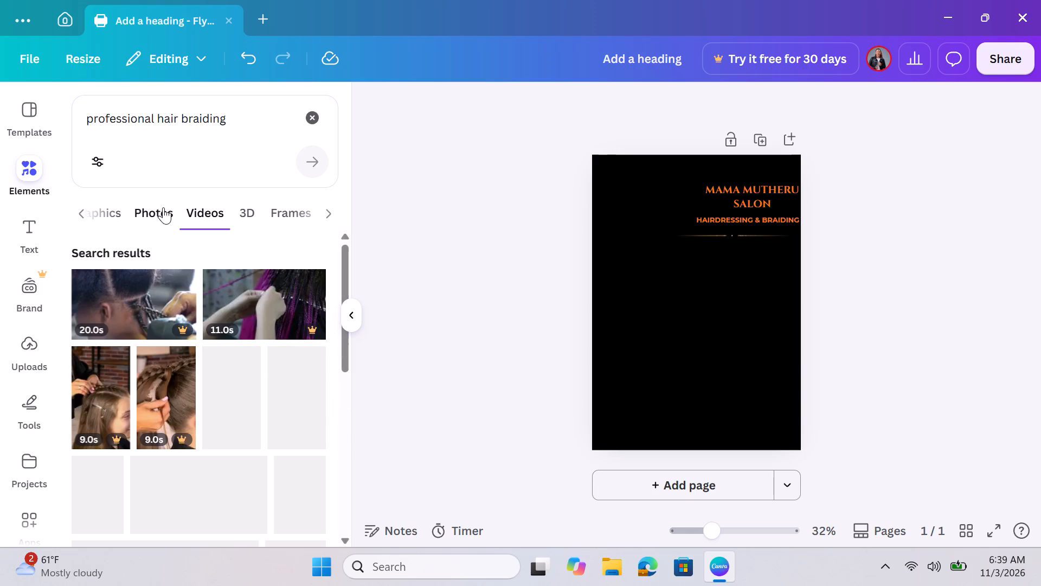
pyautogui.click(153, 211)
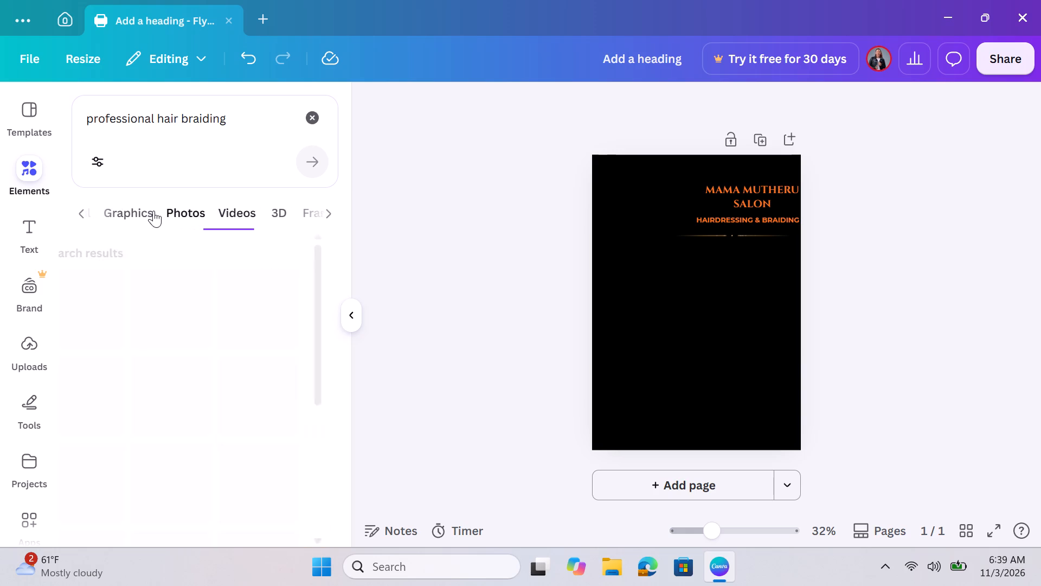
pyautogui.scroll(-1, 190, 427)
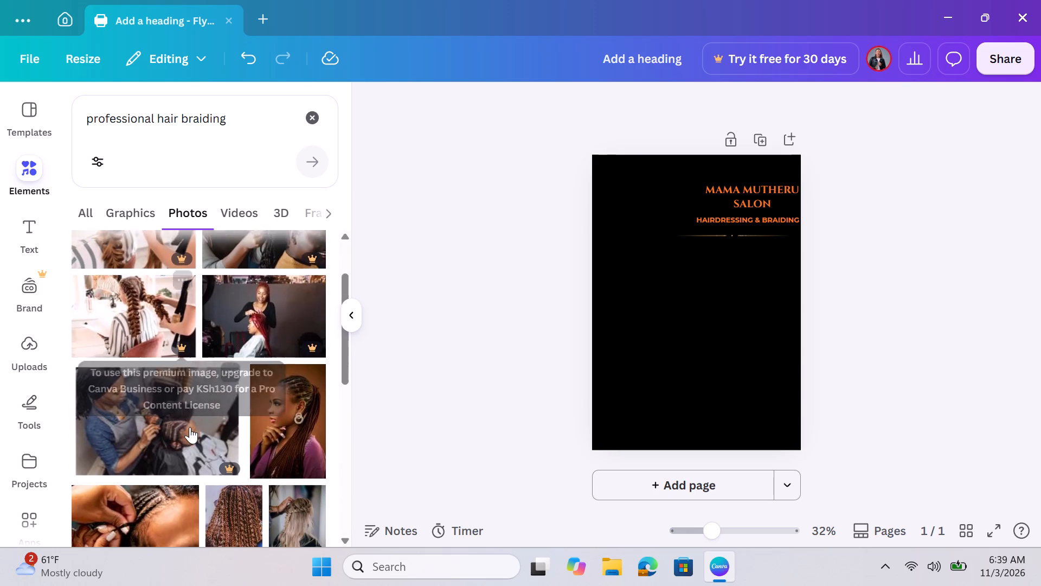
pyautogui.scroll(-2, 190, 427)
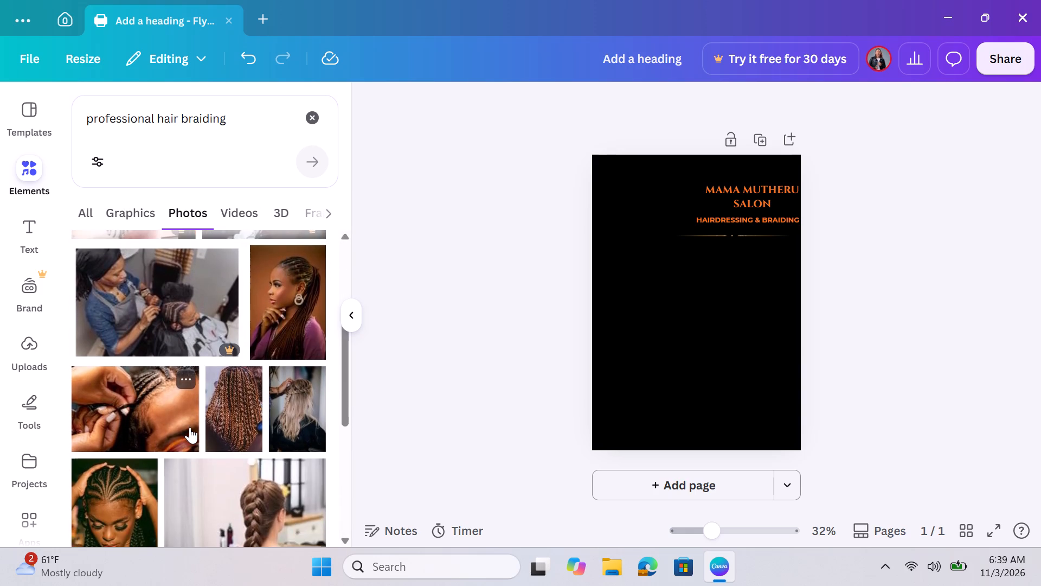
pyautogui.hscroll(3, 190, 427)
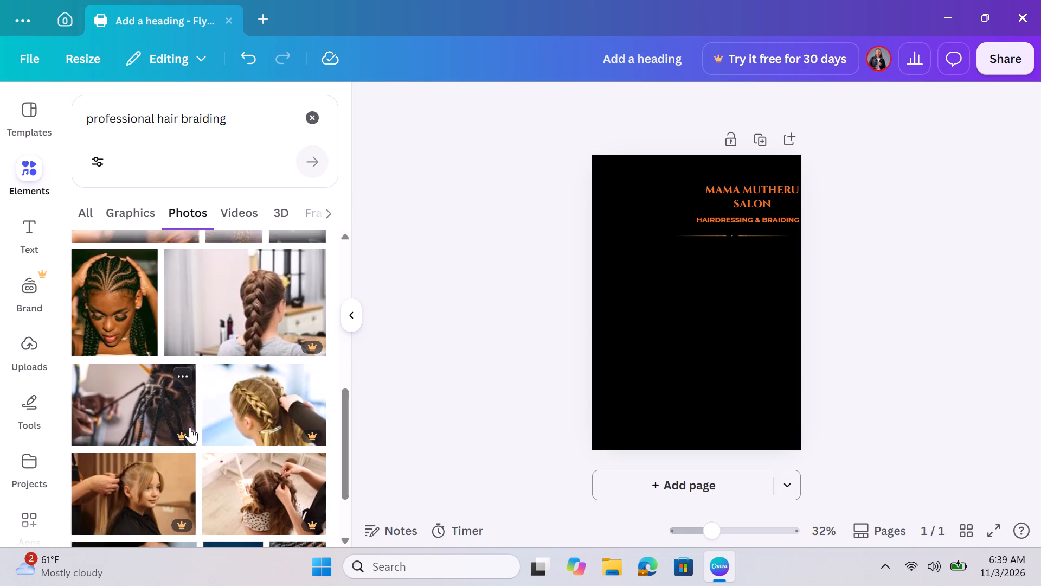
pyautogui.hscroll(4, 190, 427)
pyautogui.scroll(1, 190, 427)
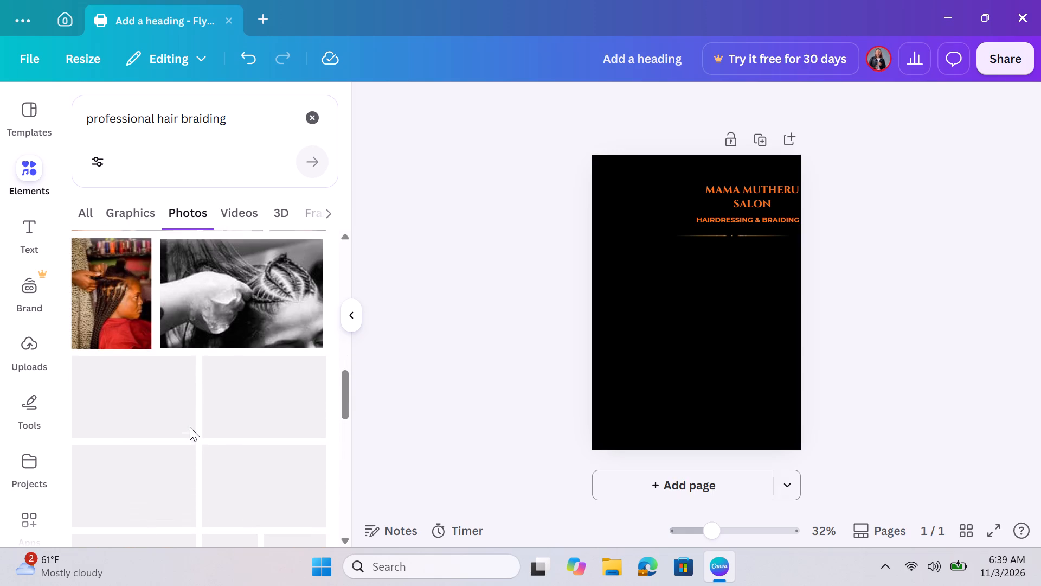
pyautogui.scroll(1, 190, 427)
pyautogui.scroll(-2, 190, 427)
pyautogui.hscroll(1, 190, 427)
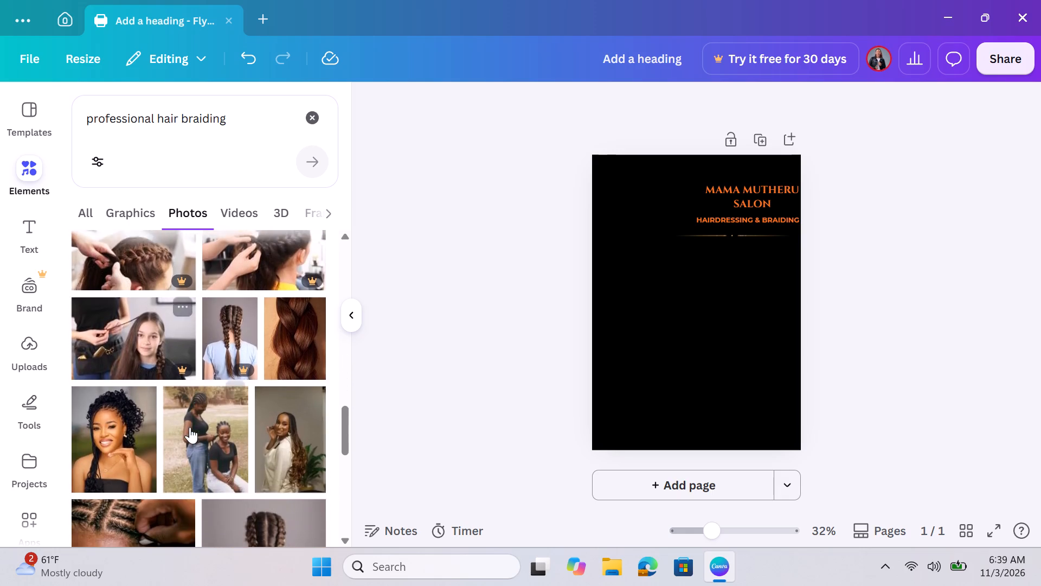
pyautogui.hscroll(6, 190, 427)
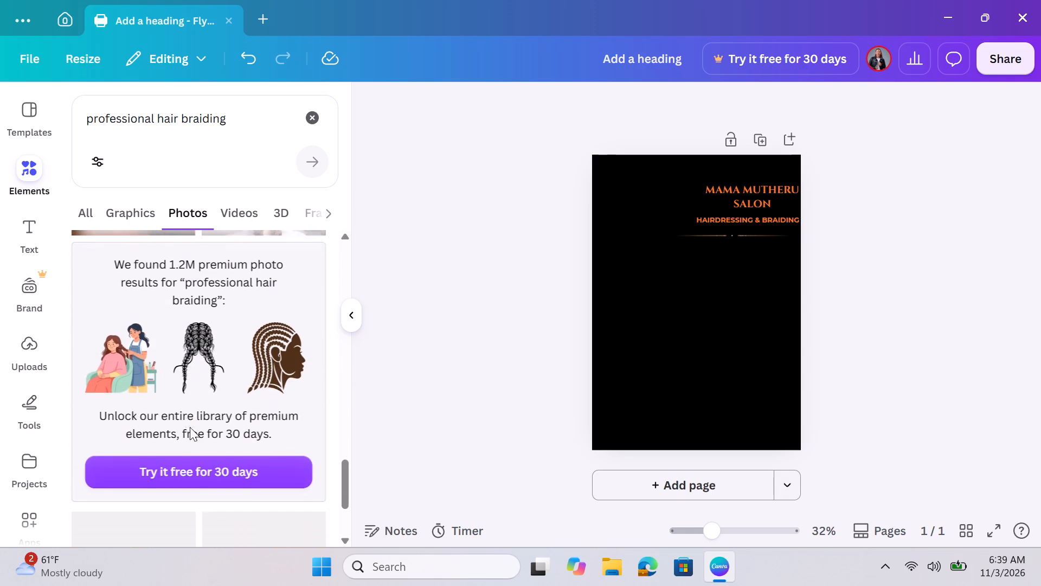
pyautogui.hscroll(2, 190, 427)
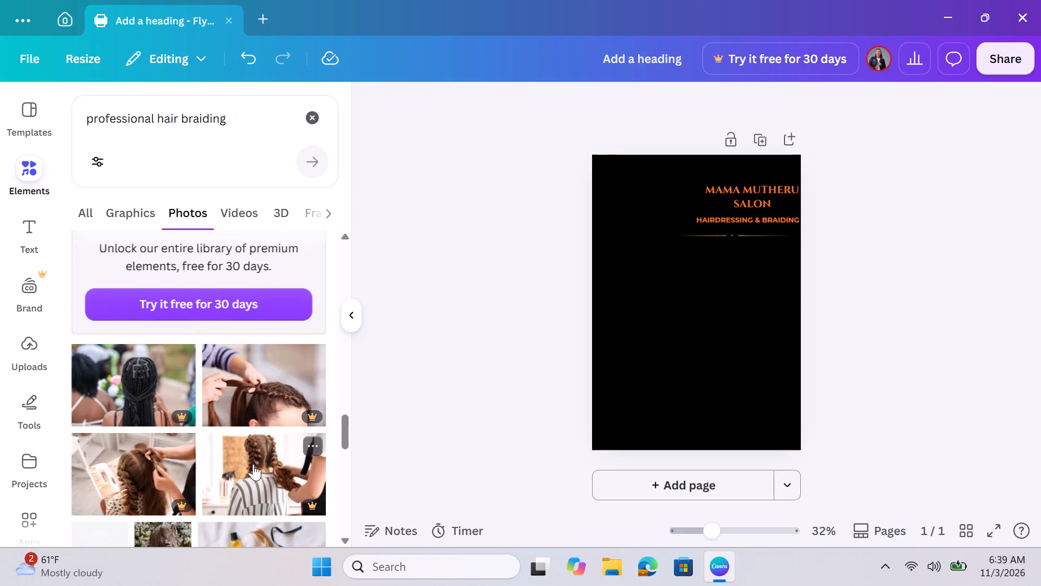
pyautogui.scroll(-1, 253, 464)
pyautogui.hscroll(3, 253, 464)
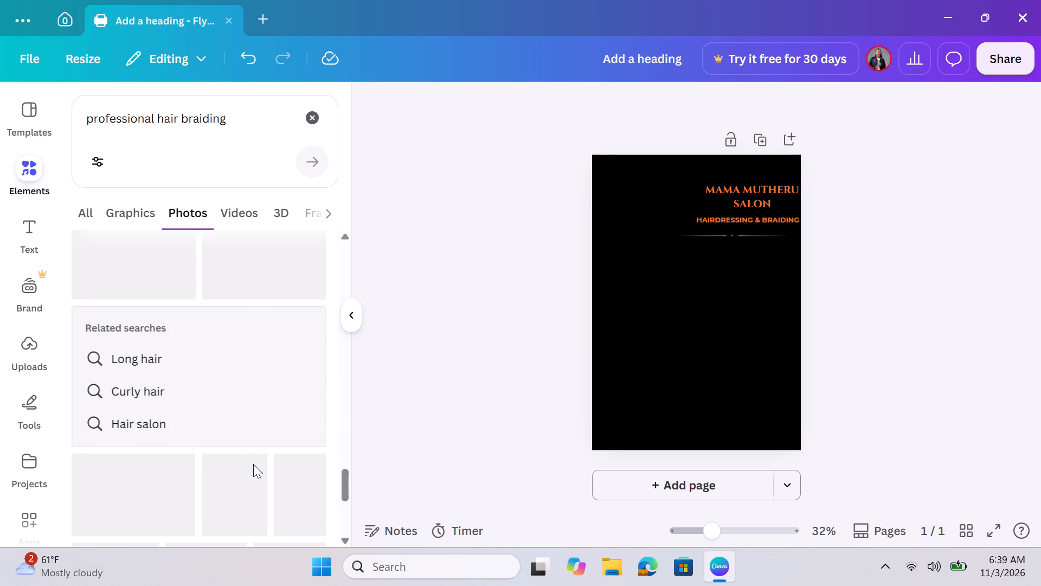
pyautogui.hscroll(1, 204, 378)
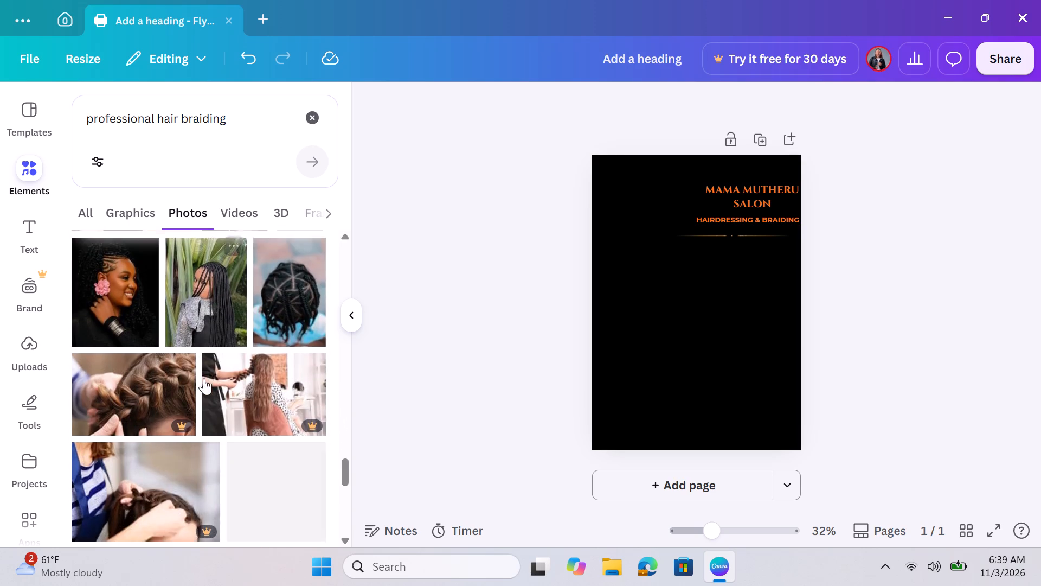
pyautogui.hscroll(3, 204, 378)
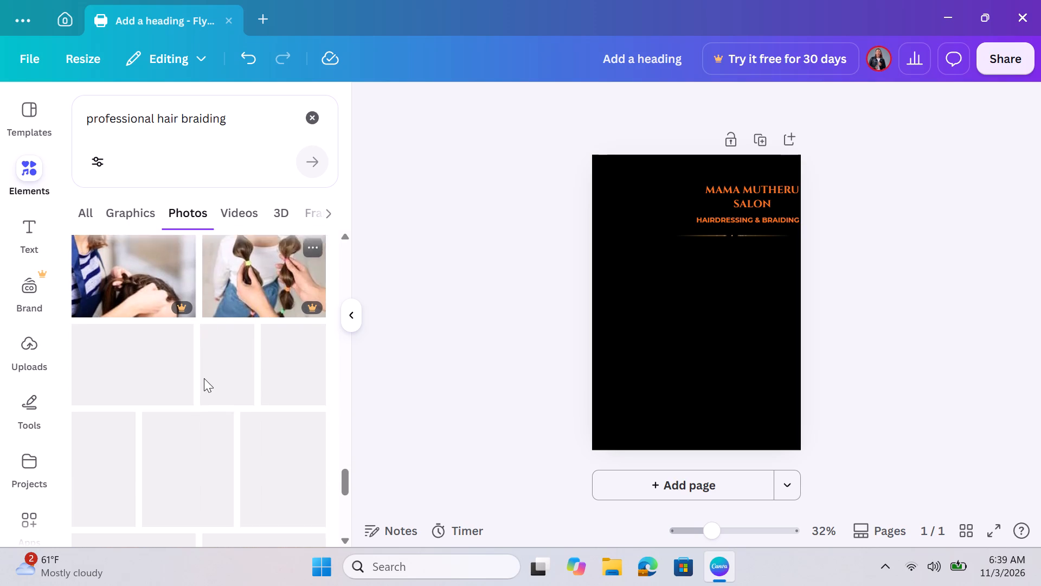
pyautogui.hscroll(1, 204, 378)
pyautogui.hscroll(3, 200, 427)
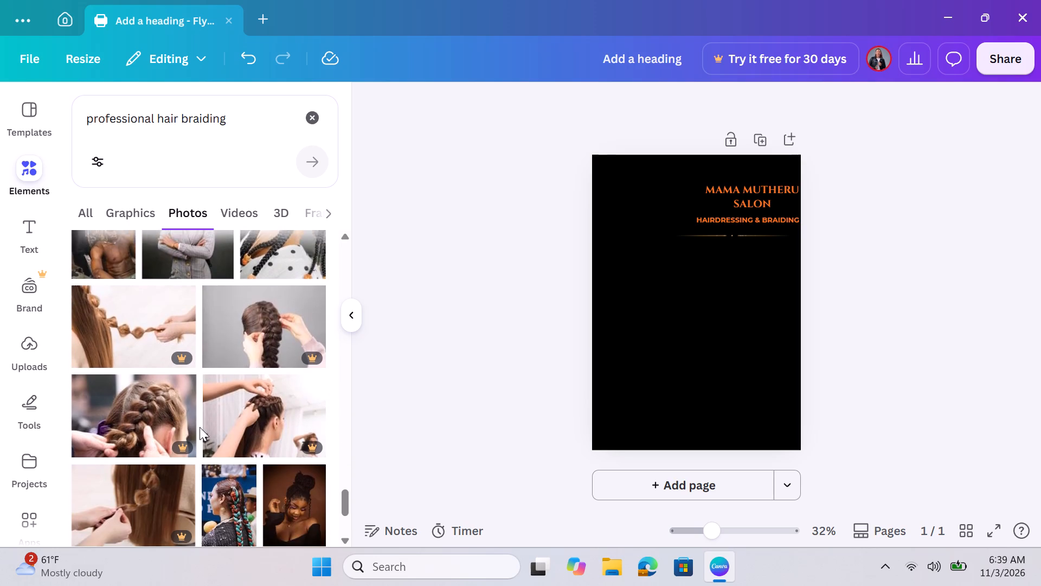
pyautogui.hscroll(4, 200, 427)
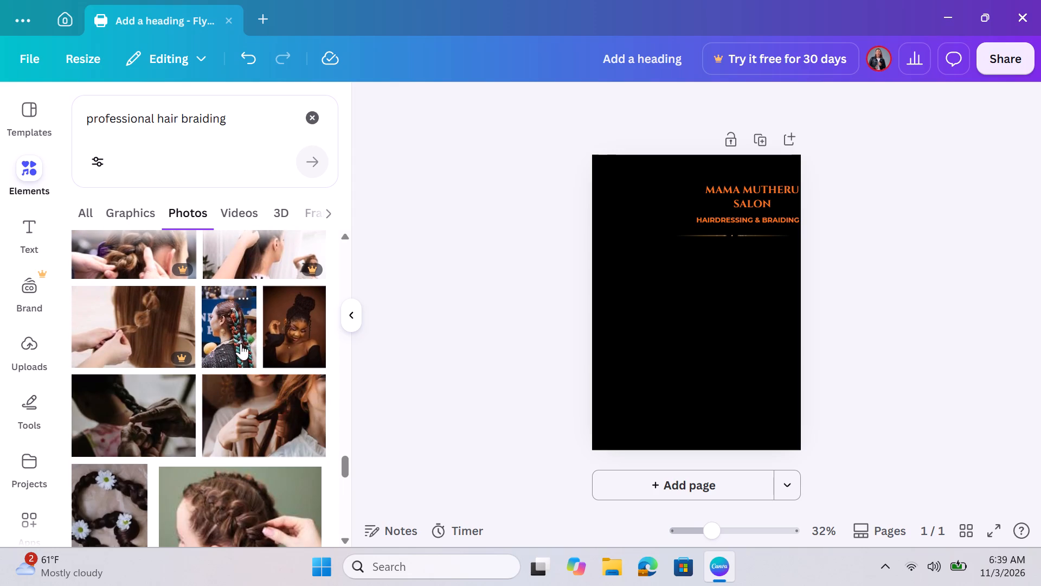
pyautogui.scroll(4, 241, 343)
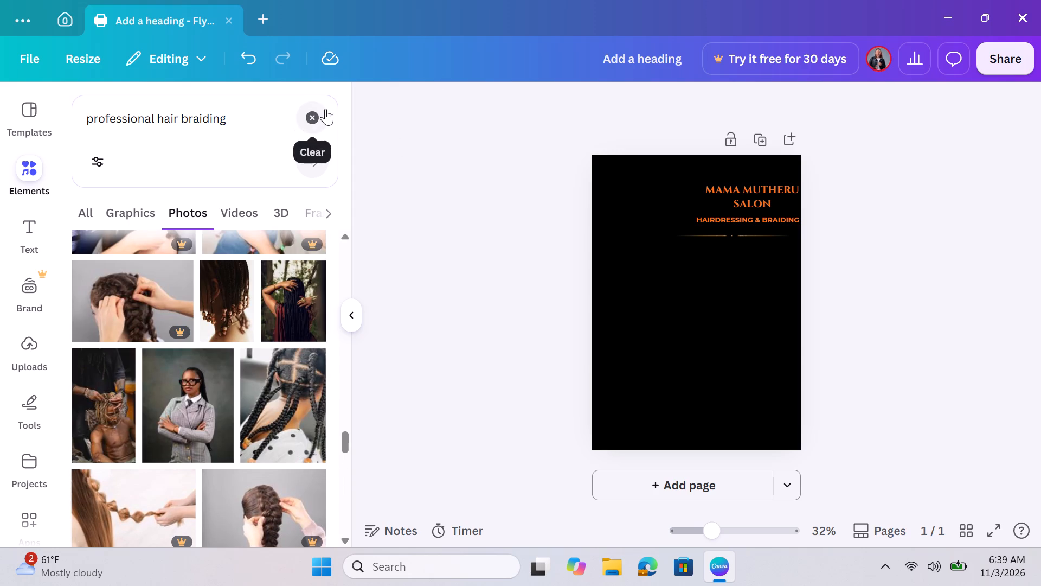
# Replace the elements search with "African cornrows braids" and run it.
pyautogui.click(325, 109)
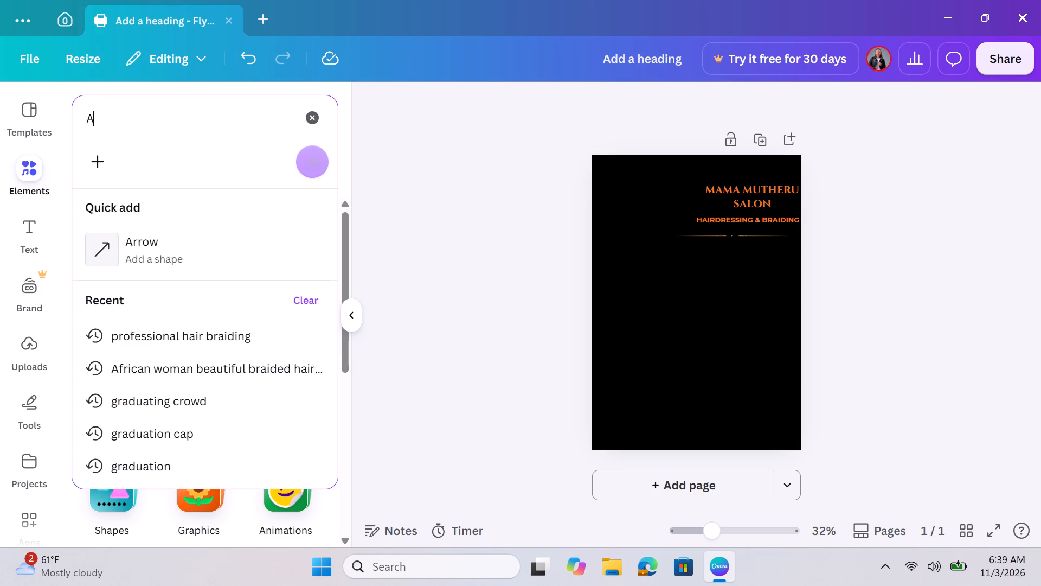
pyautogui.write('frica')
pyautogui.write('n')
pyautogui.press('space')
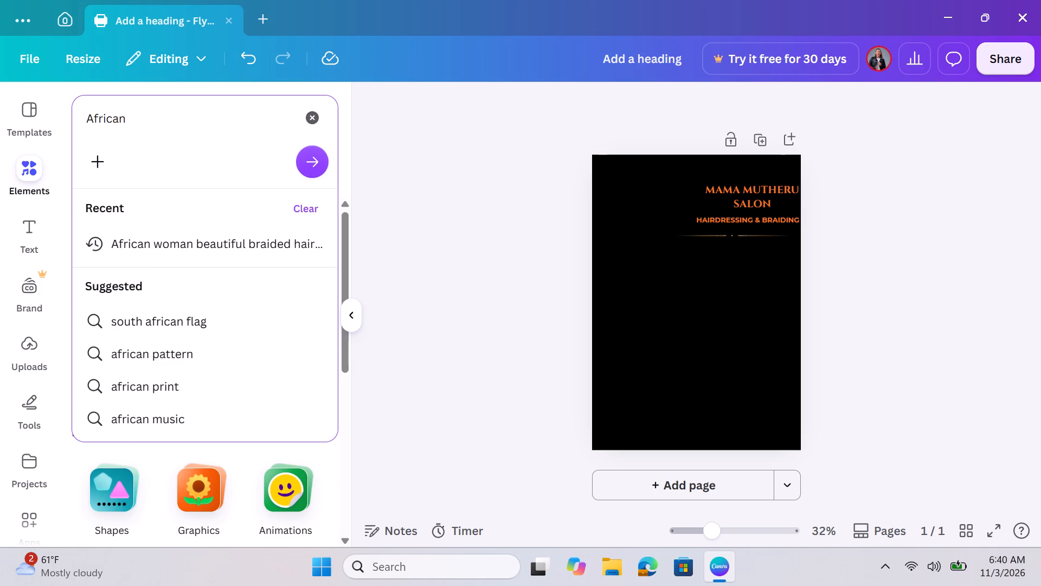
pyautogui.write('cor')
pyautogui.write('nrowa')
pyautogui.press('BackSpace')
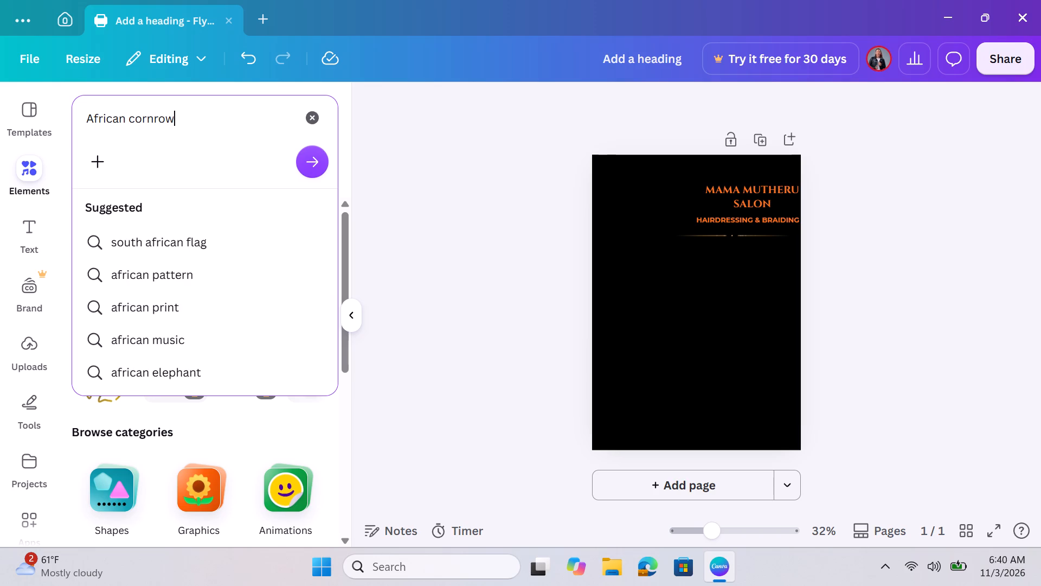
pyautogui.write('s braid')
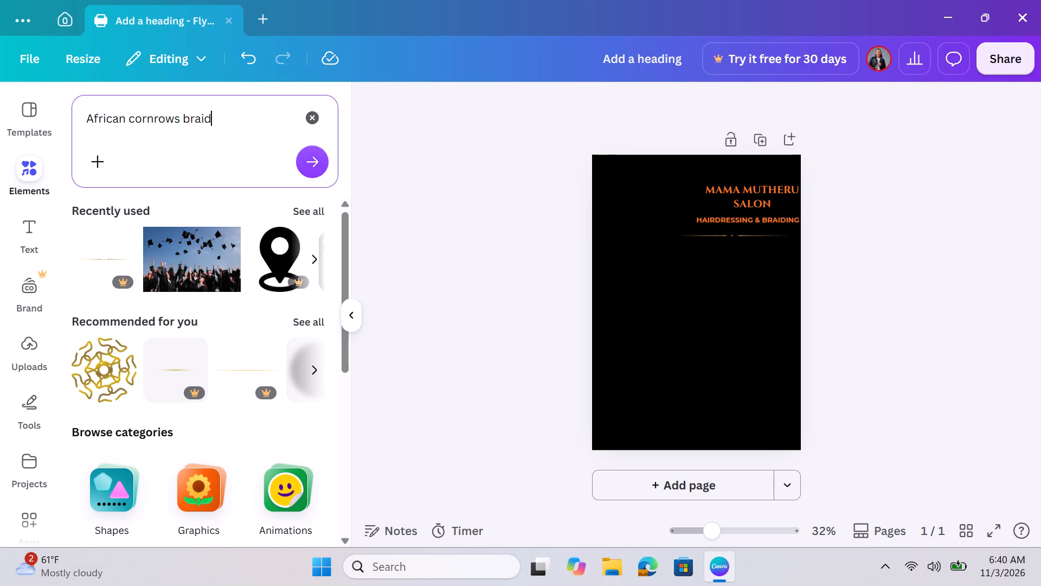
pyautogui.press('s')
pyautogui.click(313, 164)
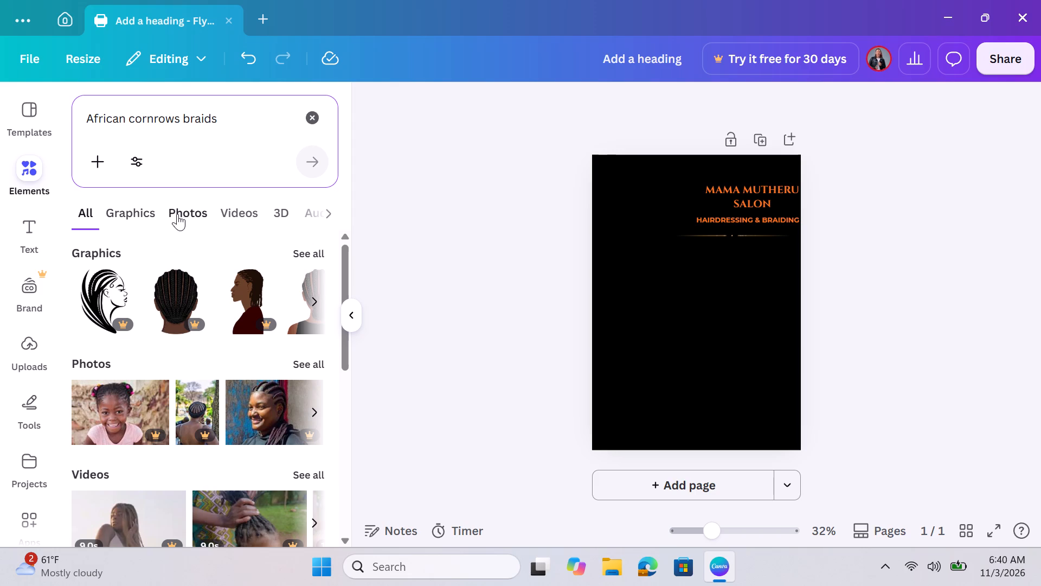
# Look through the graphics and photo results for African cornrows braids for an image that suits the flyer.
pyautogui.click(127, 213)
pyautogui.click(192, 214)
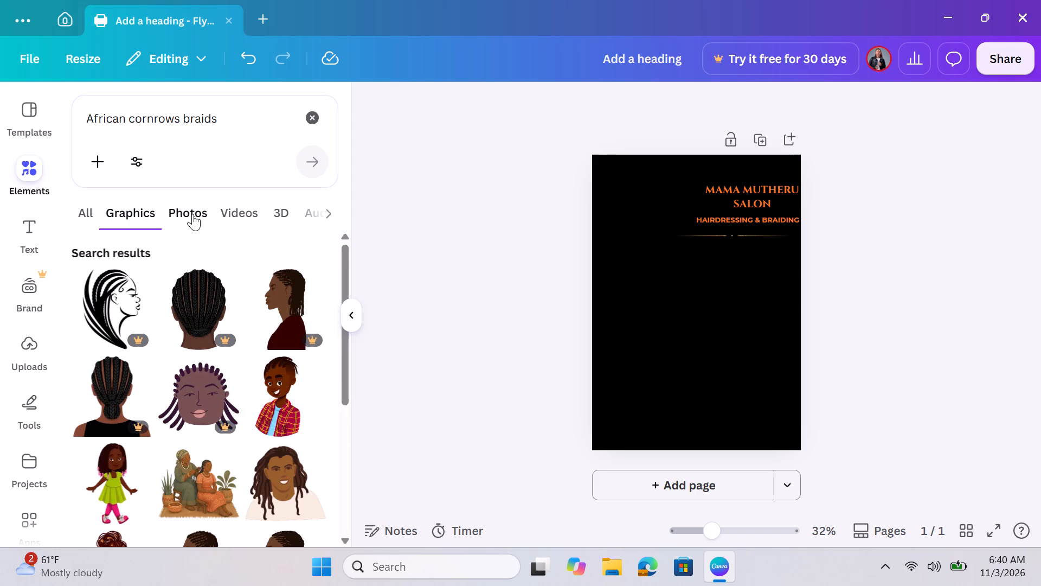
pyautogui.scroll(-2, 202, 402)
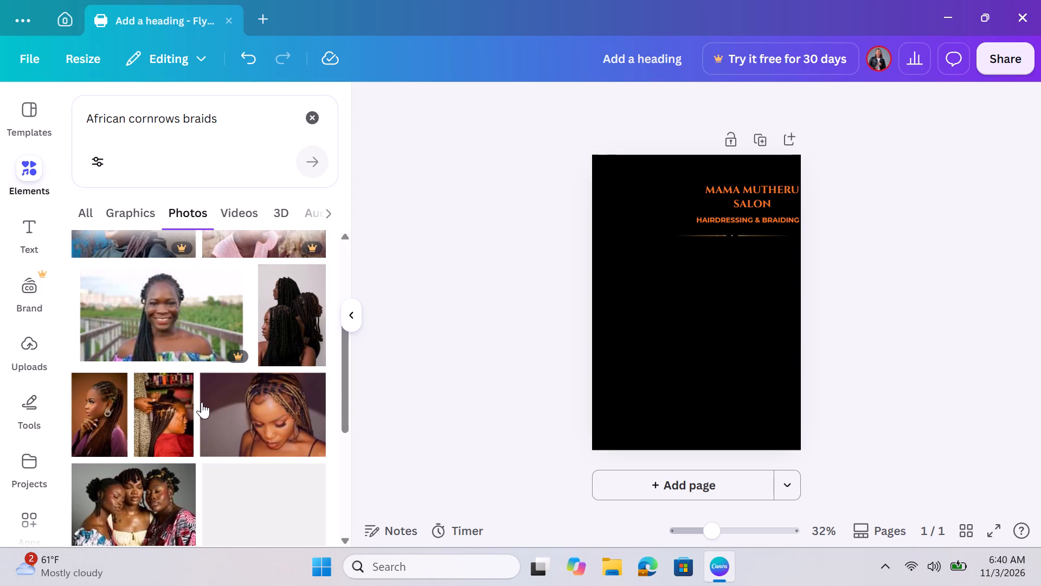
pyautogui.scroll(-3, 202, 402)
pyautogui.hscroll(1, 202, 402)
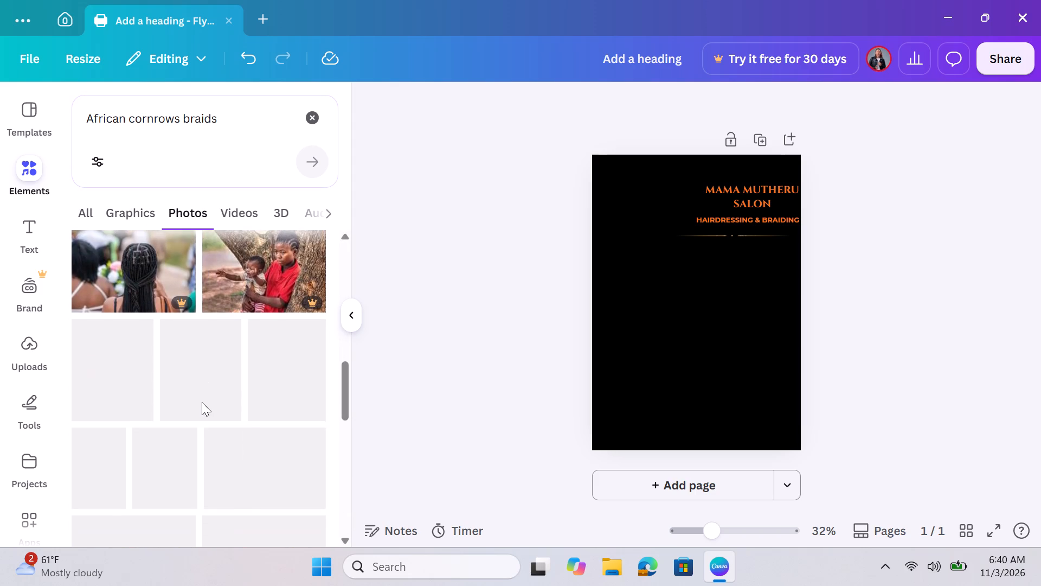
pyautogui.hscroll(1, 202, 402)
pyautogui.scroll(-1, 202, 402)
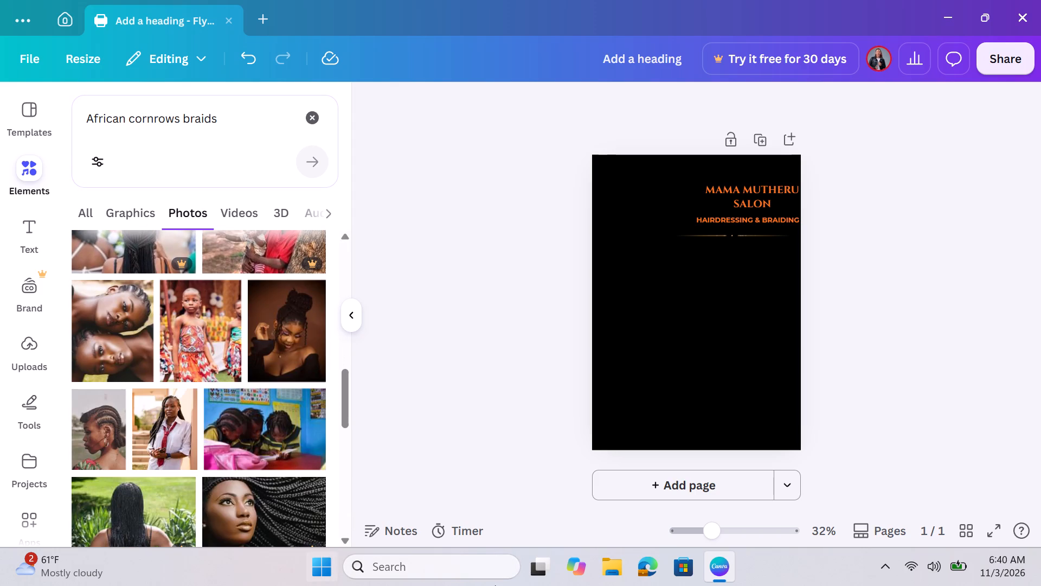
# Switch to Google Chrome and open it with the existing personal profile.
pyautogui.click(401, 566)
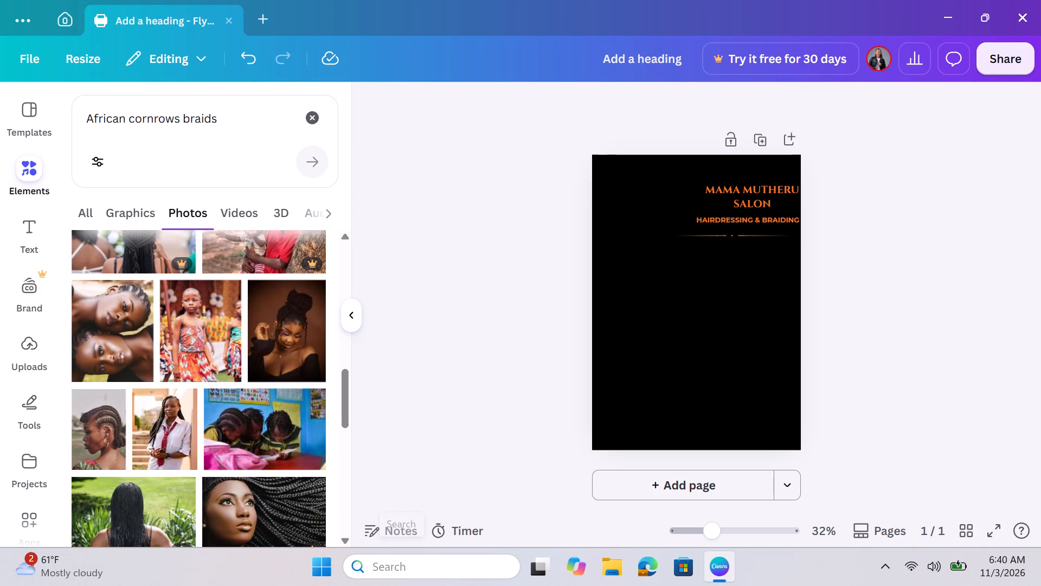
pyautogui.doubleClick(697, 289)
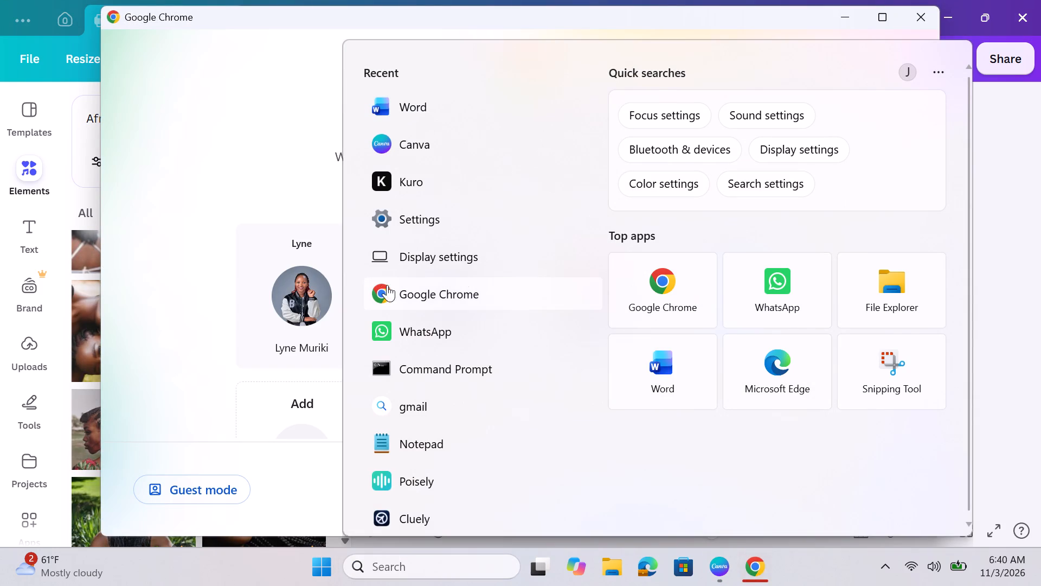
pyautogui.click(242, 293)
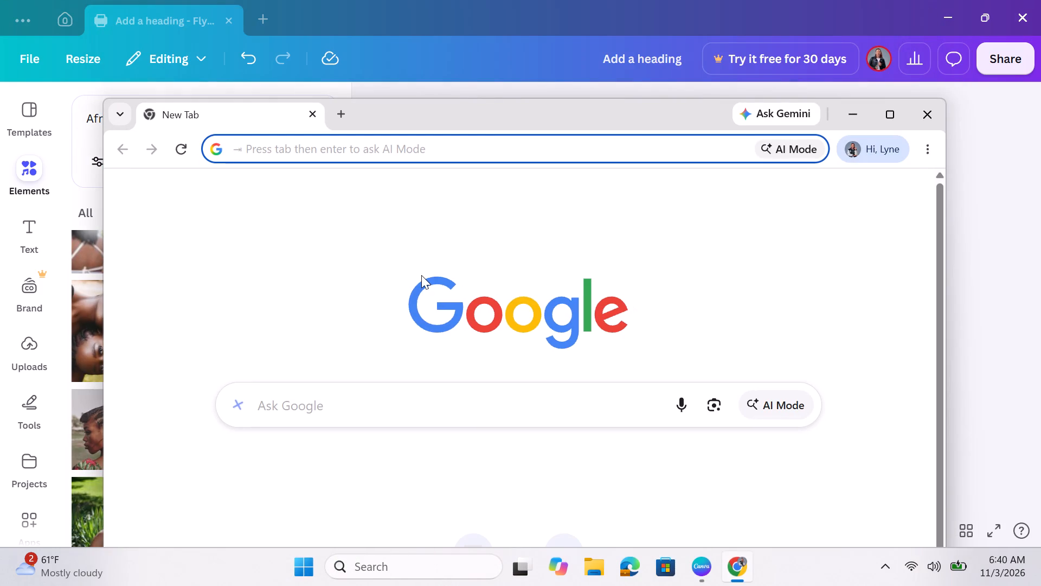
# Search Google for "beautiful braided hairstyles for ladies".
pyautogui.click(304, 406)
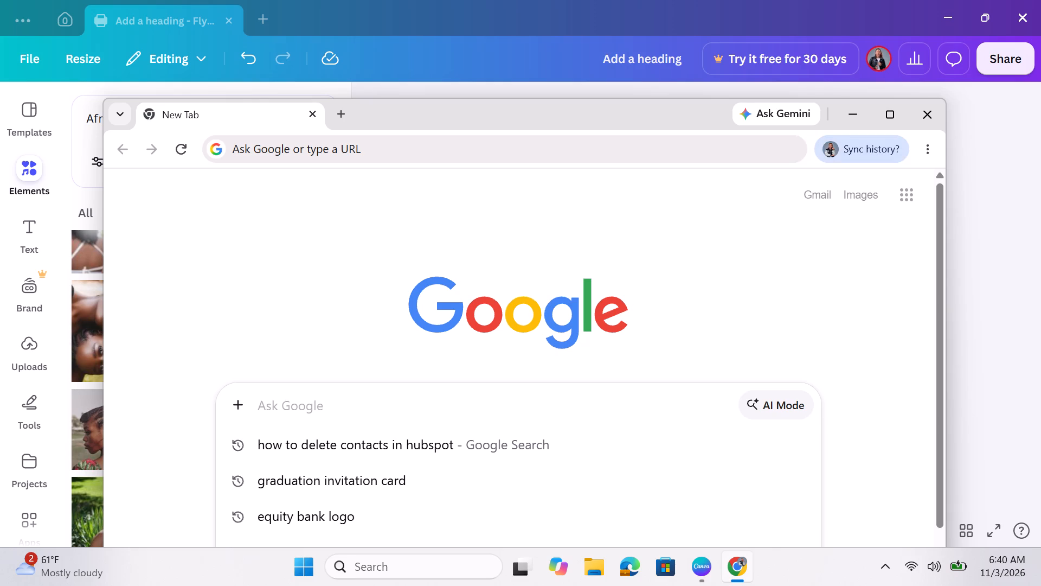
pyautogui.write('beauti')
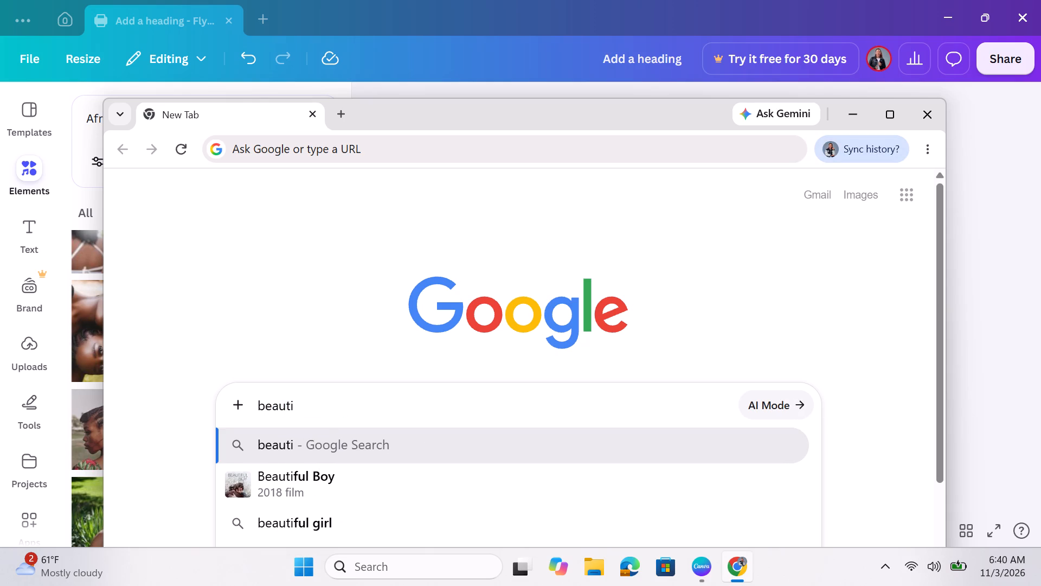
pyautogui.write('ful')
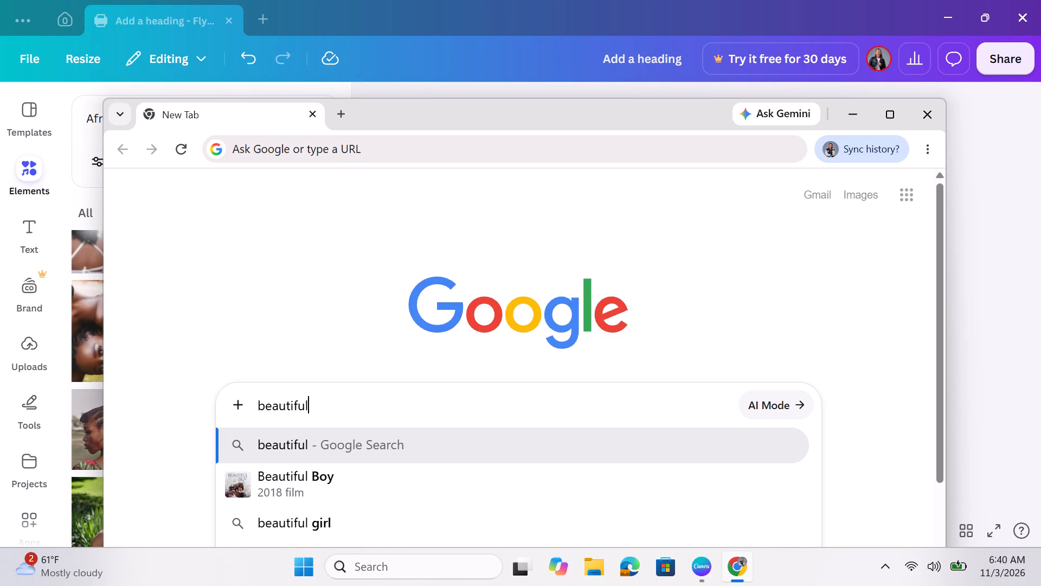
pyautogui.press('space')
pyautogui.write('braided')
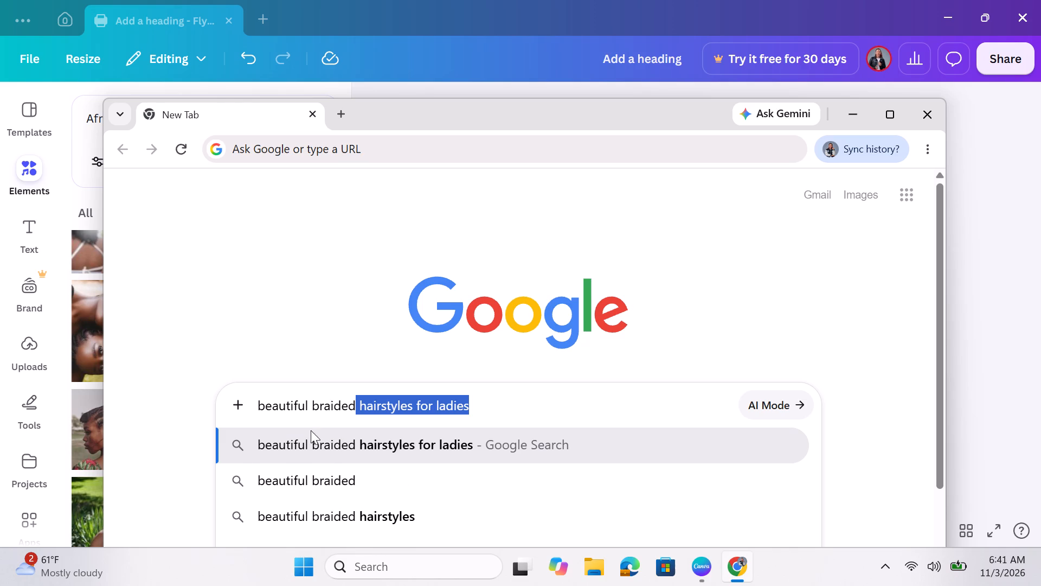
pyautogui.click(344, 436)
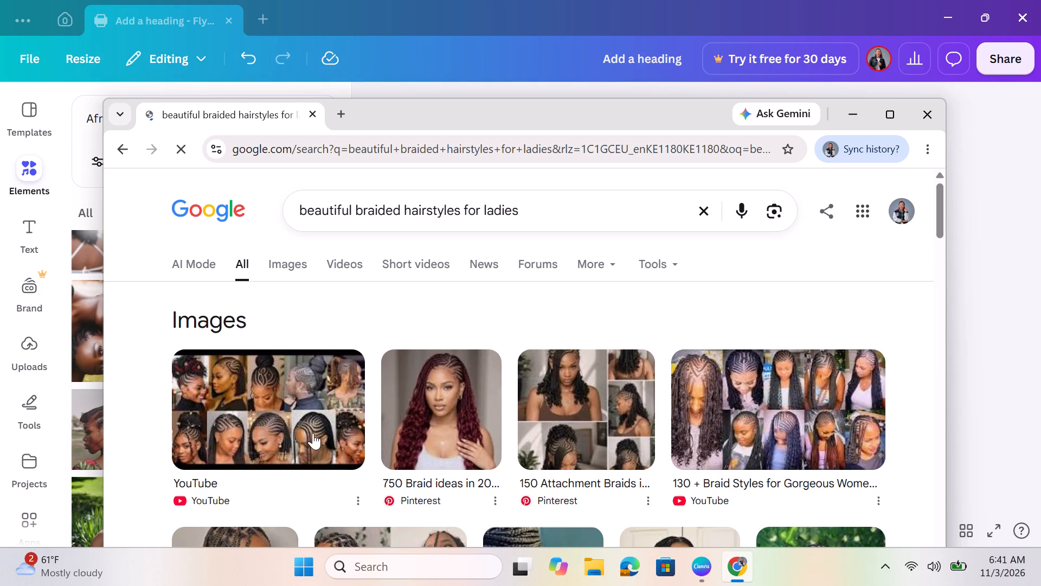
# Look through the Google image results for braided hairstyles for a photo that suits the salon flyer.
pyautogui.scroll(-2, 548, 436)
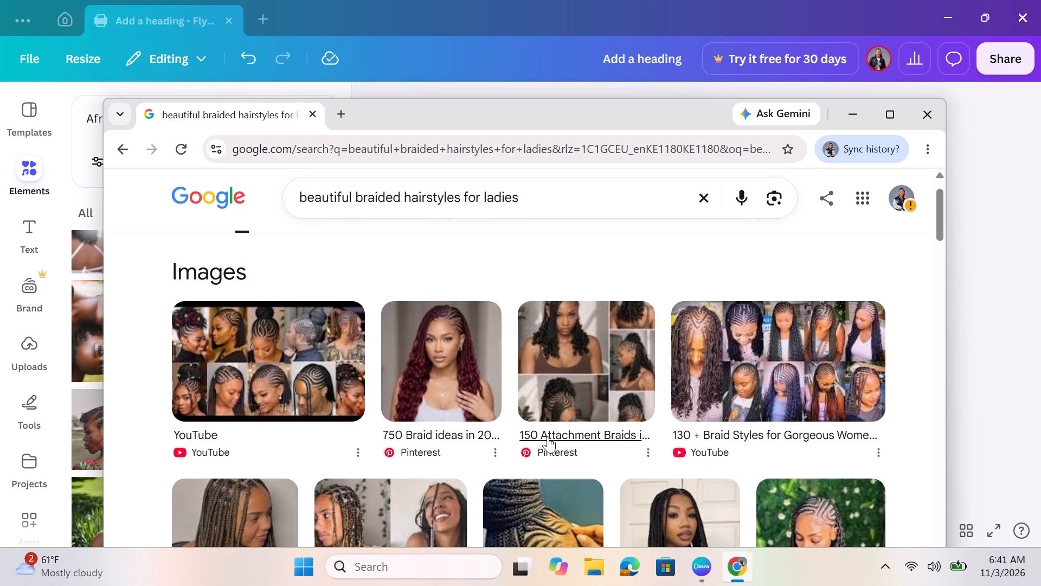
pyautogui.scroll(-3, 548, 436)
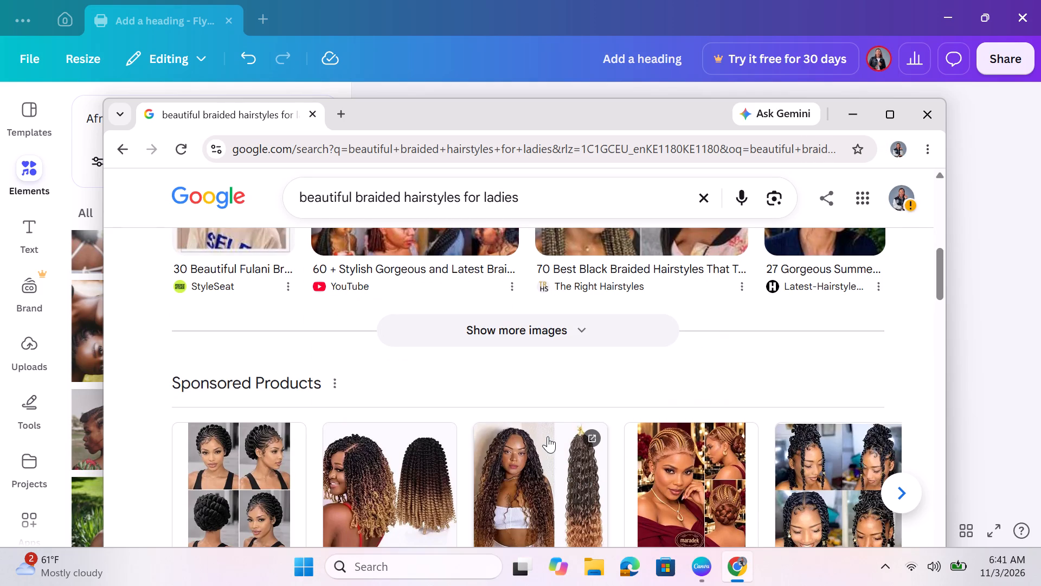
pyautogui.scroll(-2, 548, 436)
pyautogui.scroll(1, 548, 436)
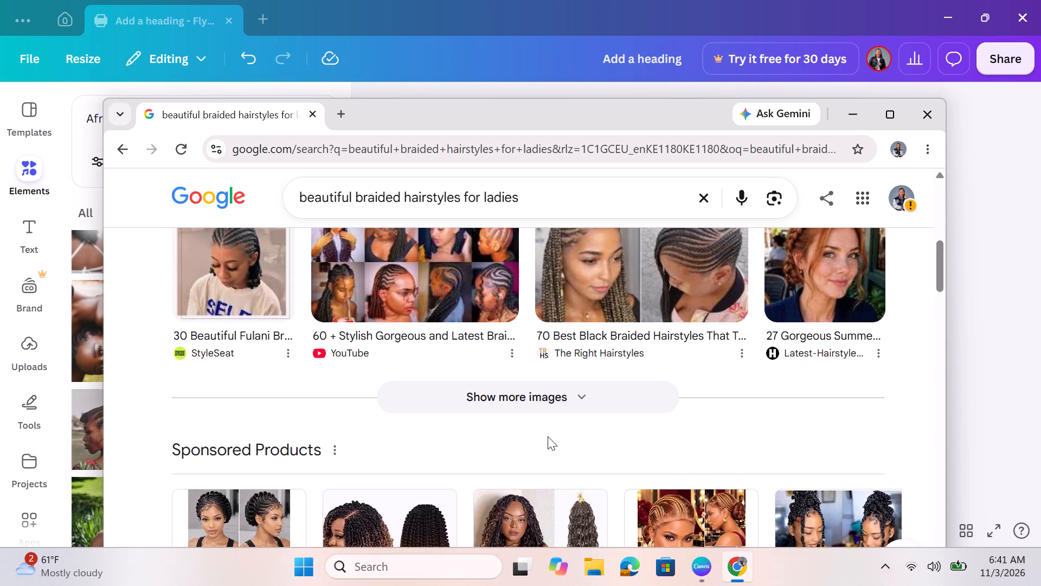
pyautogui.scroll(2, 548, 436)
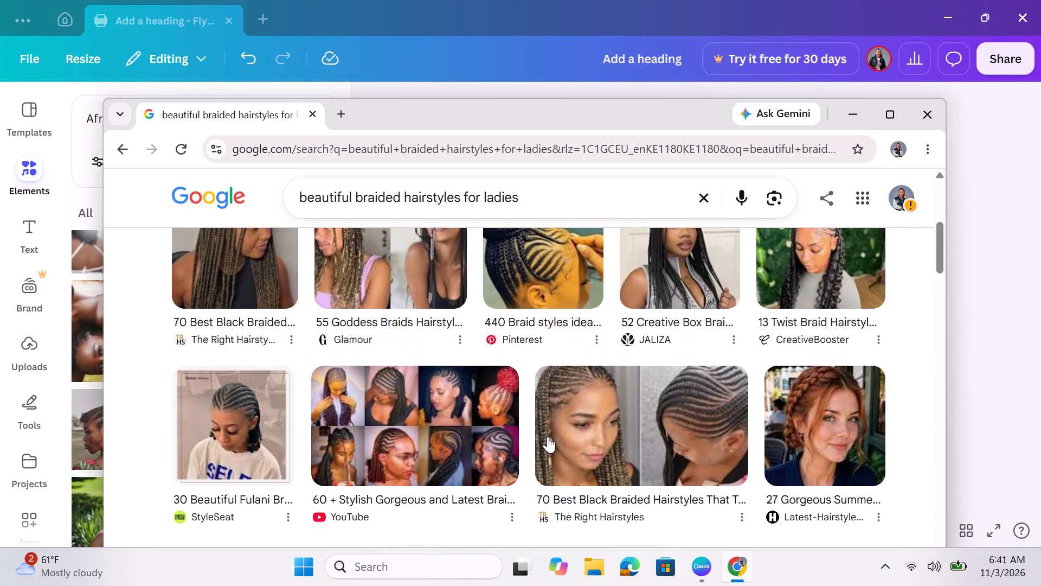
pyautogui.scroll(3, 548, 436)
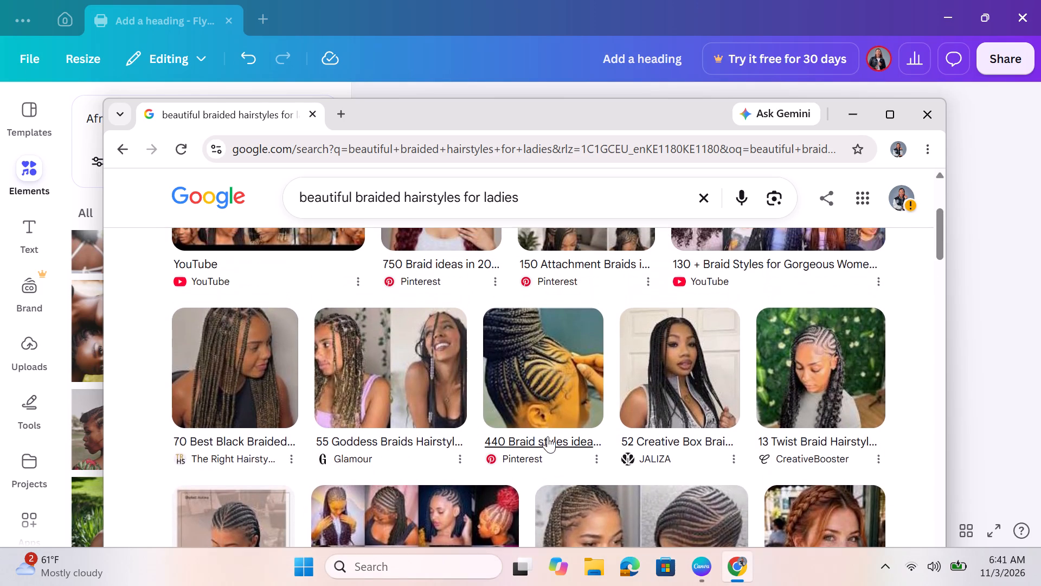
pyautogui.scroll(1, 548, 436)
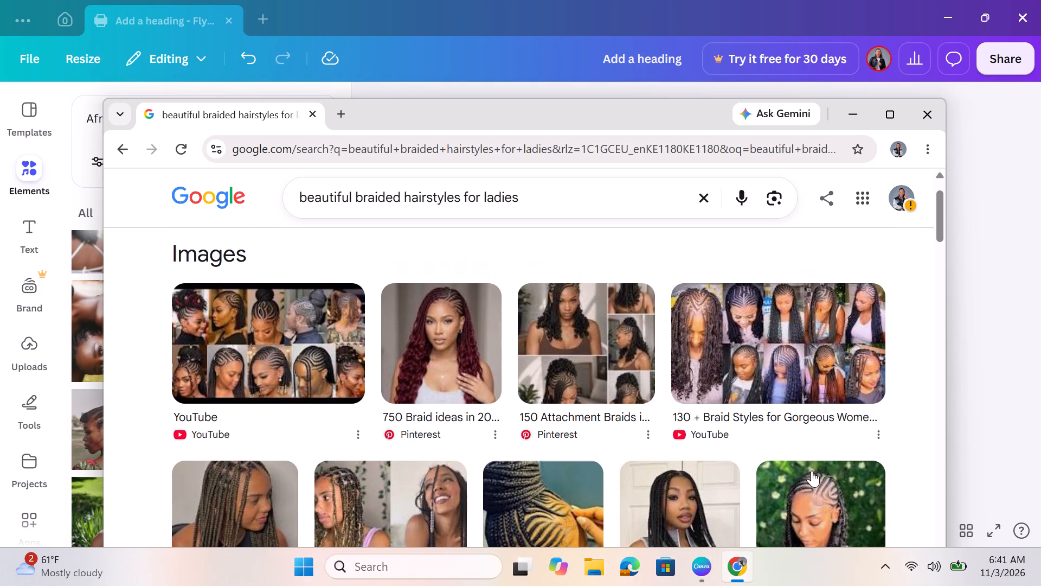
# Preview the "750 Braid ideas in 2026" image result and open its Pinterest page.
pyautogui.doubleClick(457, 310)
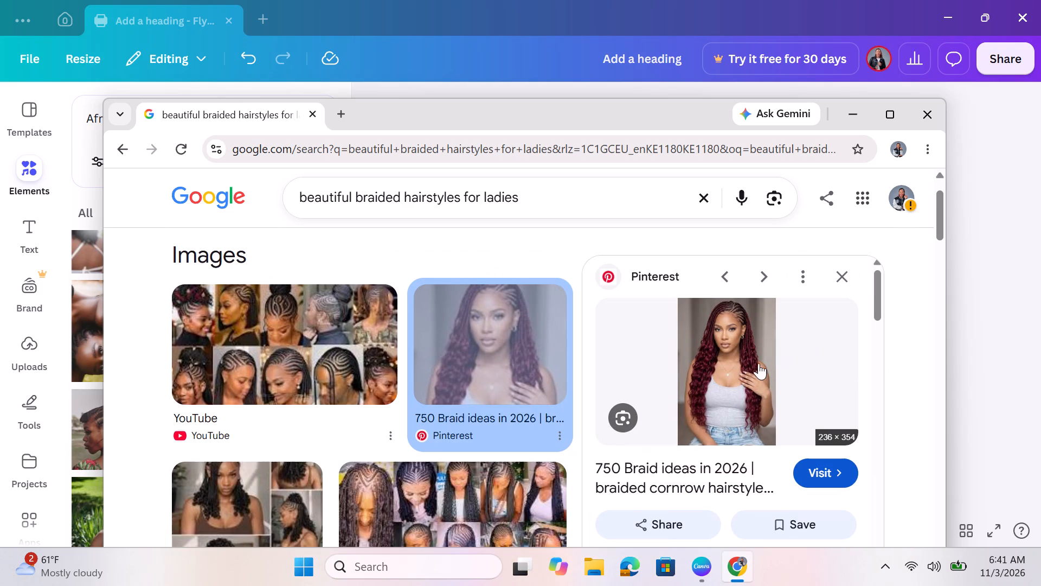
pyautogui.doubleClick(749, 367)
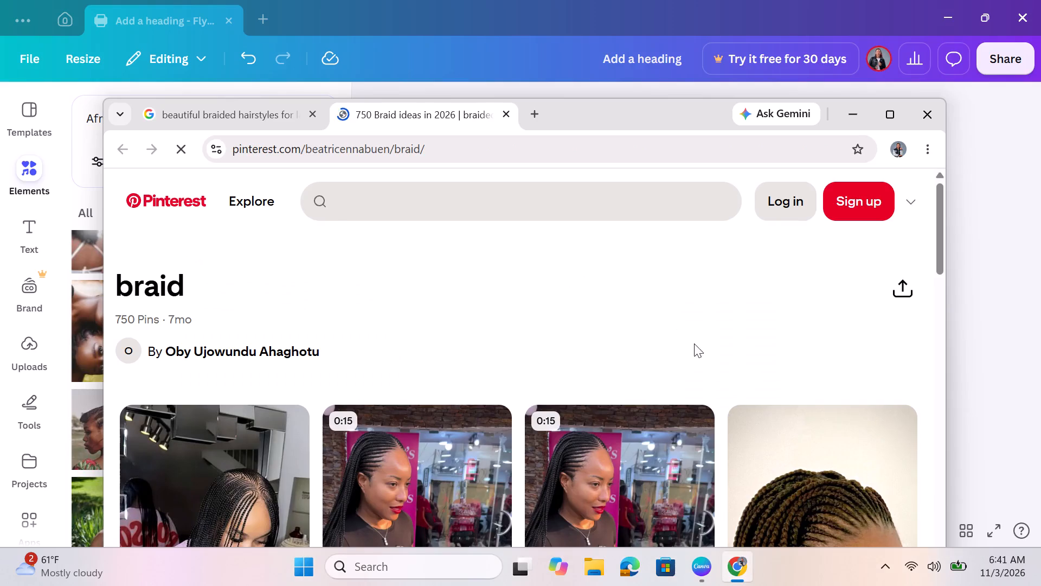
# Look through the pins on the Pinterest "braid" board for a braided-hairstyle photo for the flyer.
pyautogui.scroll(-3, 711, 357)
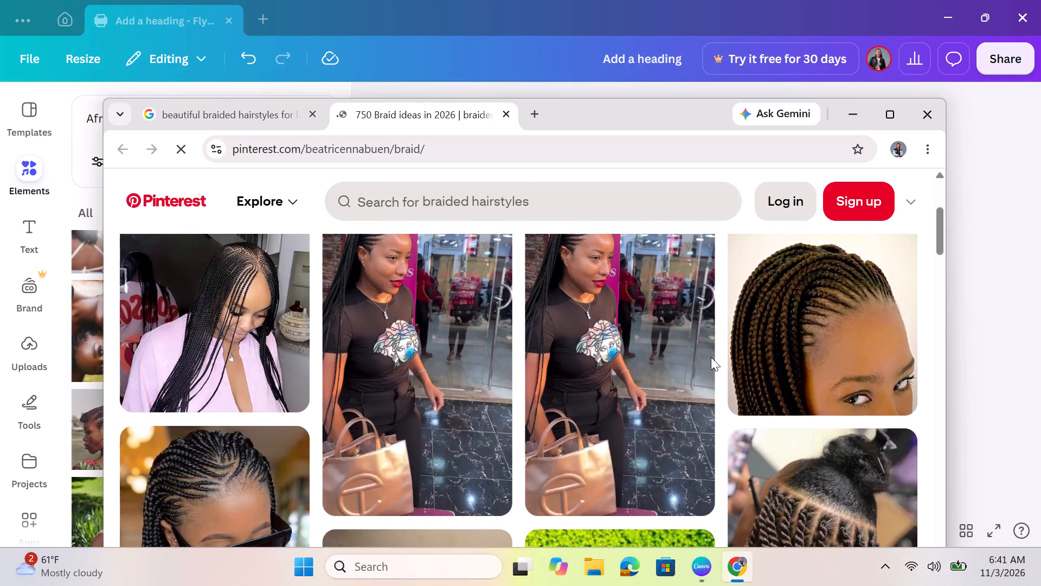
pyautogui.scroll(-1, 711, 357)
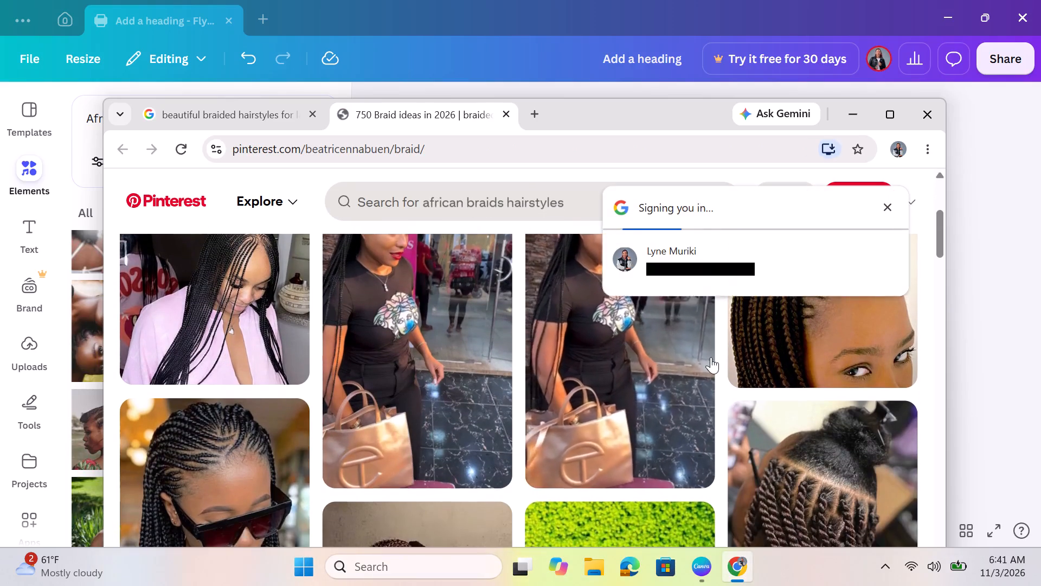
pyautogui.scroll(-3, 711, 357)
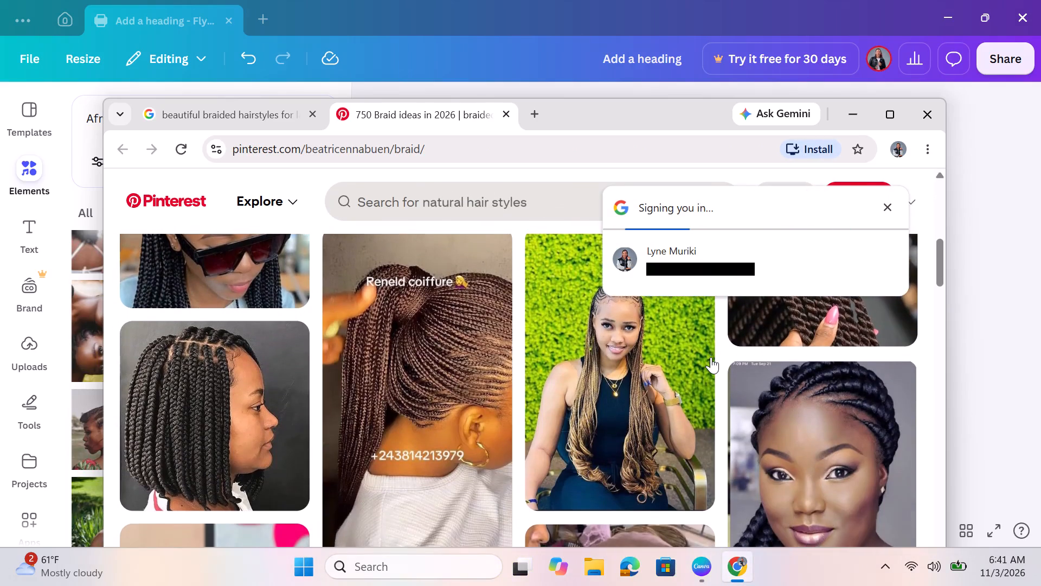
pyautogui.scroll(1, 711, 357)
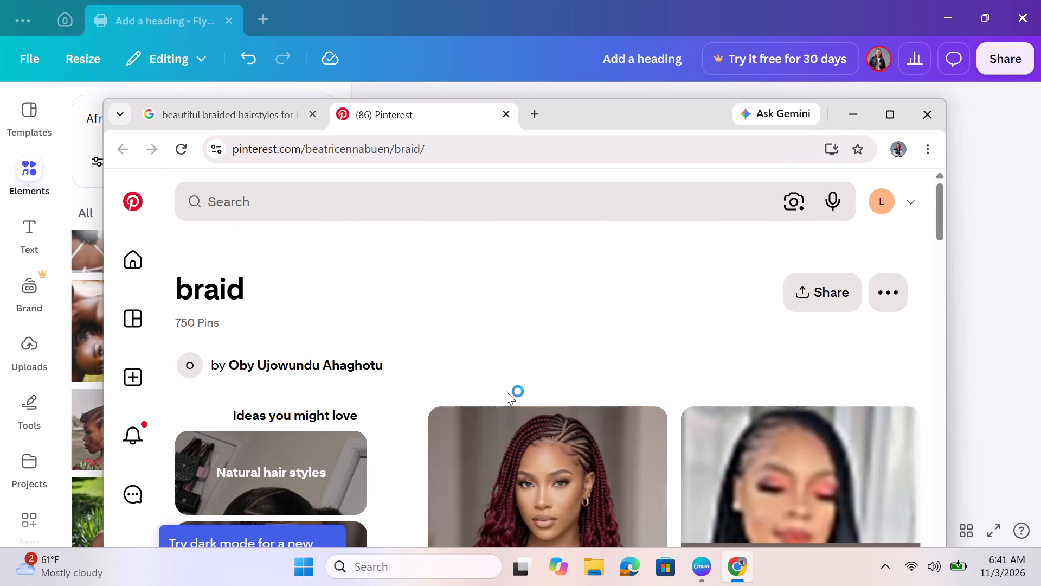
pyautogui.scroll(-1, 506, 391)
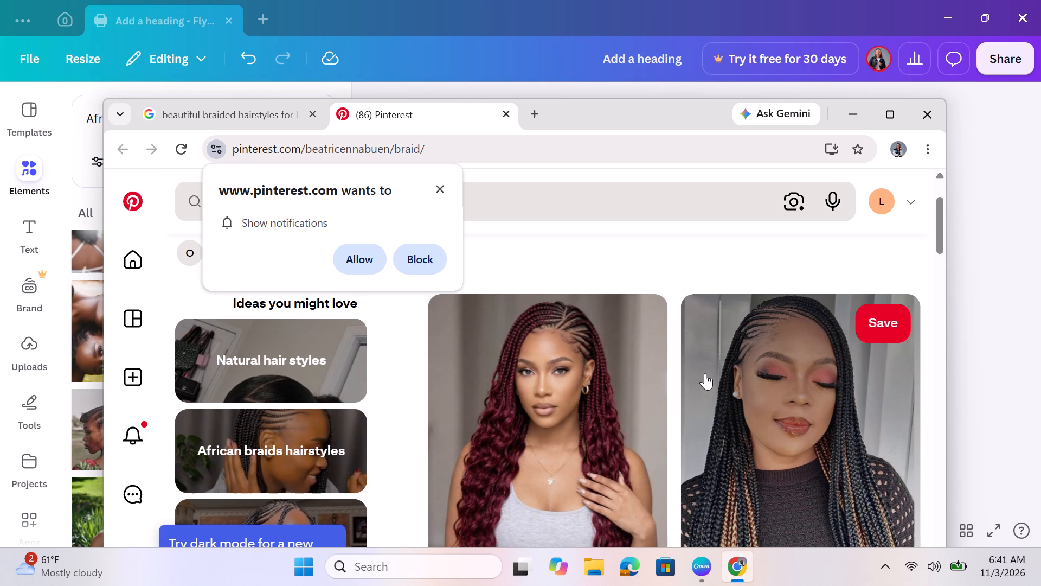
pyautogui.scroll(-1, 705, 373)
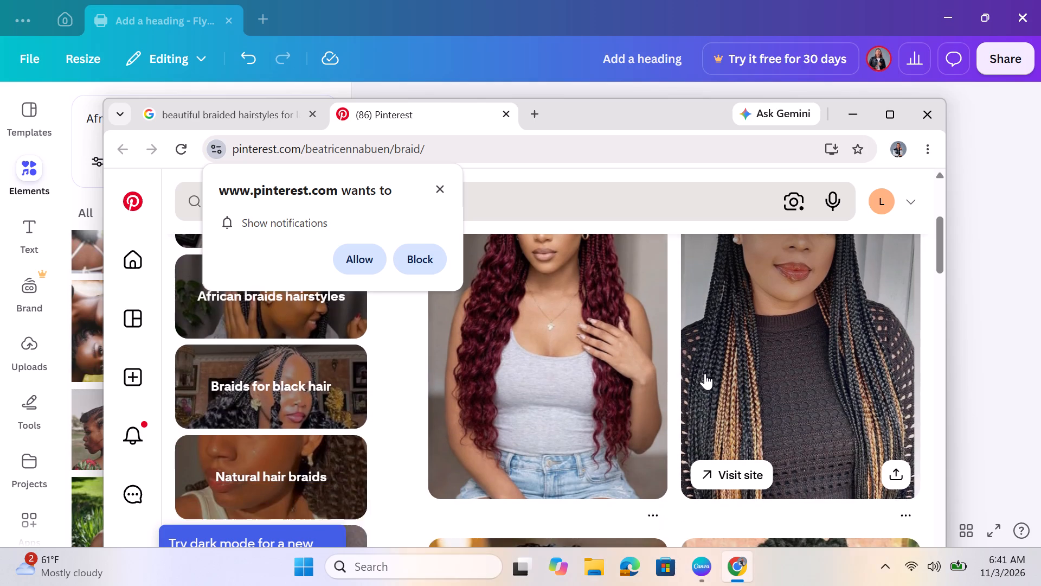
pyautogui.scroll(-1, 705, 373)
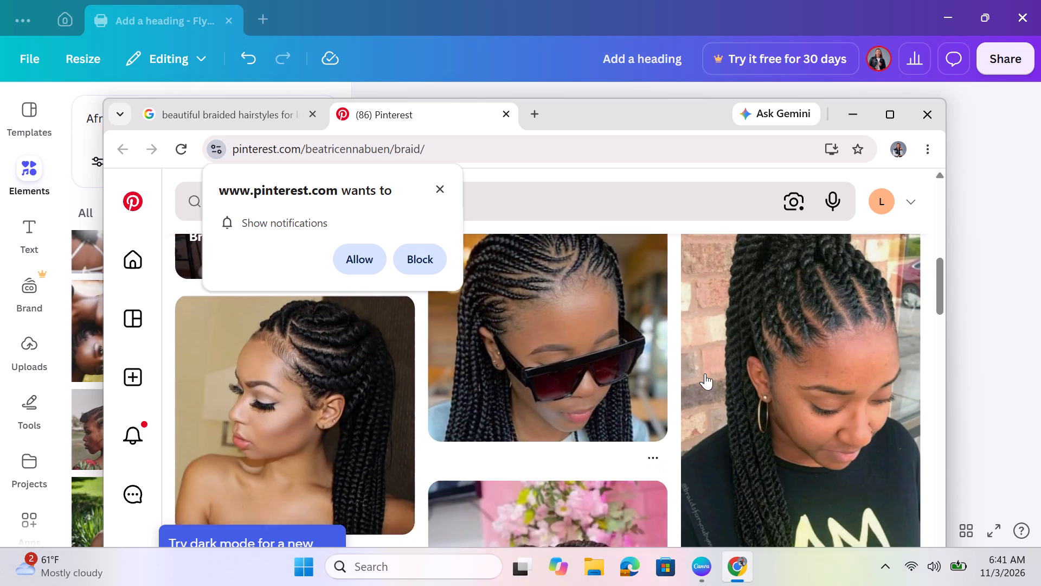
pyautogui.scroll(-1, 705, 373)
pyautogui.scroll(4, 705, 373)
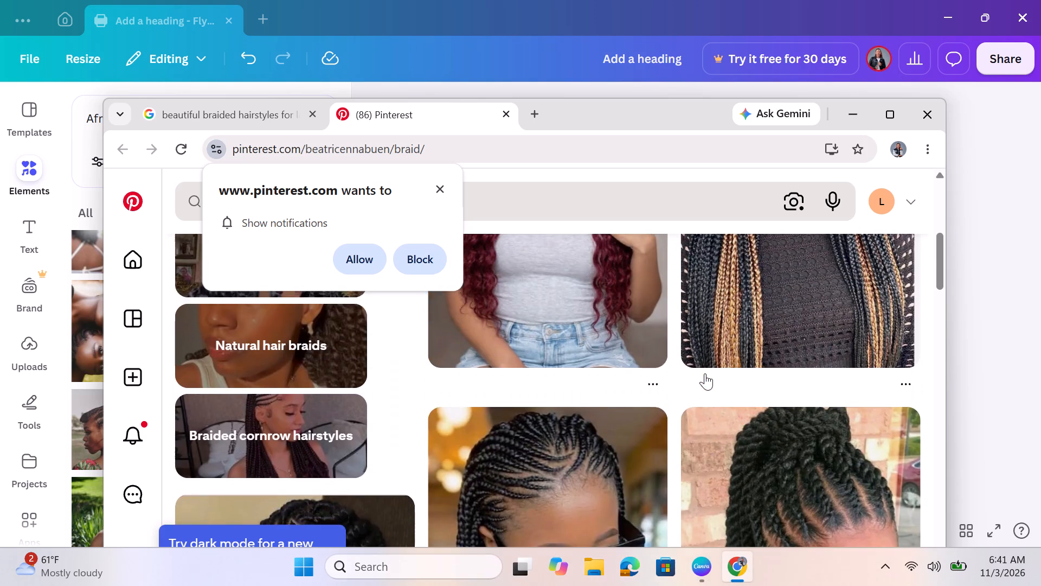
pyautogui.scroll(1, 705, 373)
pyautogui.scroll(-1, 705, 373)
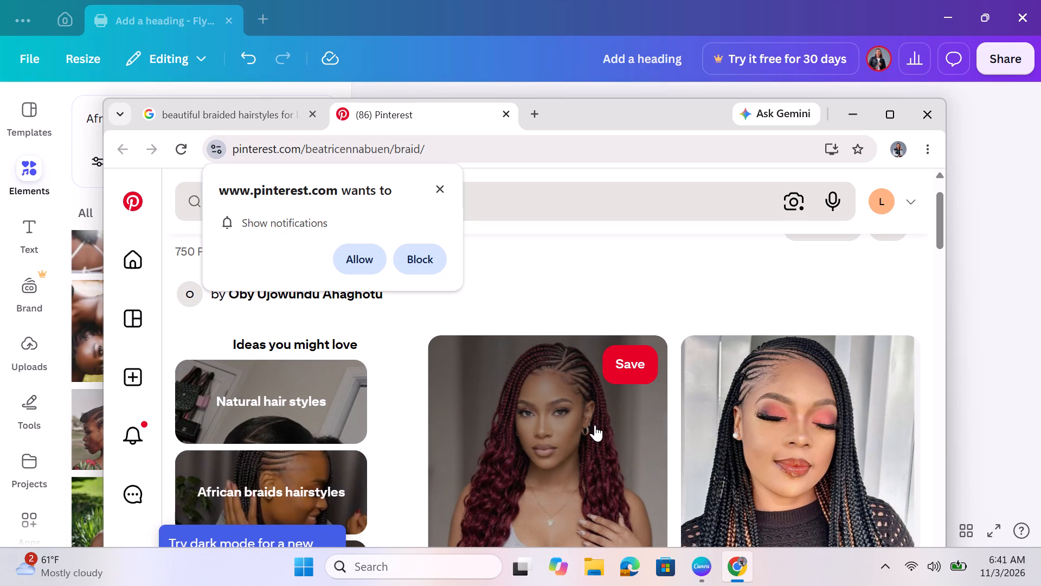
# Open the pin of the woman with burgundy cornrow braids and dismiss Pinterest's notification request.
pyautogui.click(590, 432)
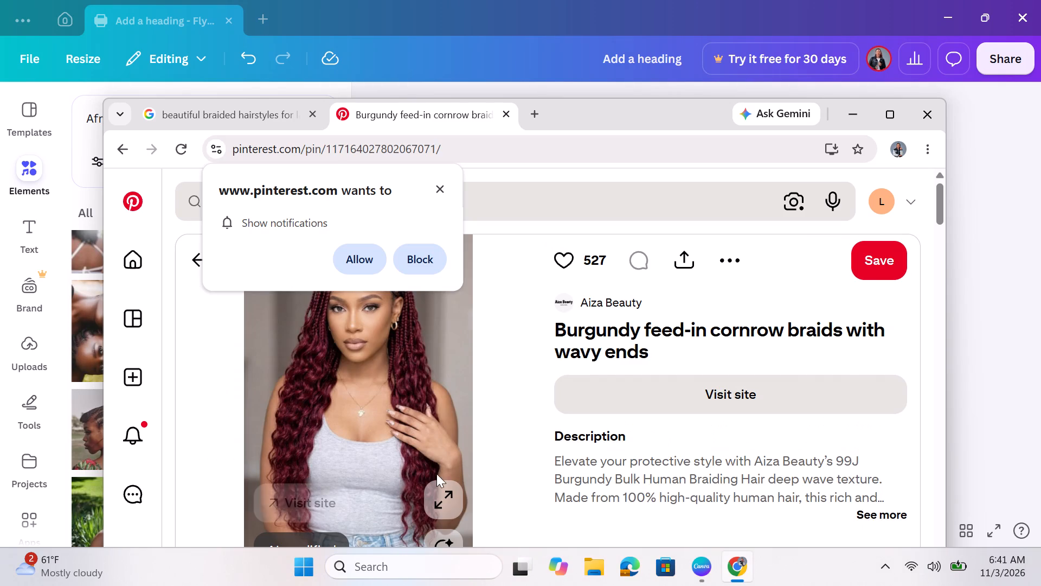
pyautogui.click(434, 184)
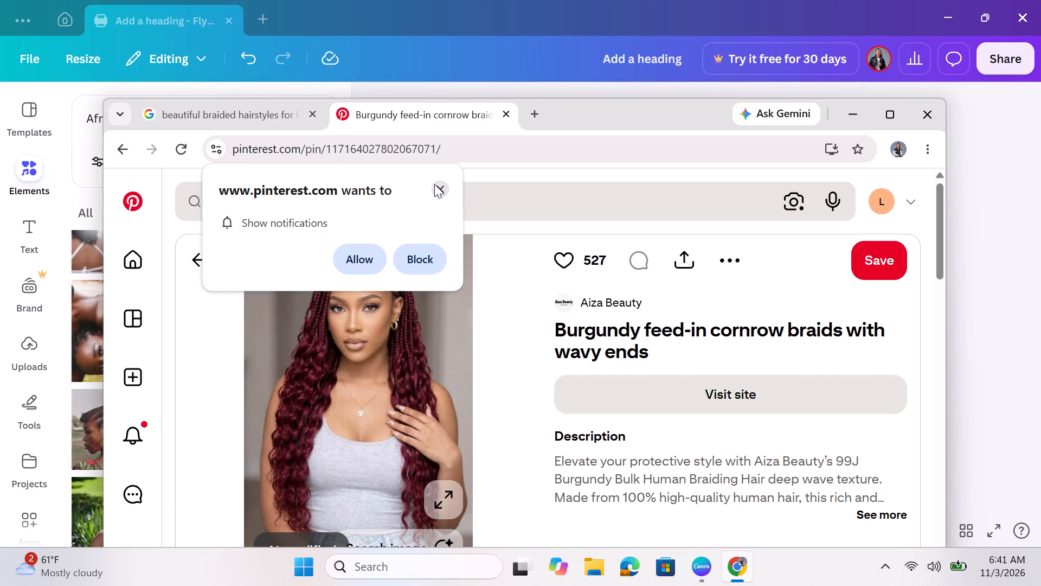
pyautogui.click(436, 187)
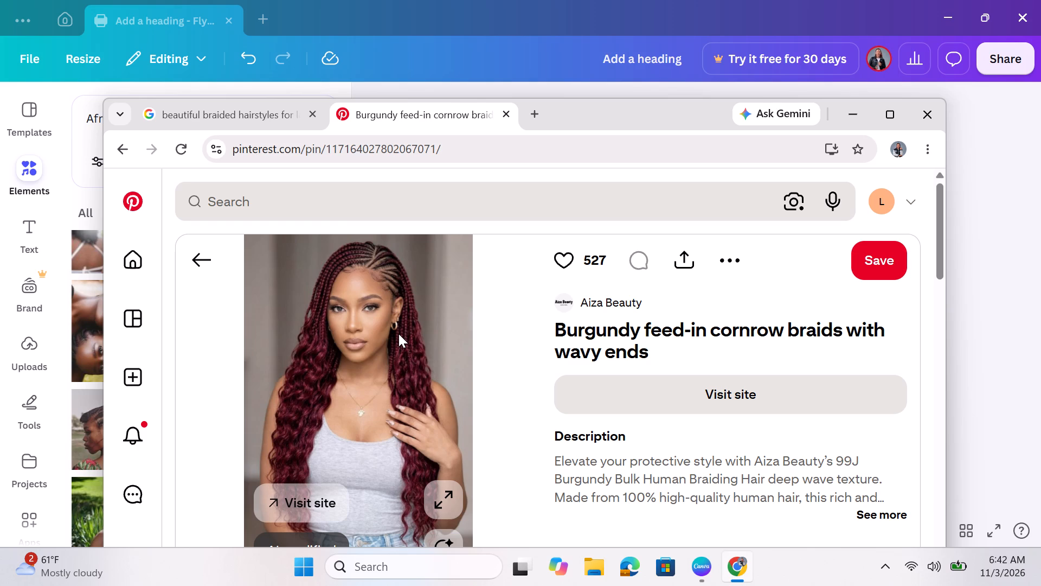
# Open the larger view of the burgundy feed-in cornrow braids photo.
pyautogui.scroll(-1, 365, 338)
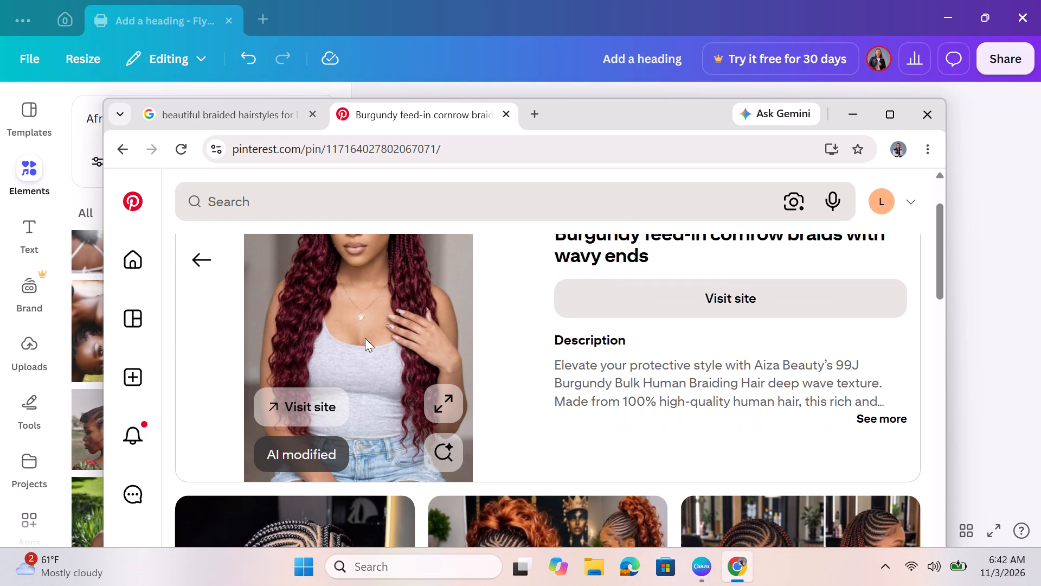
pyautogui.doubleClick(374, 361)
pyautogui.doubleClick(376, 329)
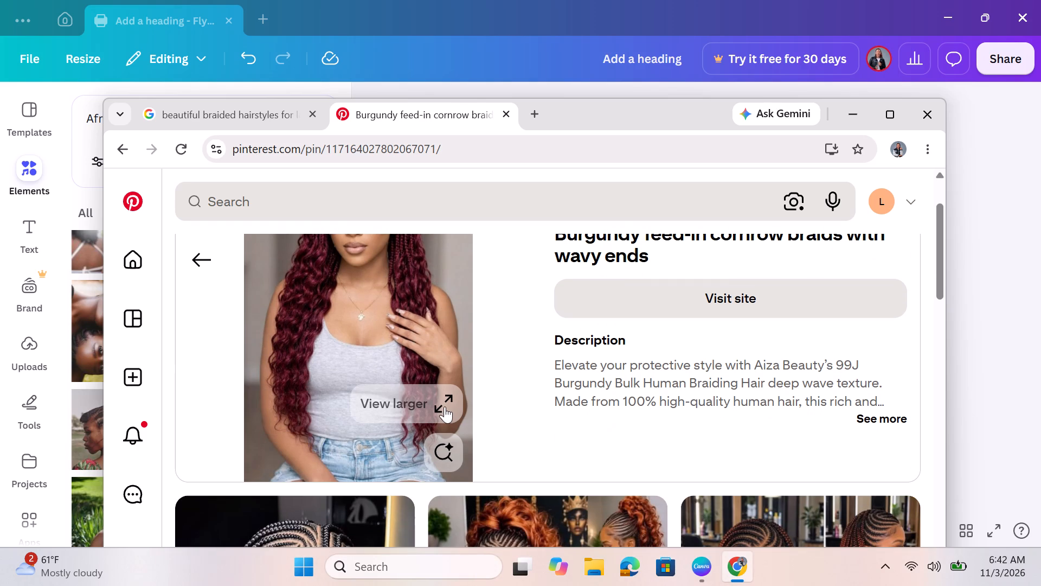
pyautogui.click(445, 406)
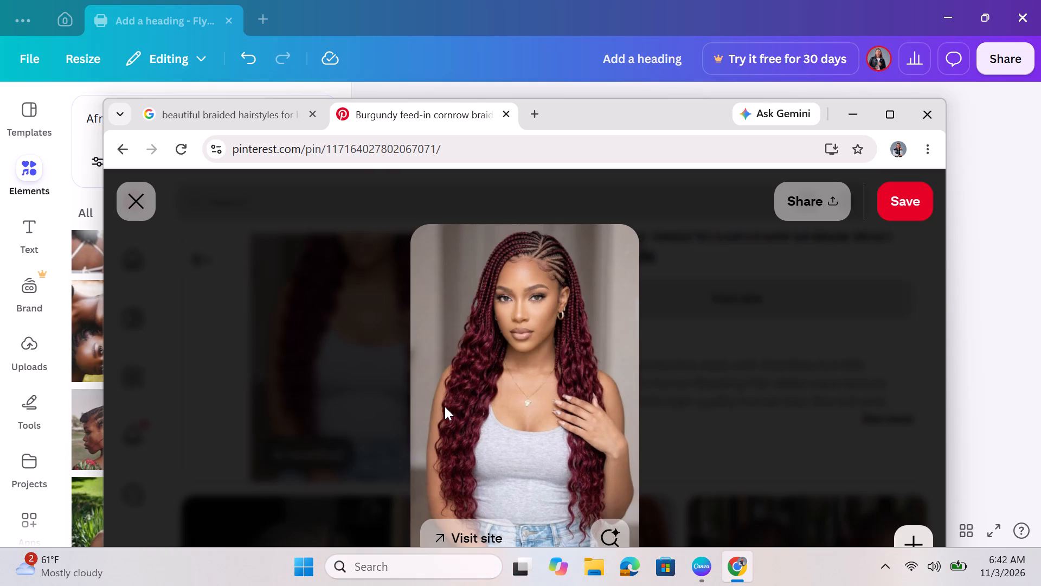
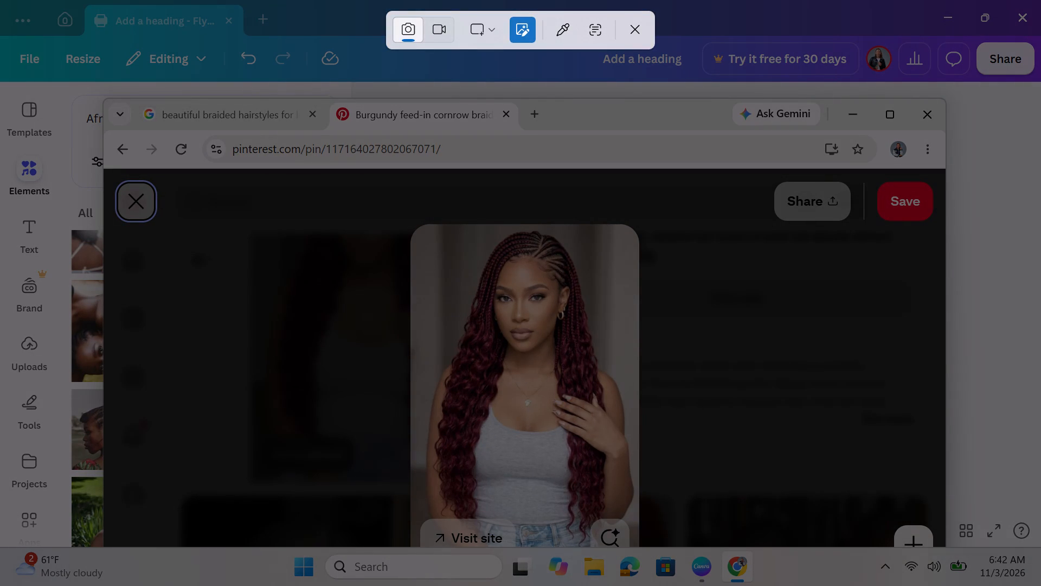
# Capture a screenshot of the burgundy feed-in cornrow braids photo, framed from above her head to her waist.
pyautogui.moveTo(423, 226); pyautogui.dragTo(573, 428)
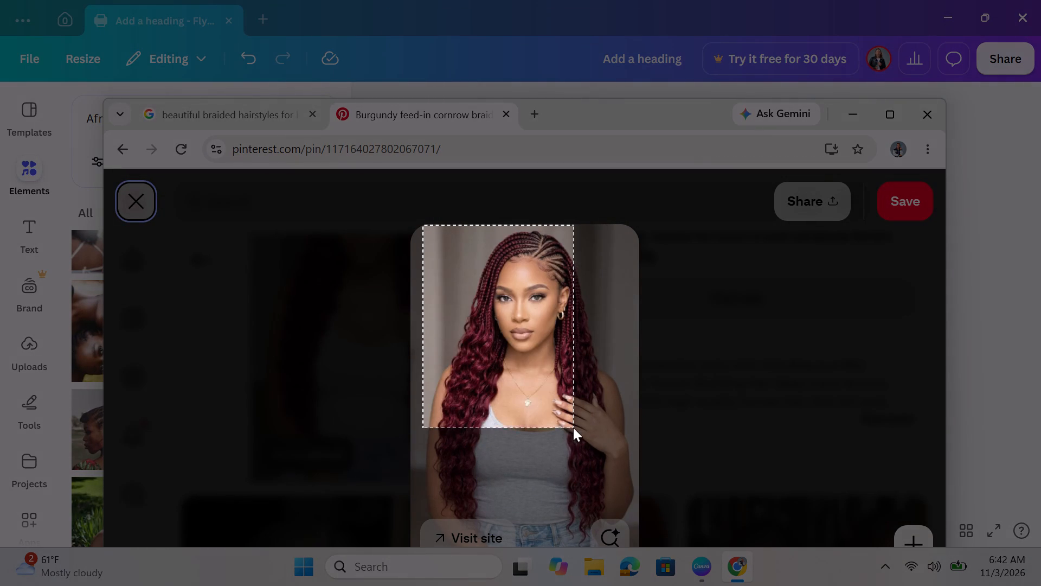
pyautogui.moveTo(573, 428); pyautogui.dragTo(635, 525)
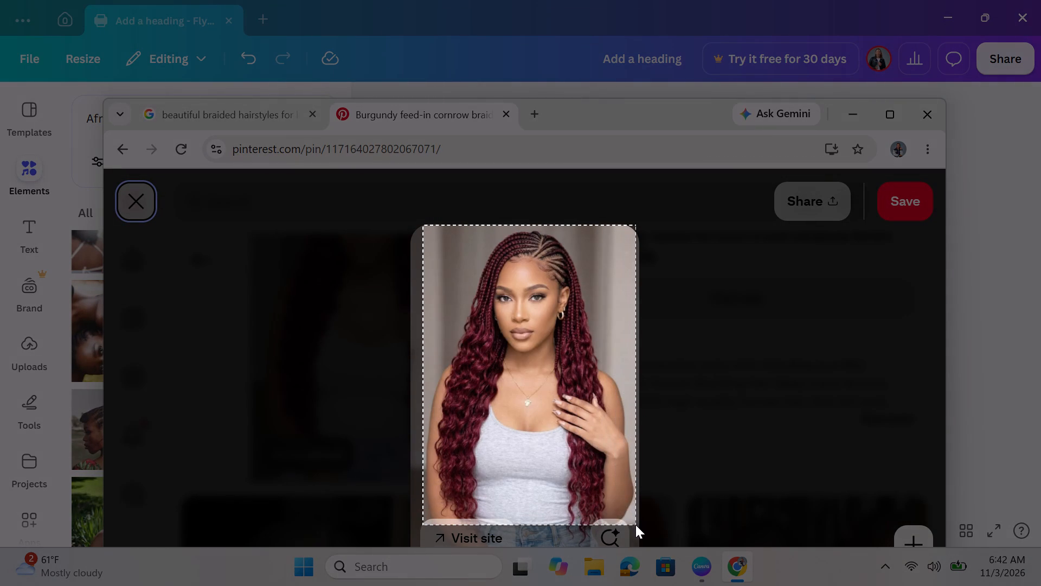
pyautogui.moveTo(635, 525); pyautogui.dragTo(631, 519)
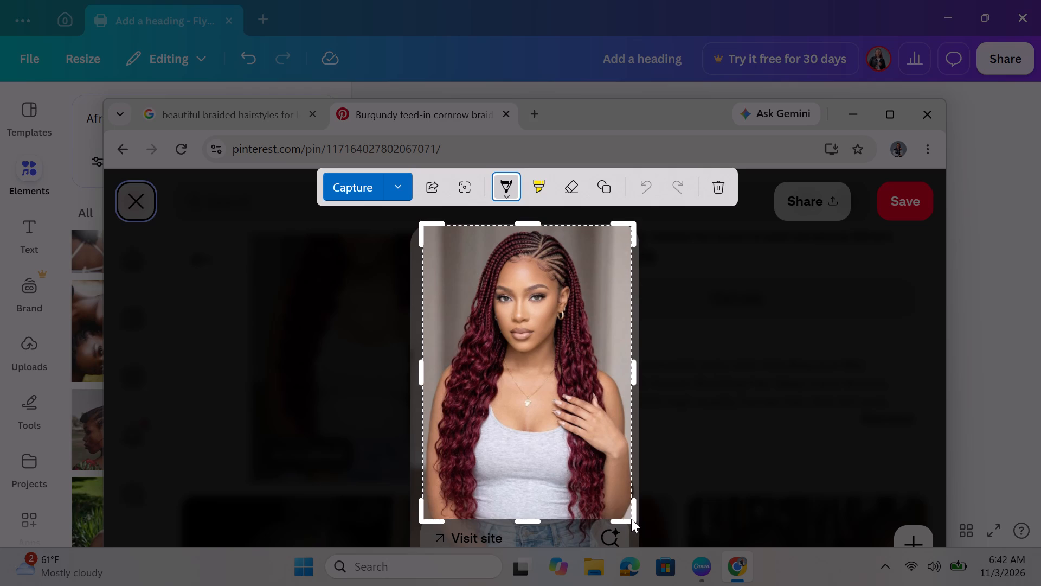
pyautogui.click(351, 174)
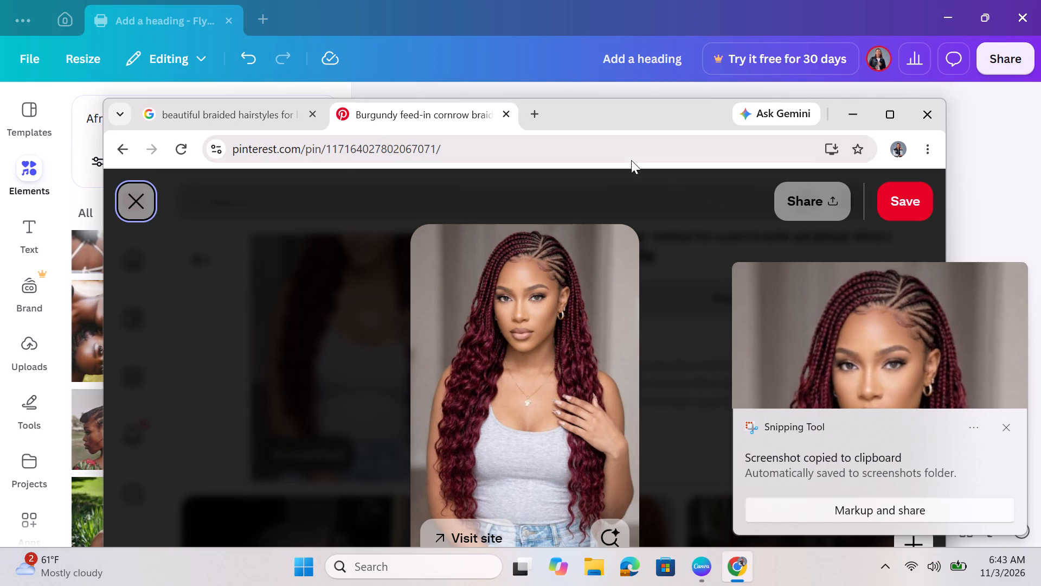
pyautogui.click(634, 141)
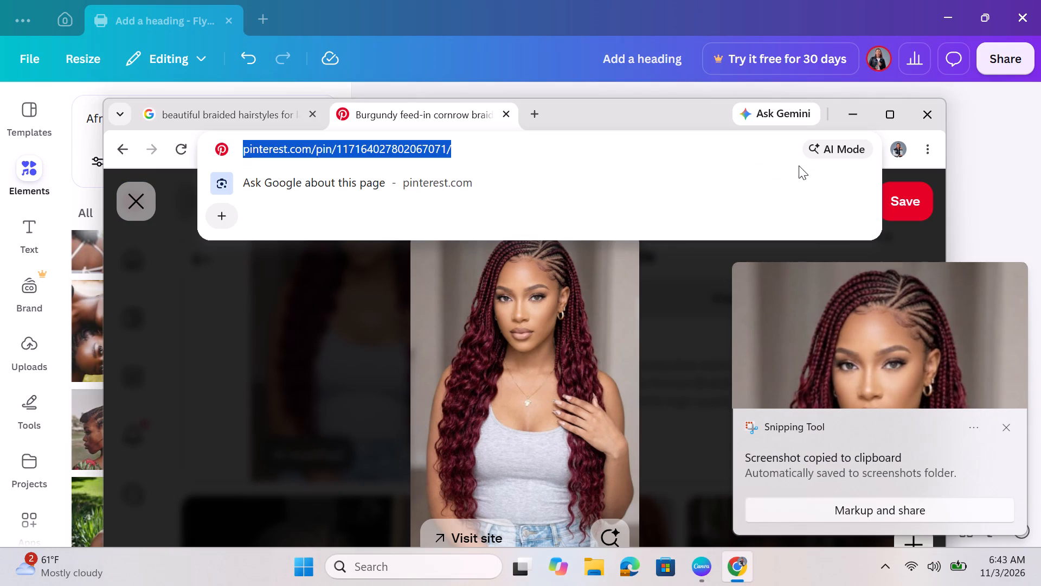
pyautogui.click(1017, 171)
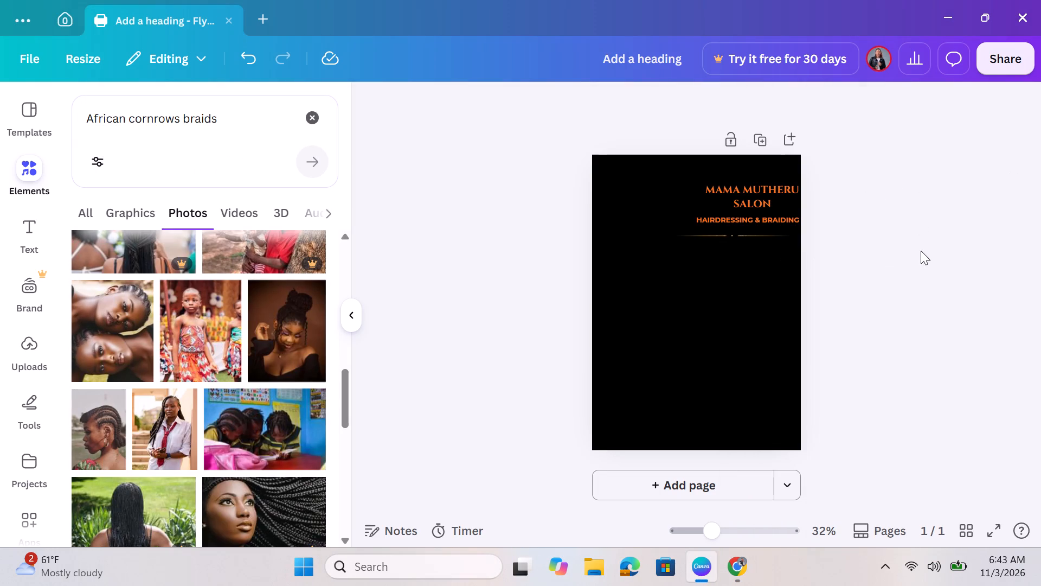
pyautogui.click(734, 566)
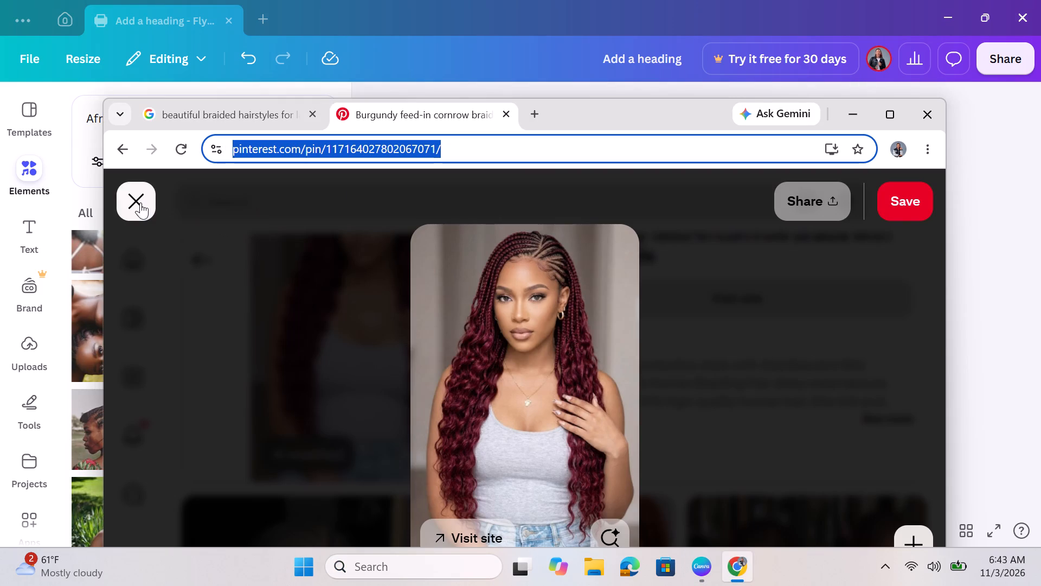
# Close the enlarged burgundy braids photo and look through the related pins for another braided-hairstyle photo.
pyautogui.click(140, 202)
pyautogui.scroll(-2, 356, 272)
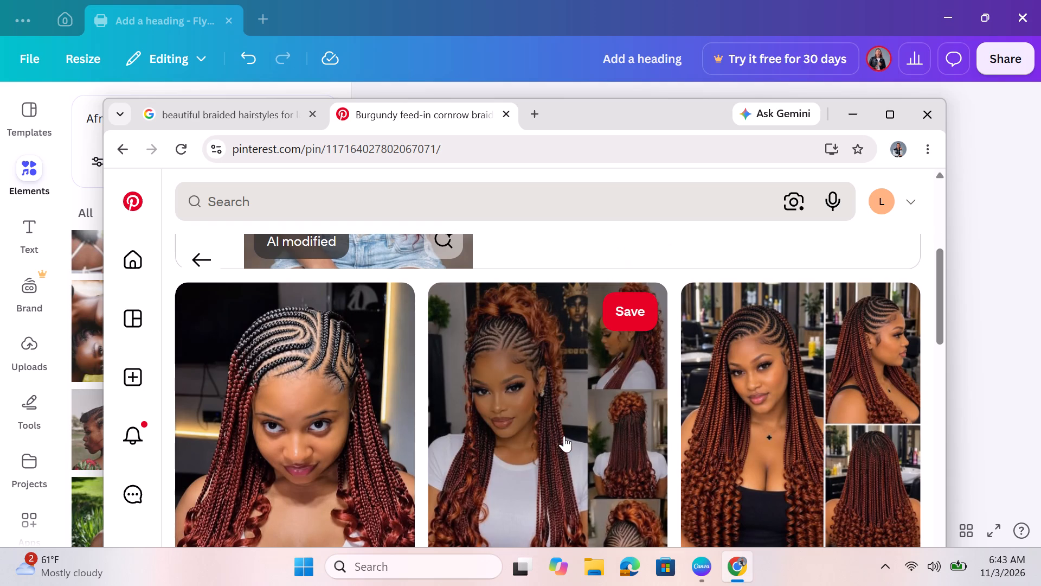
pyautogui.scroll(-2, 342, 402)
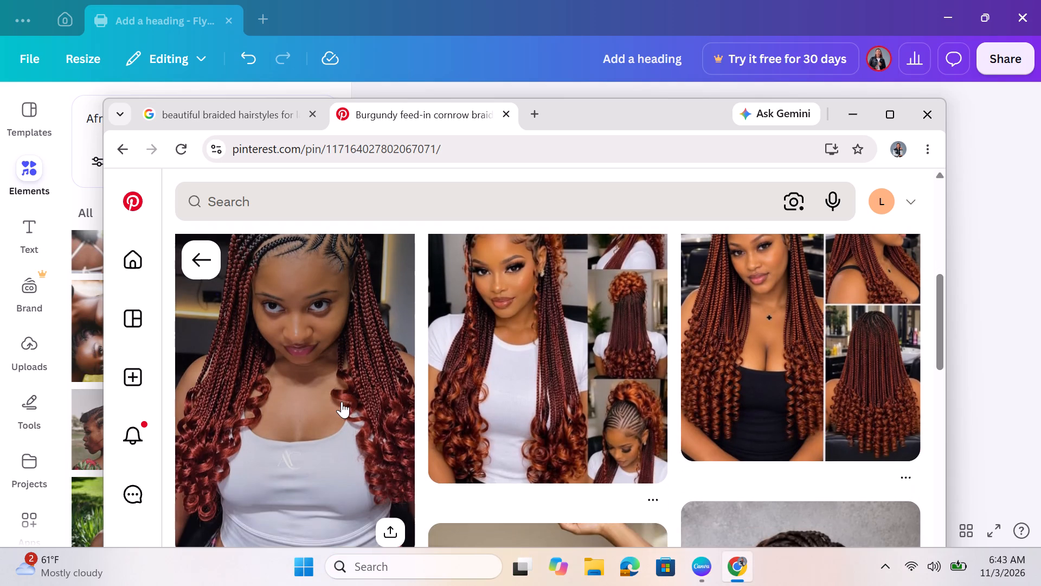
pyautogui.scroll(1, 342, 402)
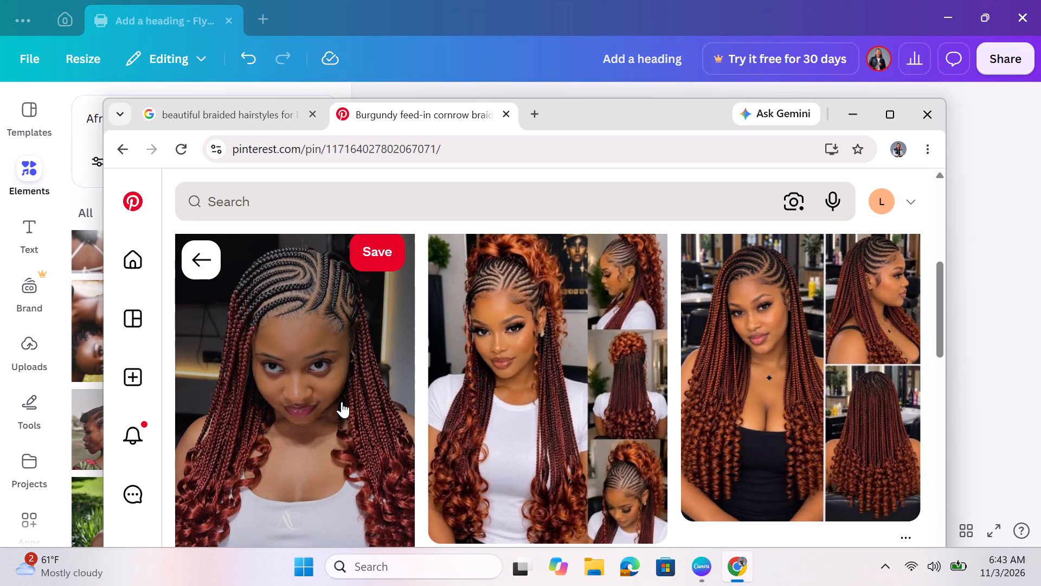
pyautogui.scroll(-2, 292, 392)
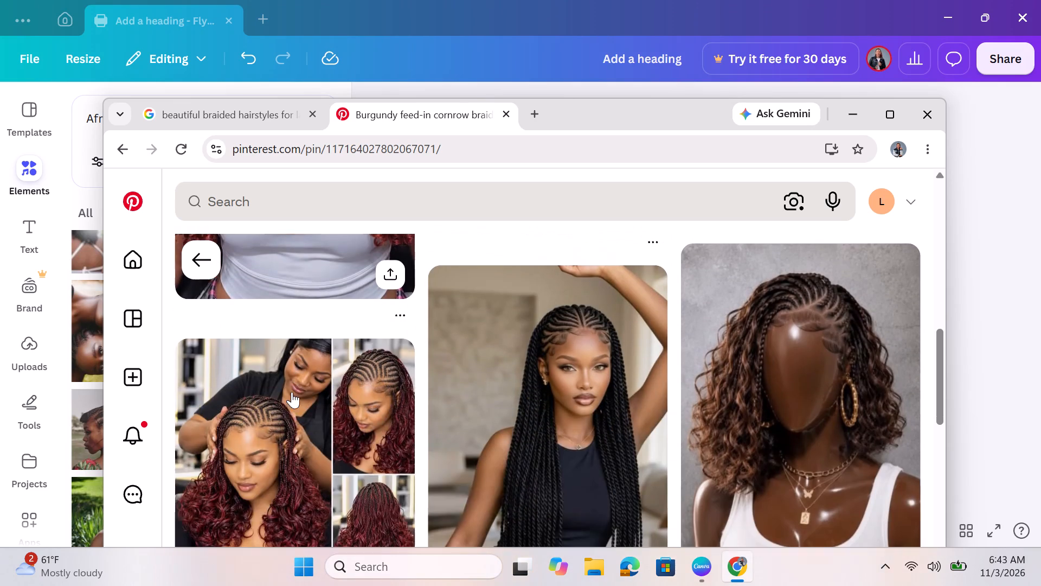
pyautogui.scroll(-3, 292, 392)
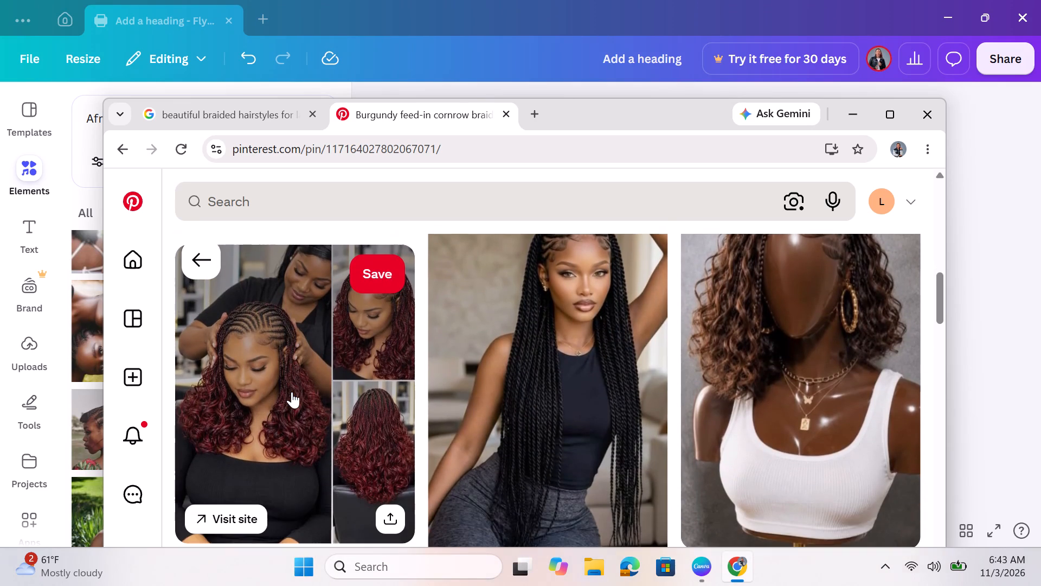
pyautogui.hscroll(5, 292, 392)
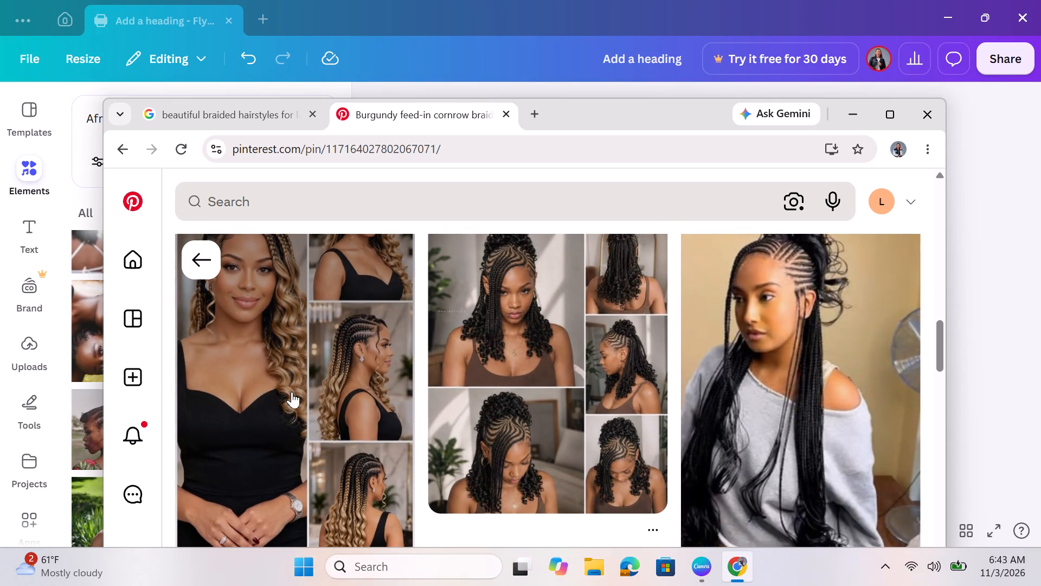
pyautogui.hscroll(1, 292, 392)
pyautogui.scroll(-2, 292, 392)
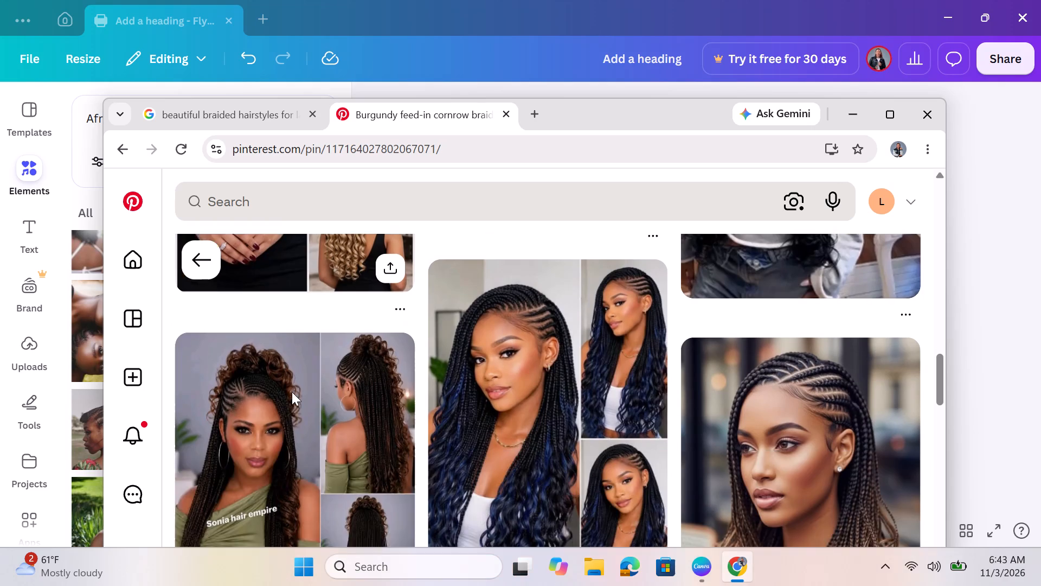
pyautogui.scroll(-2, 292, 392)
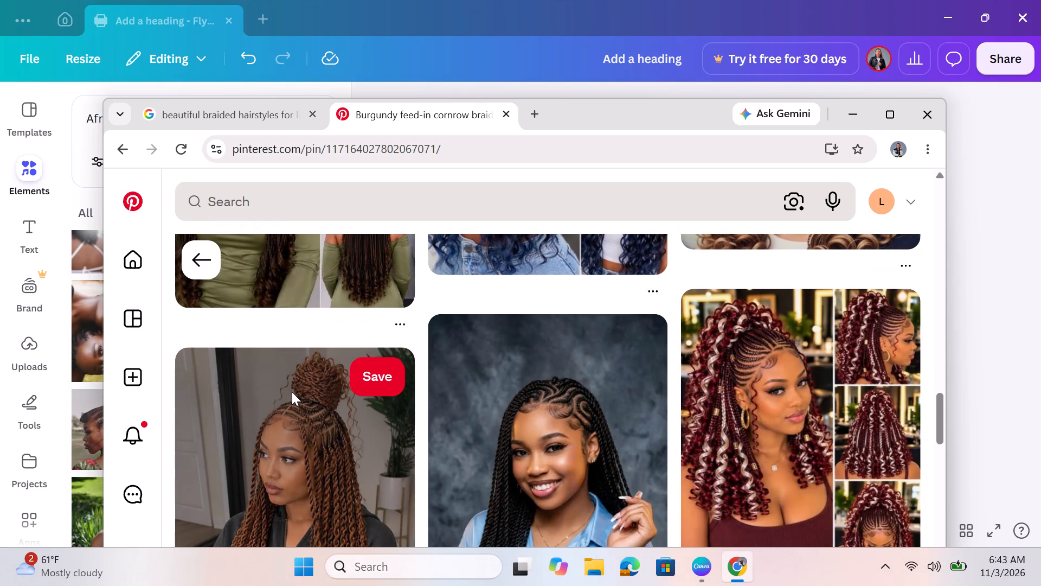
pyautogui.scroll(-4, 292, 392)
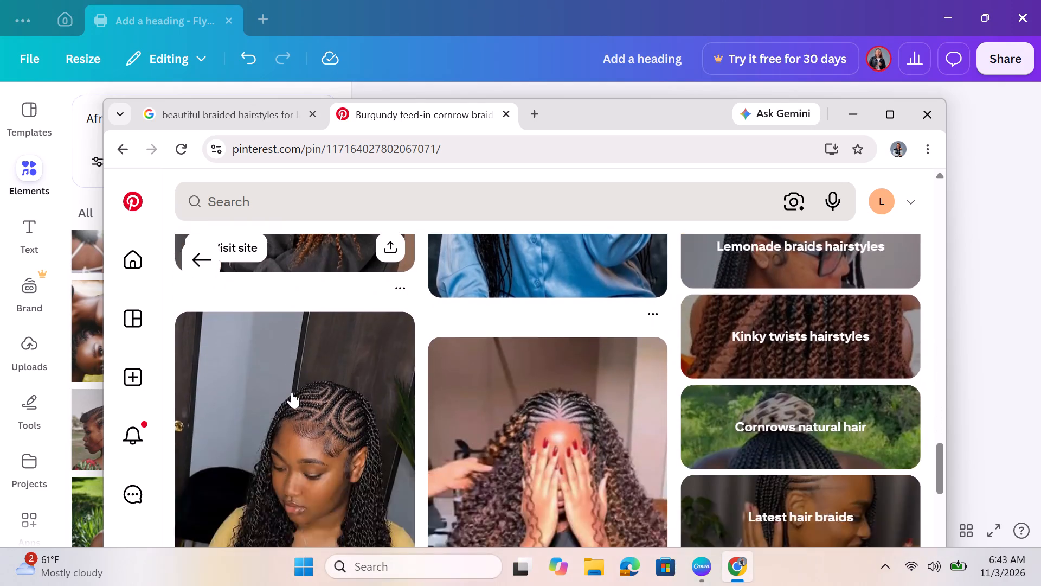
pyautogui.scroll(-4, 292, 392)
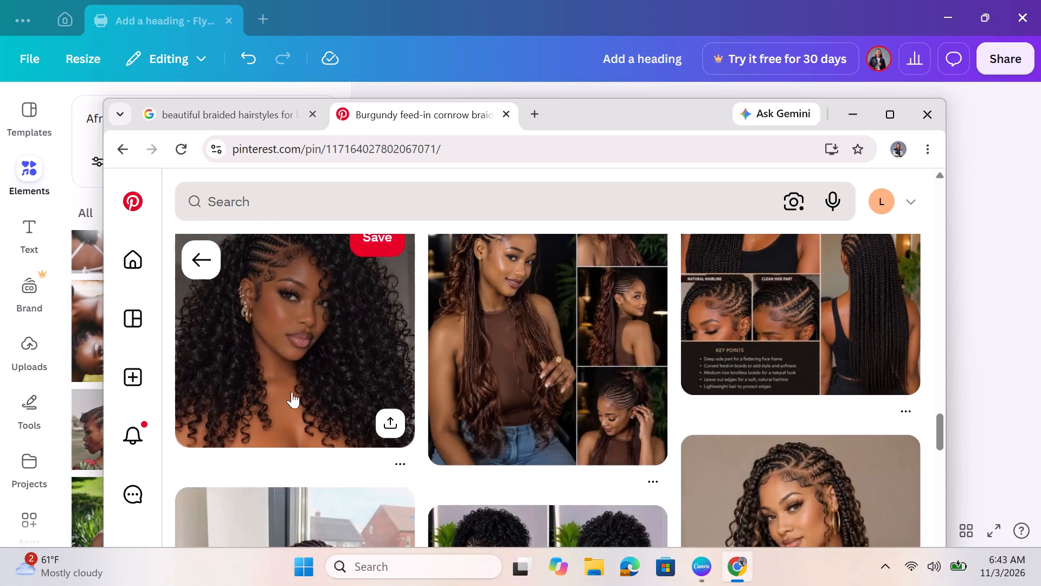
pyautogui.scroll(-1, 292, 392)
pyautogui.hscroll(1, 292, 392)
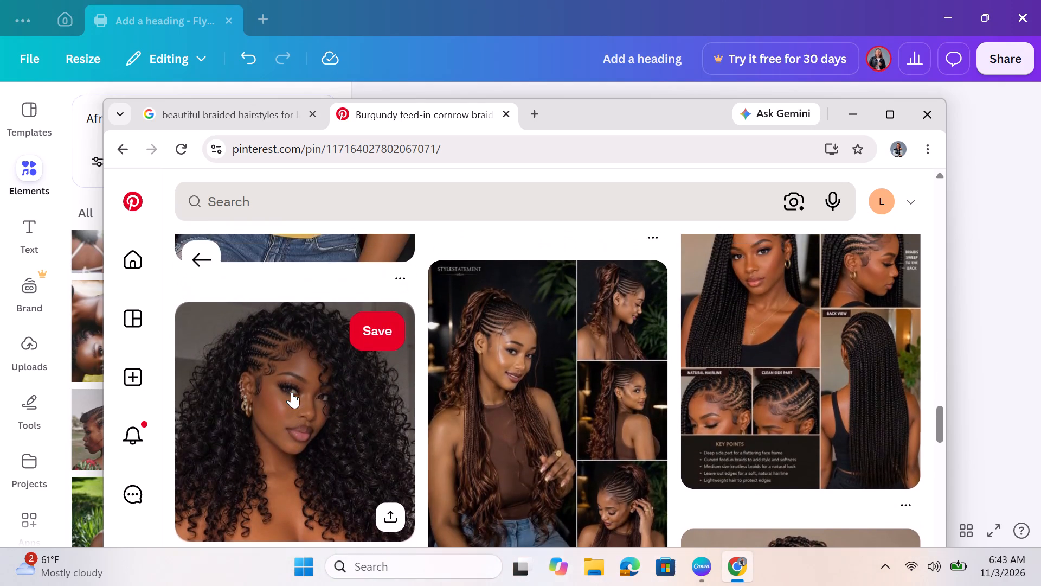
pyautogui.hscroll(1, 292, 392)
pyautogui.scroll(-2, 292, 392)
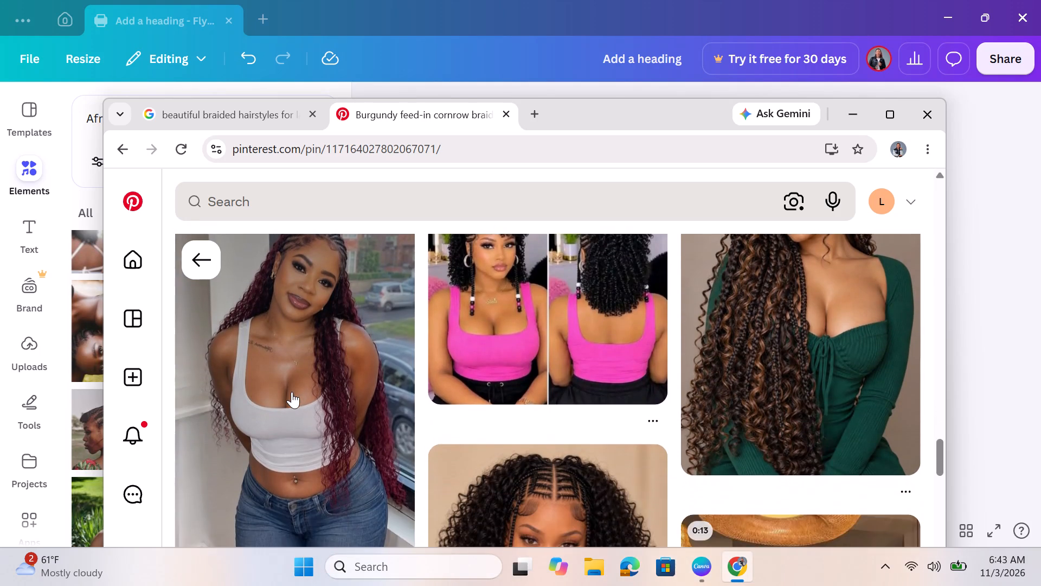
pyautogui.scroll(-1, 292, 392)
pyautogui.scroll(3, 292, 392)
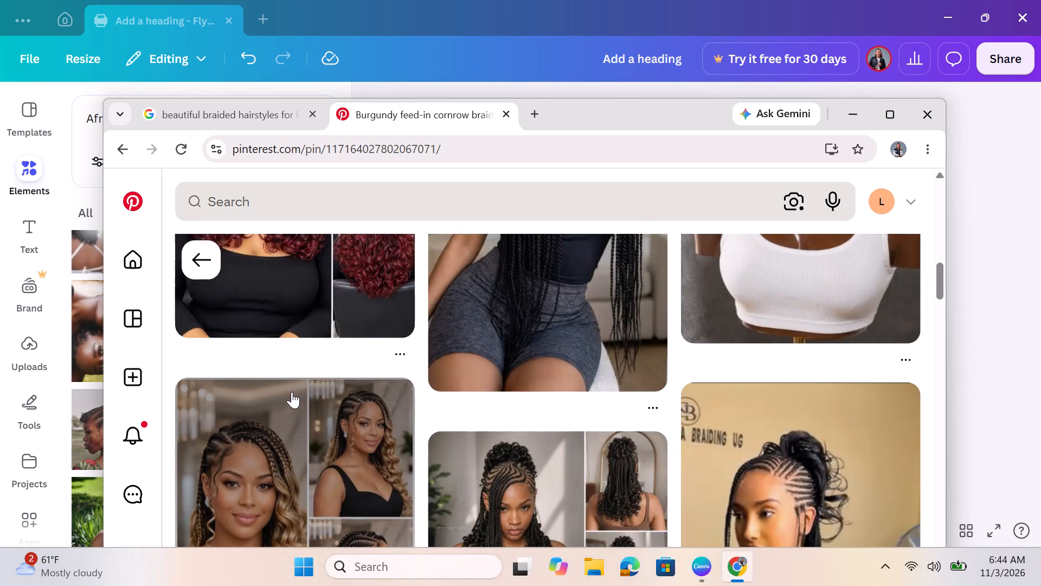
pyautogui.scroll(1, 292, 392)
# Open the pin of the woman with curved cornrows and long red braids and try to enlarge its photo.
pyautogui.doubleClick(313, 393)
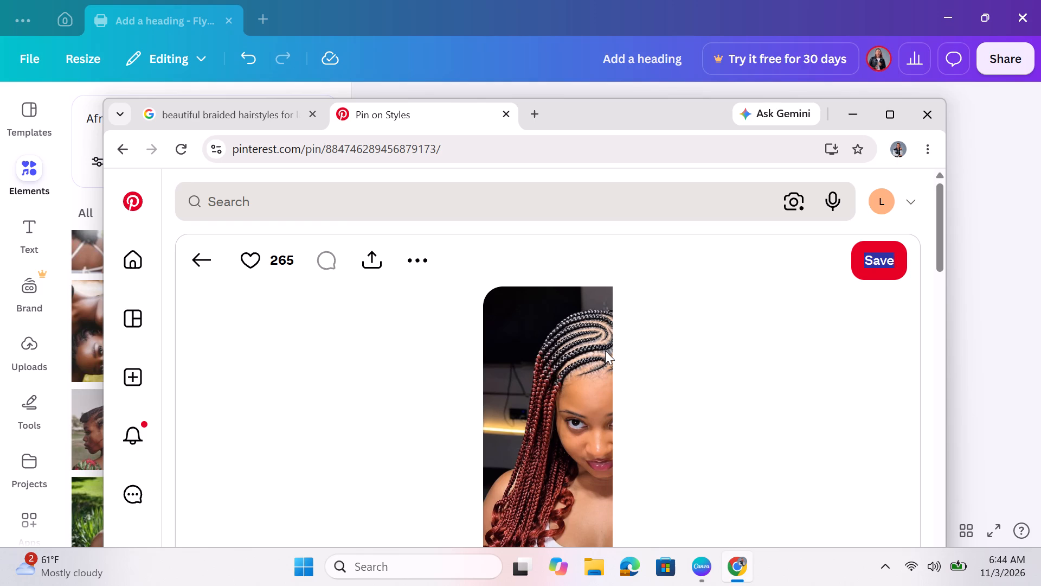
pyautogui.doubleClick(605, 351)
pyautogui.click(612, 428)
pyautogui.scroll(-1, 572, 423)
pyautogui.click(791, 447)
pyautogui.scroll(2, 704, 404)
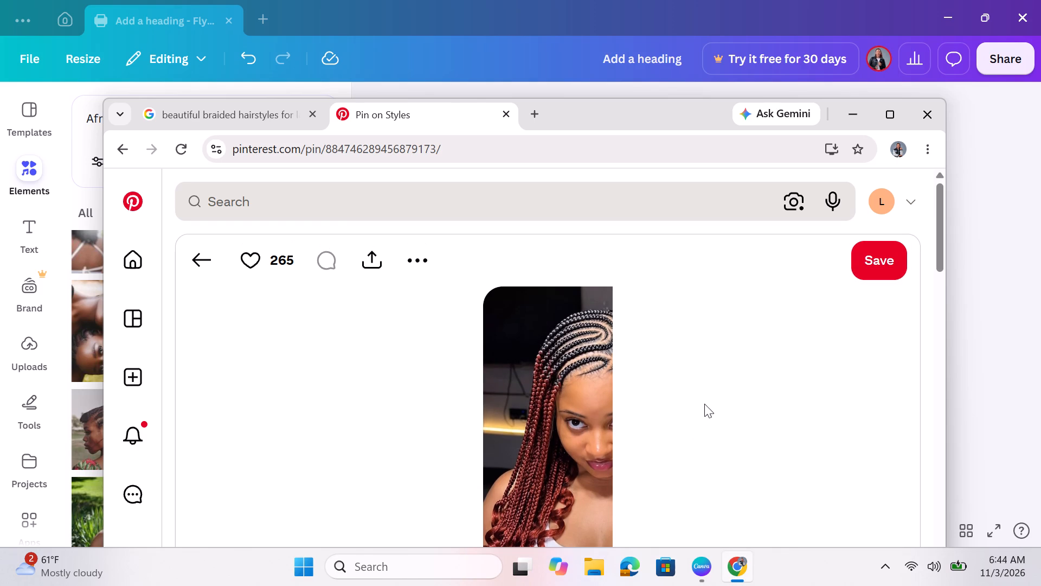
pyautogui.doubleClick(579, 386)
# Save the red cornrow braids pin to the Pinterest account.
pyautogui.click(879, 262)
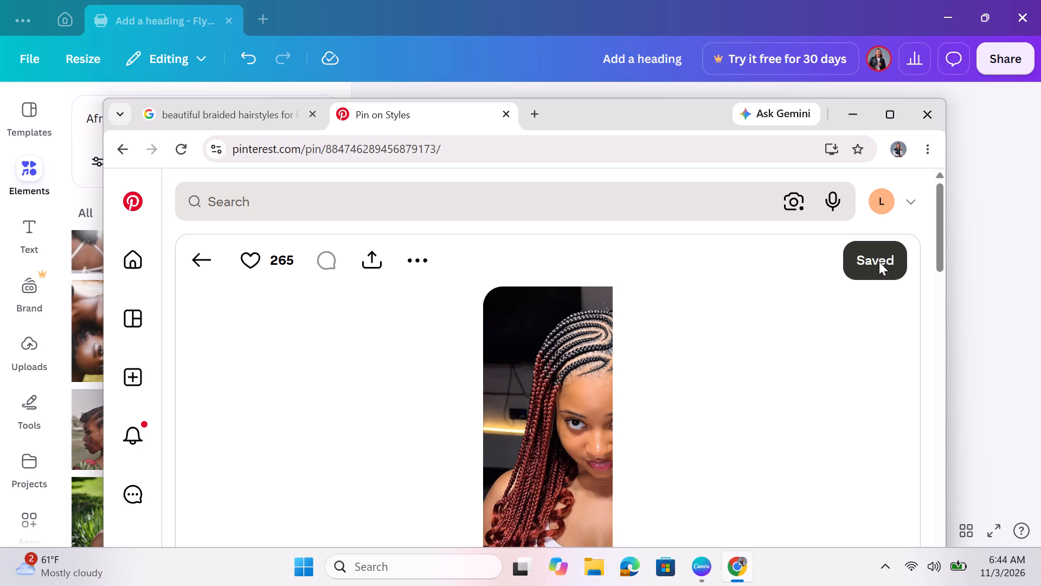
pyautogui.click(879, 262)
# Try again to open a larger view of the red cornrow braids photo.
pyautogui.tripleClick(507, 358)
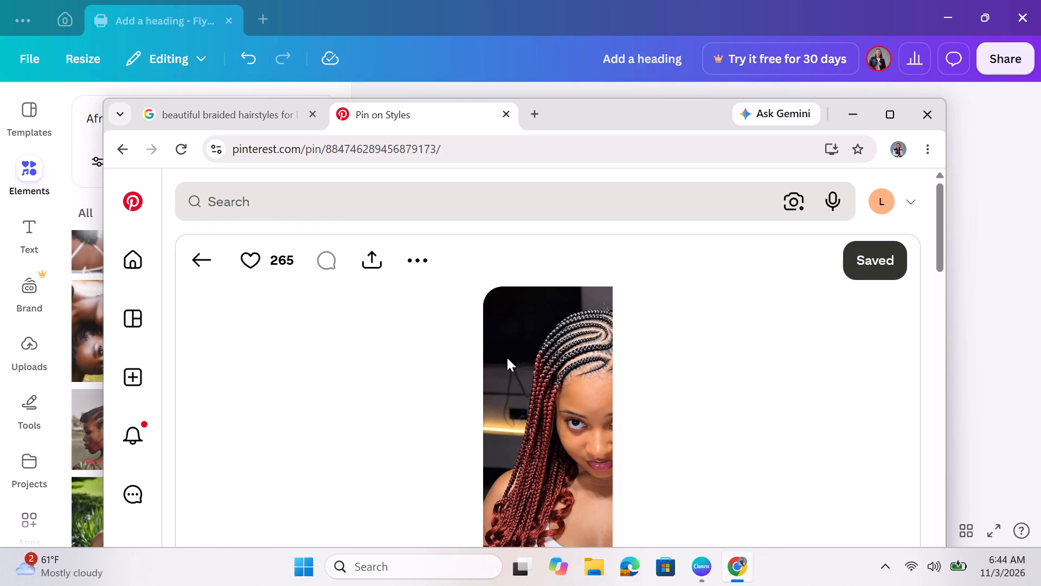
pyautogui.click(507, 358)
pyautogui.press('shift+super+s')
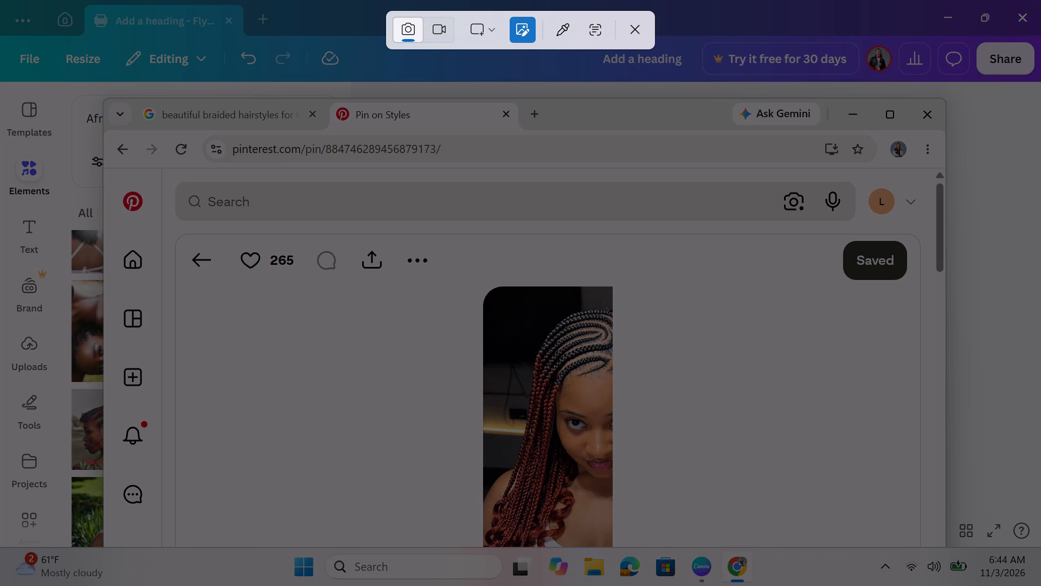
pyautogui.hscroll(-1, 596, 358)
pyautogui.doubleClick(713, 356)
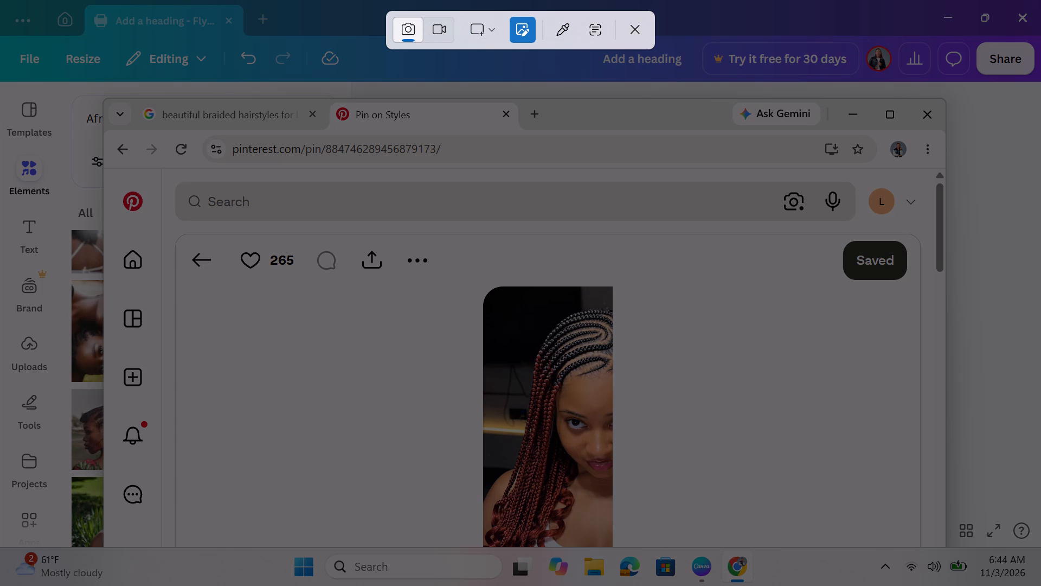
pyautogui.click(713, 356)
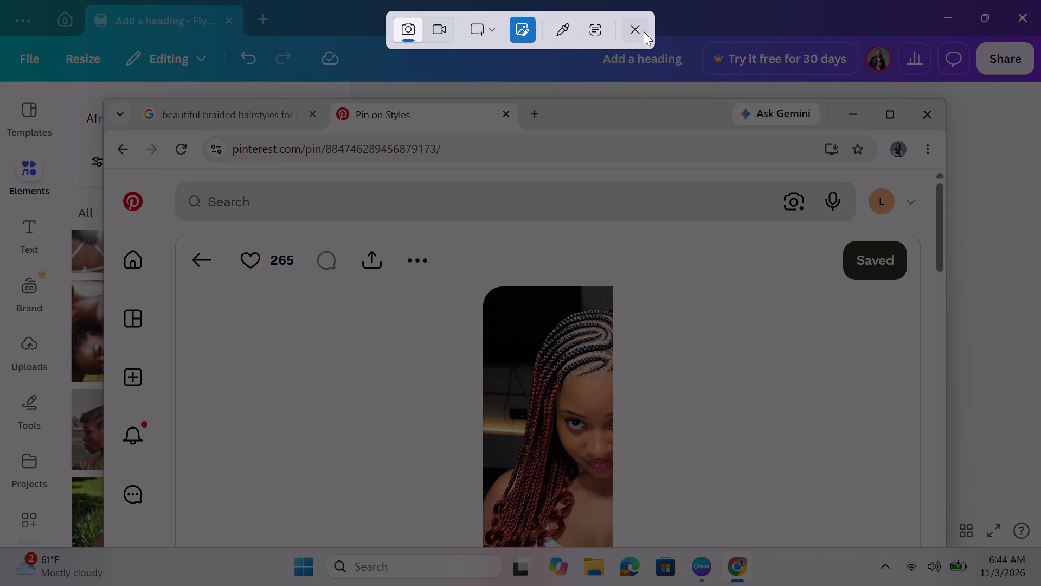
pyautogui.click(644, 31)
# Try to shift the red cornrow braids photo sideways to bring its cut-off half into view.
pyautogui.click(601, 360)
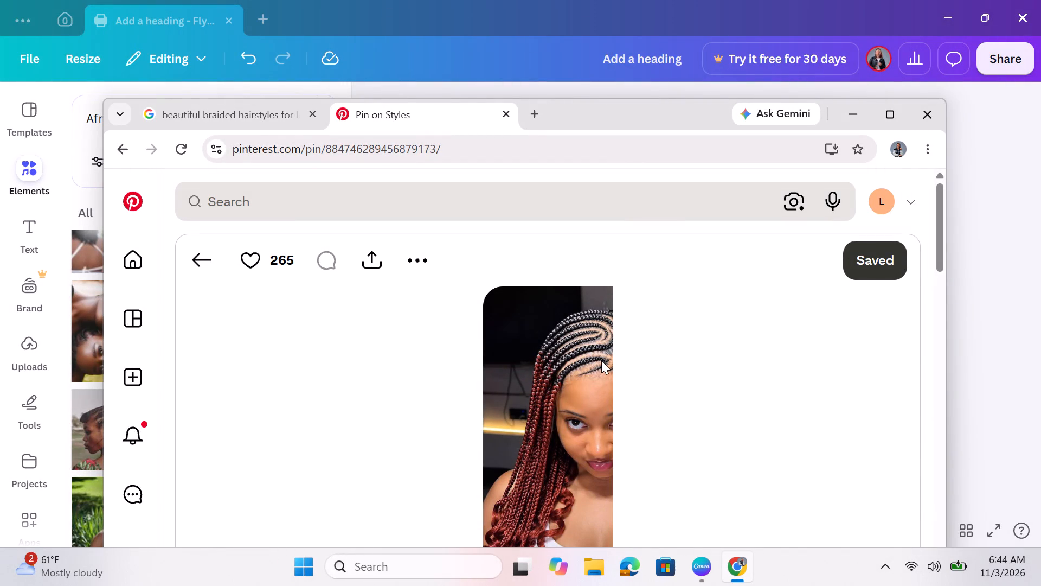
pyautogui.moveTo(601, 360); pyautogui.dragTo(621, 357)
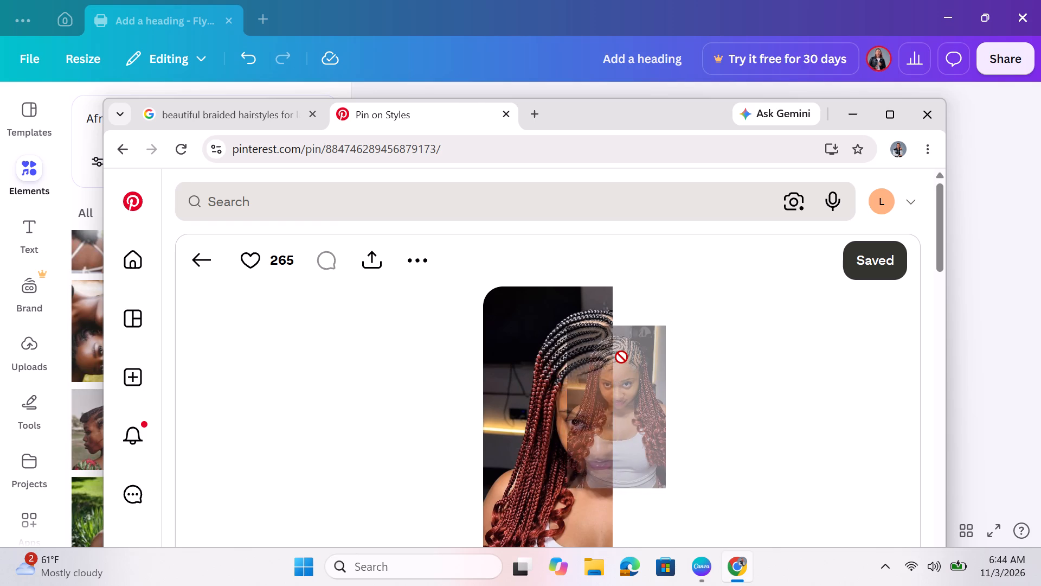
pyautogui.moveTo(621, 357); pyautogui.dragTo(633, 354)
pyautogui.hscroll(-1, 613, 356)
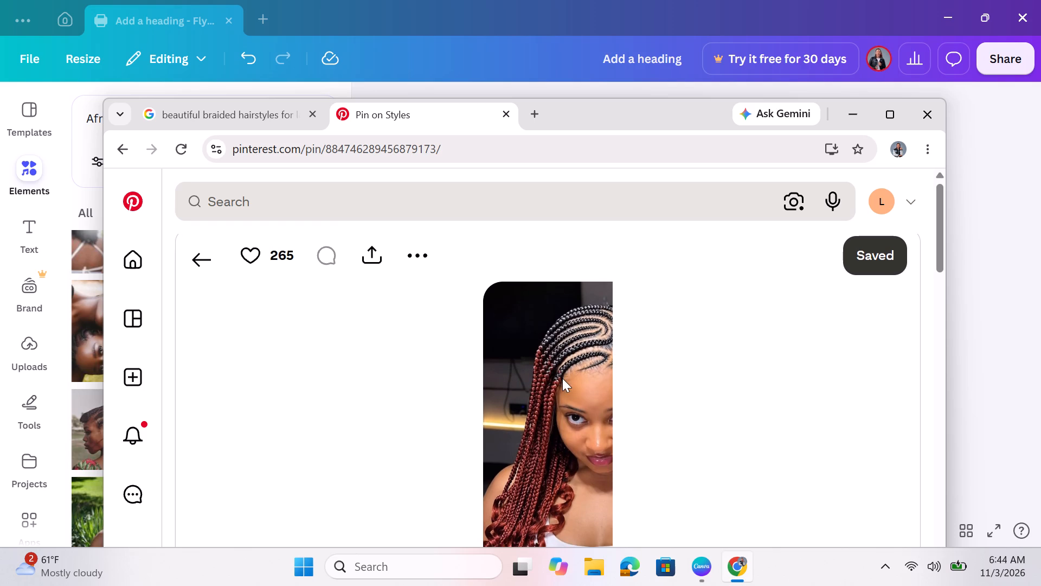
pyautogui.scroll(-1, 562, 378)
pyautogui.hscroll(-4, 562, 378)
pyautogui.hscroll(1, 562, 378)
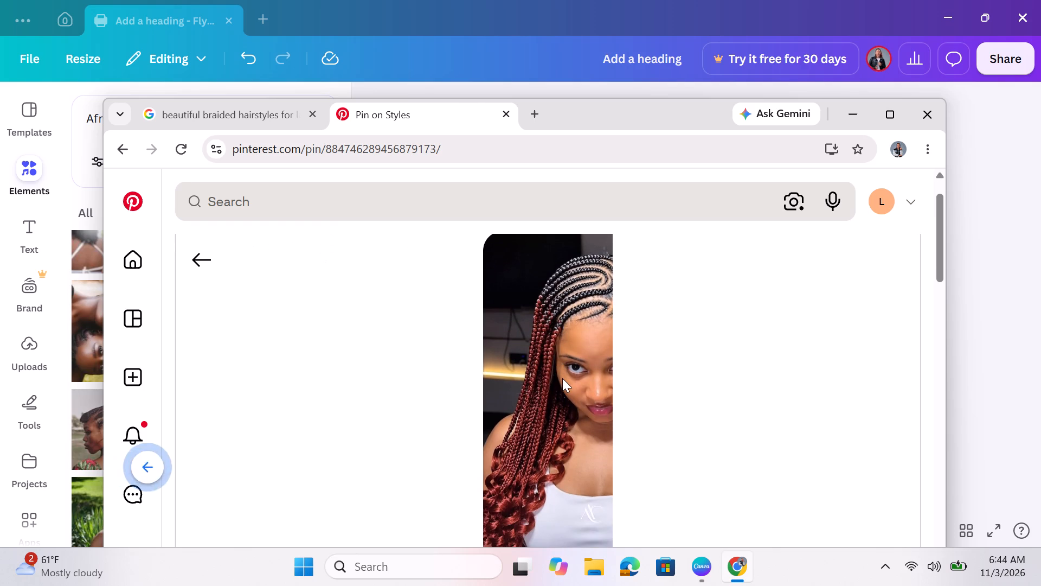
pyautogui.hscroll(1, 562, 378)
pyautogui.hscroll(-1, 562, 378)
# Check the pins below the red cornrow braids photo, then return to it and try again to open a larger view.
pyautogui.scroll(-1, 571, 442)
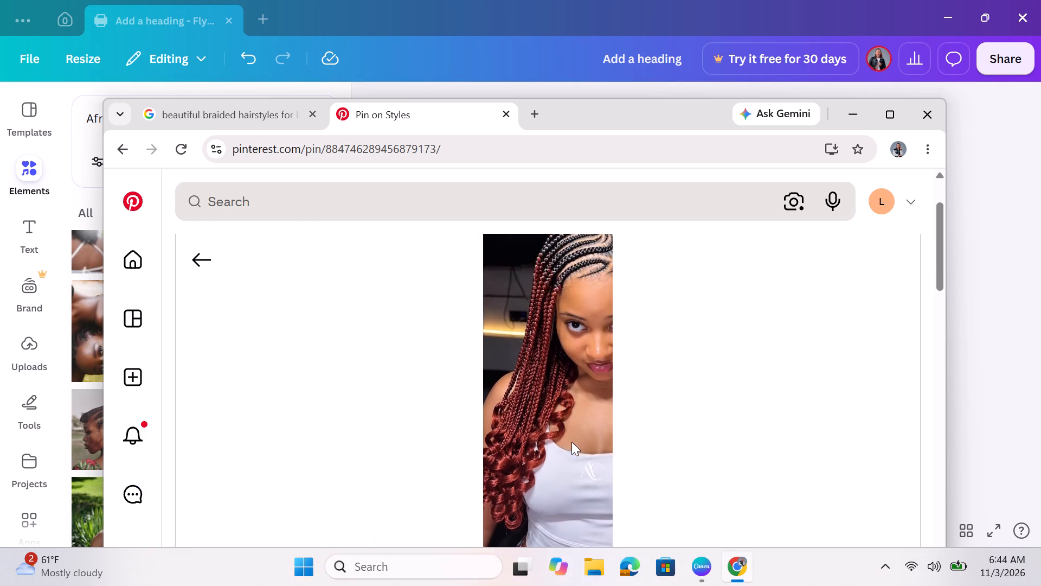
pyautogui.scroll(-2, 571, 442)
pyautogui.scroll(1, 571, 442)
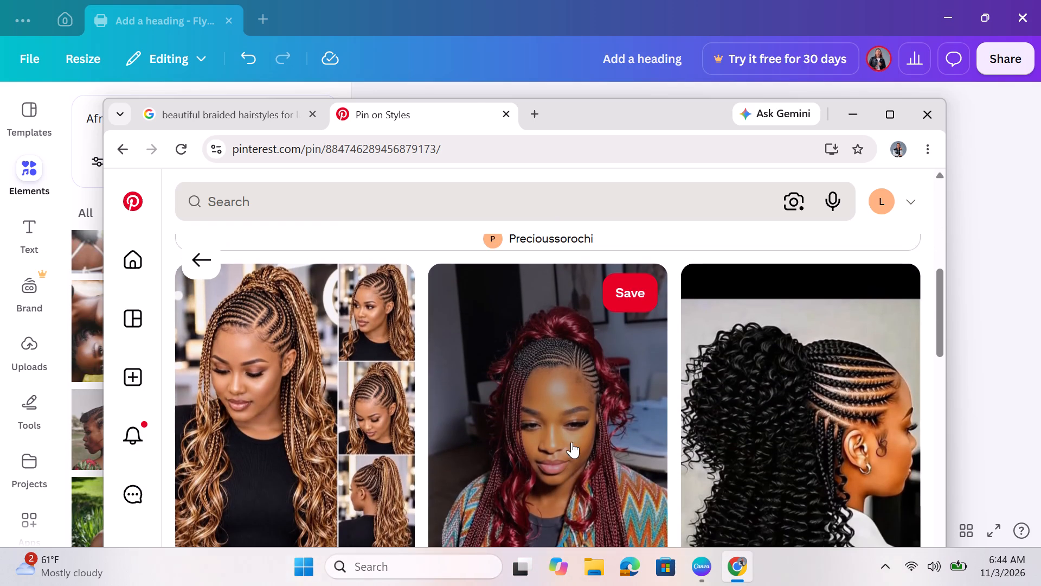
pyautogui.scroll(4, 571, 442)
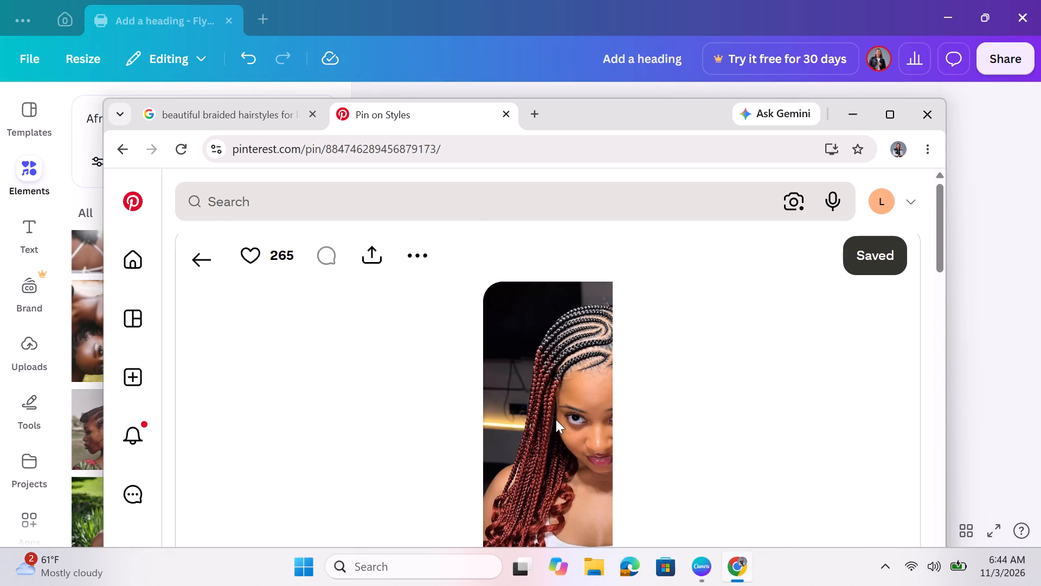
pyautogui.scroll(1, 556, 419)
pyautogui.tripleClick(571, 421)
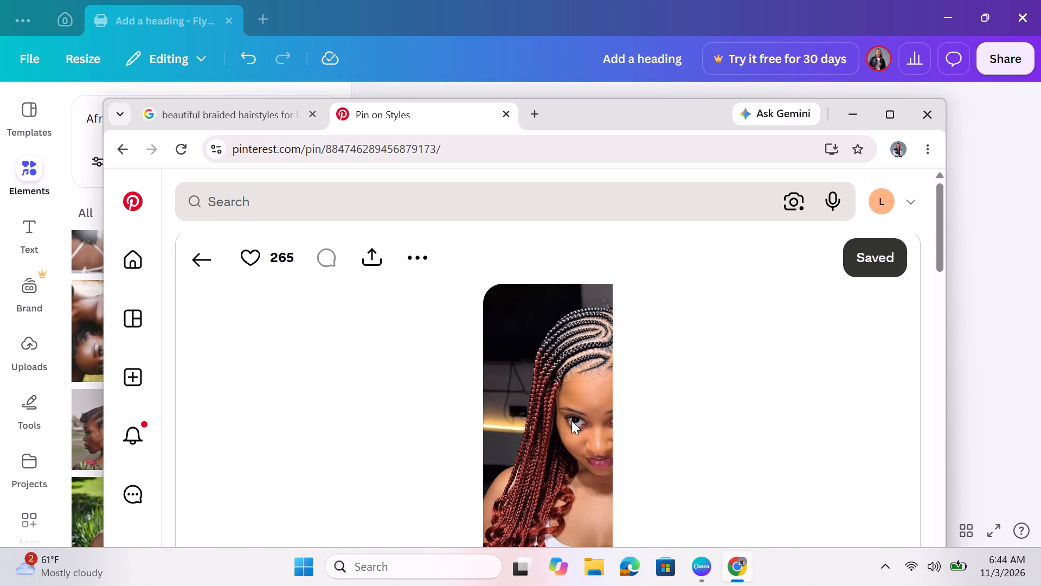
pyautogui.click(571, 421)
pyautogui.tripleClick(571, 421)
pyautogui.click(571, 421)
# Download the image of the red cornrow braids pin from Pinterest.
pyautogui.click(412, 256)
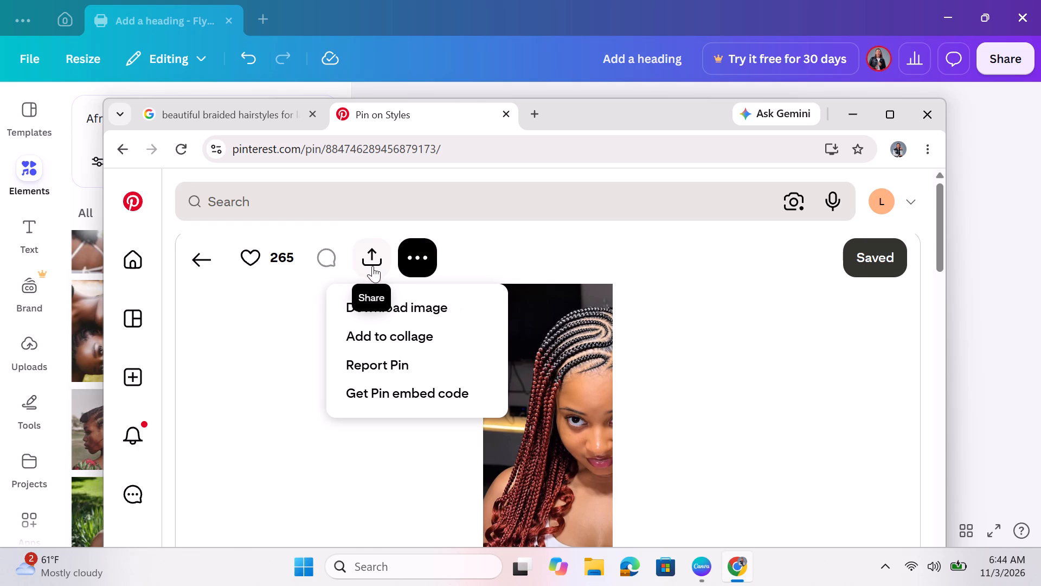
pyautogui.moveTo(297, 293); pyautogui.dragTo(376, 257)
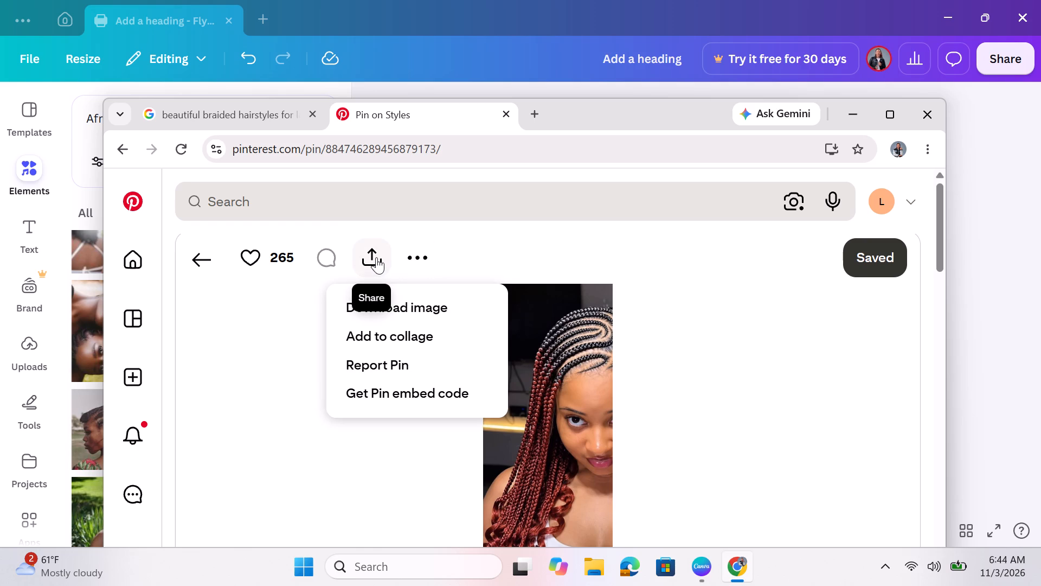
pyautogui.moveTo(376, 257); pyautogui.dragTo(434, 262)
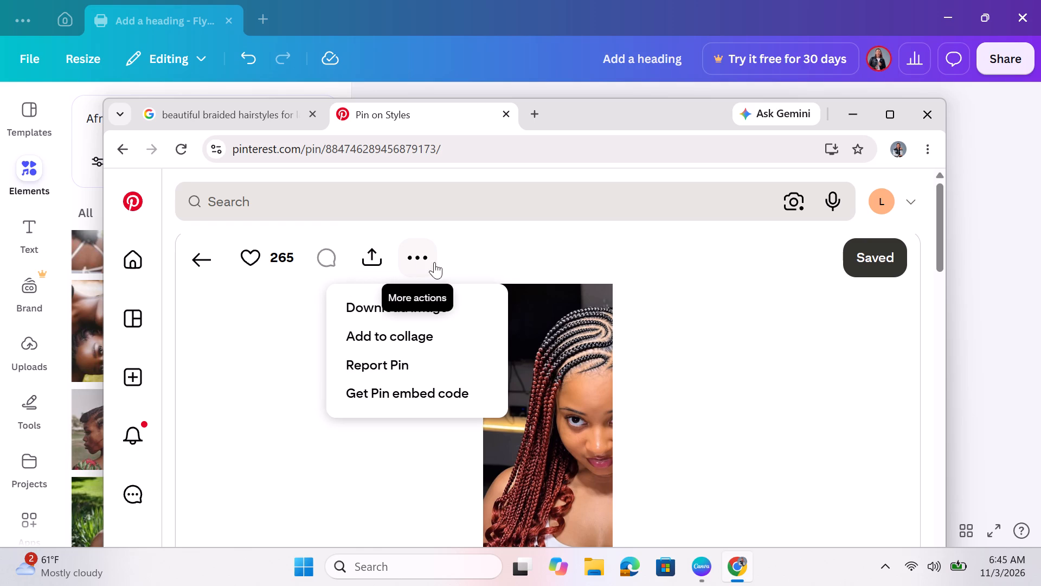
pyautogui.moveTo(434, 262); pyautogui.dragTo(399, 301)
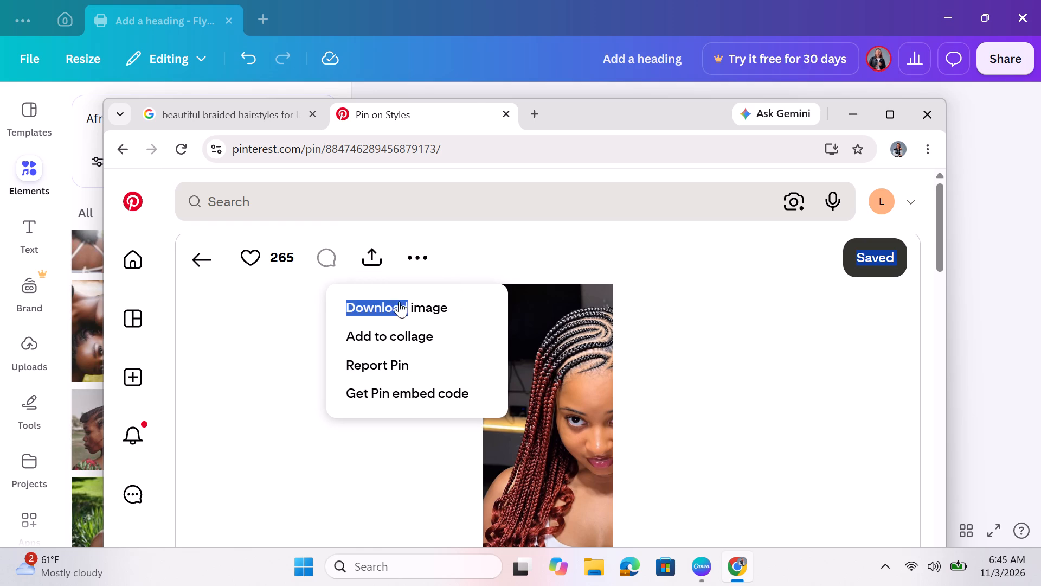
pyautogui.moveTo(399, 301); pyautogui.dragTo(429, 307)
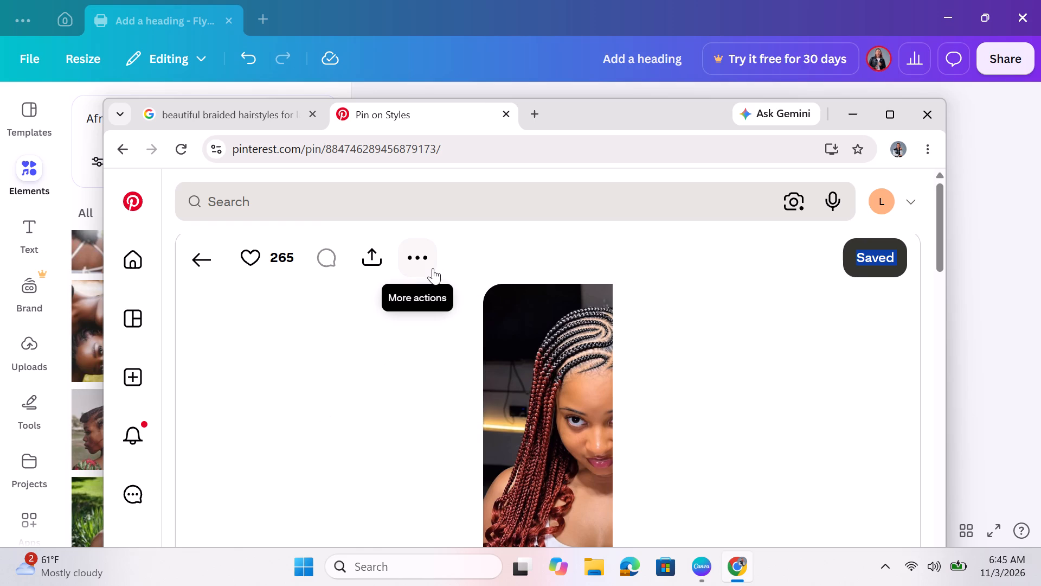
pyautogui.click(424, 259)
pyautogui.click(417, 312)
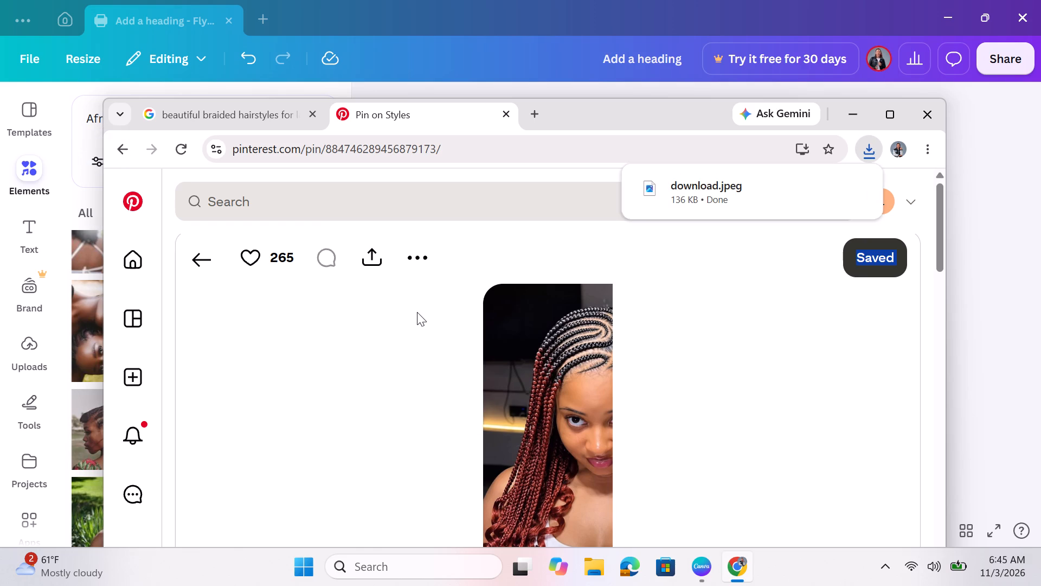
# Show the downloaded braids image in the Downloads folder and open it with Canva just once.
pyautogui.scroll(-1, 780, 360)
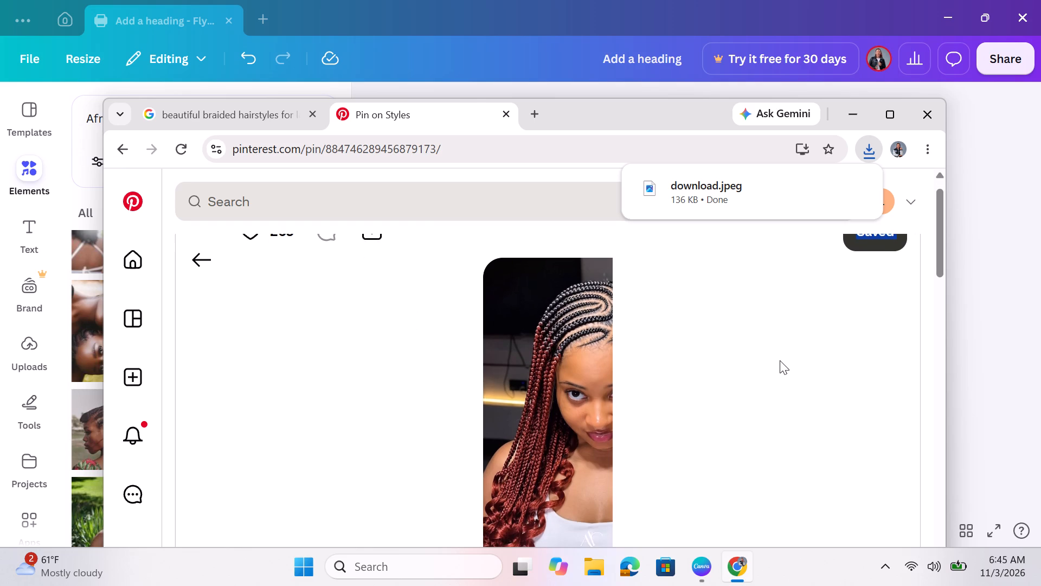
pyautogui.scroll(-1, 780, 360)
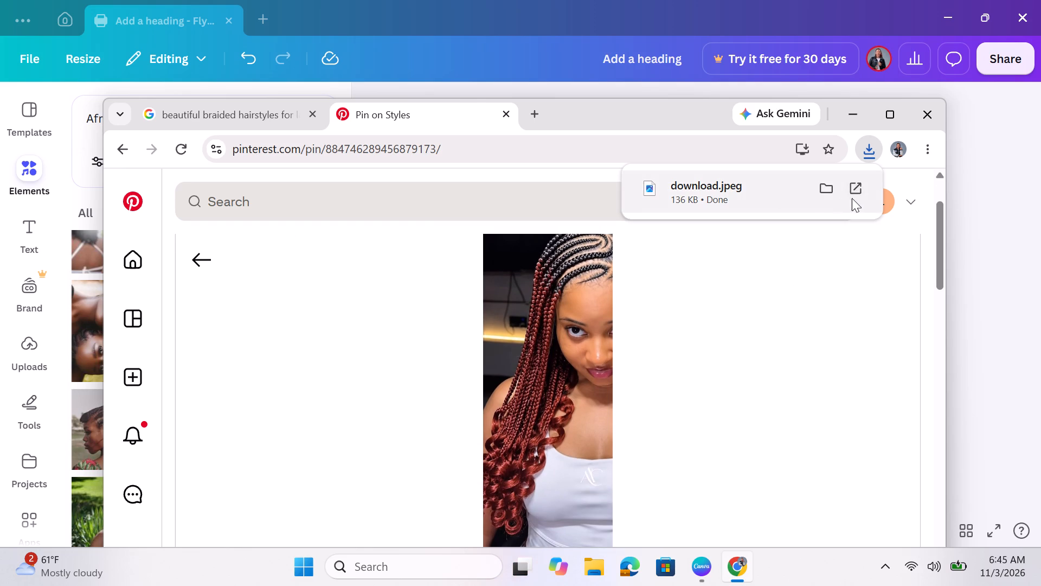
pyautogui.click(824, 196)
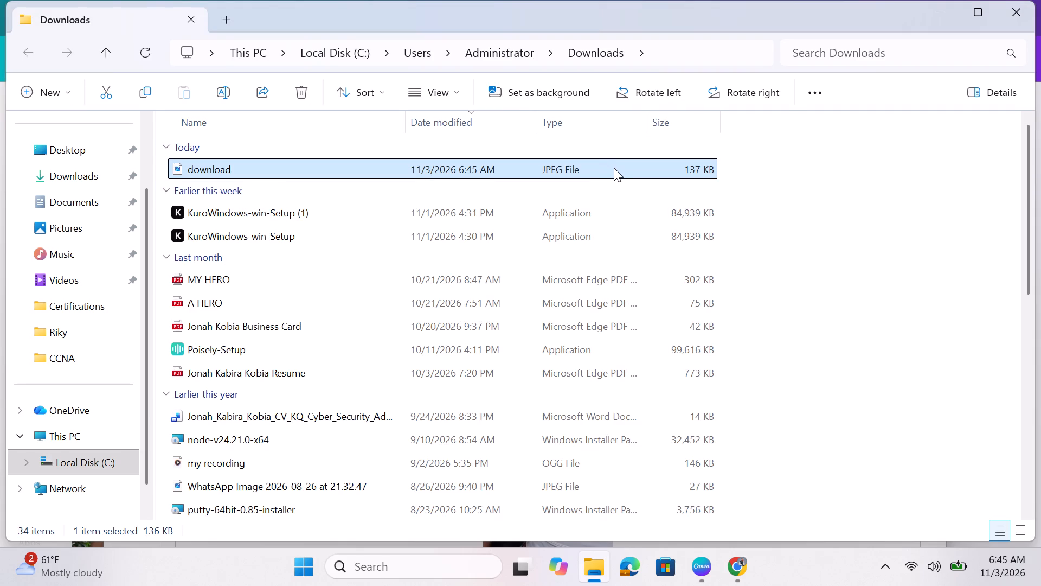
pyautogui.doubleClick(614, 168)
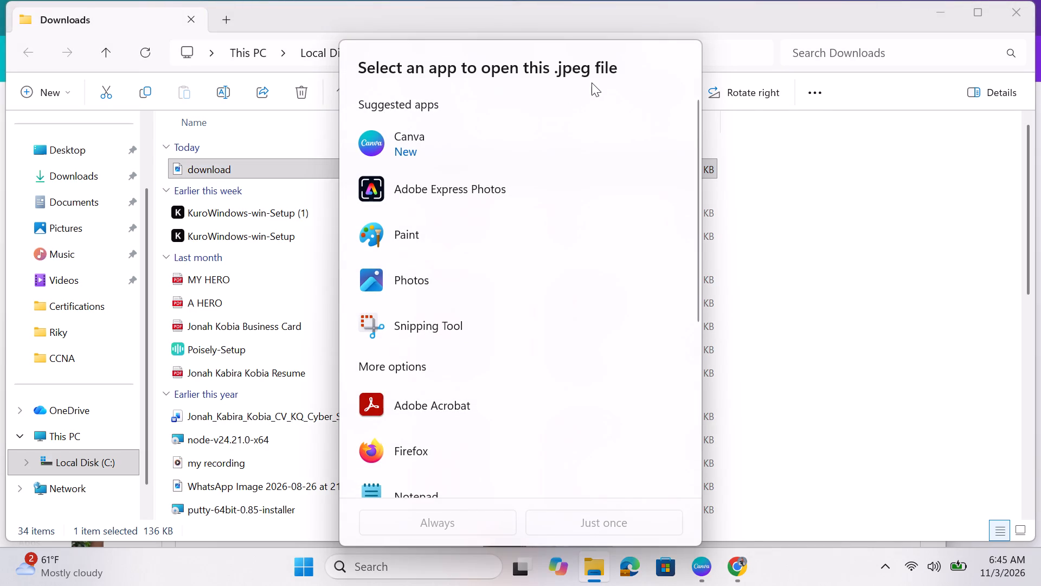
pyautogui.click(464, 148)
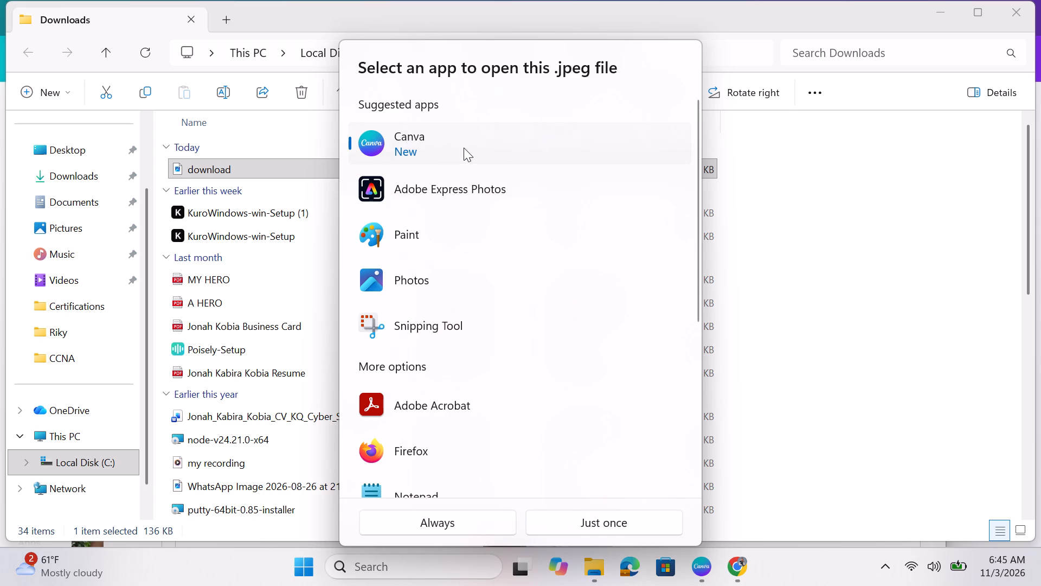
pyautogui.click(585, 509)
pyautogui.click(585, 519)
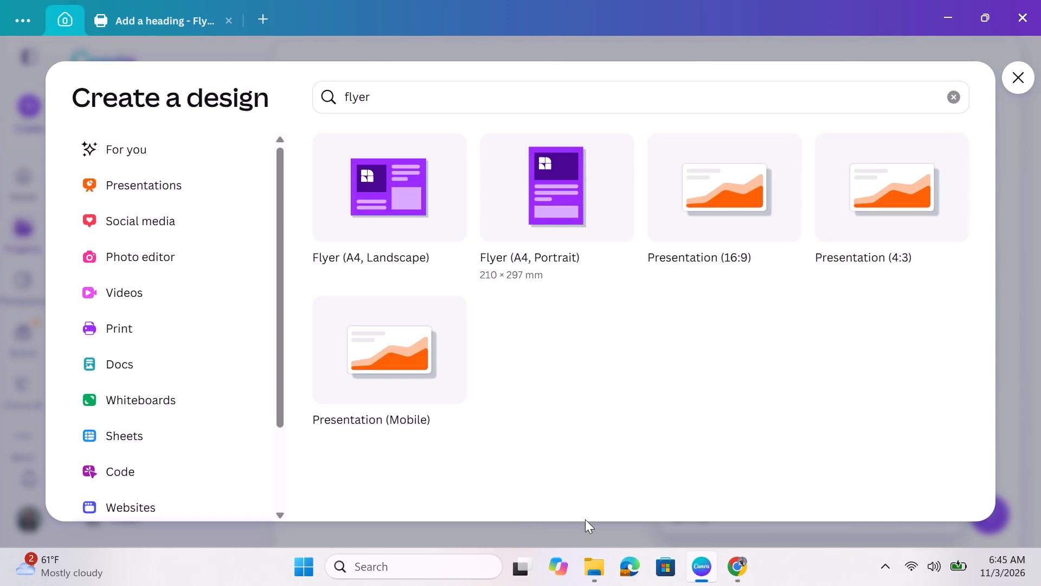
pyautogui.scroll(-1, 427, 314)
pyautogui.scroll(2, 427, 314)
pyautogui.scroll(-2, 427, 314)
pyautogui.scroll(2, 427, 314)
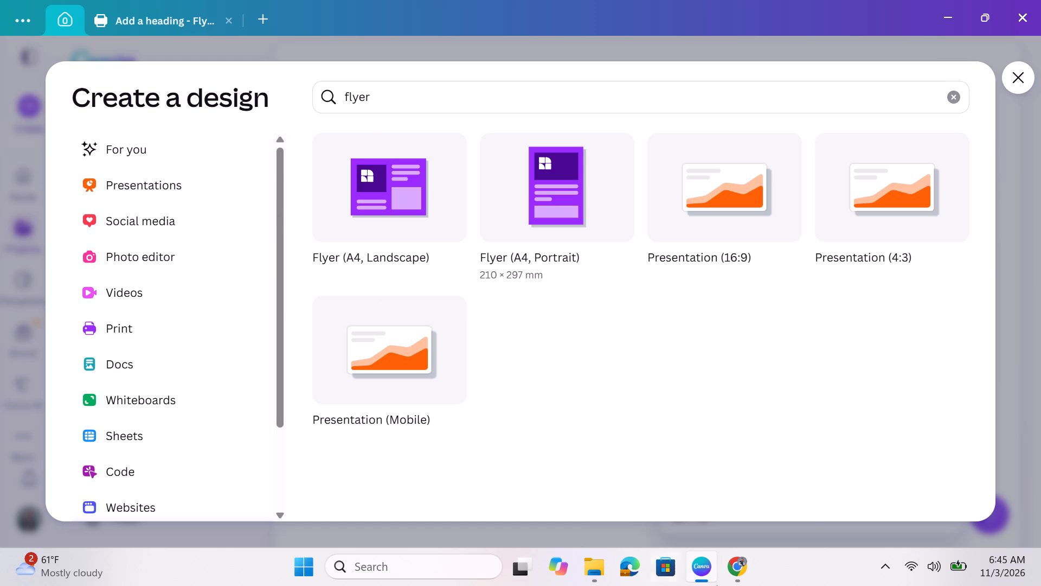
# Switch back to Chrome and go back from the red cornrow braids pin to the Pinterest braid board.
pyautogui.click(740, 577)
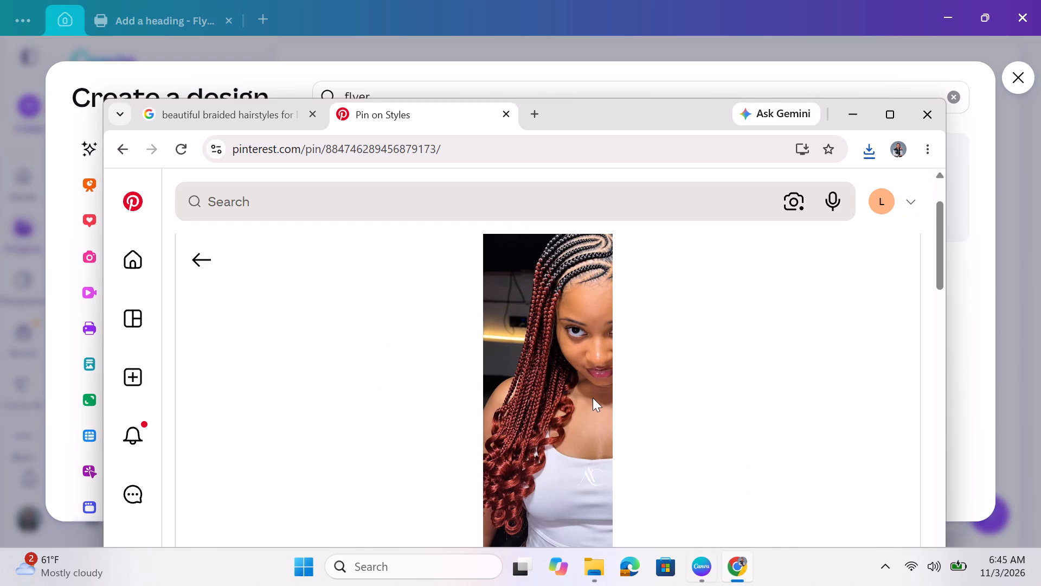
pyautogui.tripleClick(593, 398)
pyautogui.click(202, 258)
pyautogui.click(202, 258)
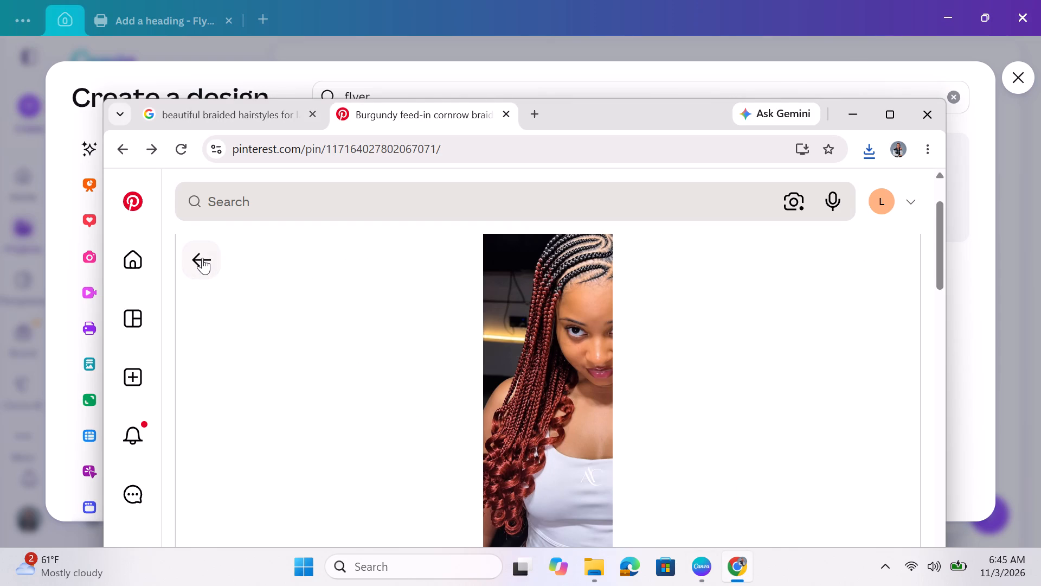
# Look through the braid board's pins for another braided-hairstyle photo suitable for the flyer.
pyautogui.scroll(-4, 455, 403)
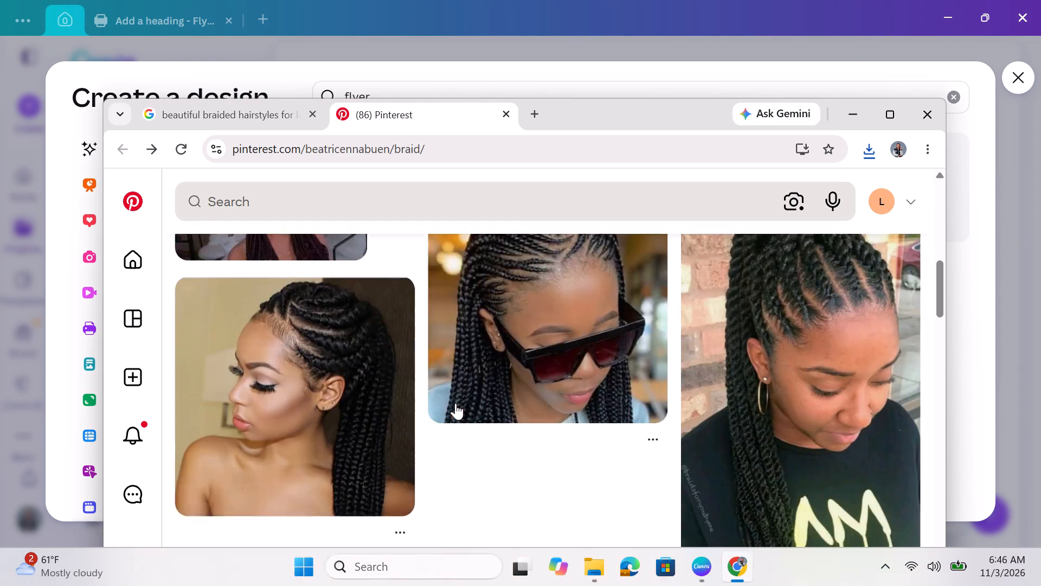
pyautogui.scroll(-2, 455, 403)
pyautogui.hscroll(1, 455, 403)
pyautogui.scroll(-1, 455, 403)
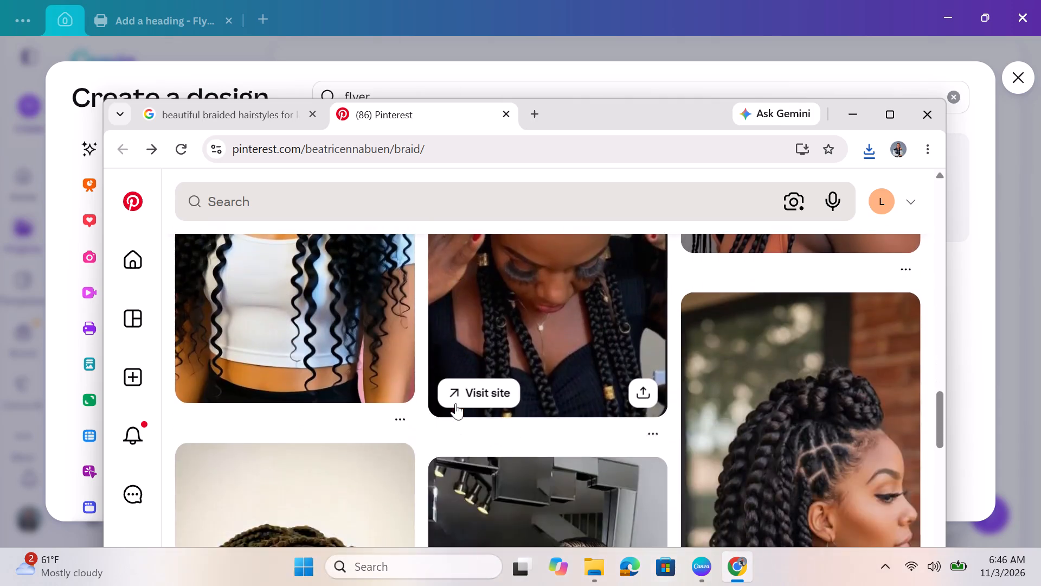
pyautogui.scroll(-2, 455, 403)
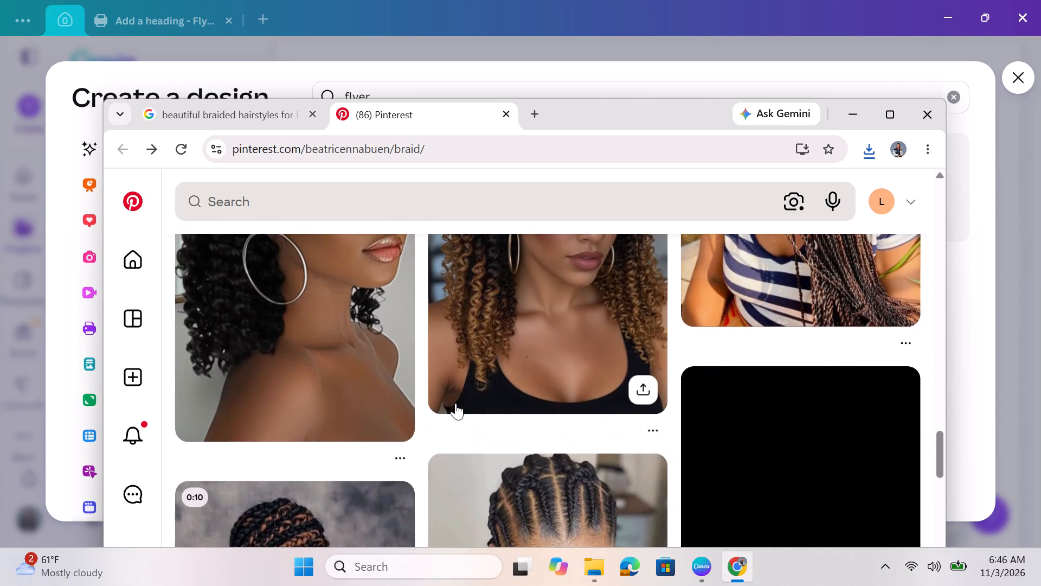
pyautogui.scroll(-4, 455, 403)
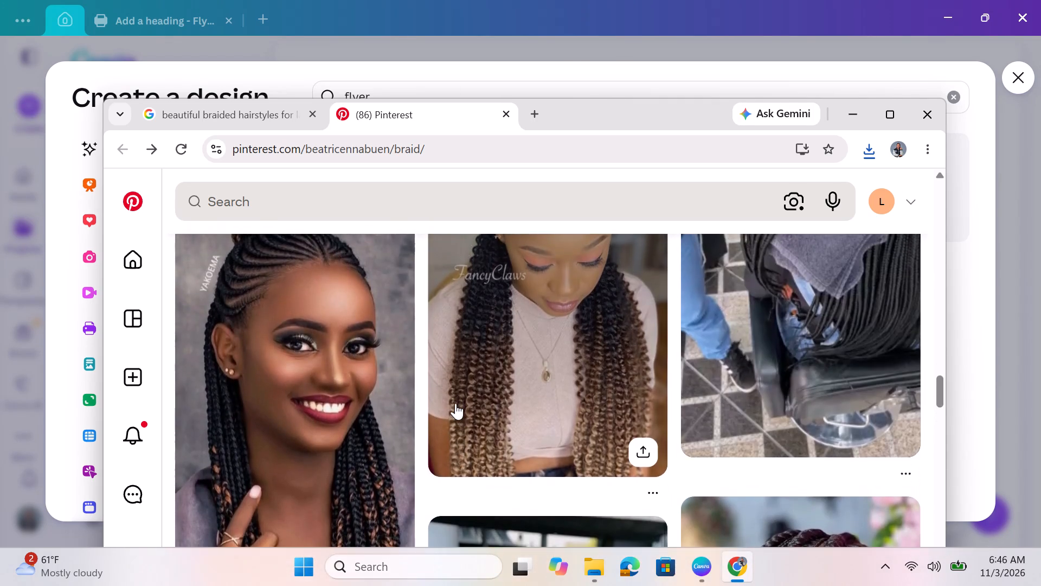
pyautogui.scroll(-1, 455, 403)
pyautogui.scroll(2, 455, 403)
pyautogui.scroll(-1, 455, 403)
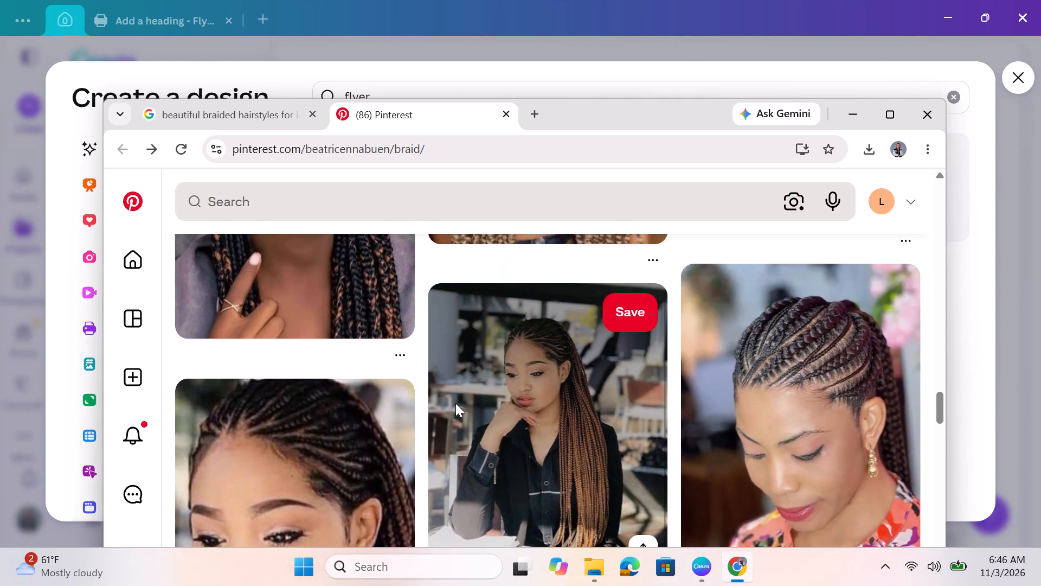
pyautogui.scroll(-3, 455, 403)
pyautogui.scroll(2, 455, 403)
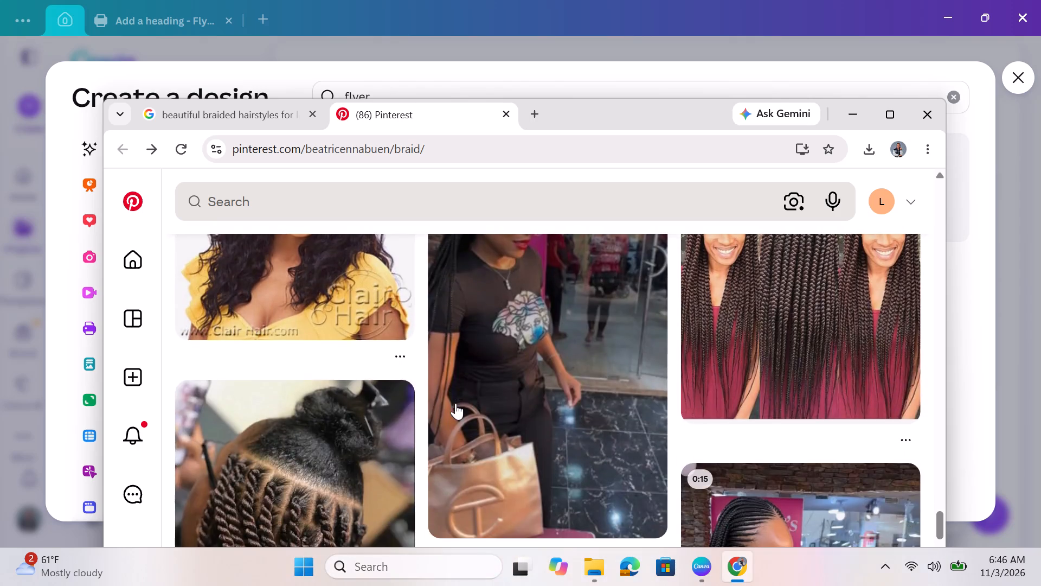
pyautogui.scroll(5, 455, 403)
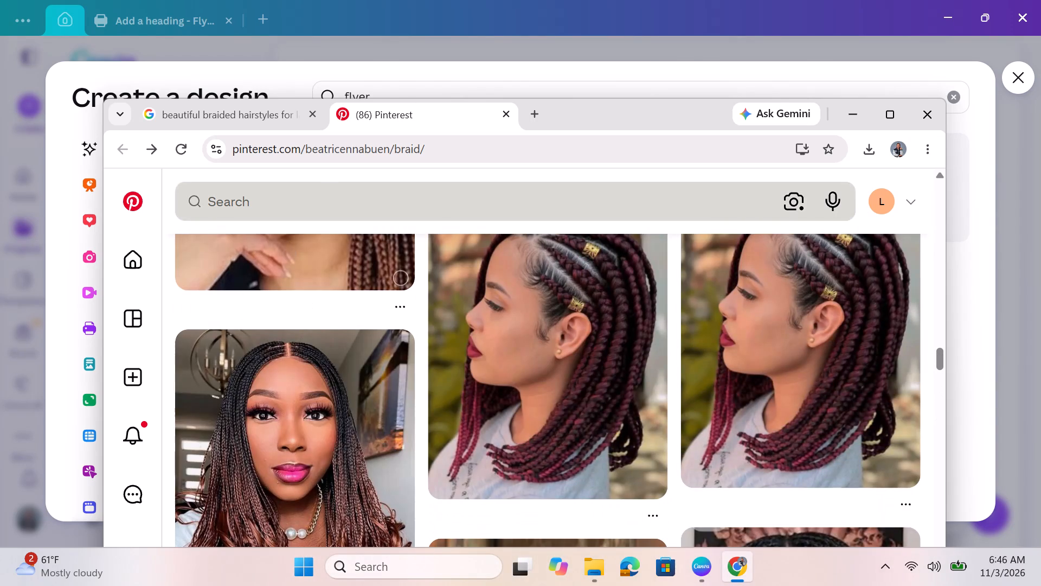
# Close the Pinterest board and look through the Google results for beautiful braided hairstyles for another flyer photo.
pyautogui.click(501, 109)
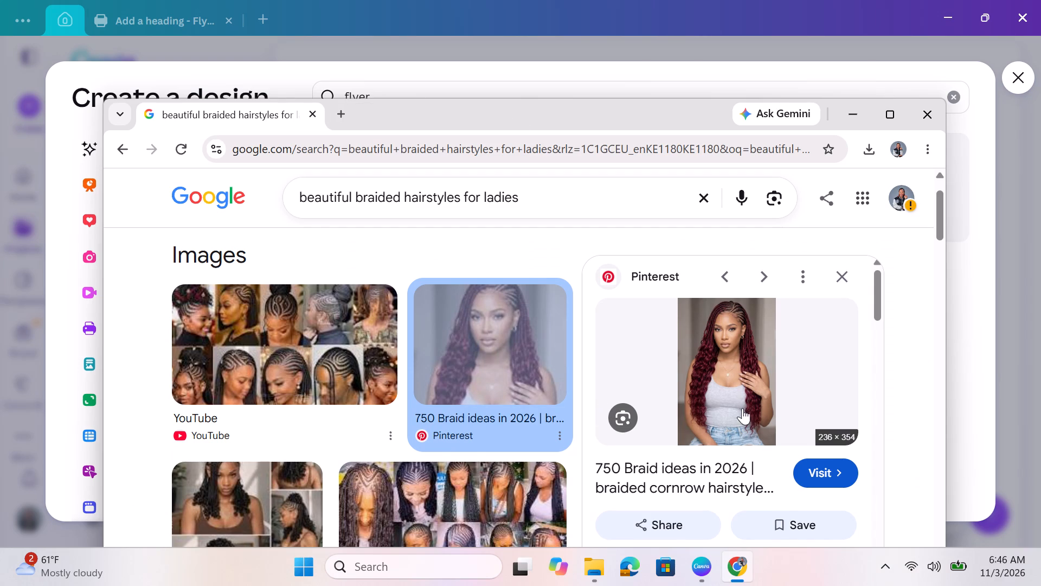
pyautogui.scroll(-2, 607, 340)
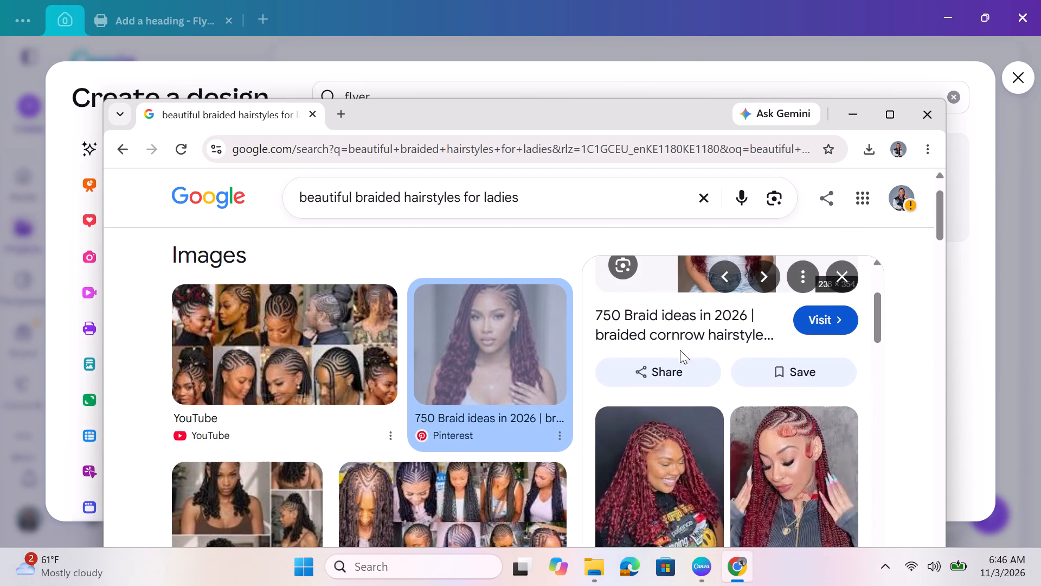
pyautogui.scroll(-4, 715, 449)
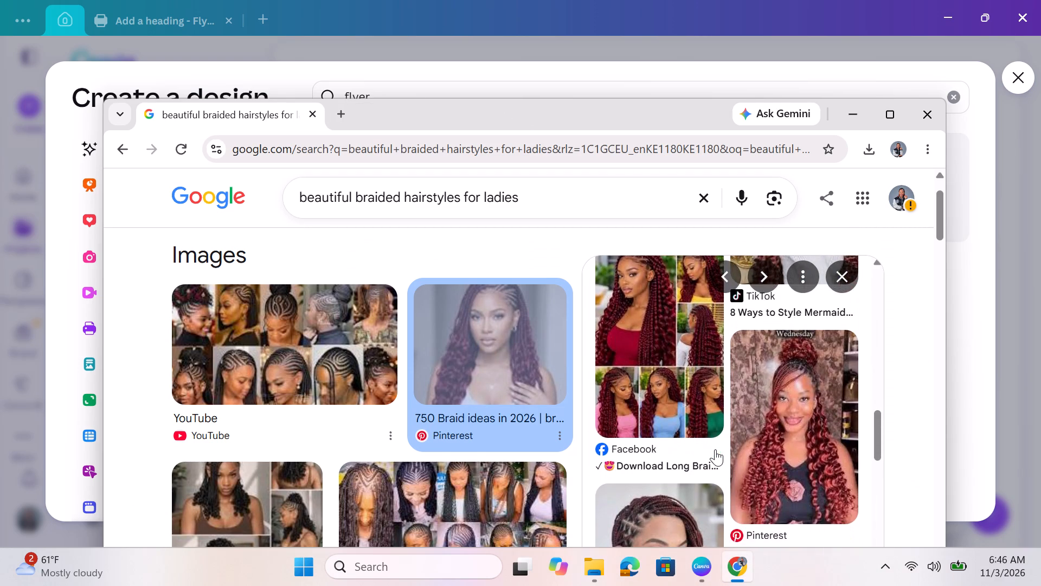
pyautogui.scroll(-4, 715, 449)
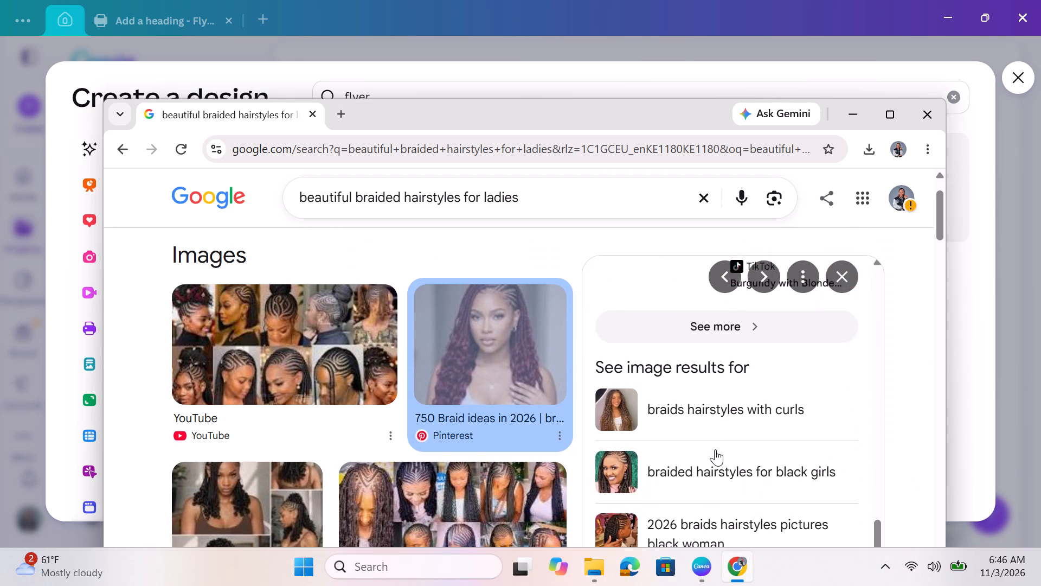
pyautogui.scroll(-4, 470, 432)
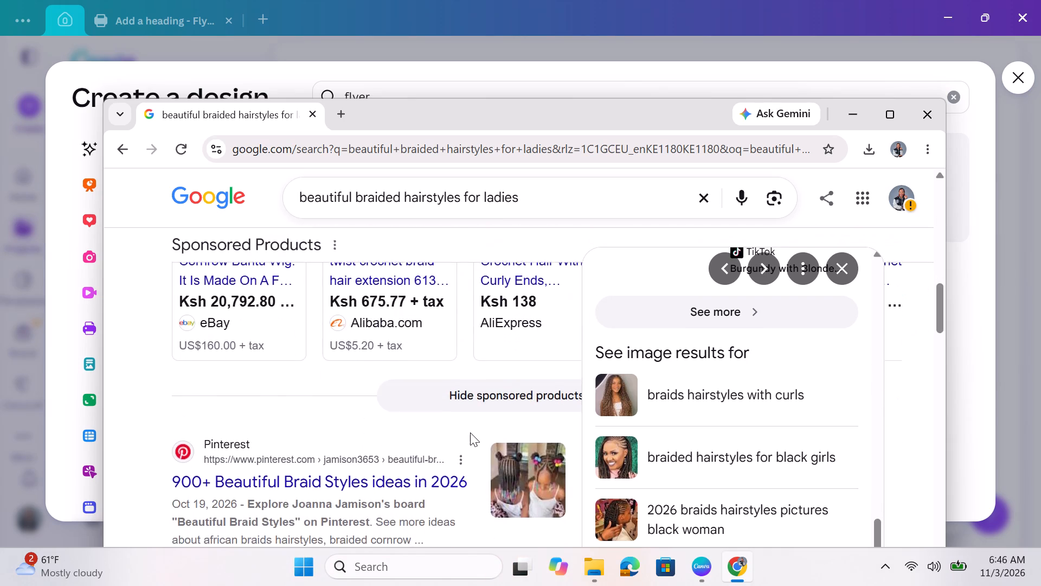
pyautogui.scroll(-4, 470, 432)
pyautogui.scroll(8, 470, 432)
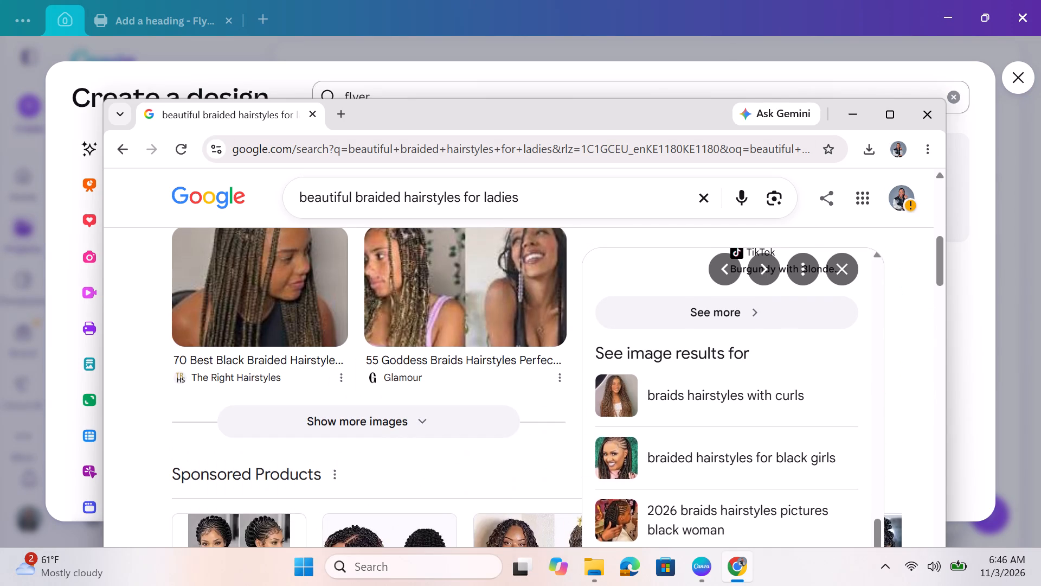
# Search Google for "professional hair braiding".
pyautogui.click(703, 191)
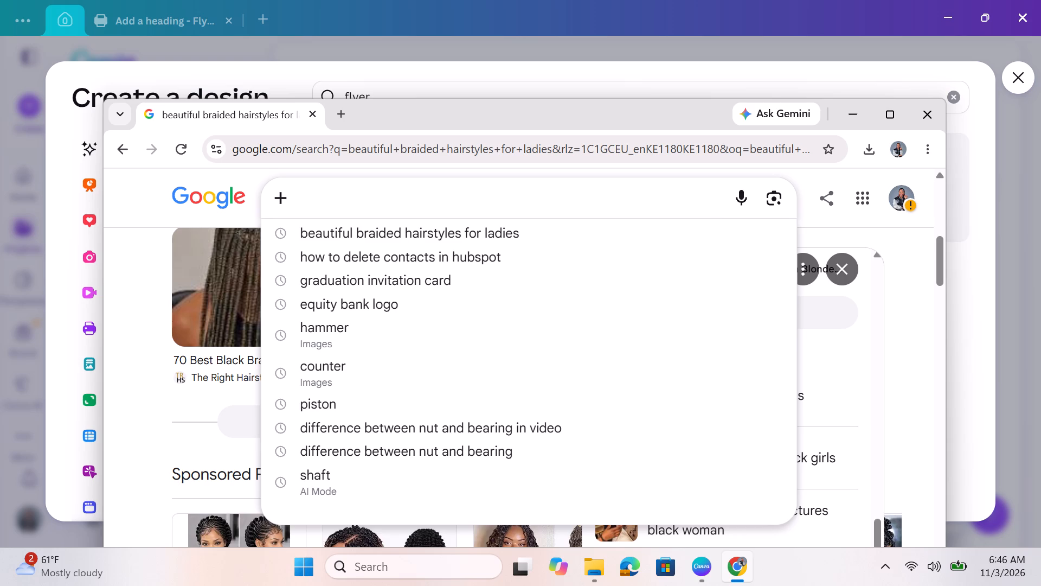
pyautogui.write('prof')
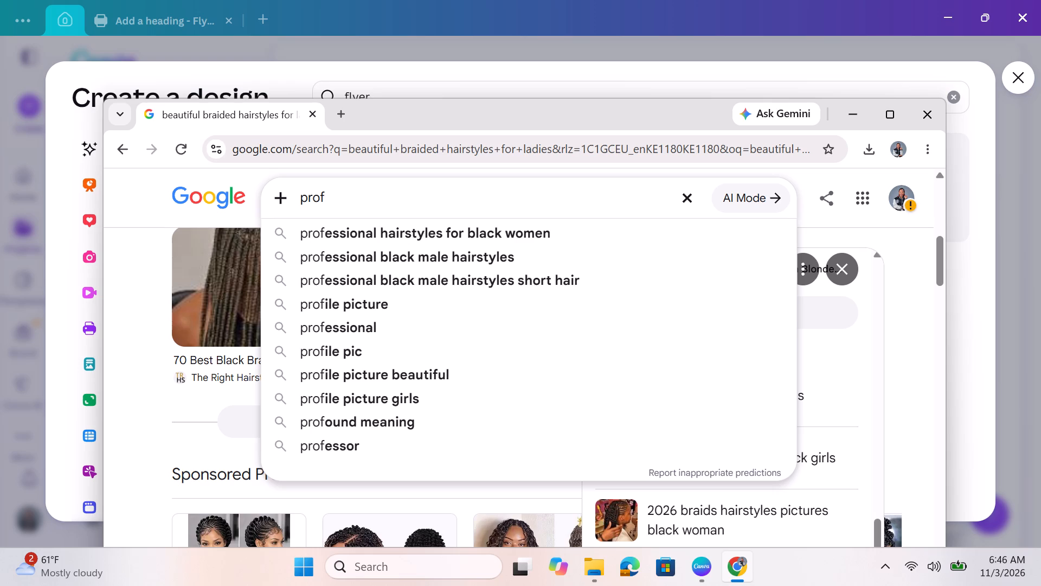
pyautogui.write('essional ha')
pyautogui.write('ir')
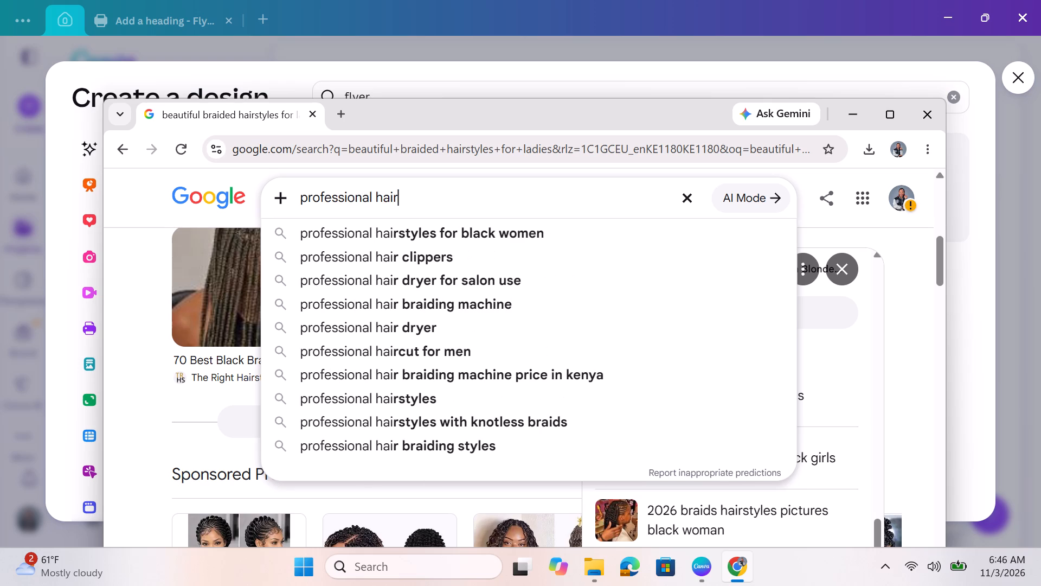
pyautogui.press('space')
pyautogui.write('braidi')
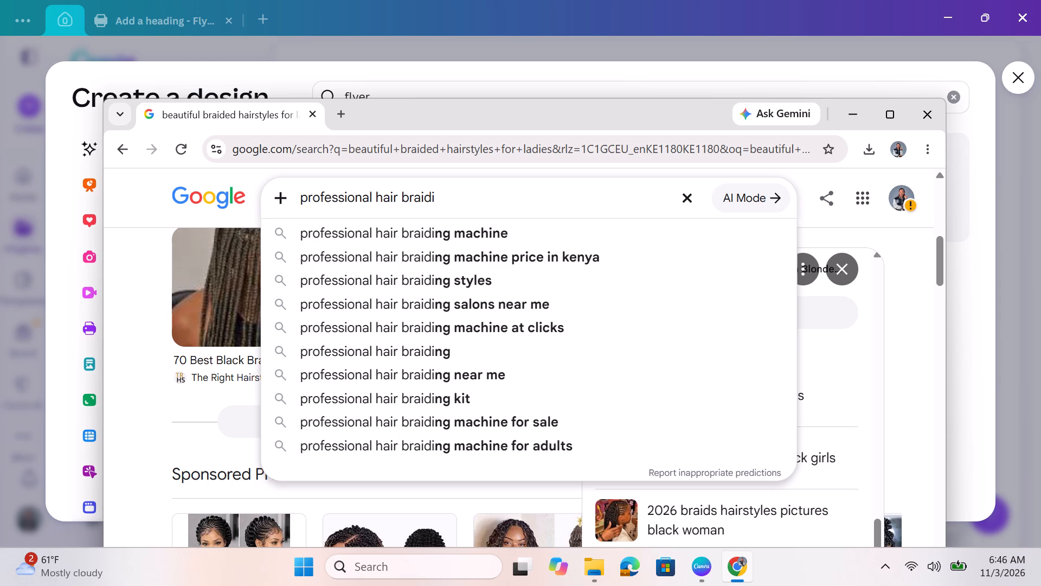
pyautogui.click(589, 342)
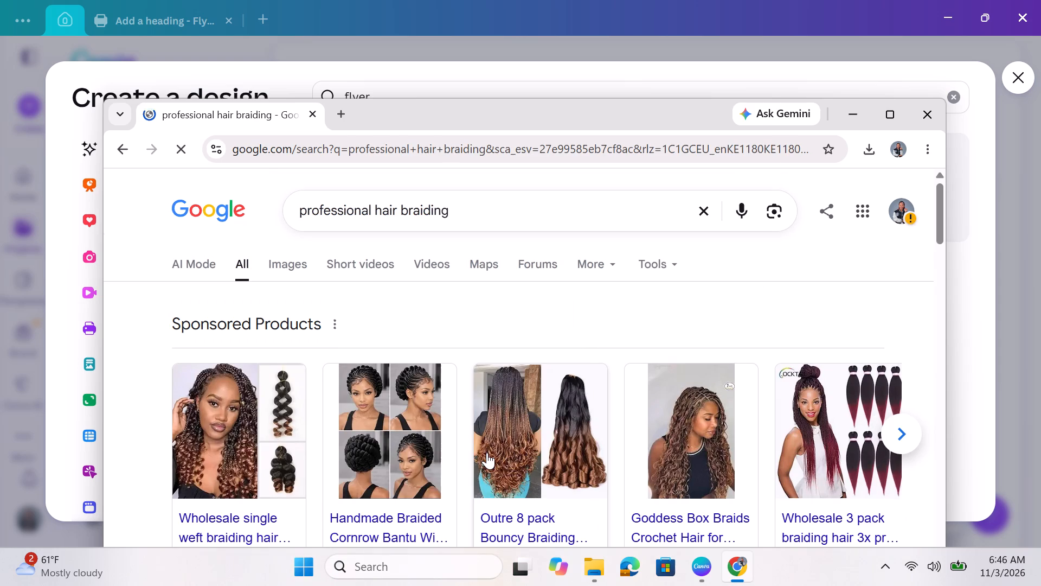
# Show only the image results for professional hair braiding and look through them for a suitable flyer photo.
pyautogui.scroll(-5, 487, 453)
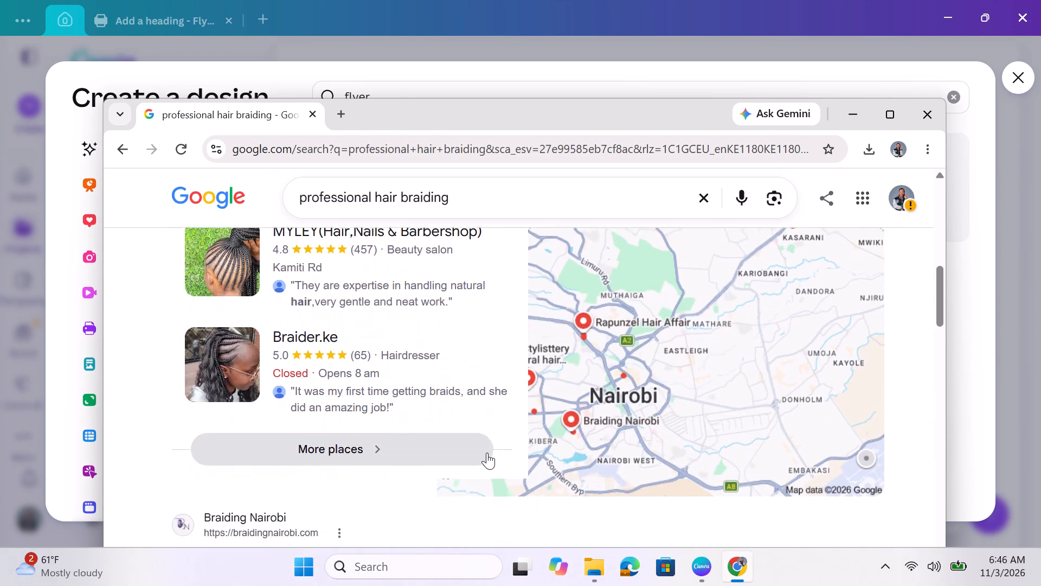
pyautogui.scroll(-1, 487, 453)
pyautogui.scroll(5, 487, 453)
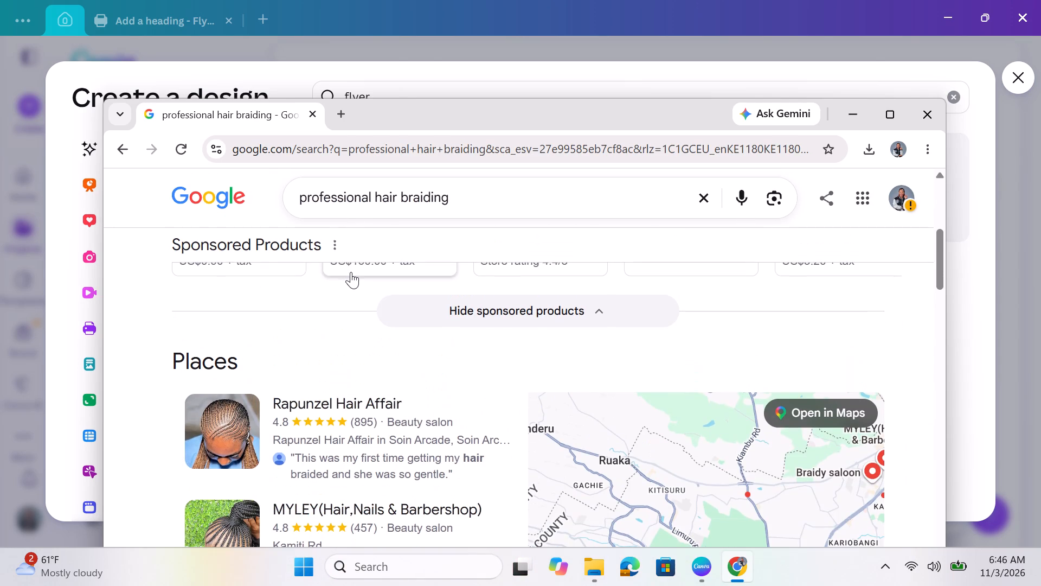
pyautogui.scroll(3, 336, 322)
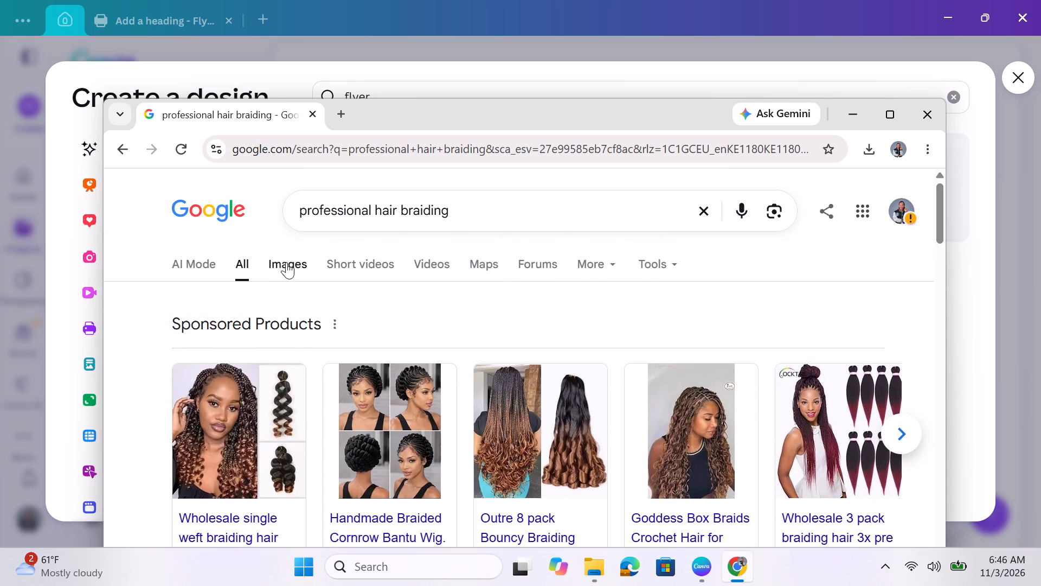
pyautogui.click(286, 260)
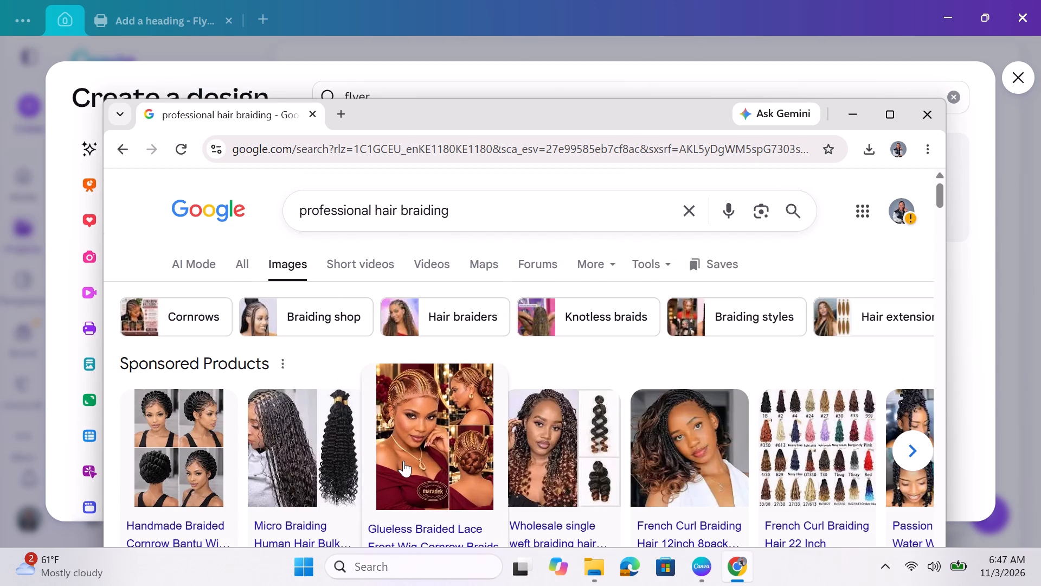
pyautogui.scroll(-1, 581, 461)
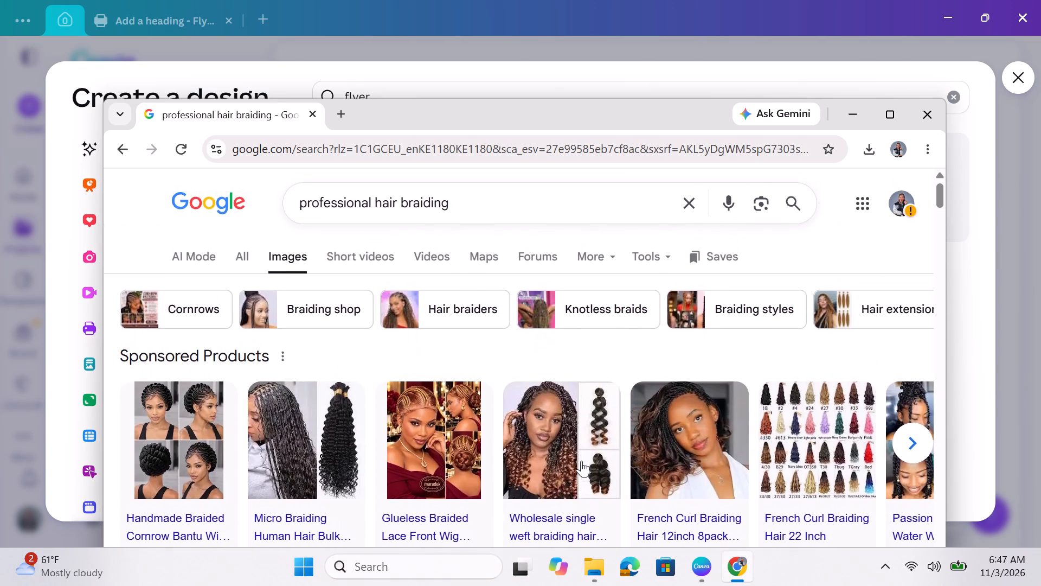
pyautogui.scroll(-1, 581, 461)
pyautogui.hscroll(3, 581, 461)
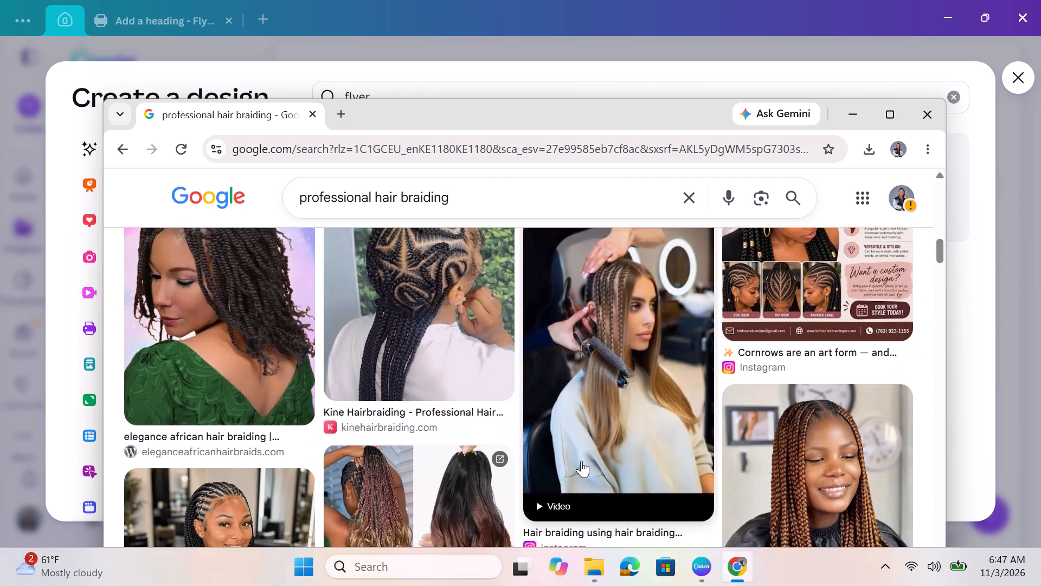
pyautogui.scroll(-1, 581, 461)
pyautogui.scroll(4, 581, 461)
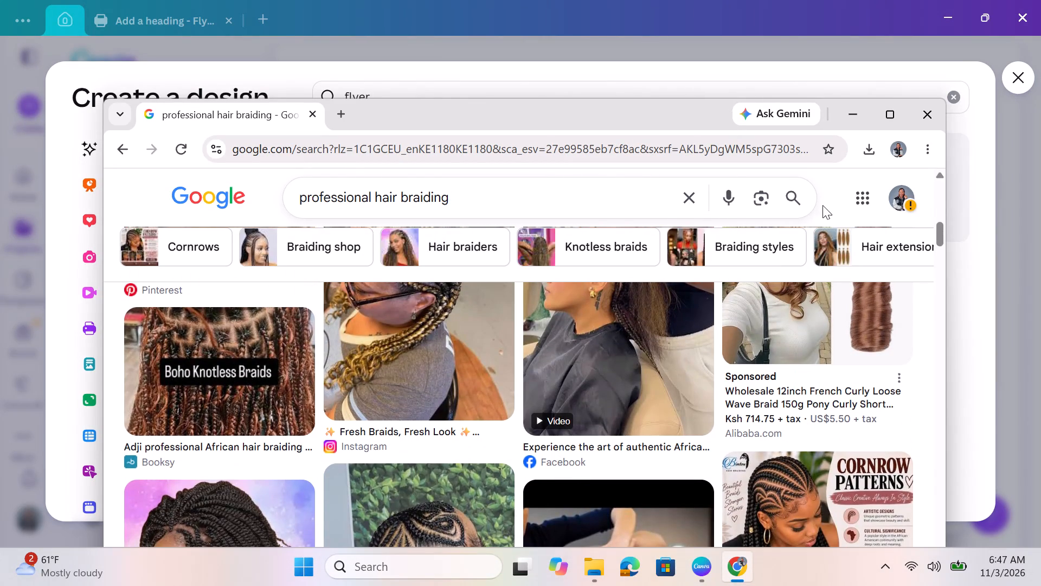
# Try to search Google Images for "african cornrows braids".
pyautogui.click(683, 205)
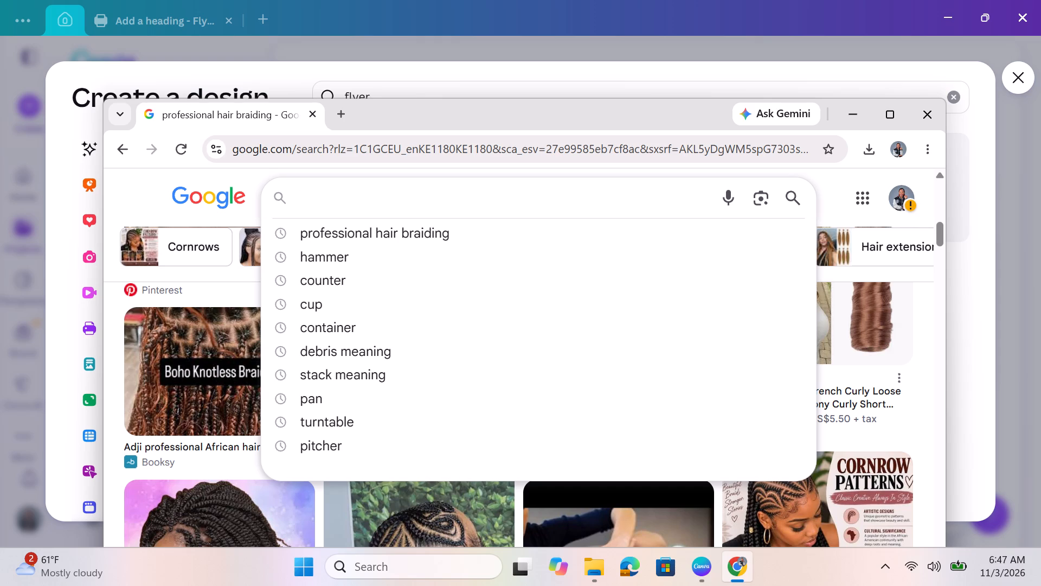
pyautogui.write('af')
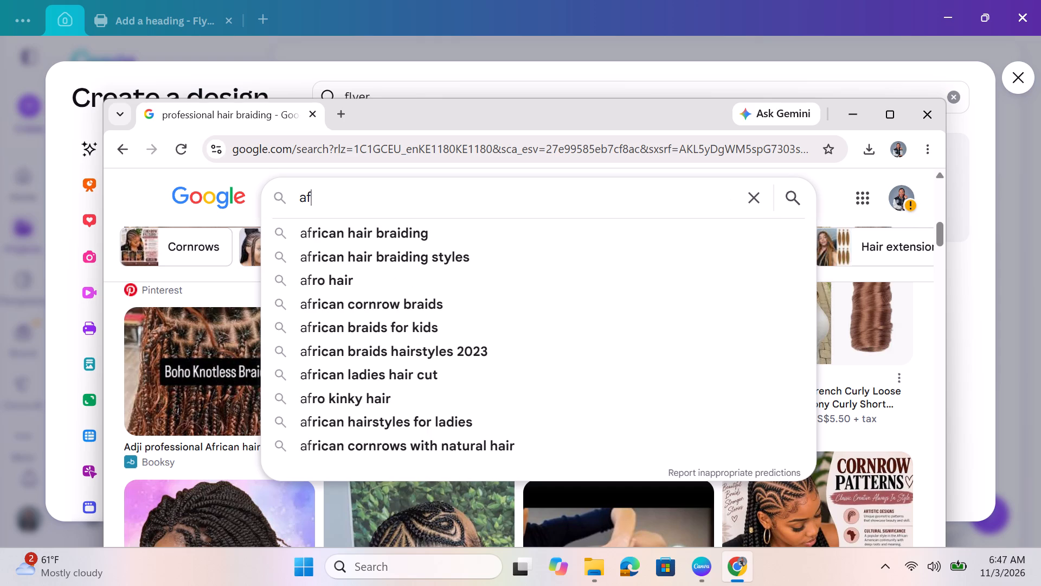
pyautogui.write('rican corn')
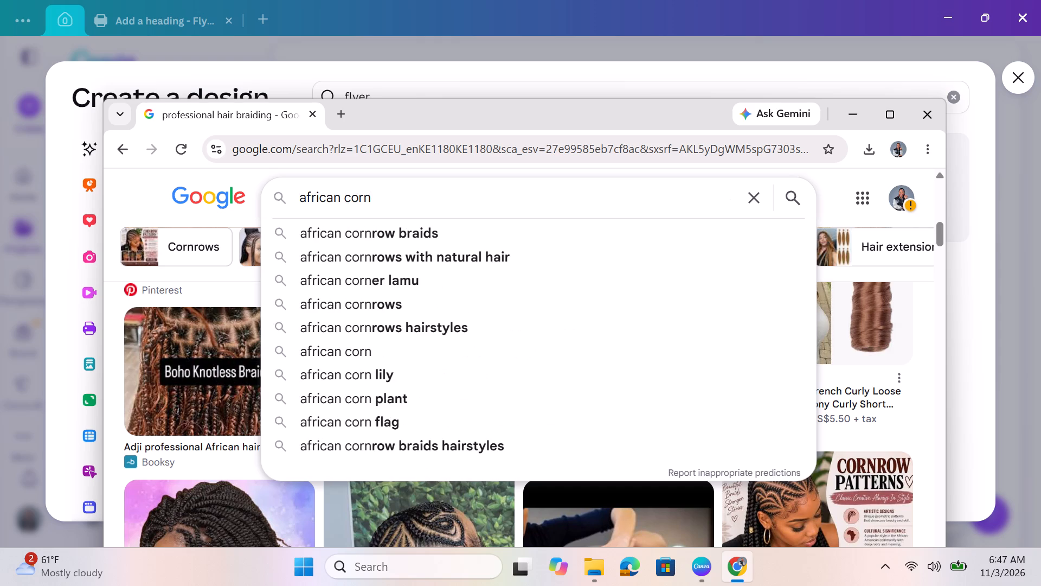
pyautogui.write('rows')
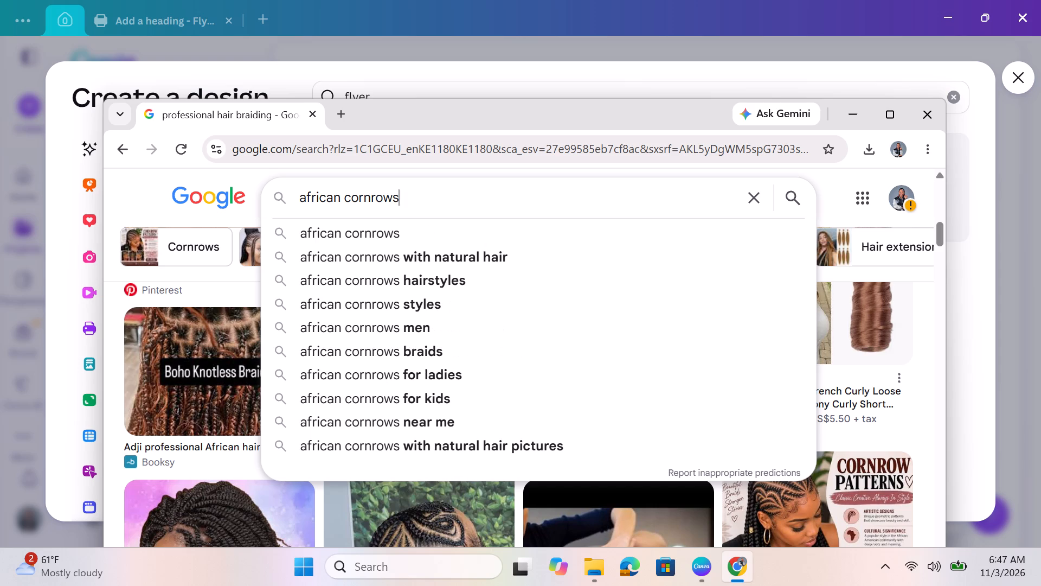
pyautogui.press('space')
pyautogui.write('braids')
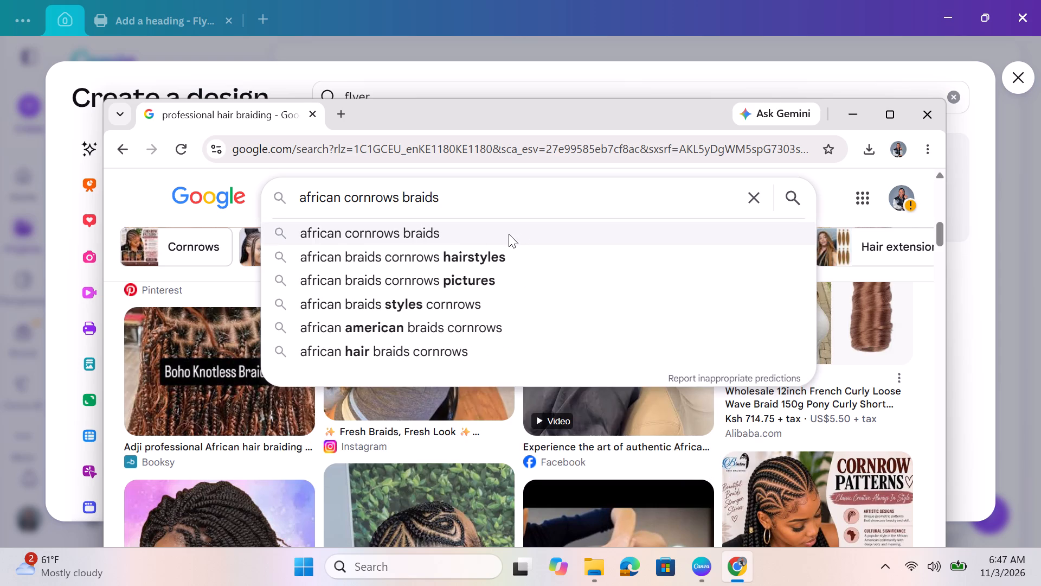
pyautogui.doubleClick(509, 234)
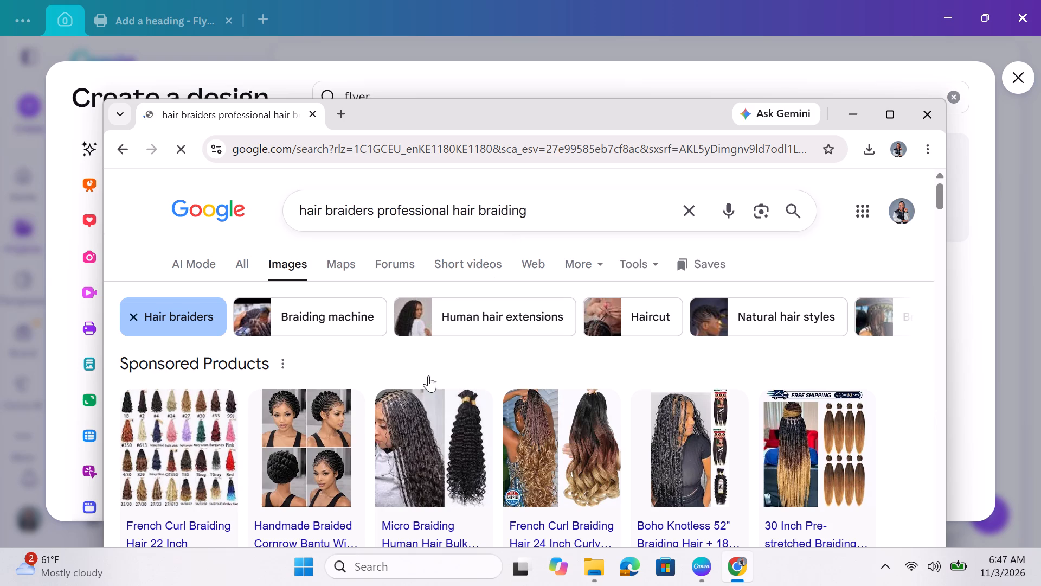
# Look through the hair braiders image results for another braided-hairstyle photo suitable for the flyer.
pyautogui.scroll(-3, 525, 371)
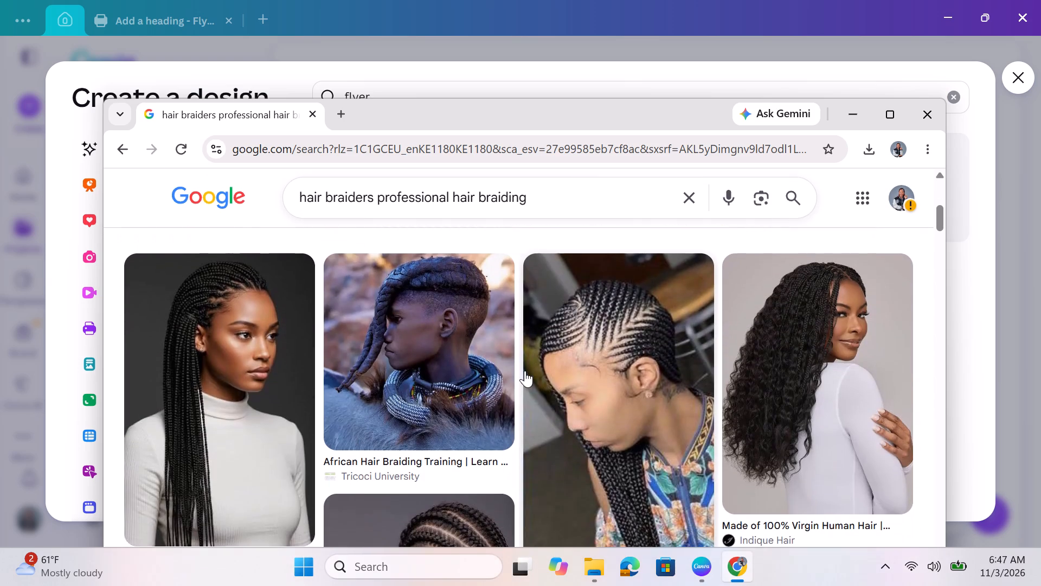
pyautogui.scroll(-6, 525, 371)
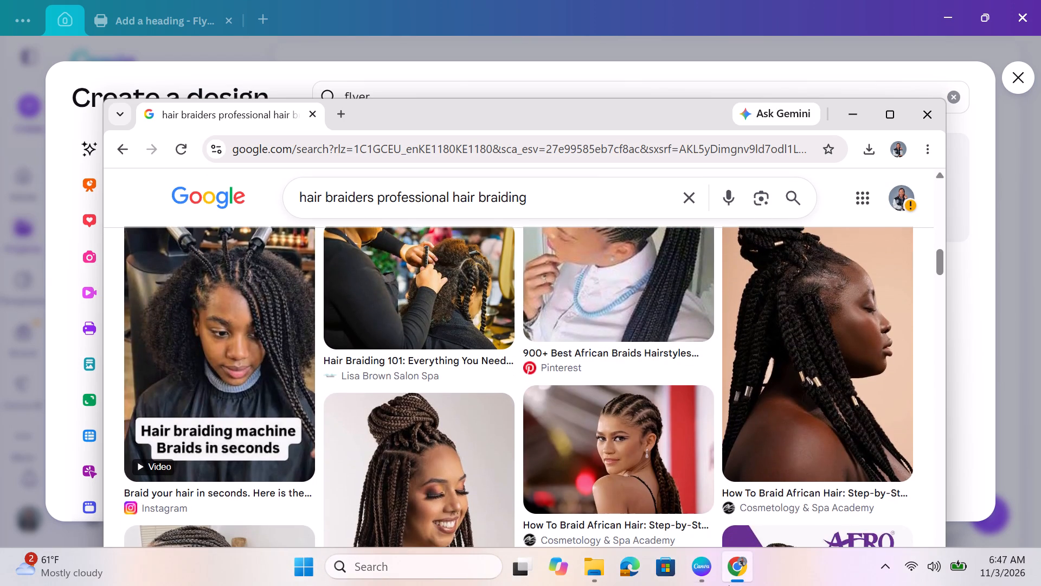
# Switch to Canva, clear the flyer search and close the Create a design window to return to the uploads.
pyautogui.click(702, 570)
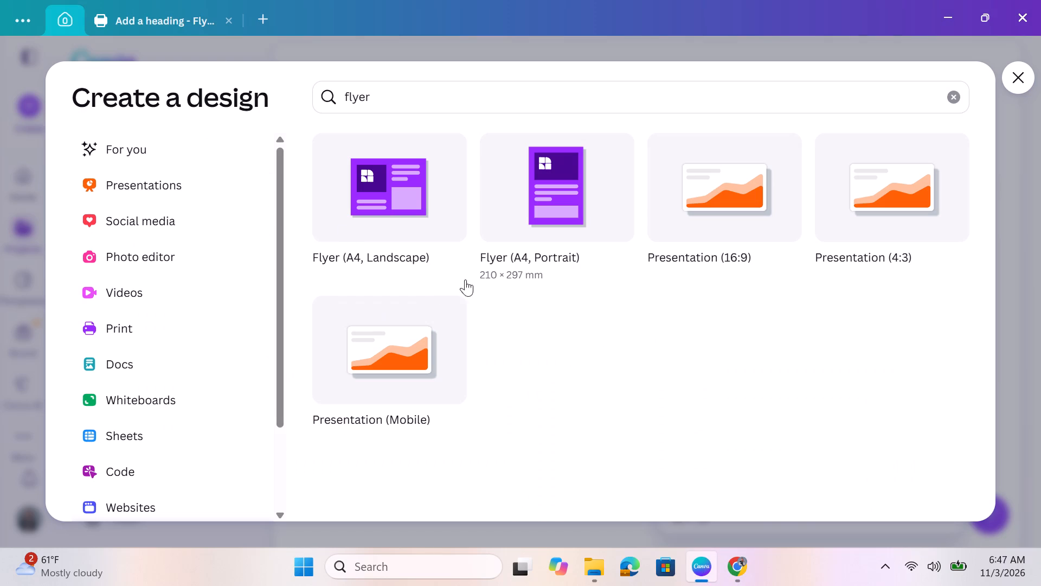
pyautogui.click(947, 103)
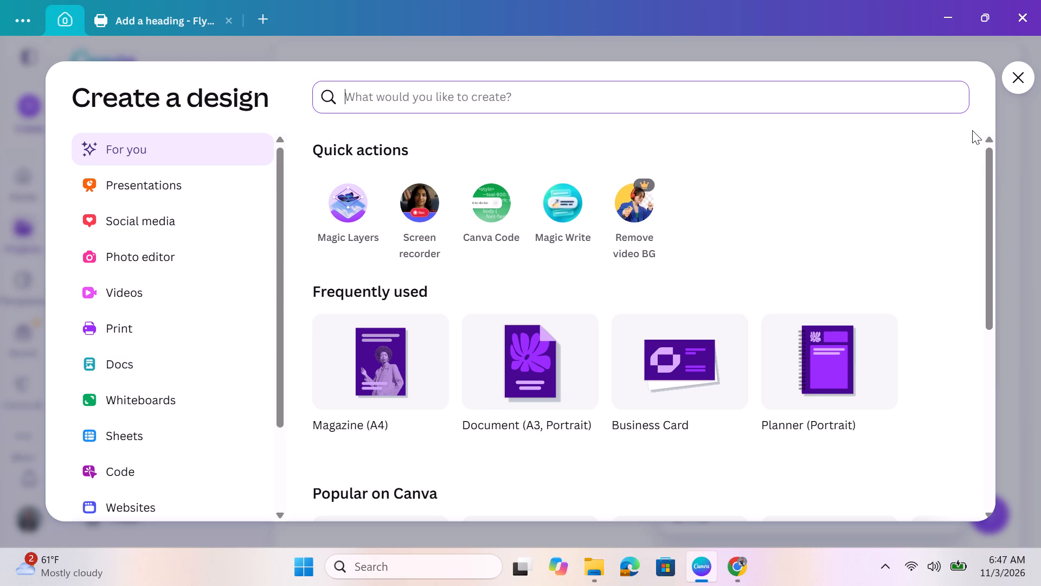
pyautogui.click(1029, 77)
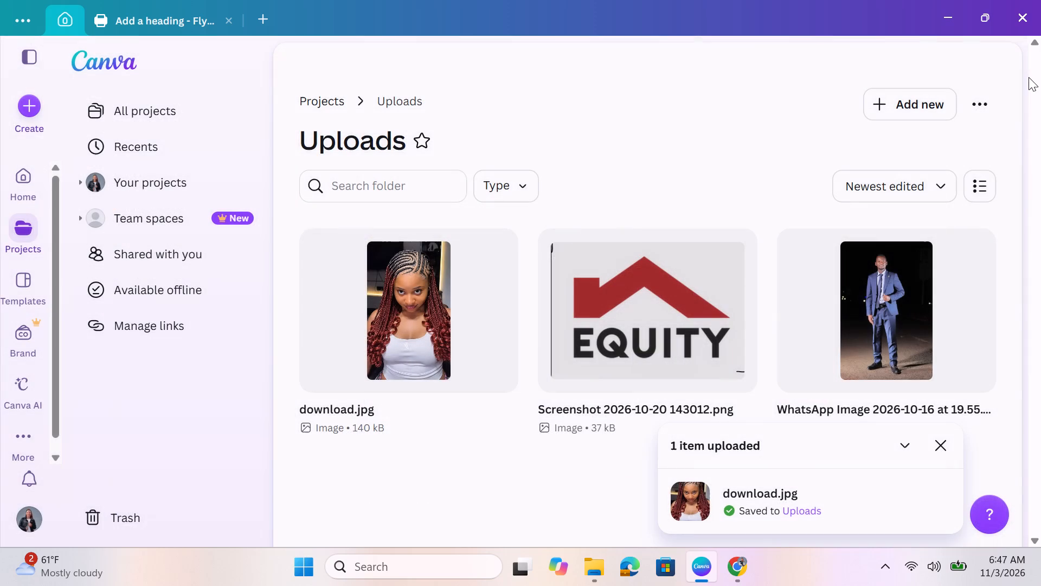
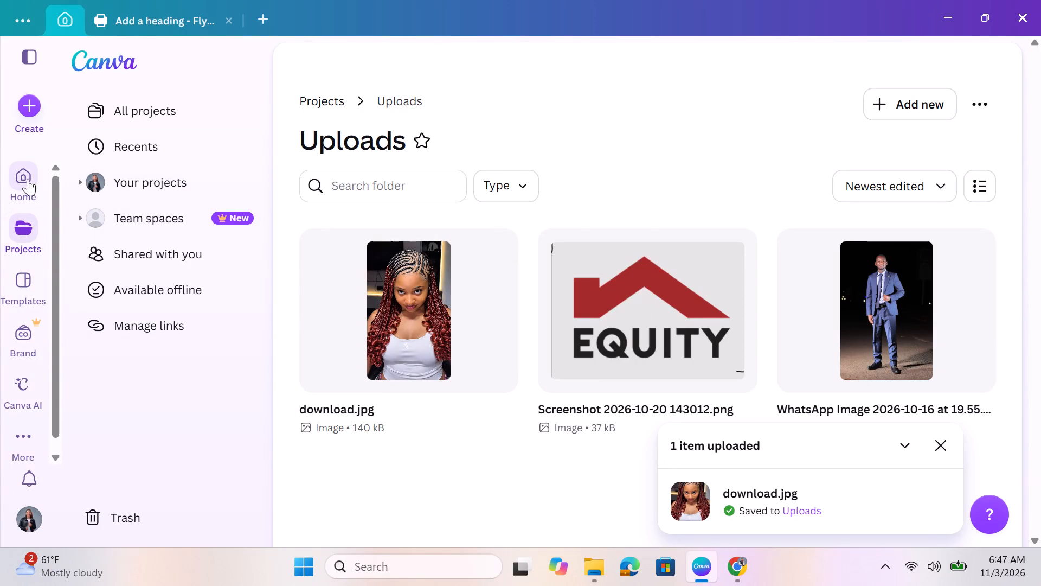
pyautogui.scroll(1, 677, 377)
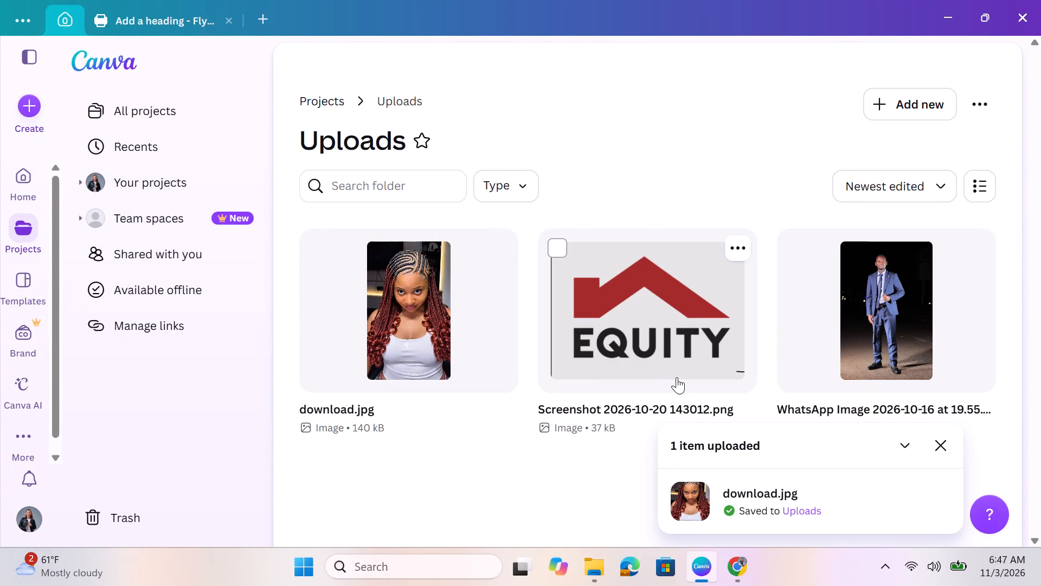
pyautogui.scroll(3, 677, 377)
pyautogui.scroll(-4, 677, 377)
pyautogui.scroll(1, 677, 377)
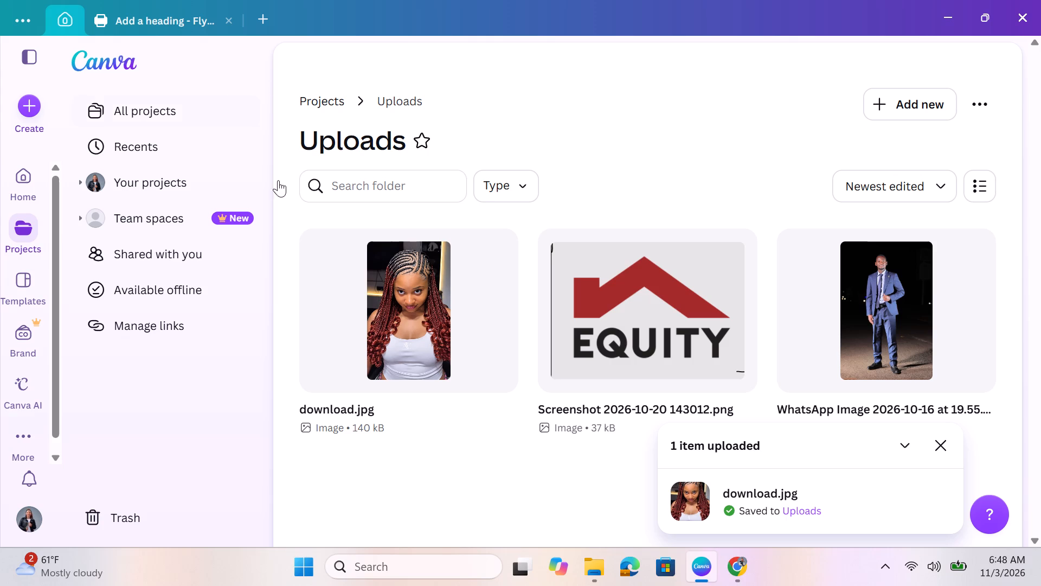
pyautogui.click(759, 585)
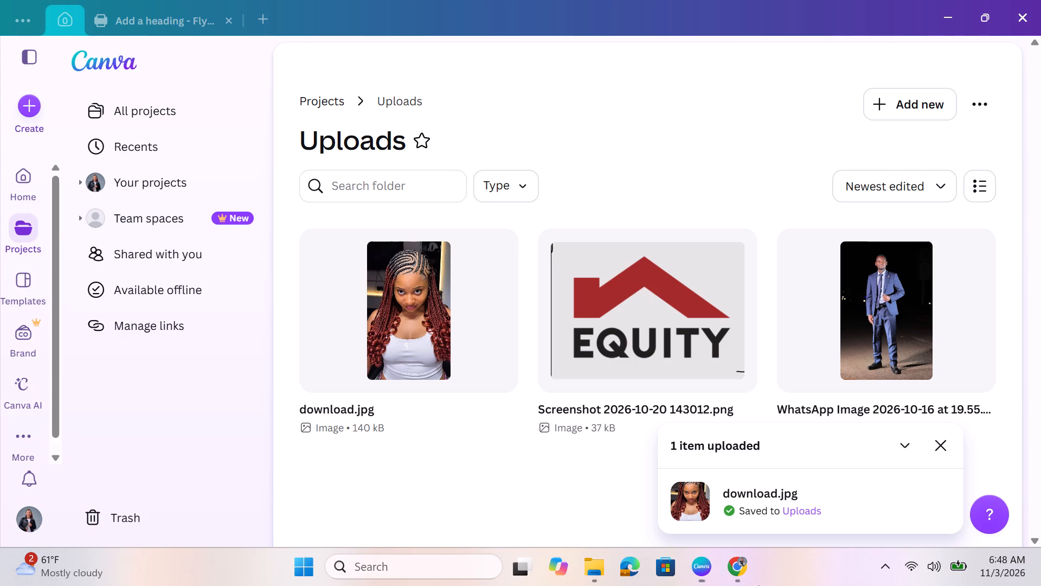
# Switch to Chrome and search Google Images for "african woman beautiful braided hairstyle".
pyautogui.click(740, 563)
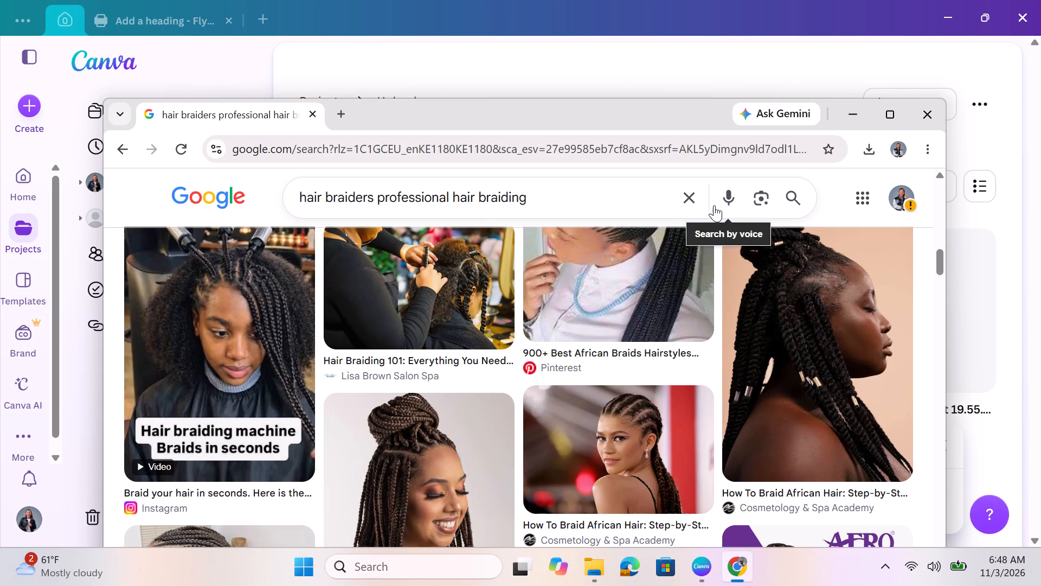
pyautogui.click(693, 195)
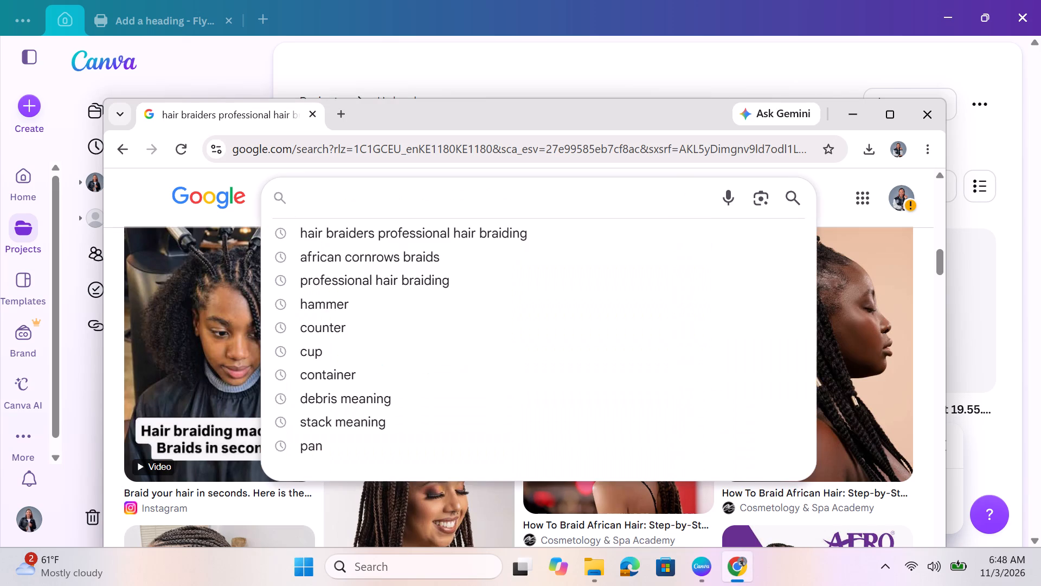
pyautogui.click(595, 212)
pyautogui.write('african')
pyautogui.press('space')
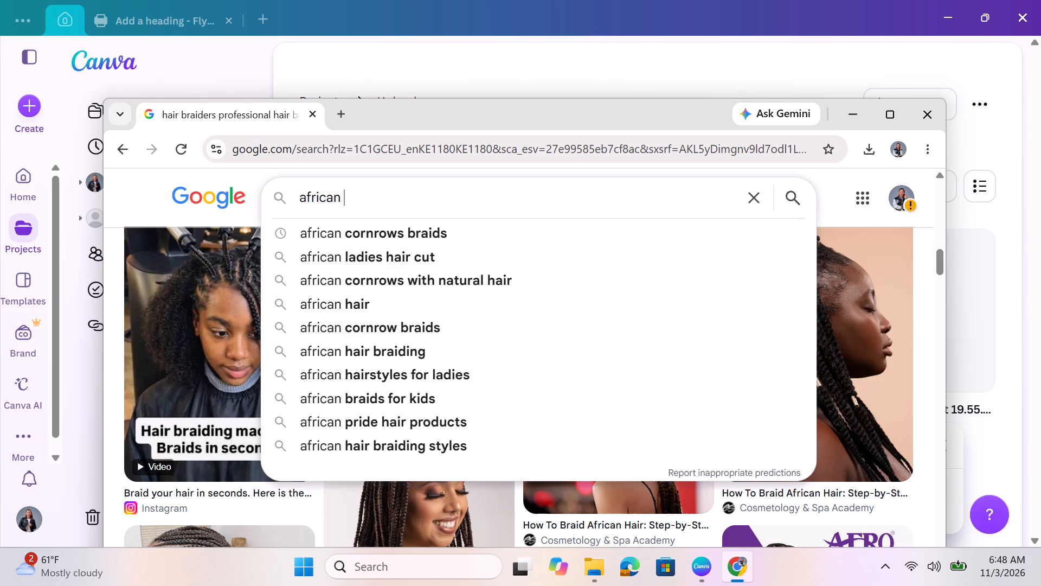
pyautogui.press('b')
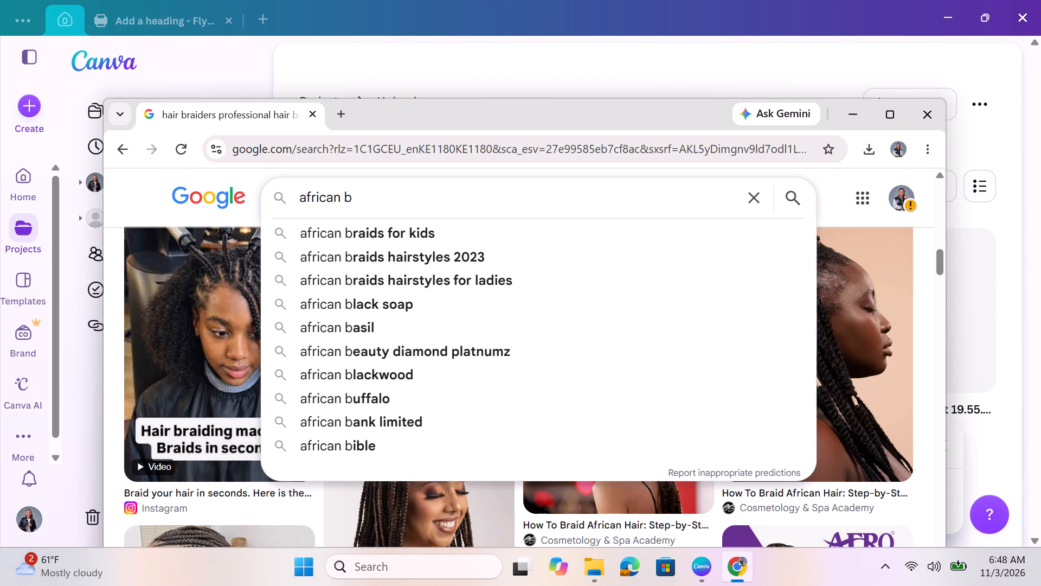
pyautogui.press('BackSpace')
pyautogui.write('woman beautif')
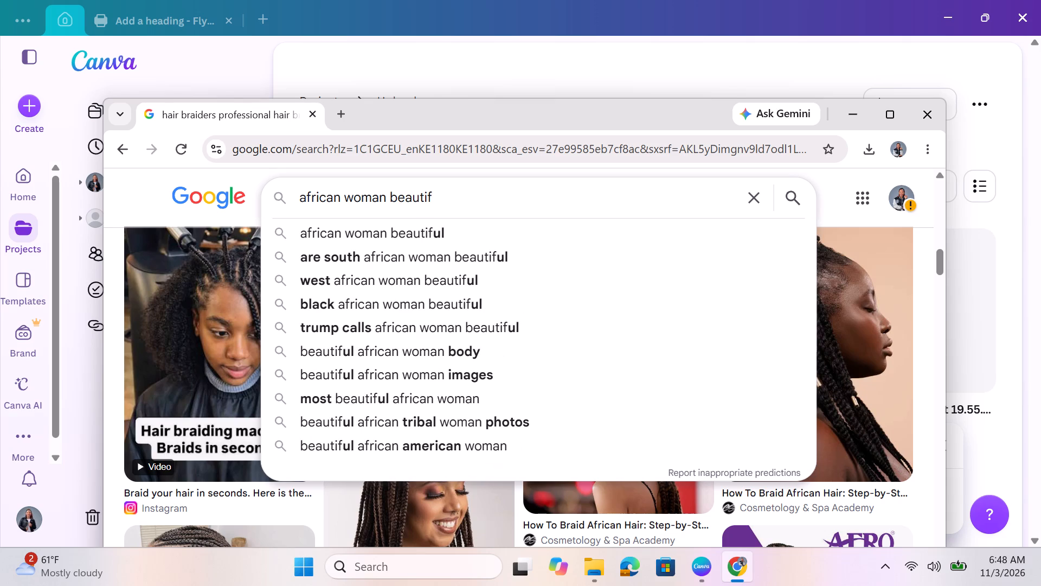
pyautogui.write('ul')
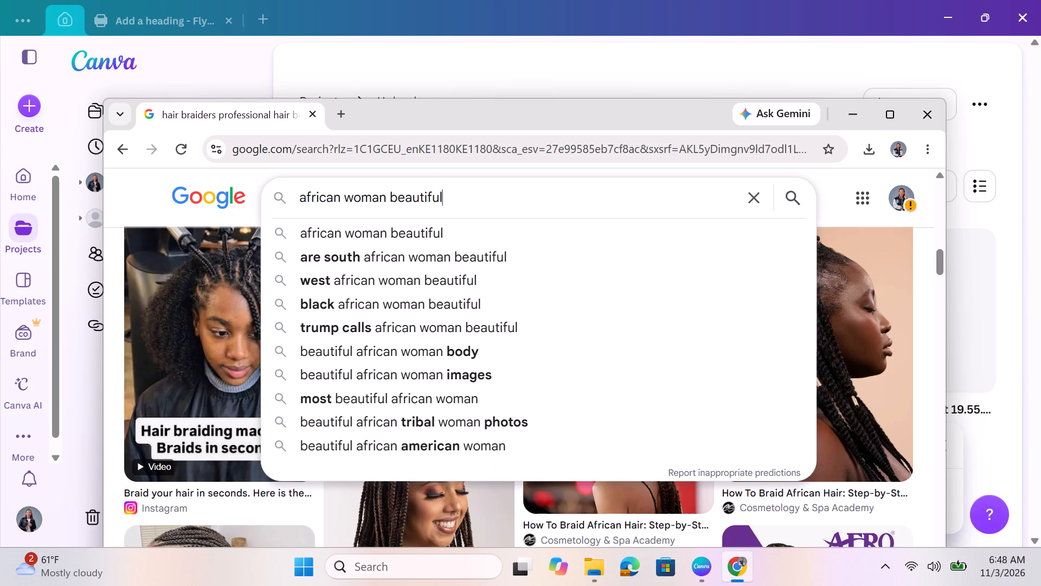
pyautogui.press('space')
pyautogui.write('bt')
pyautogui.press('BackSpace')
pyautogui.write('raided')
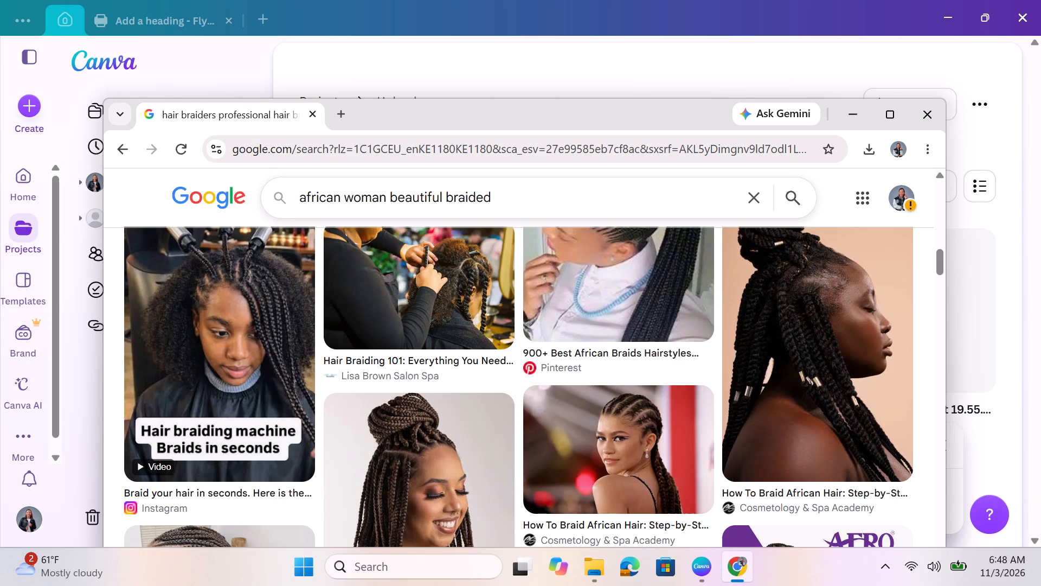
pyautogui.press('space')
pyautogui.write('hairl')
pyautogui.press('BackSpace')
pyautogui.write('style')
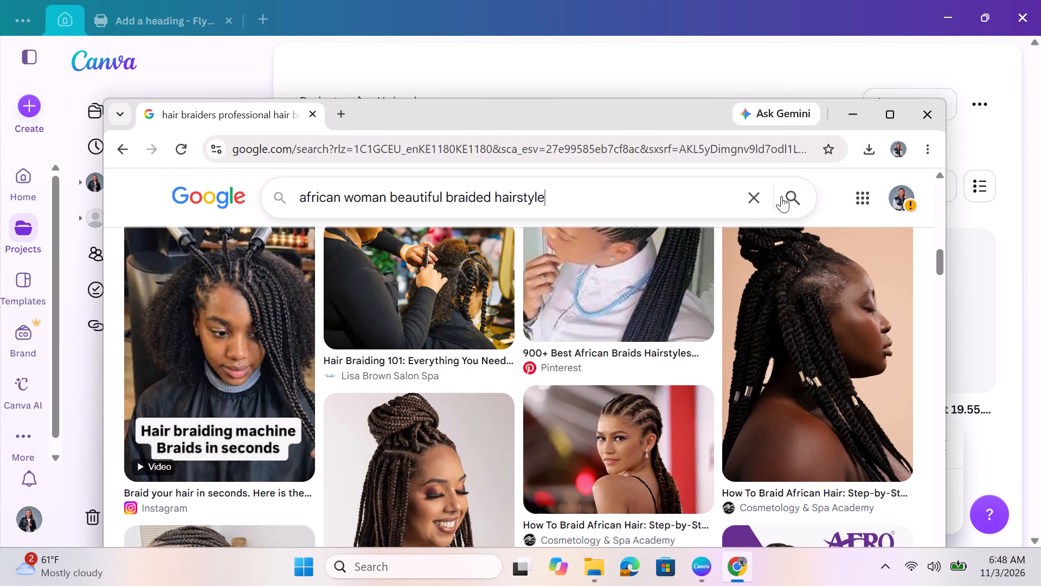
pyautogui.click(782, 196)
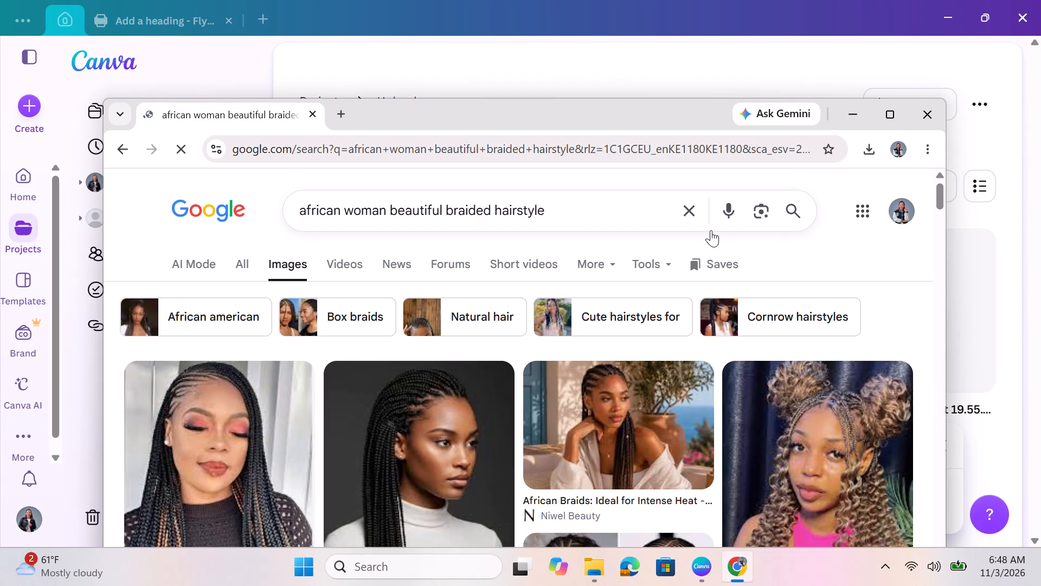
# Look through the image results for a braided-hairstyle photo suitable for the salon flyer.
pyautogui.scroll(-2, 482, 432)
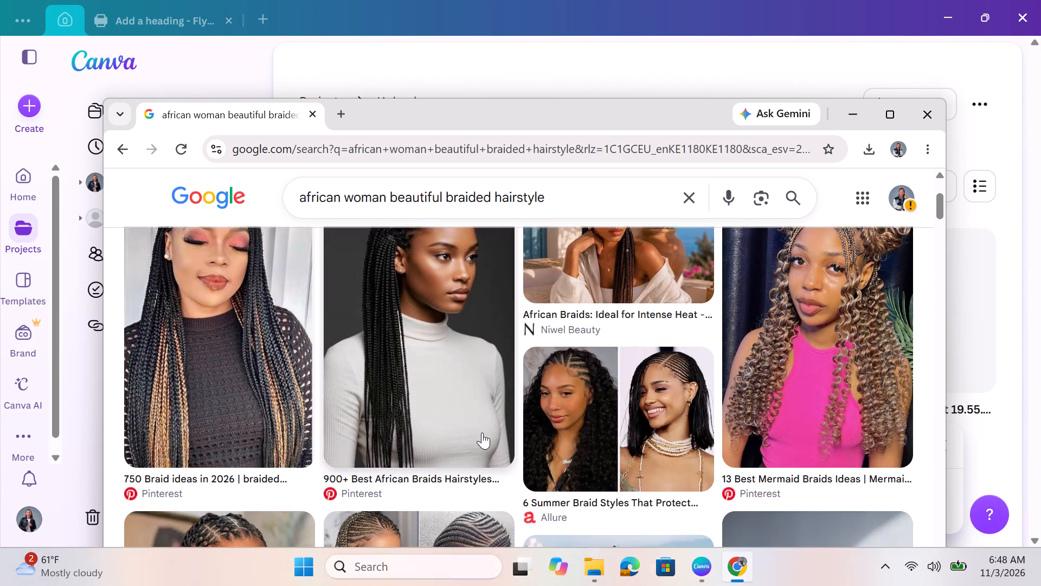
pyautogui.scroll(-5, 482, 432)
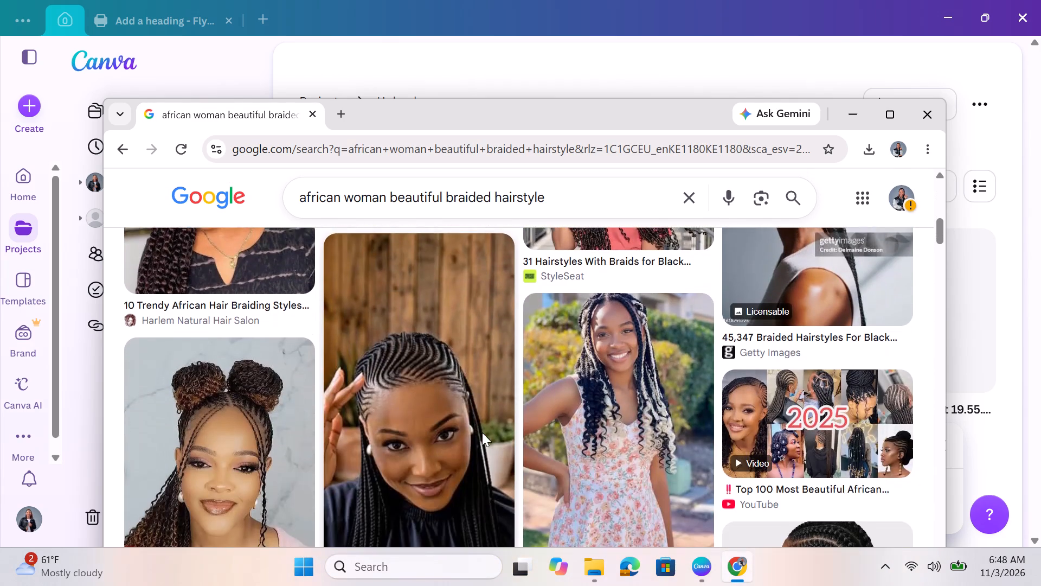
pyautogui.scroll(-1, 482, 432)
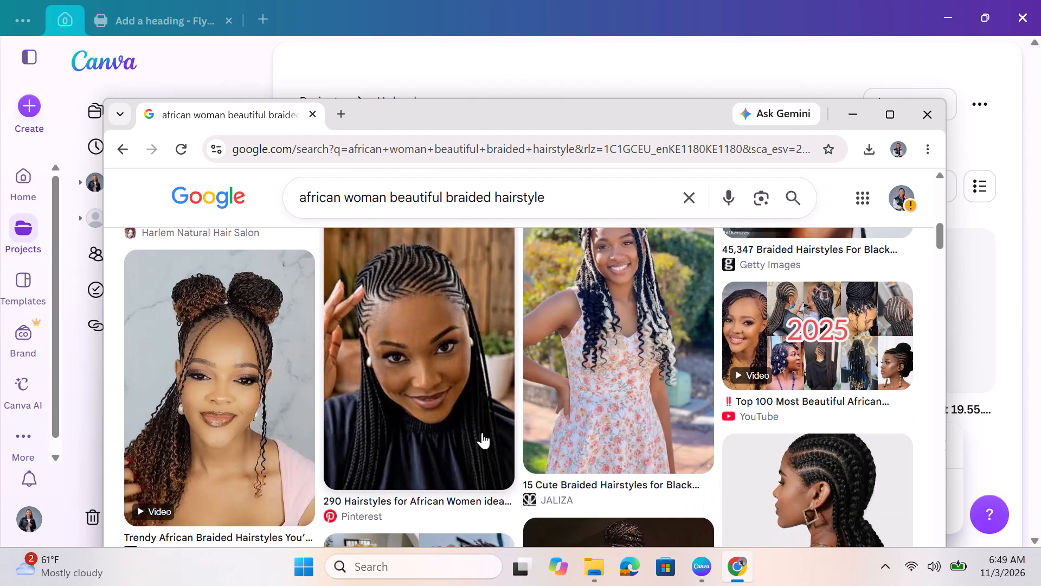
pyautogui.scroll(-5, 482, 432)
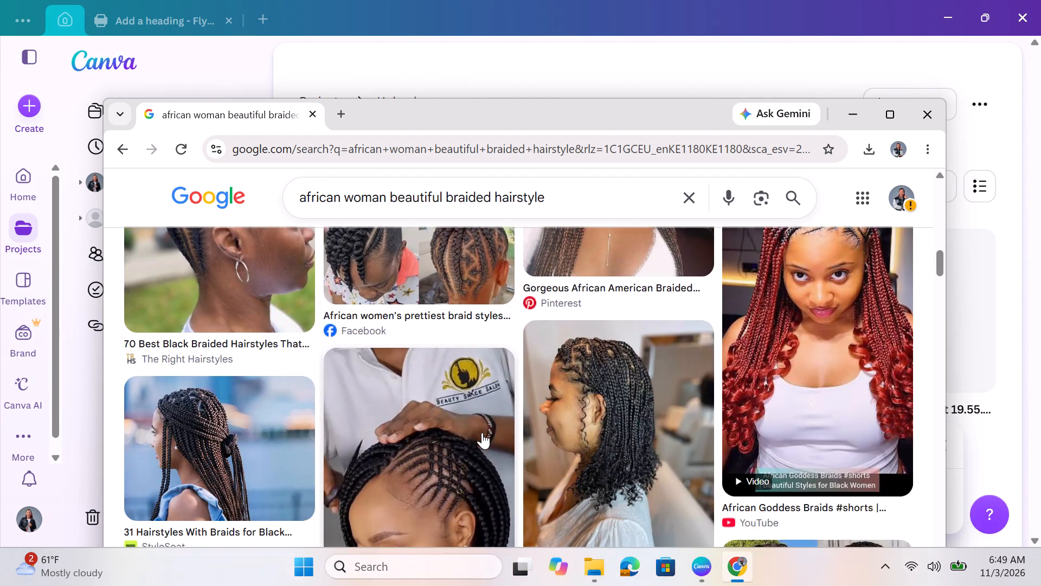
pyautogui.scroll(-3, 482, 432)
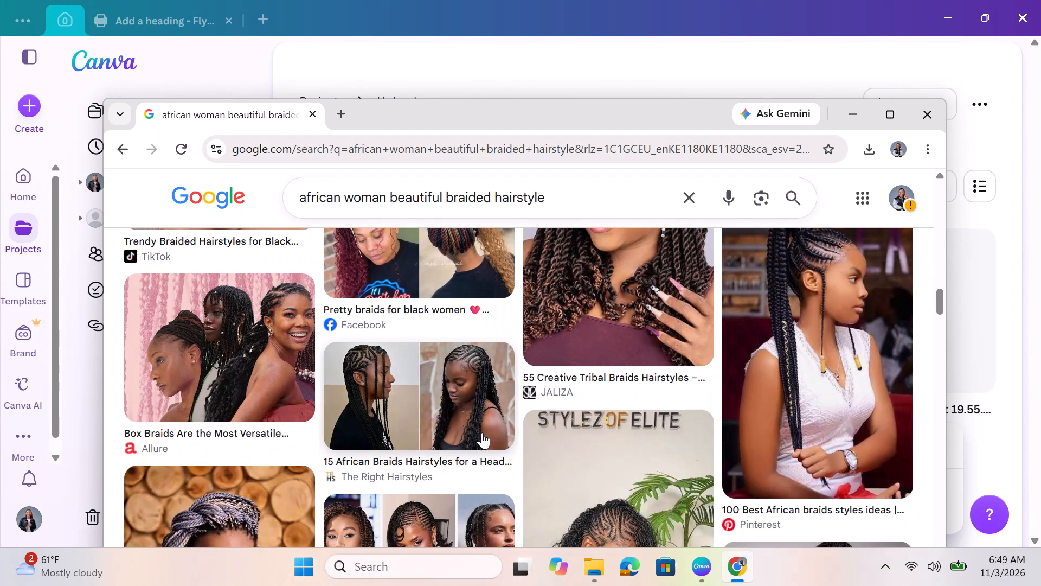
pyautogui.scroll(-3, 482, 432)
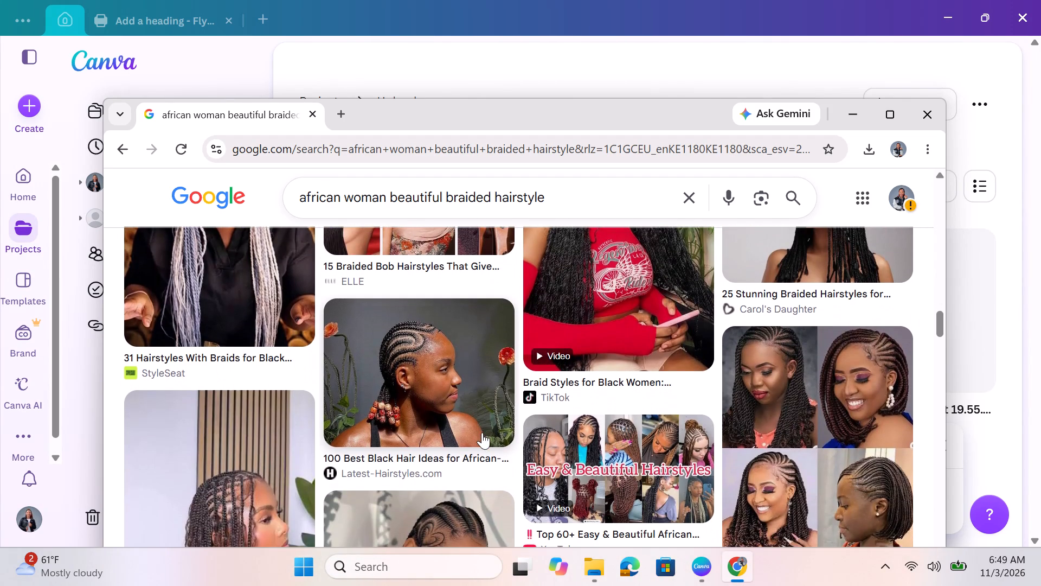
pyautogui.scroll(-4, 482, 432)
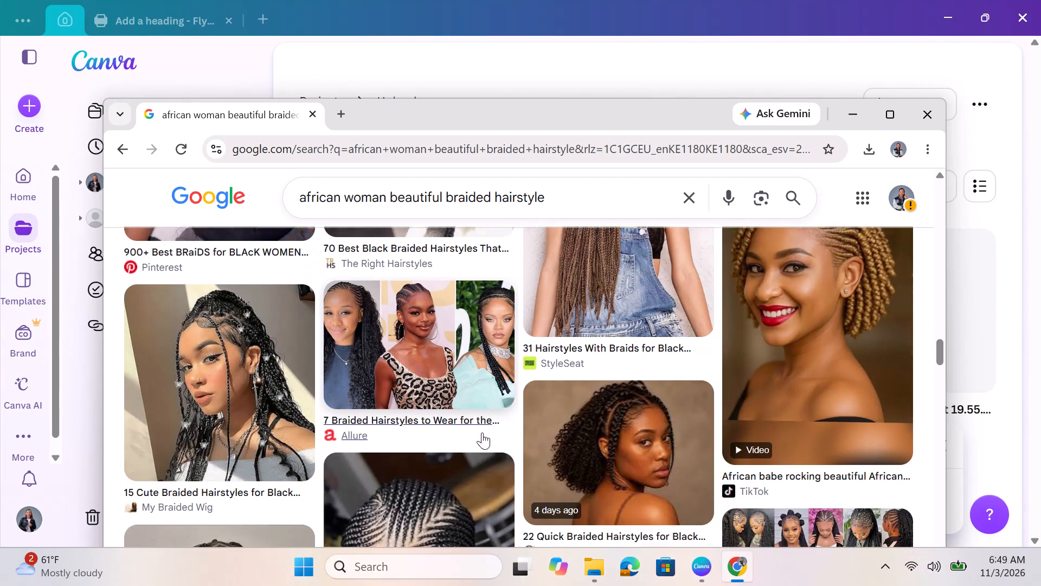
pyautogui.scroll(-6, 482, 432)
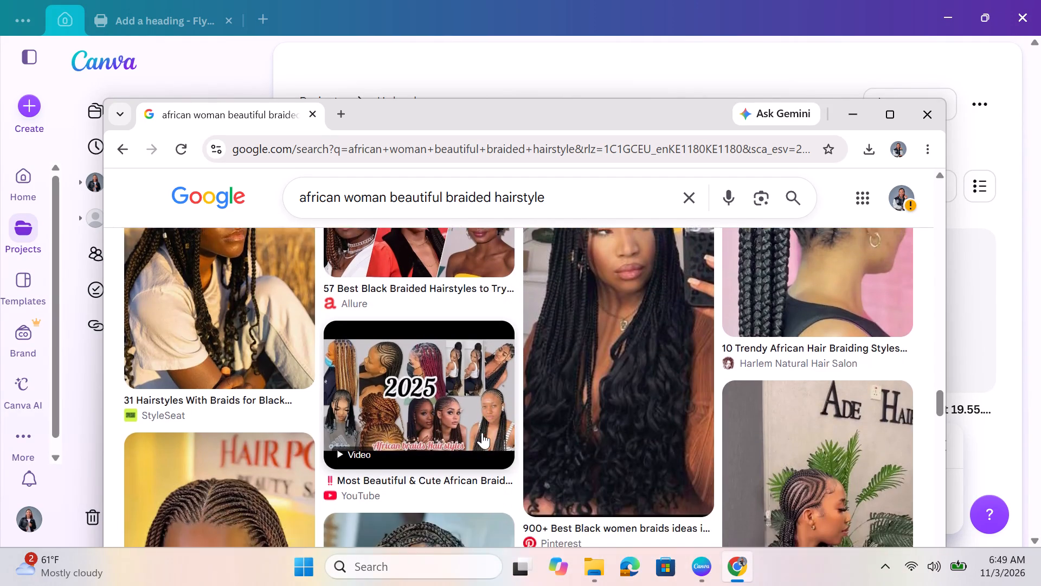
pyautogui.scroll(-3, 482, 432)
pyautogui.hscroll(1, 482, 432)
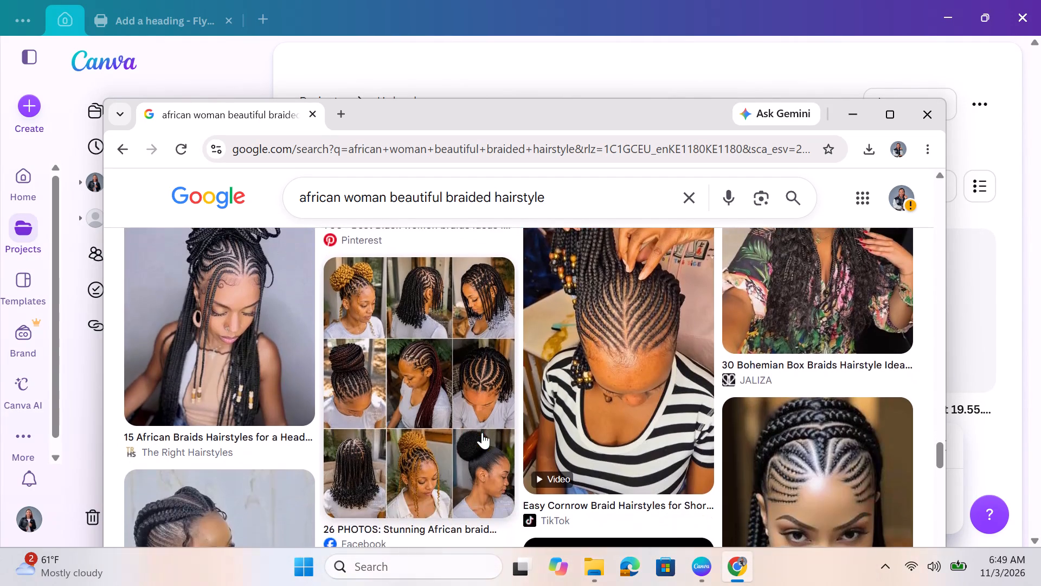
pyautogui.hscroll(7, 482, 432)
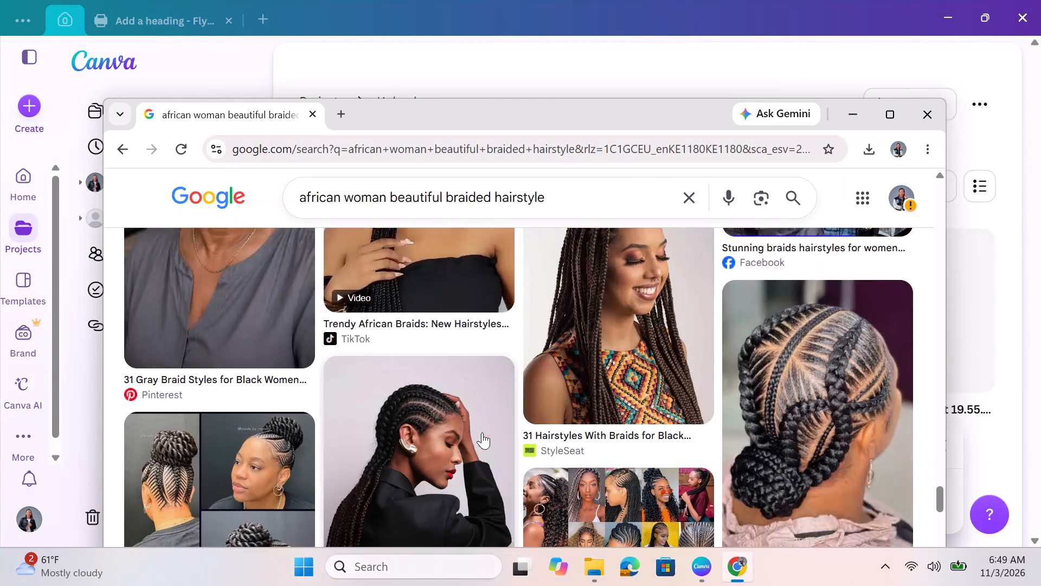
pyautogui.scroll(6, 482, 432)
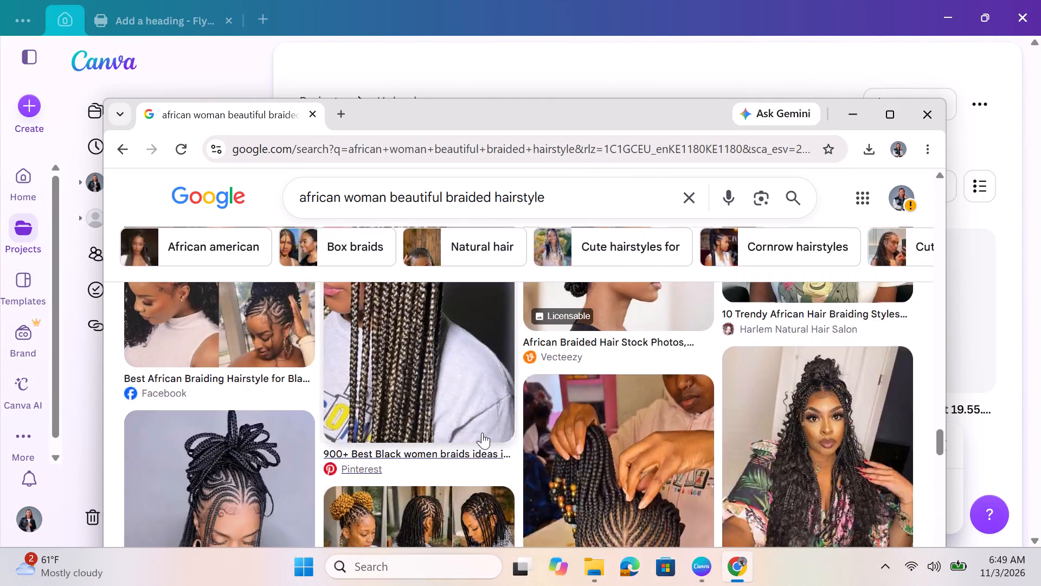
pyautogui.scroll(17, 482, 432)
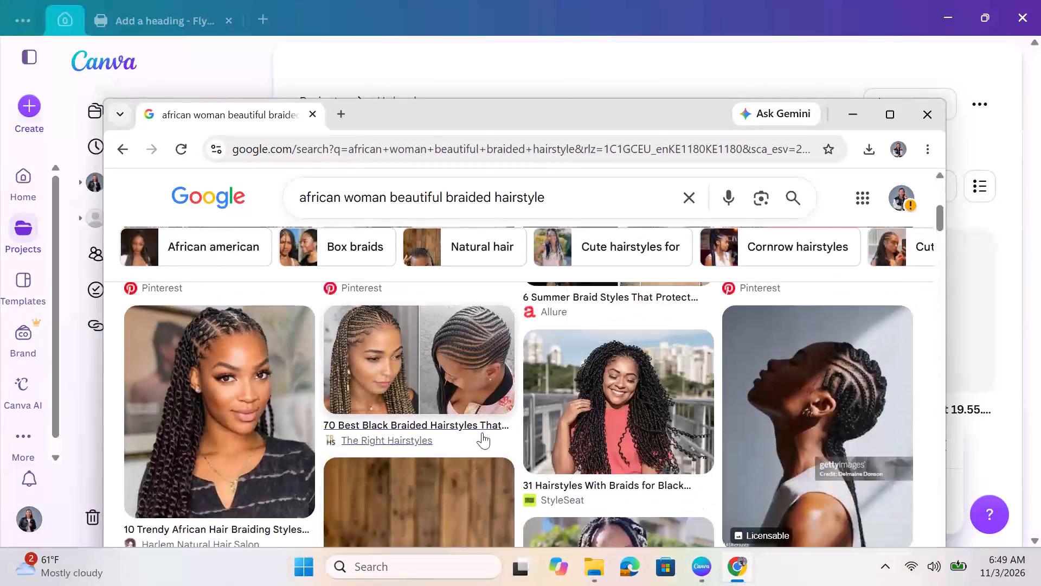
pyautogui.scroll(9, 482, 432)
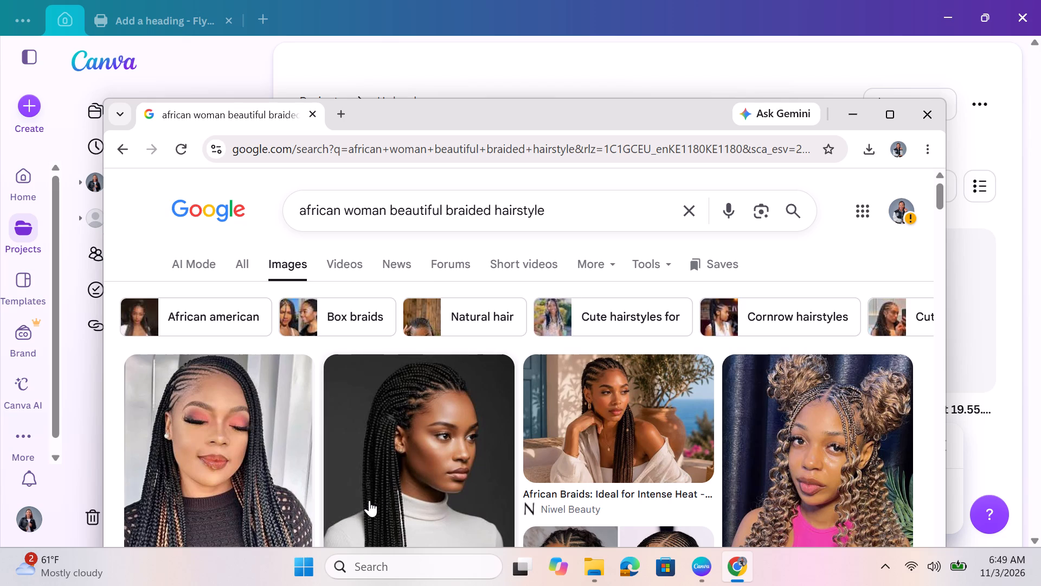
pyautogui.scroll(-2, 369, 500)
pyautogui.hscroll(1, 369, 500)
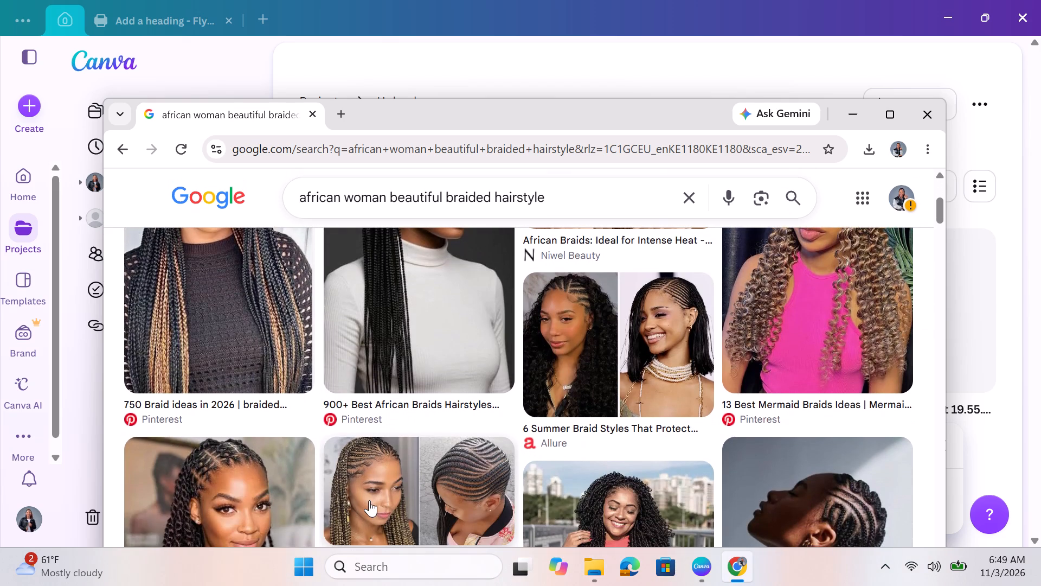
pyautogui.hscroll(1, 369, 500)
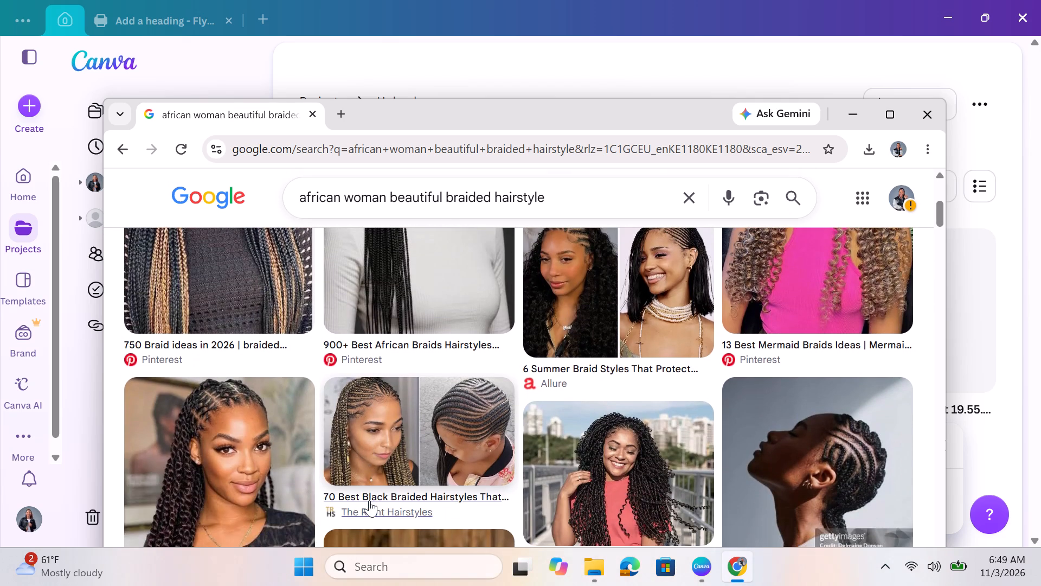
pyautogui.scroll(-2, 369, 500)
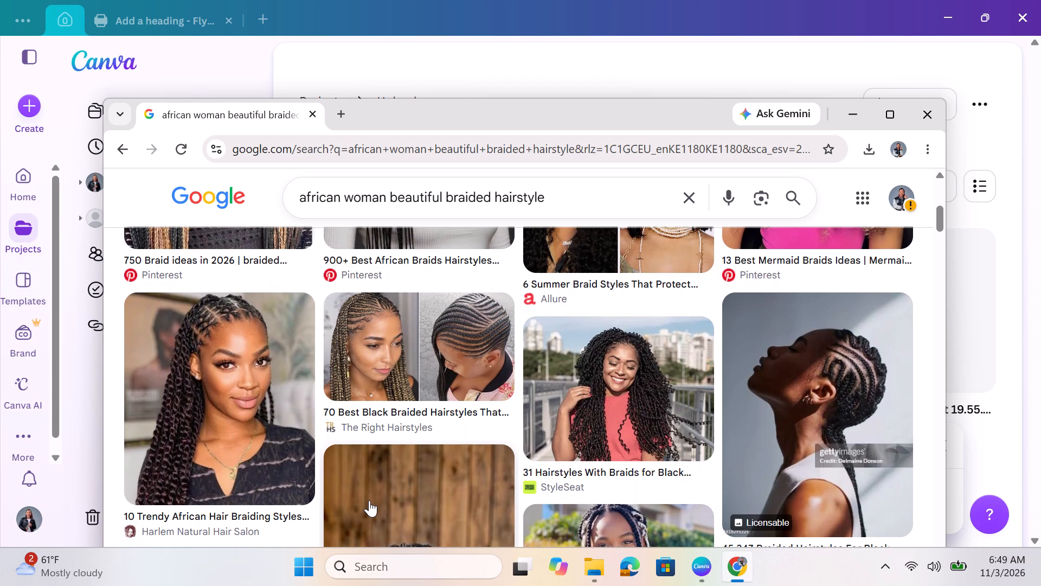
pyautogui.scroll(-1, 369, 500)
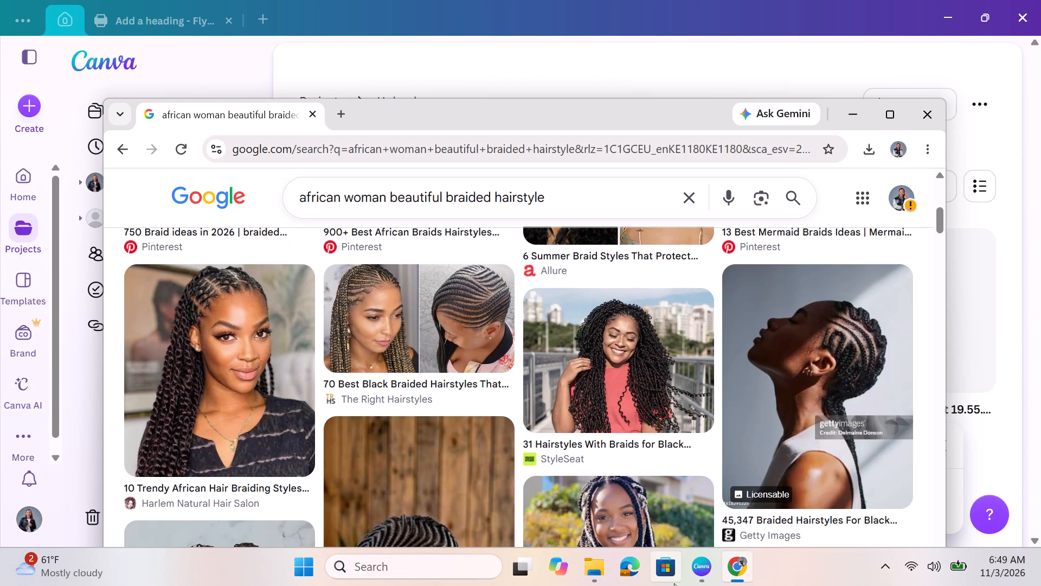
# Switch to Canva and open the black Mama Mutheru Salon flyer, "Add a heading", from your projects.
pyautogui.click(699, 558)
pyautogui.scroll(4, 584, 370)
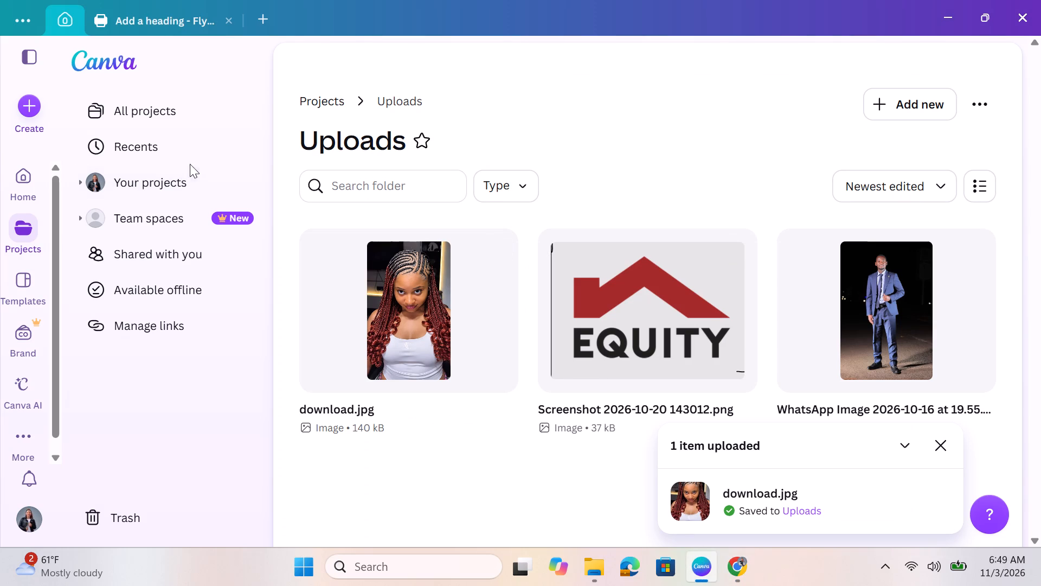
pyautogui.click(163, 179)
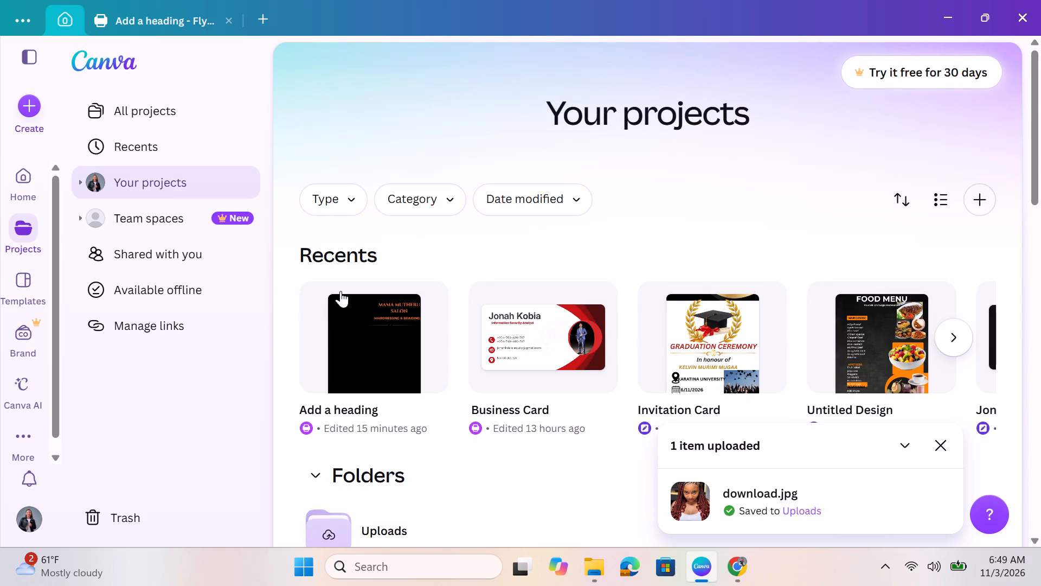
pyautogui.doubleClick(356, 332)
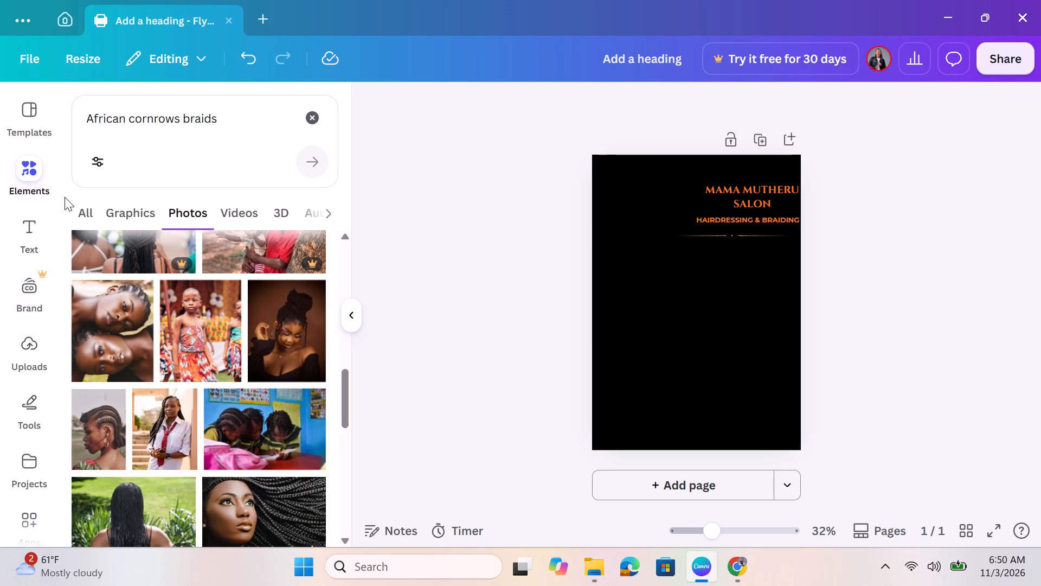
# Add a body text box mid-page, wrap its placeholder onto two lines and enlarge it to the page's left edge, about size 35.4.
pyautogui.click(42, 241)
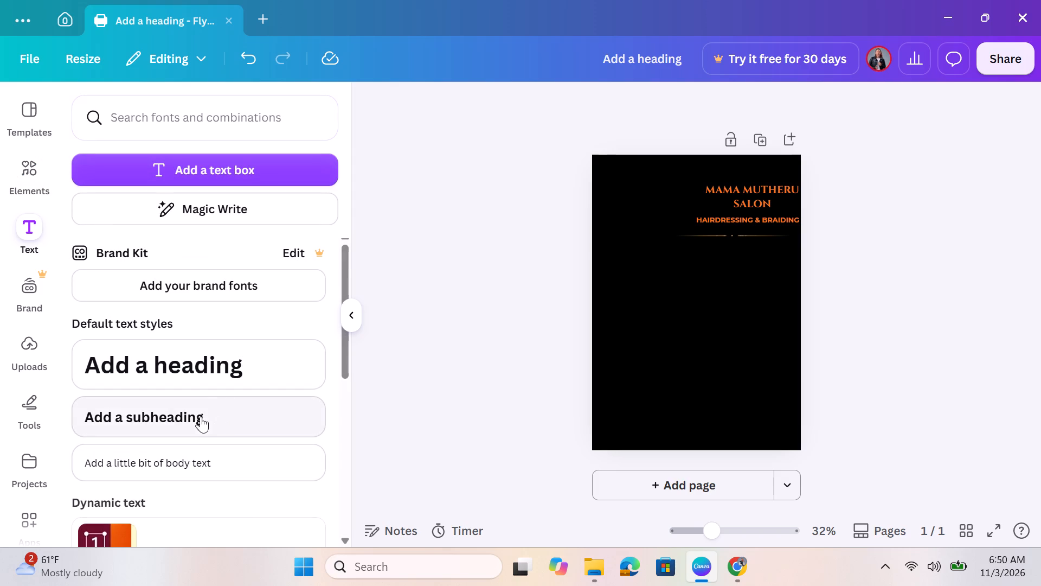
pyautogui.click(195, 460)
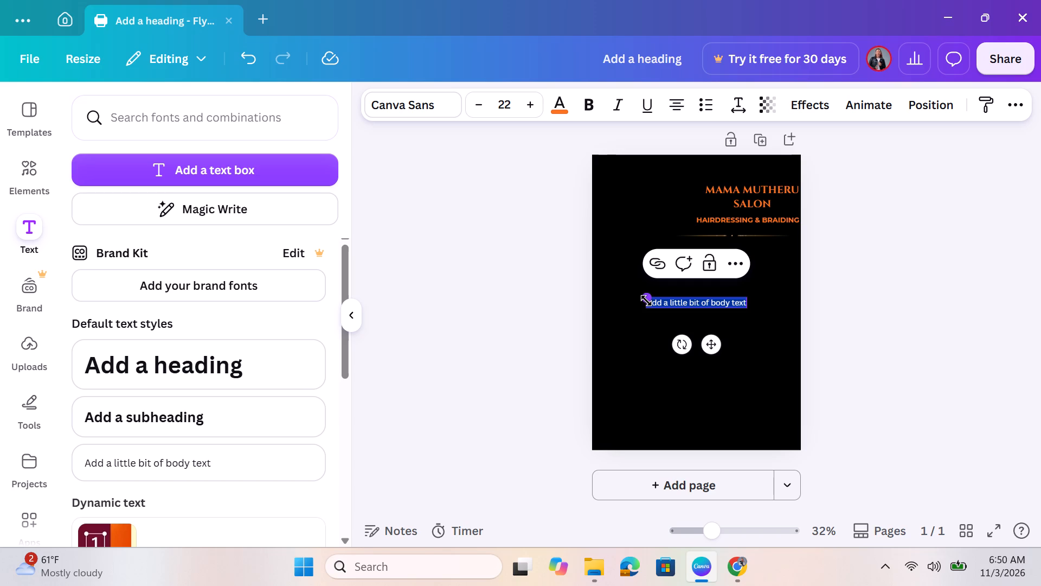
pyautogui.moveTo(646, 301); pyautogui.dragTo(615, 295)
pyautogui.moveTo(744, 299); pyautogui.dragTo(717, 297)
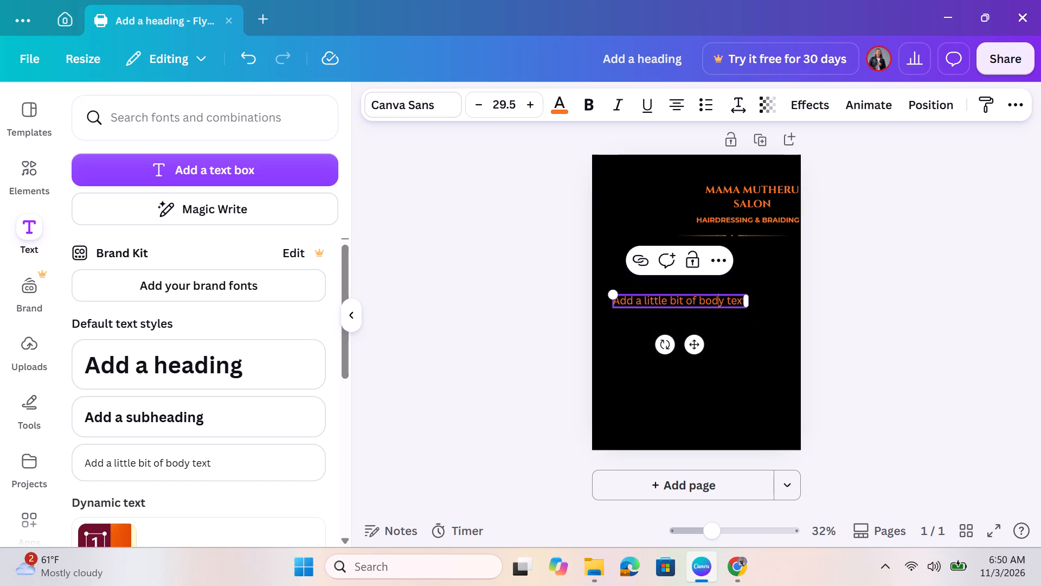
pyautogui.moveTo(717, 297); pyautogui.dragTo(730, 304)
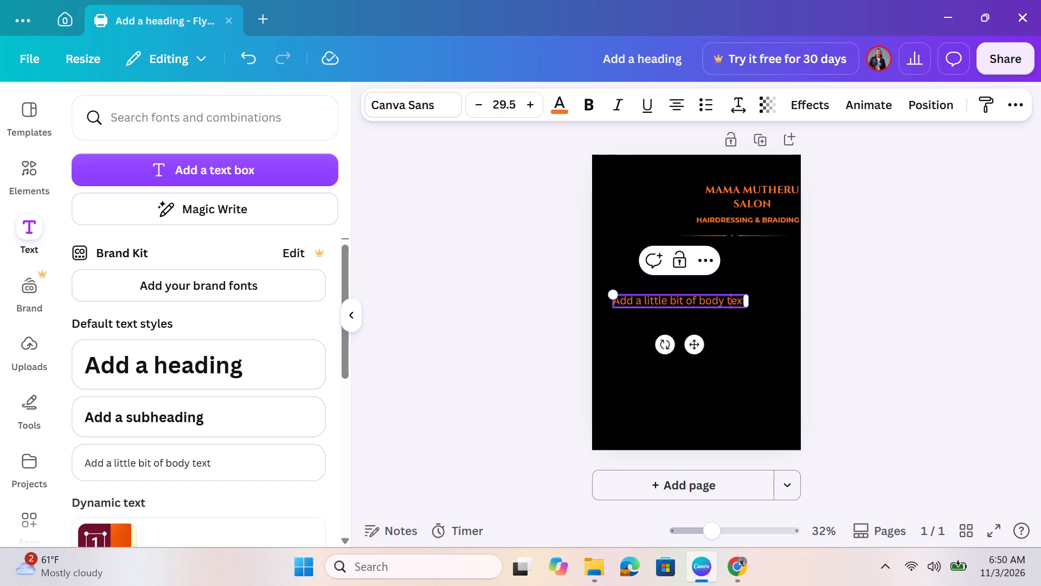
pyautogui.click(746, 304)
pyautogui.moveTo(746, 304); pyautogui.dragTo(716, 299)
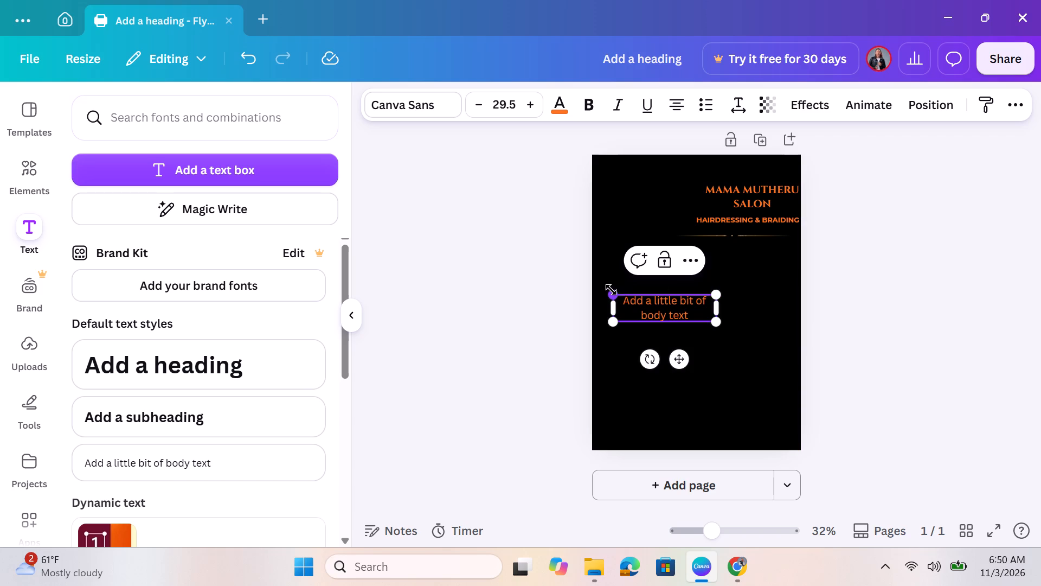
pyautogui.moveTo(611, 290); pyautogui.dragTo(608, 241)
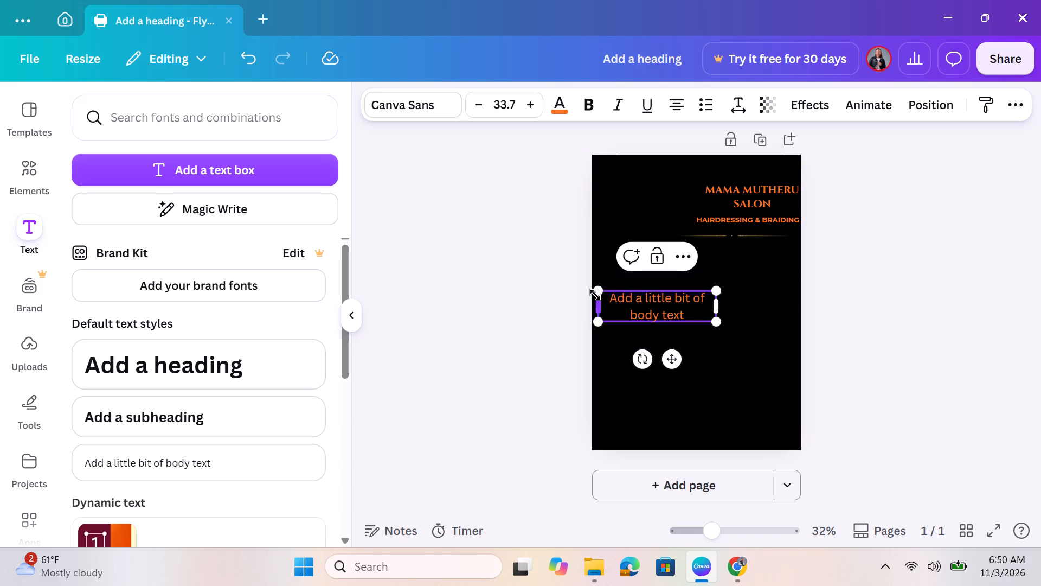
pyautogui.moveTo(595, 292); pyautogui.dragTo(603, 252)
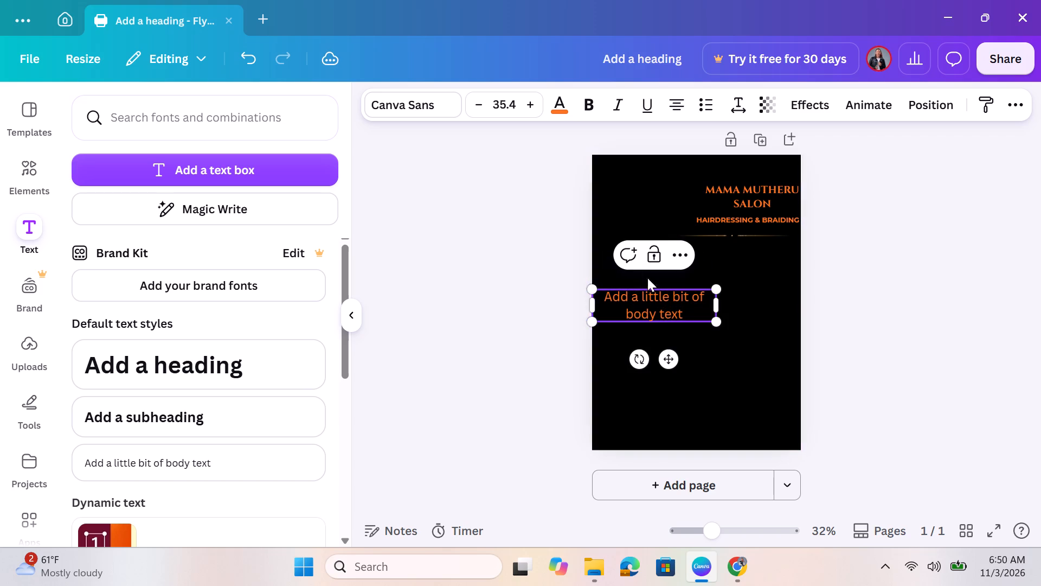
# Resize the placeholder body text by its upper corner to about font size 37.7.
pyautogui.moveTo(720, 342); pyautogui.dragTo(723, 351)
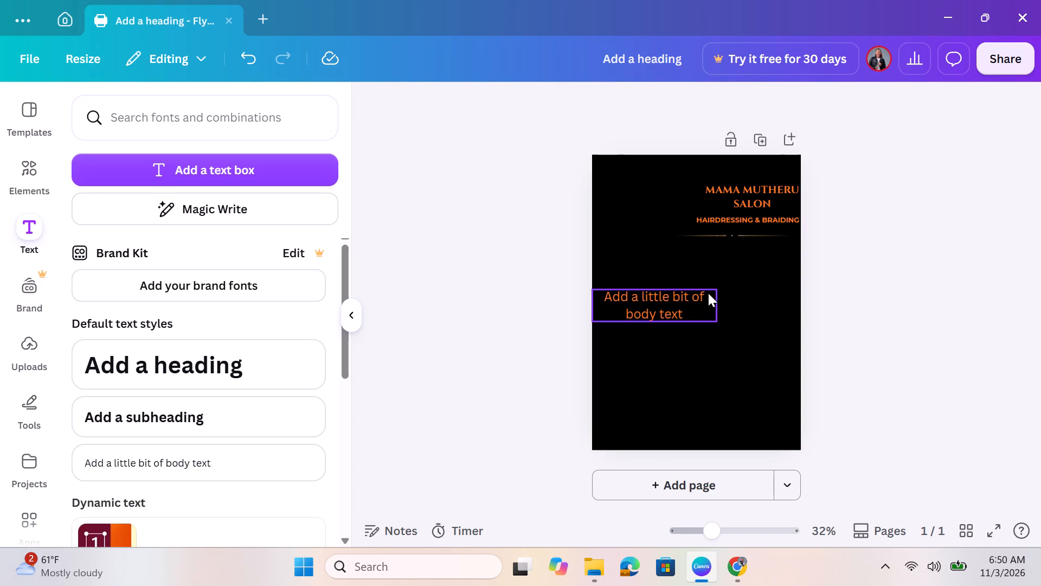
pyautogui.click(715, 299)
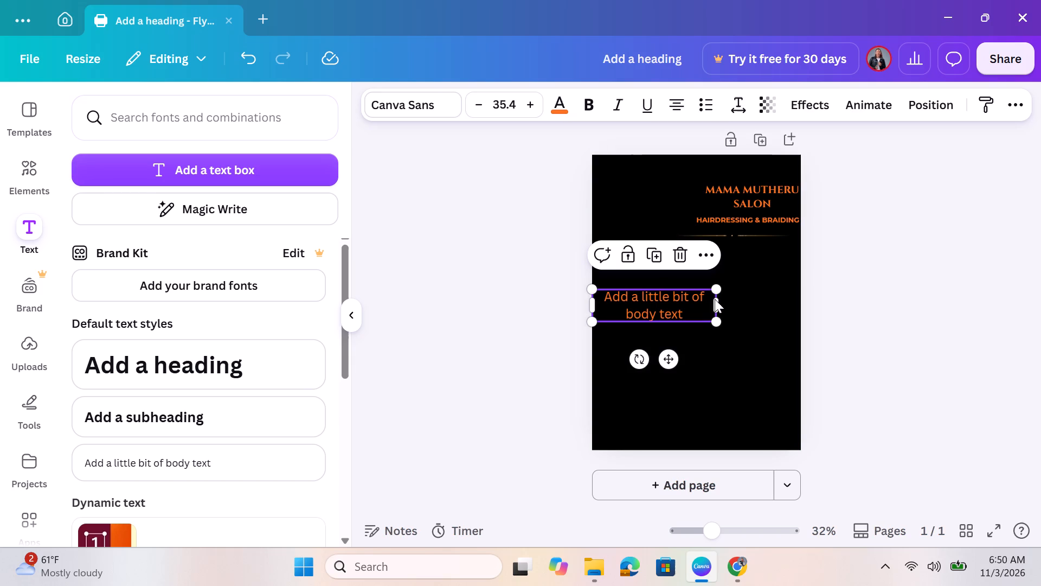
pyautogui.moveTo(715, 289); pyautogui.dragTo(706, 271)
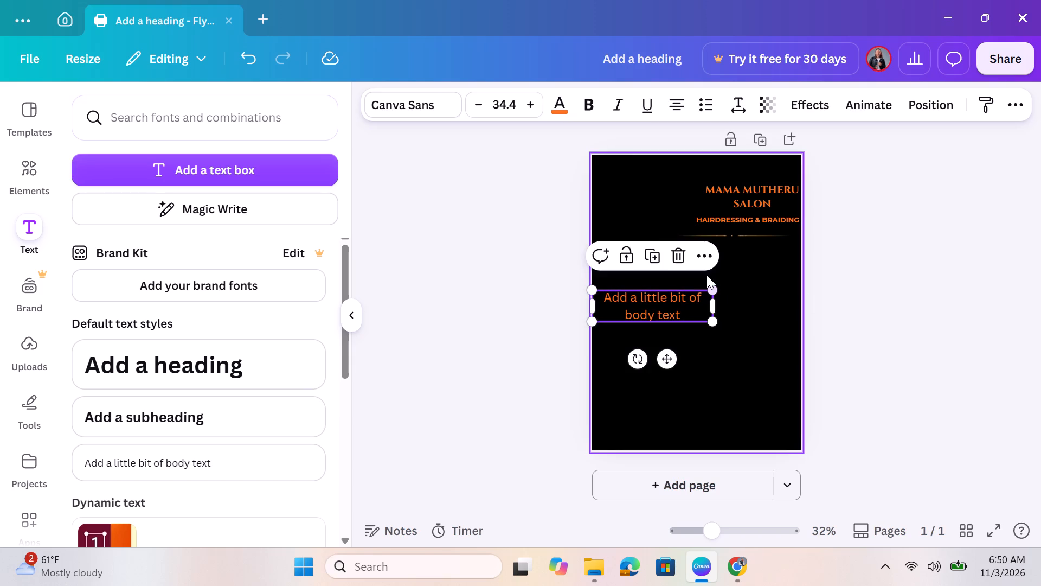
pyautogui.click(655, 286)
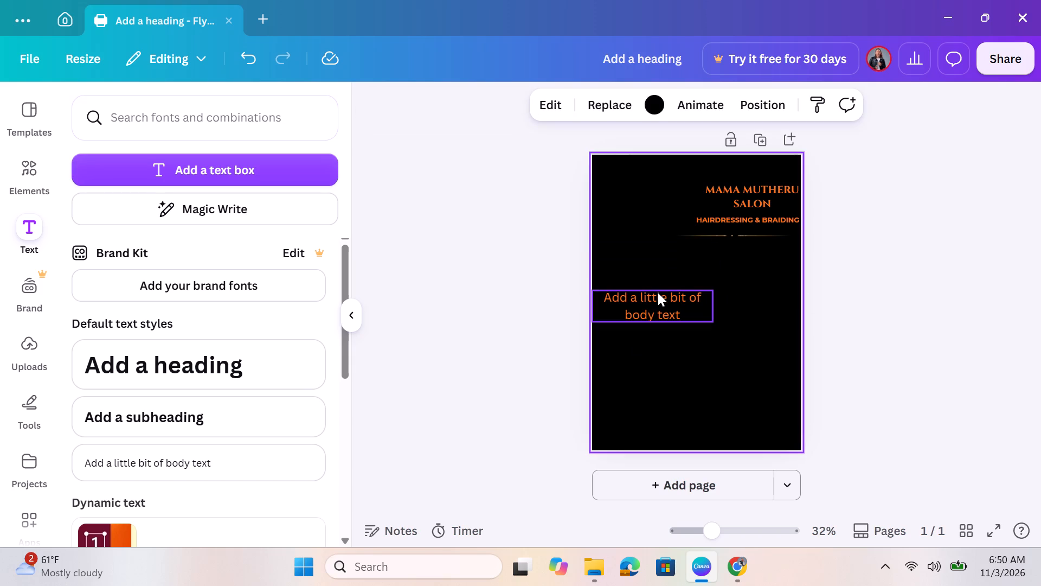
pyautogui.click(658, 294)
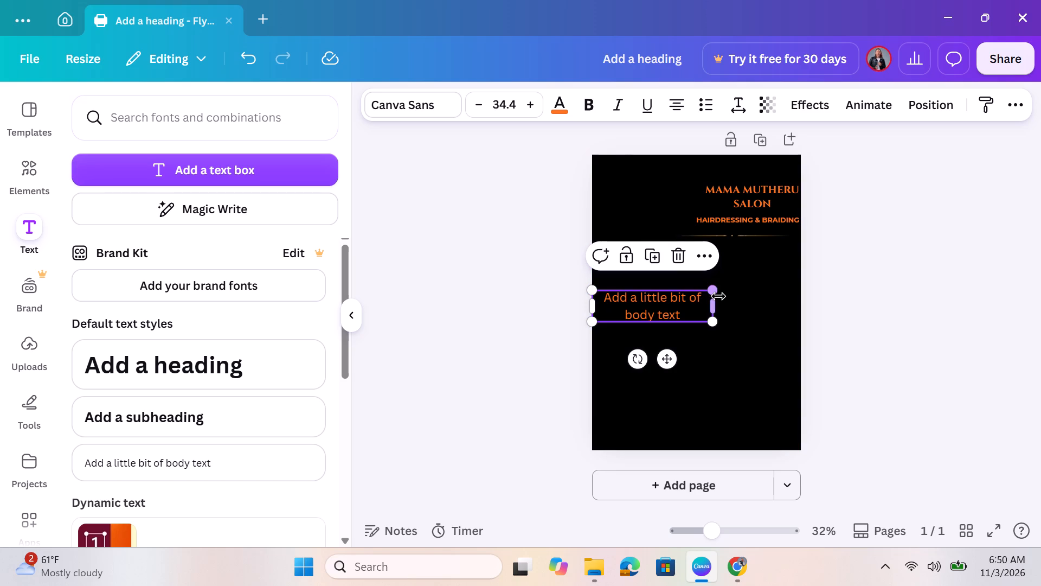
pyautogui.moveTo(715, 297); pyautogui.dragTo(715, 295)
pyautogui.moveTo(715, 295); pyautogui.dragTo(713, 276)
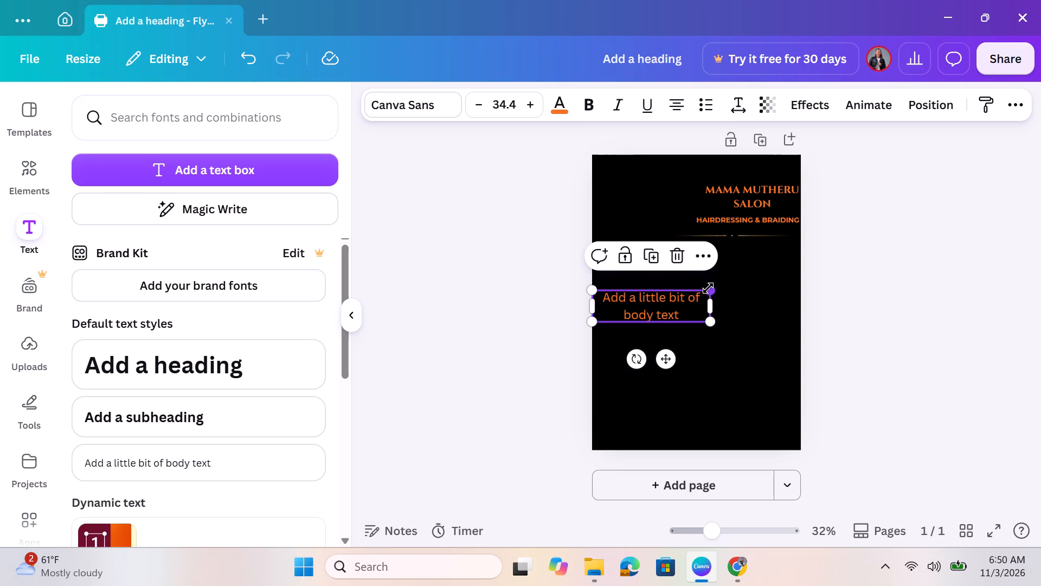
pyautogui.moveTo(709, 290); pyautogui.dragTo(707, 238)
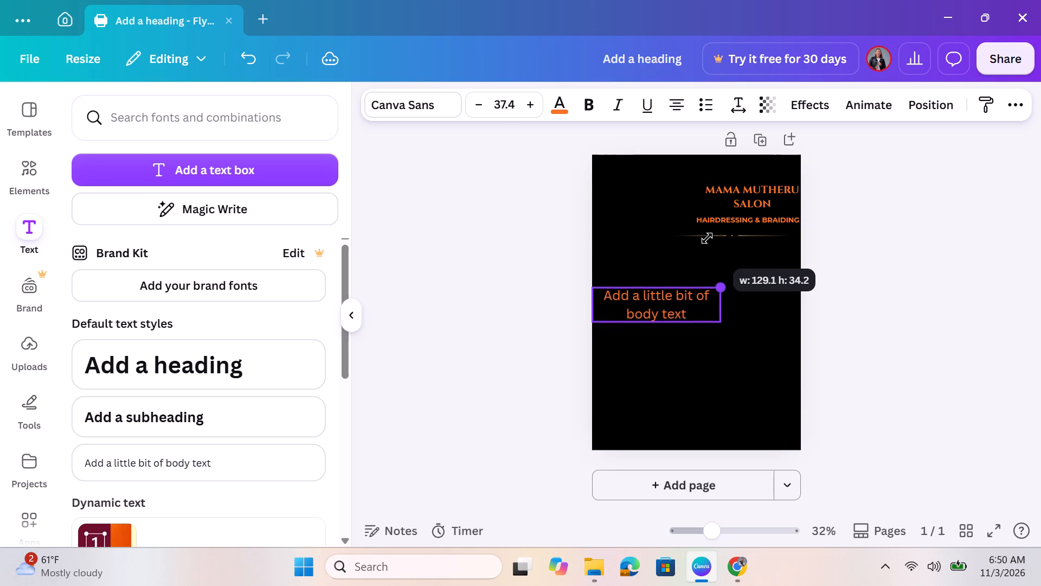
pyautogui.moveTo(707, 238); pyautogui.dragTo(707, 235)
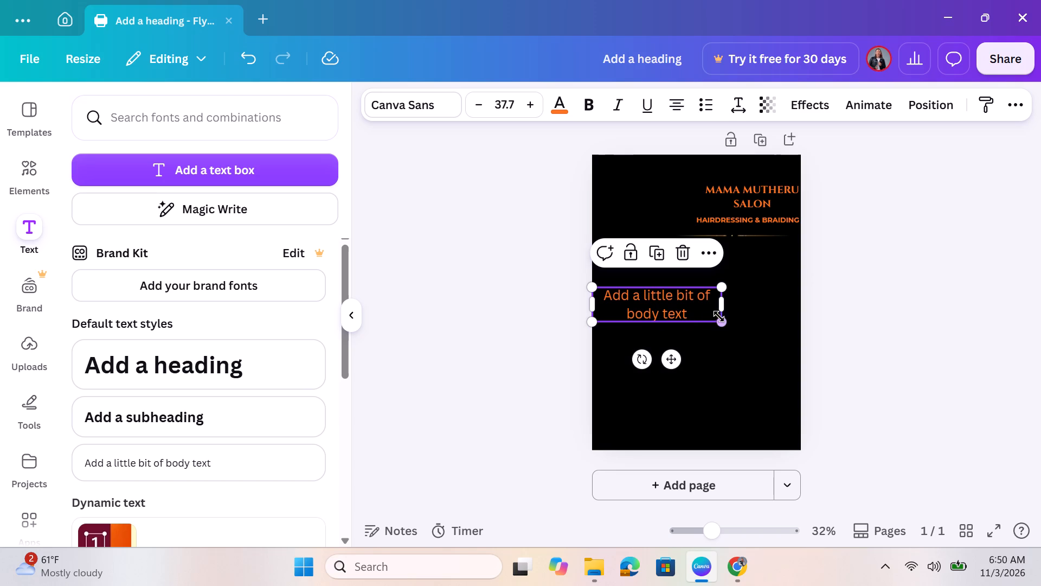
# Rescale the placeholder body text to about font size 38.2, with its box set in from the page's left edge.
pyautogui.moveTo(719, 317); pyautogui.dragTo(741, 474)
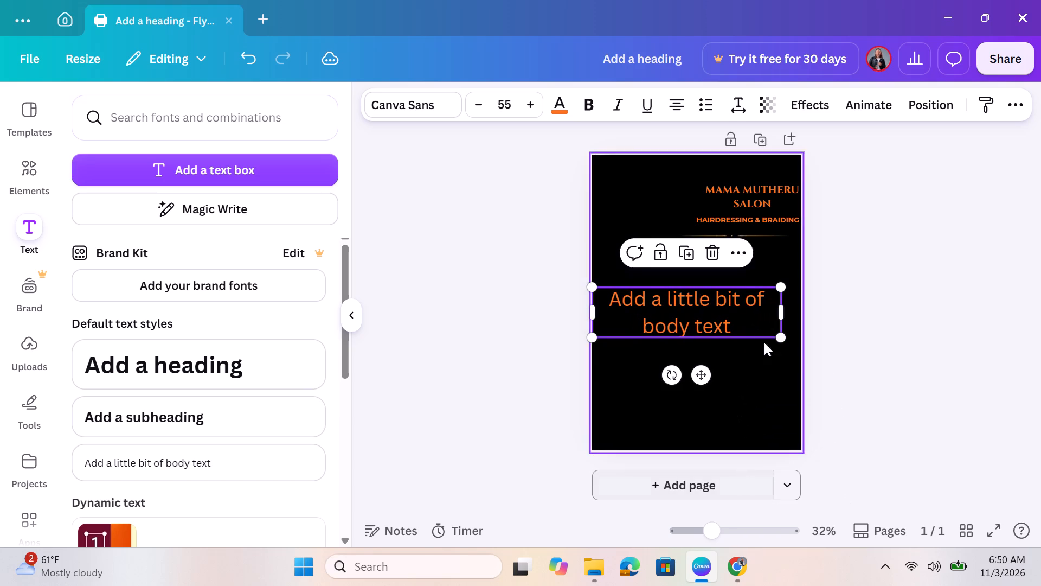
pyautogui.moveTo(594, 289); pyautogui.dragTo(597, 249)
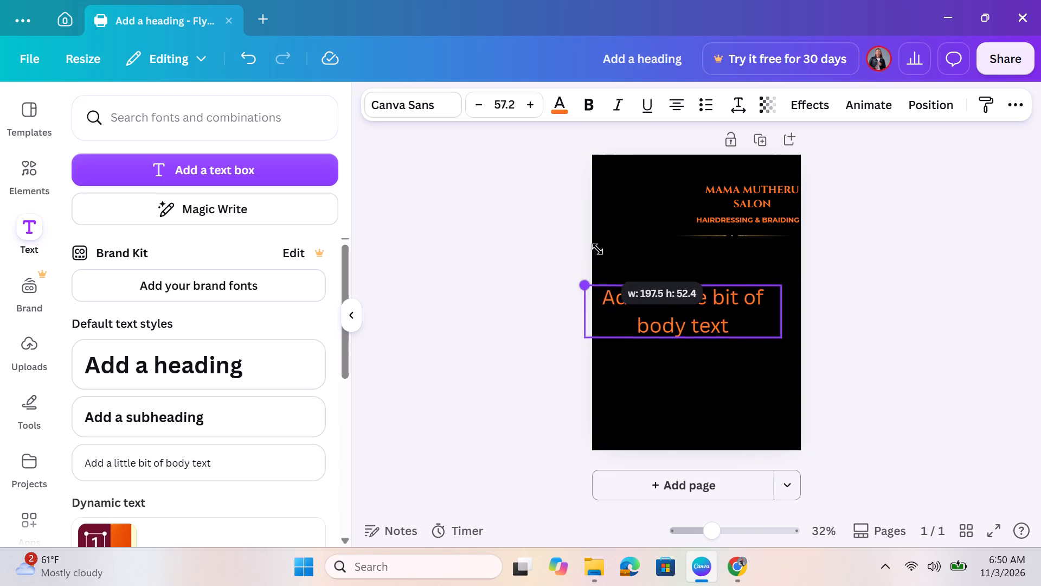
pyautogui.moveTo(597, 249); pyautogui.dragTo(628, 232)
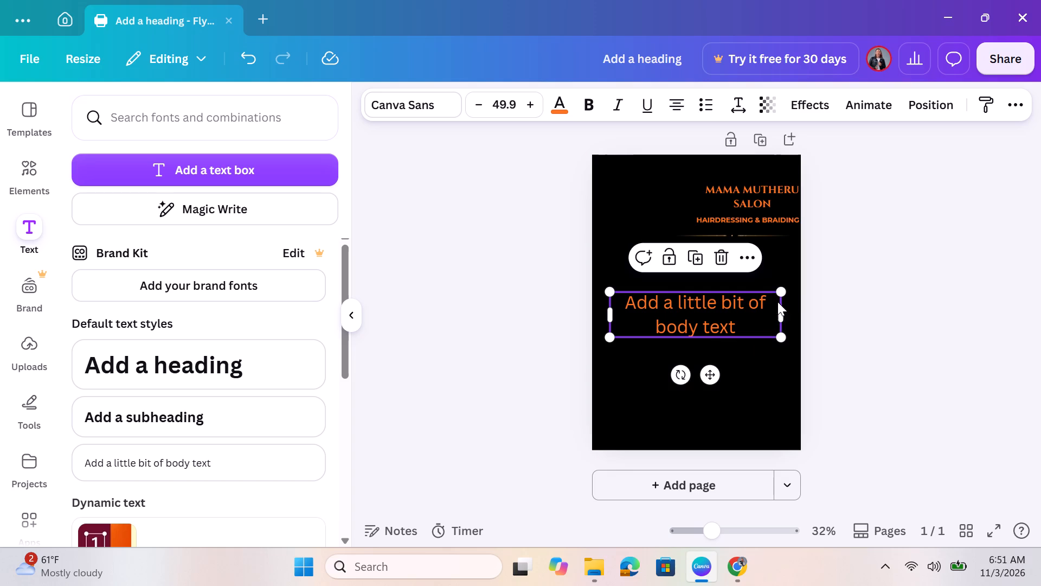
pyautogui.moveTo(781, 286); pyautogui.dragTo(769, 253)
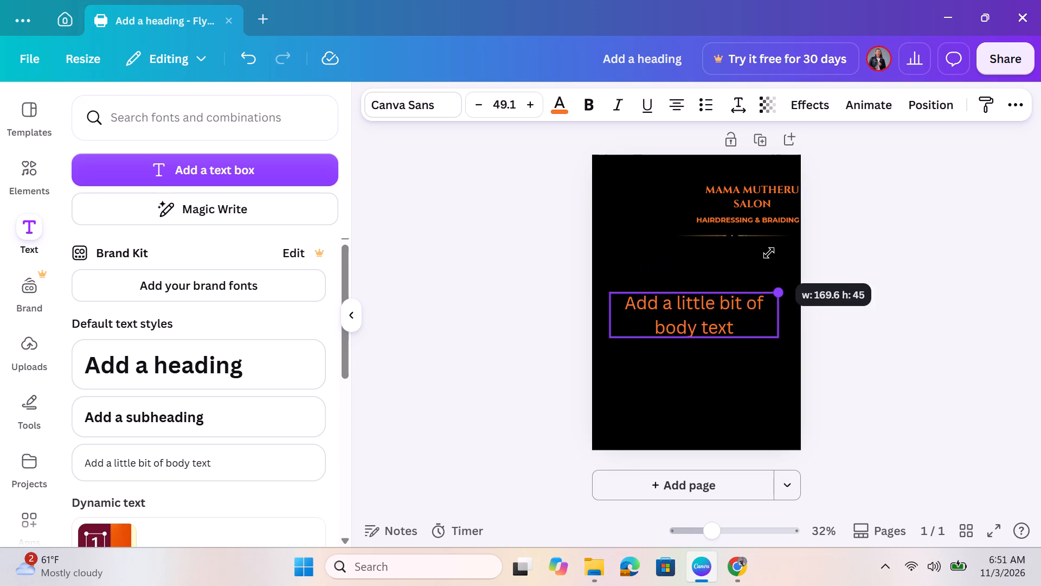
pyautogui.moveTo(769, 253); pyautogui.dragTo(760, 216)
pyautogui.moveTo(781, 291); pyautogui.dragTo(740, 282)
pyautogui.moveTo(690, 297); pyautogui.dragTo(719, 307)
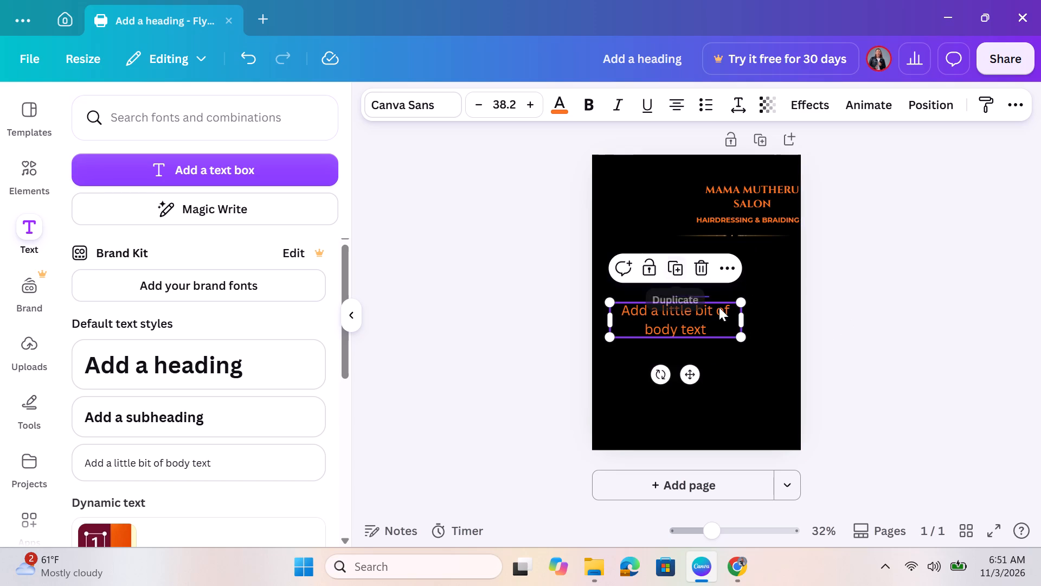
pyautogui.moveTo(719, 307); pyautogui.dragTo(722, 311)
# Move the placeholder body text up to the page's left side, just below the level of the gold divider line.
pyautogui.moveTo(741, 330); pyautogui.dragTo(741, 359)
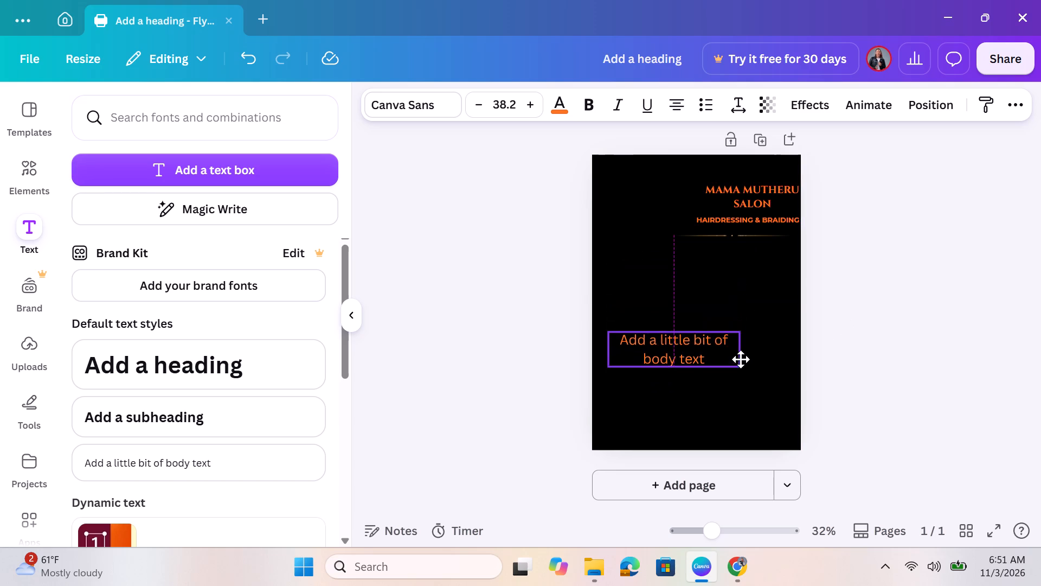
pyautogui.moveTo(741, 359); pyautogui.dragTo(716, 279)
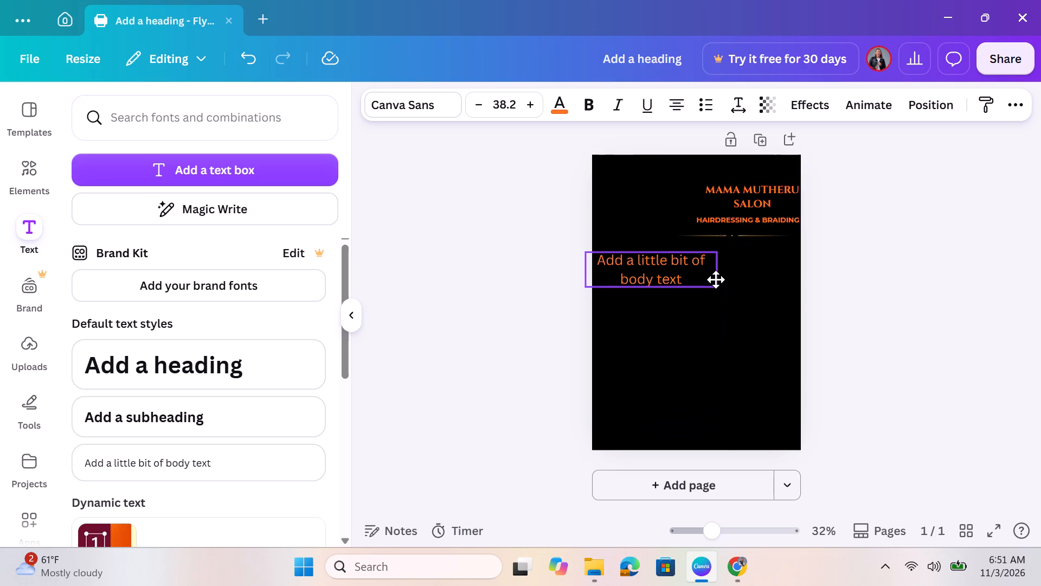
pyautogui.moveTo(716, 279); pyautogui.dragTo(716, 272)
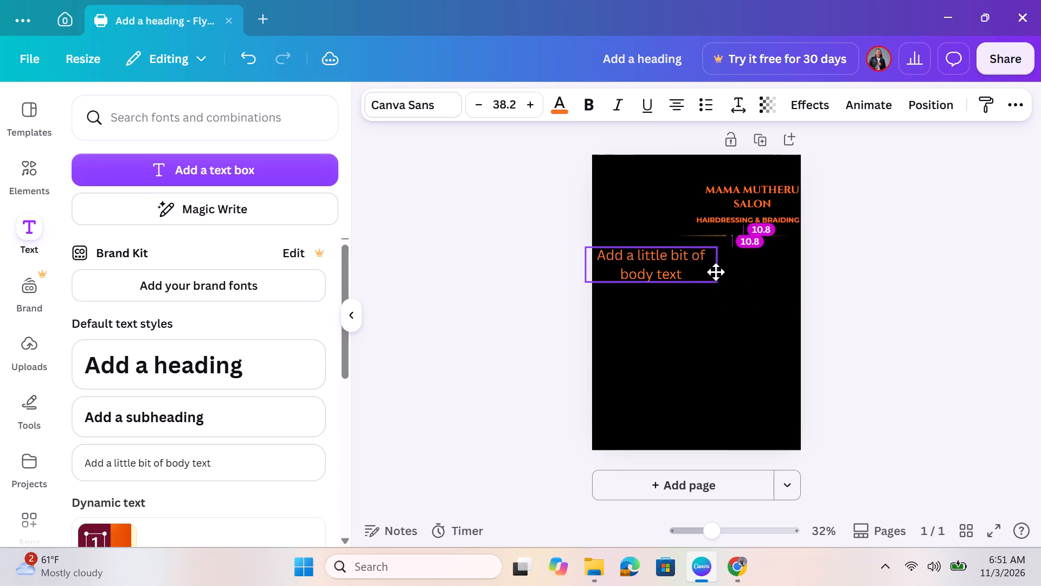
pyautogui.moveTo(716, 272); pyautogui.dragTo(716, 271)
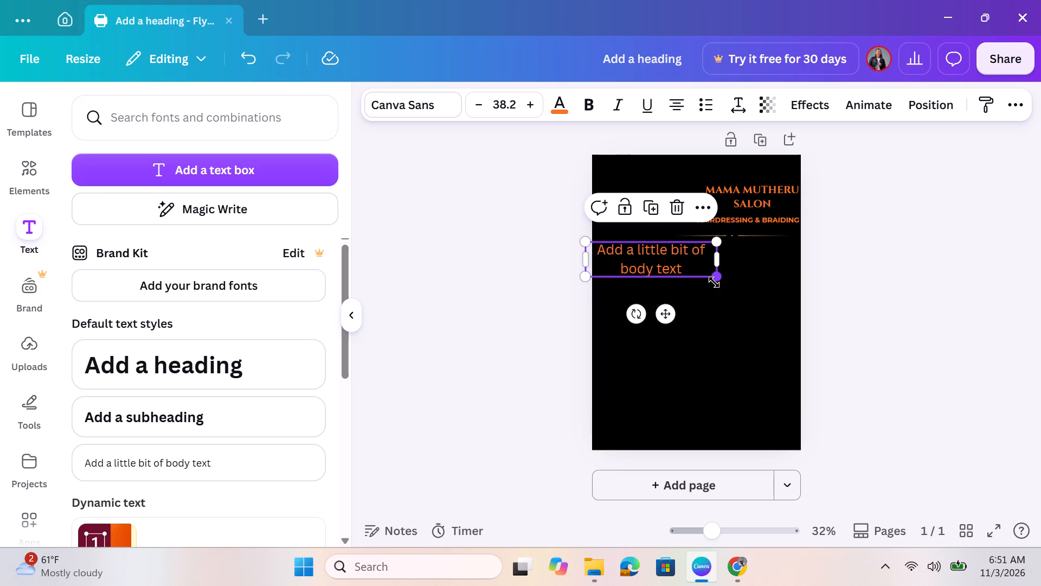
# Move the gold divider line slightly up and toward the page's right edge, beneath "HAIRDRESSING & BRAIDING".
pyautogui.click(772, 228)
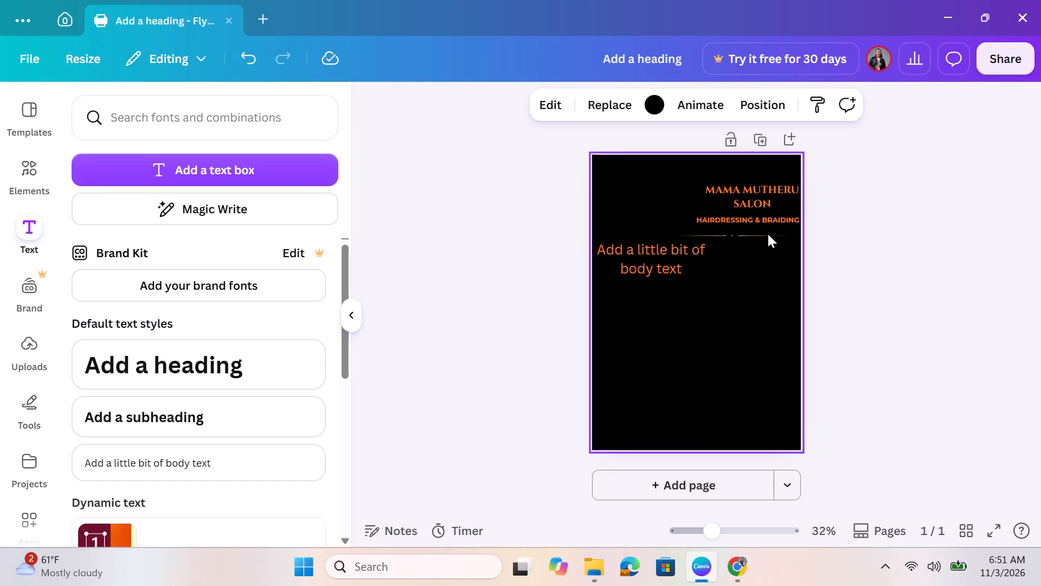
pyautogui.click(766, 237)
pyautogui.click(766, 237)
pyautogui.moveTo(764, 235); pyautogui.dragTo(775, 235)
pyautogui.moveTo(681, 232); pyautogui.dragTo(696, 233)
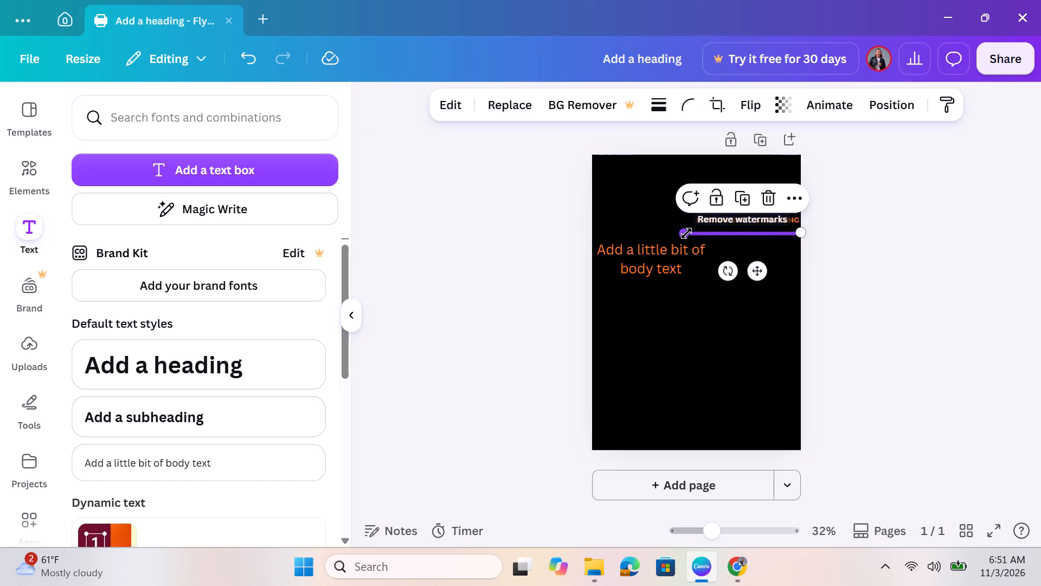
pyautogui.moveTo(696, 231); pyautogui.dragTo(688, 230)
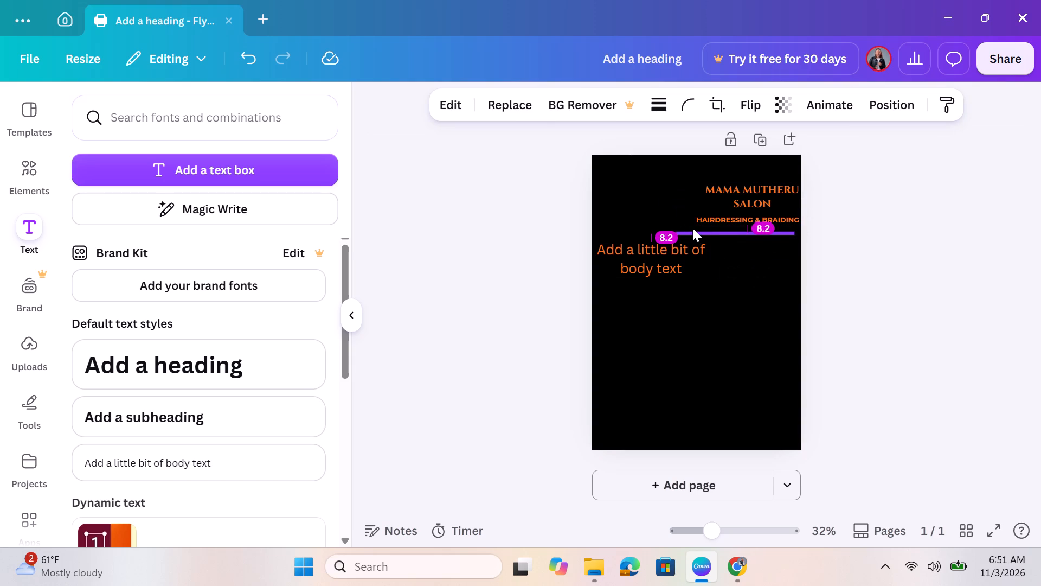
pyautogui.moveTo(694, 228); pyautogui.dragTo(685, 228)
pyautogui.moveTo(684, 228); pyautogui.dragTo(695, 228)
pyautogui.moveTo(695, 228); pyautogui.dragTo(709, 230)
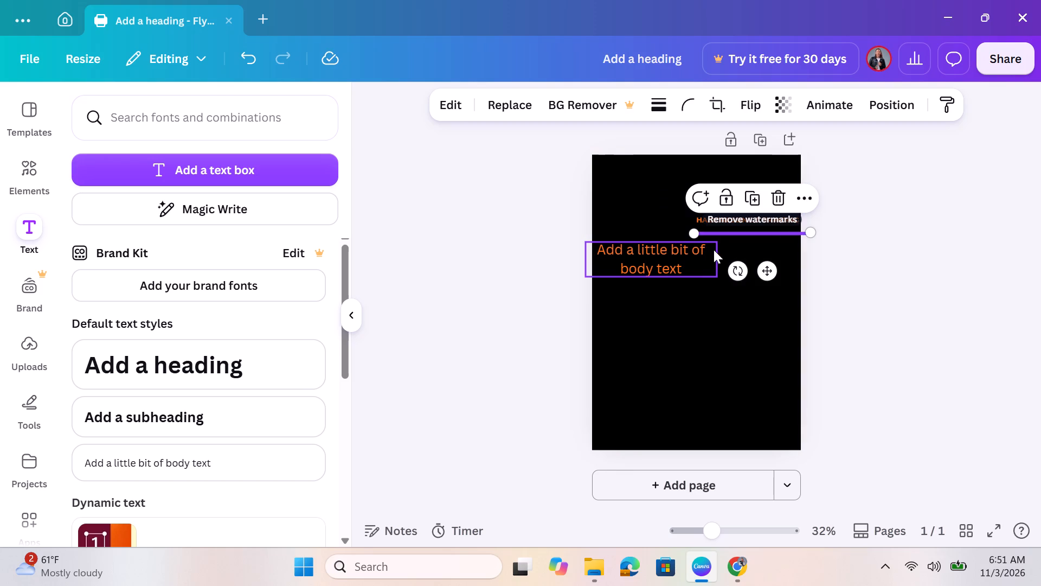
# Shift the placeholder body text left and narrow its box so it starts at the page's left edge.
pyautogui.moveTo(716, 250); pyautogui.dragTo(701, 249)
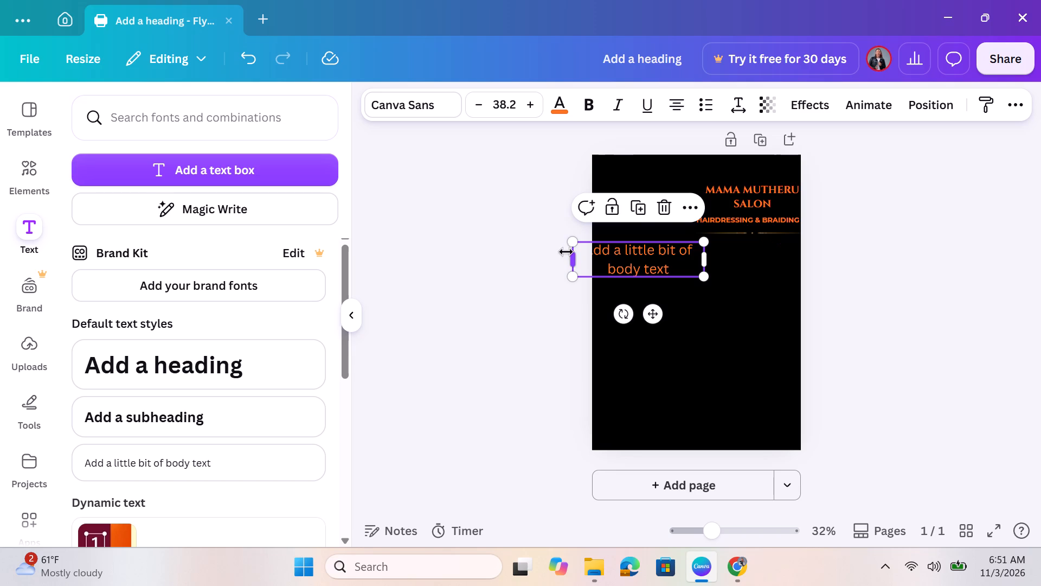
pyautogui.moveTo(568, 255); pyautogui.dragTo(590, 255)
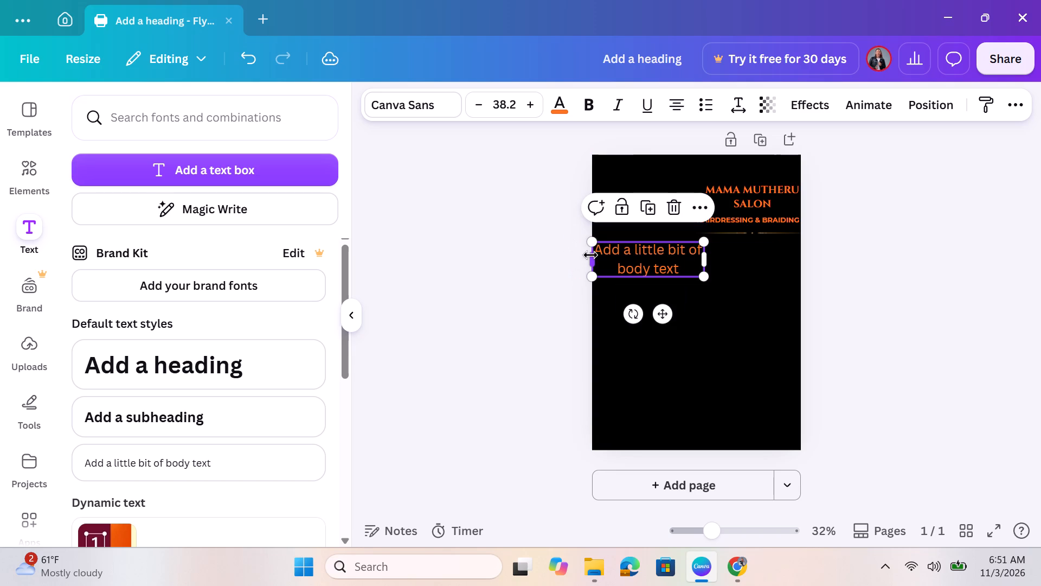
# Add the uploaded photo of the woman with red braids and a white top to the flyer.
pyautogui.click(28, 366)
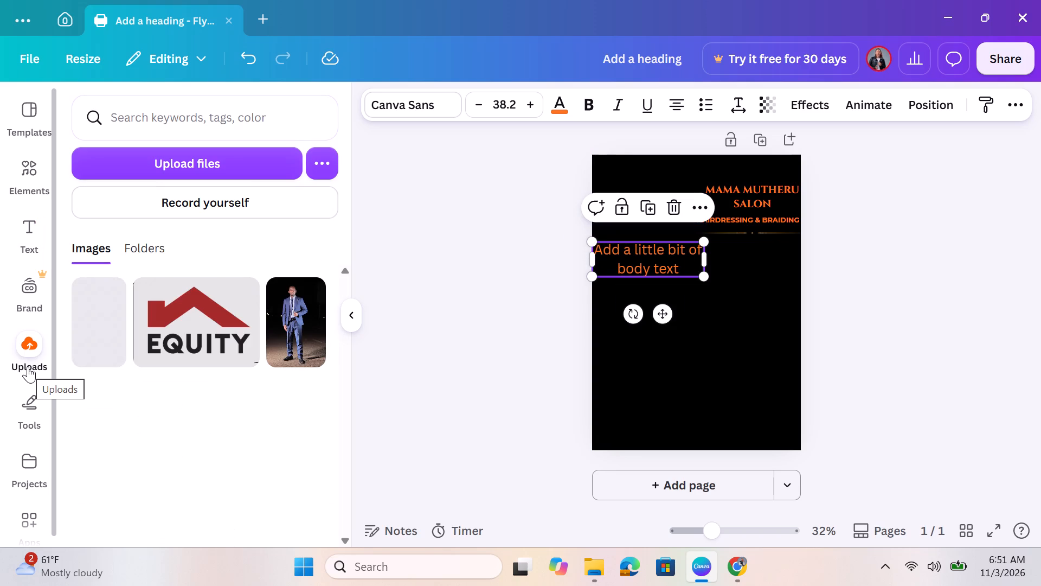
pyautogui.click(92, 338)
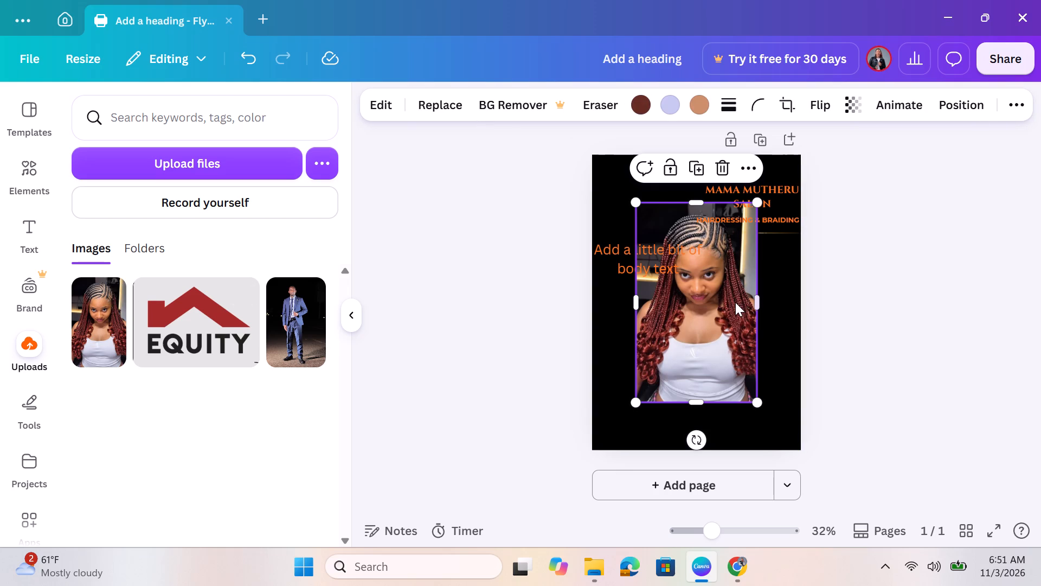
# Delete the placeholder body text that overlaps the photo of the woman with red braids.
pyautogui.click(672, 260)
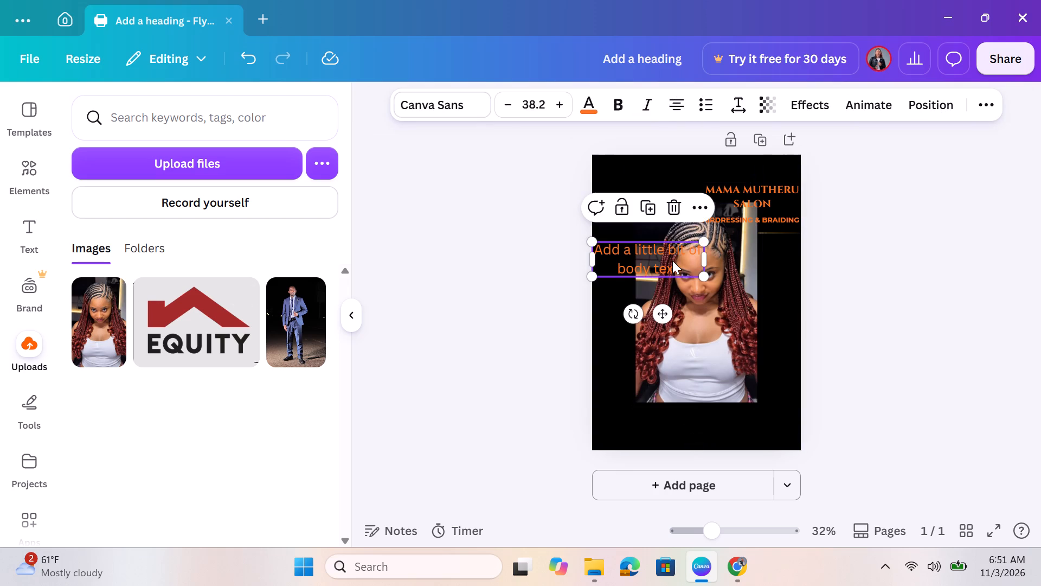
pyautogui.click(685, 201)
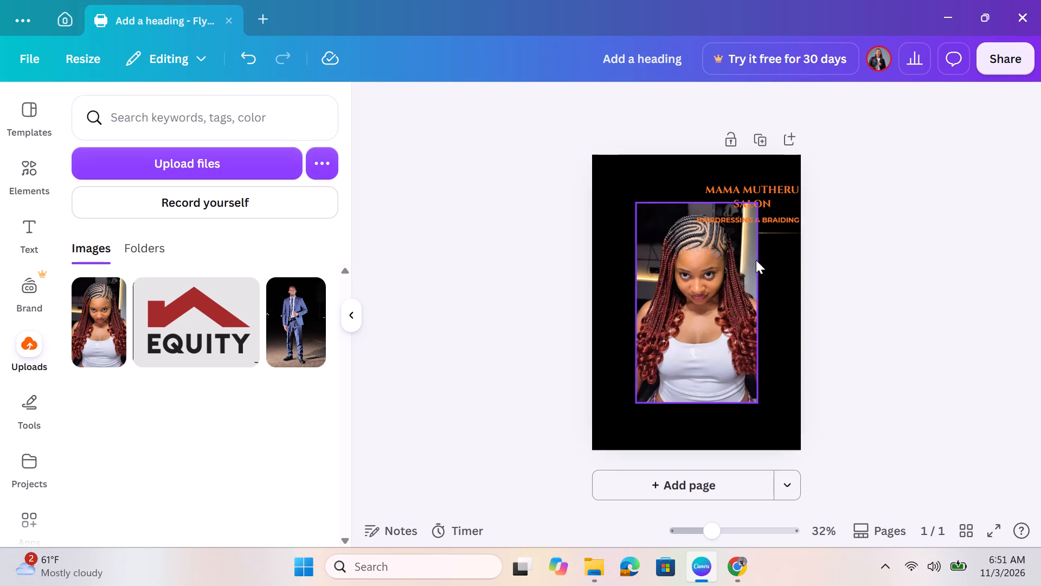
# Move the photo of the woman with red braids flush against the page's left edge.
pyautogui.moveTo(756, 260); pyautogui.dragTo(712, 262)
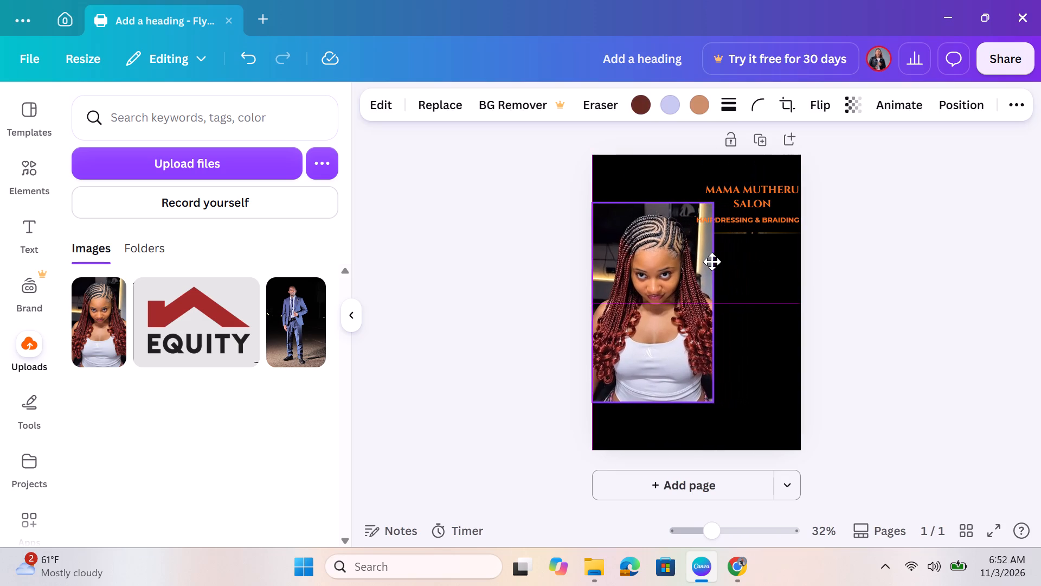
pyautogui.moveTo(712, 262); pyautogui.dragTo(704, 262)
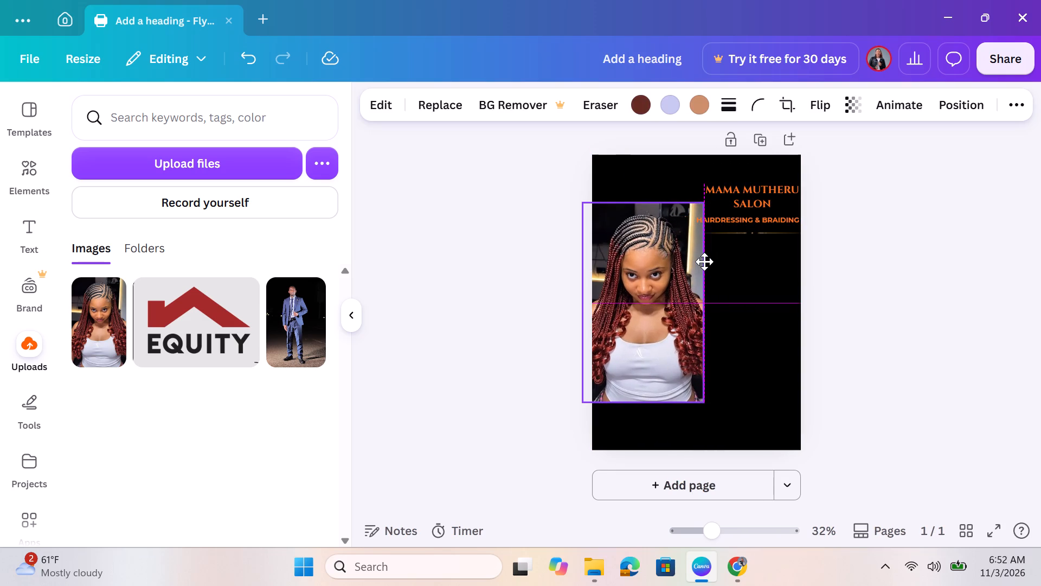
pyautogui.moveTo(704, 262); pyautogui.dragTo(713, 263)
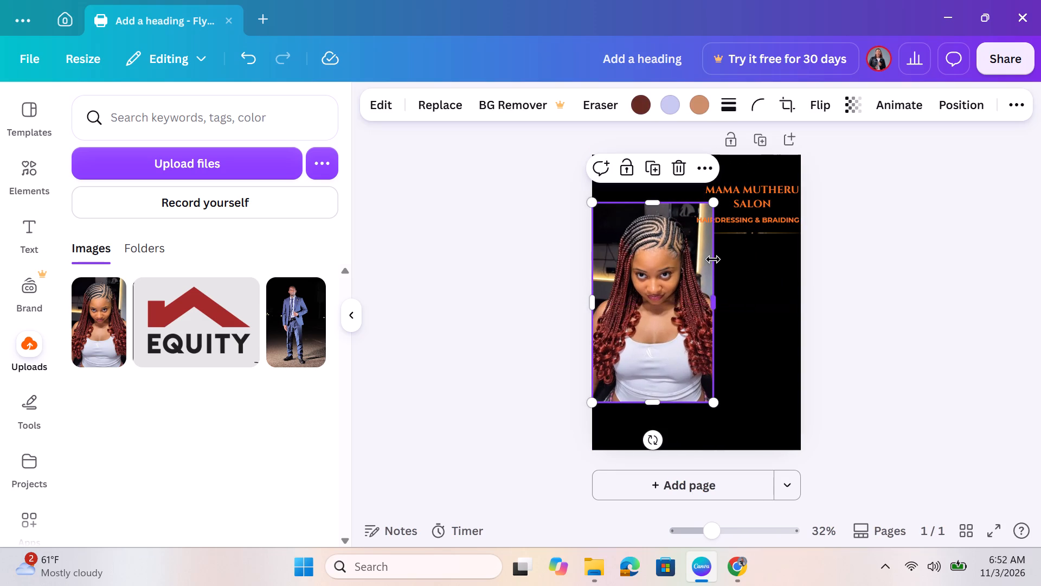
# Scale the photo down proportionally so it takes up about half the page width and clears the "HAIRDRESSING & BRAIDING" text.
pyautogui.moveTo(716, 200); pyautogui.dragTo(693, 203)
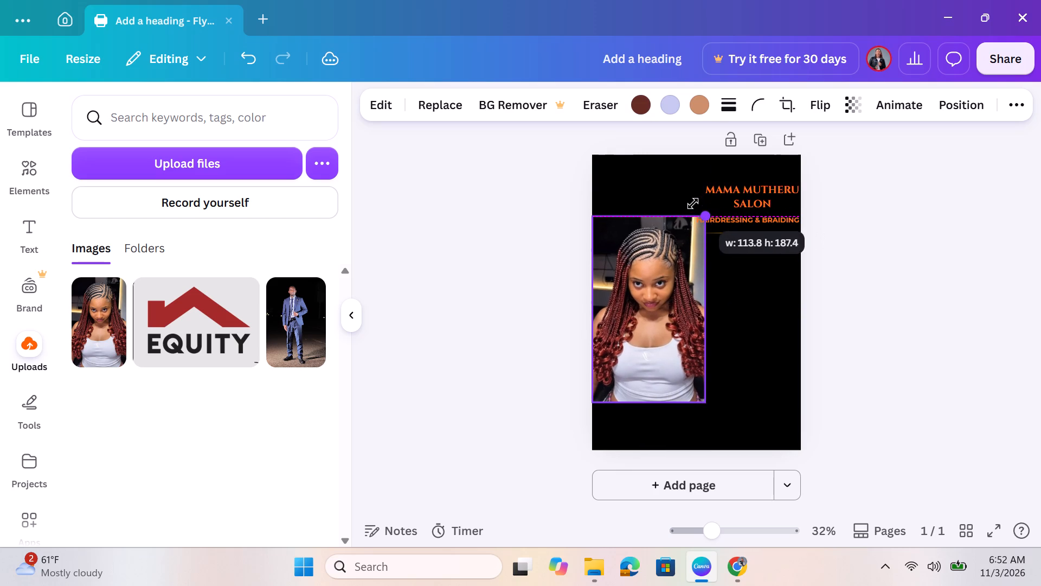
pyautogui.moveTo(693, 203); pyautogui.dragTo(688, 206)
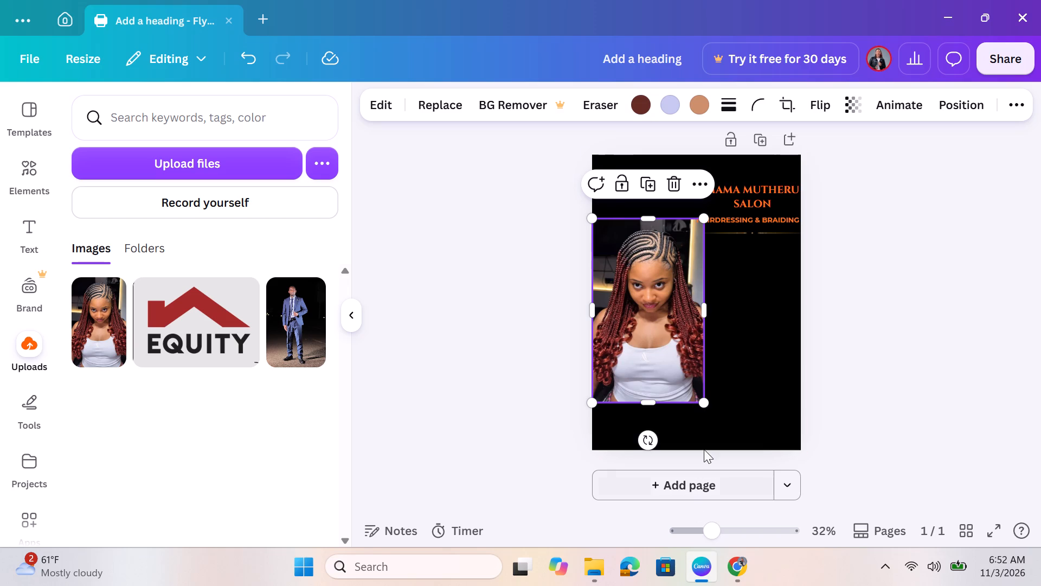
pyautogui.moveTo(702, 405); pyautogui.dragTo(702, 384)
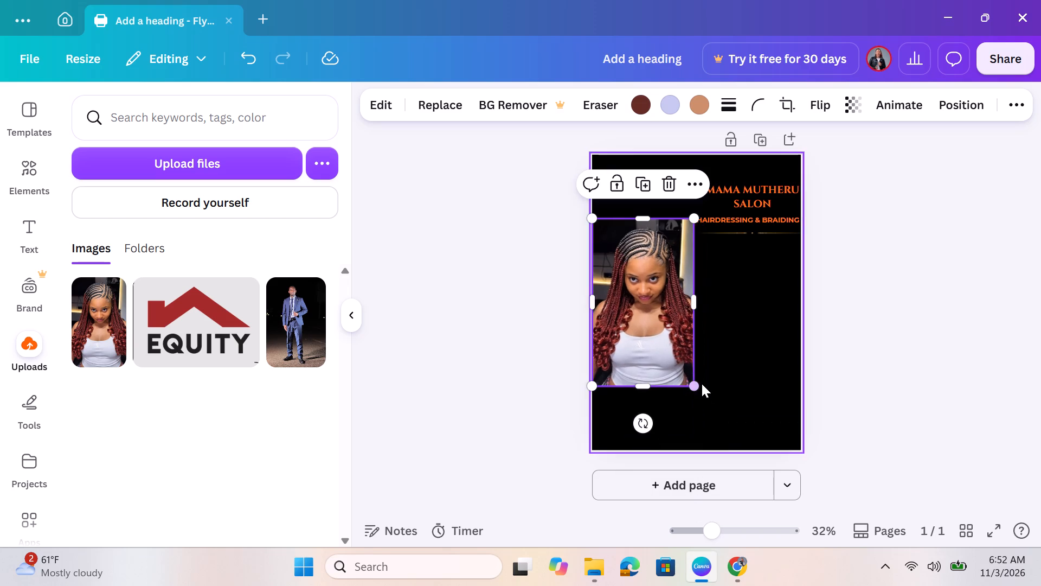
# Crop away the lower part of the photo with a freeform crop, ending just below the neckline of the white top.
pyautogui.click(783, 92)
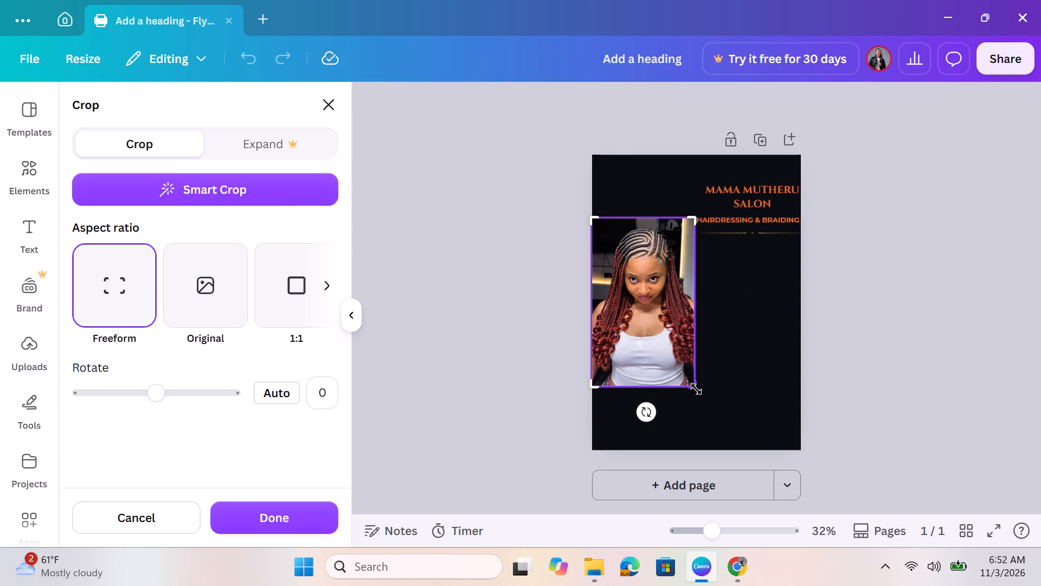
pyautogui.moveTo(696, 389); pyautogui.dragTo(697, 343)
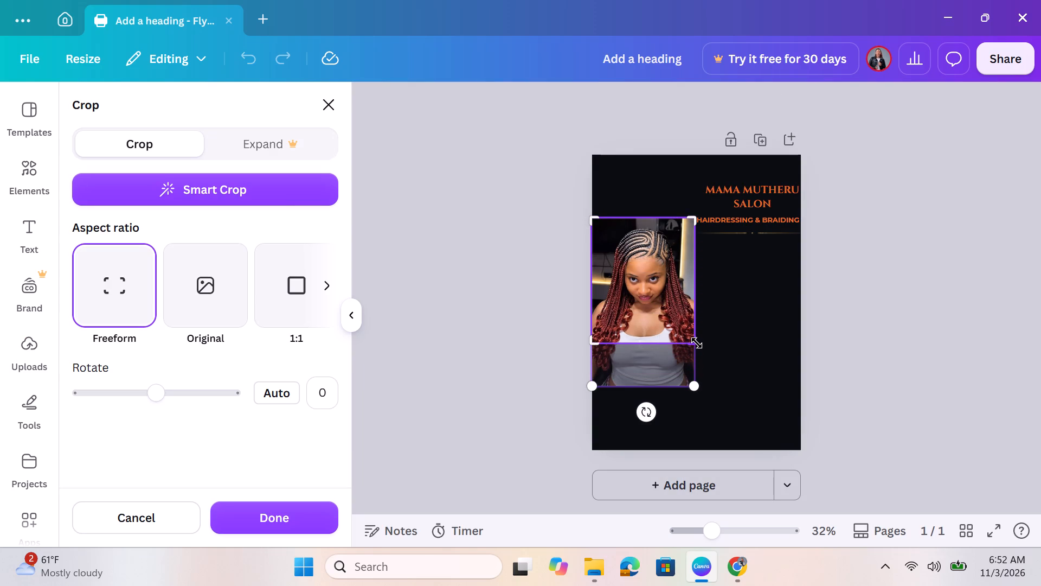
pyautogui.click(722, 291)
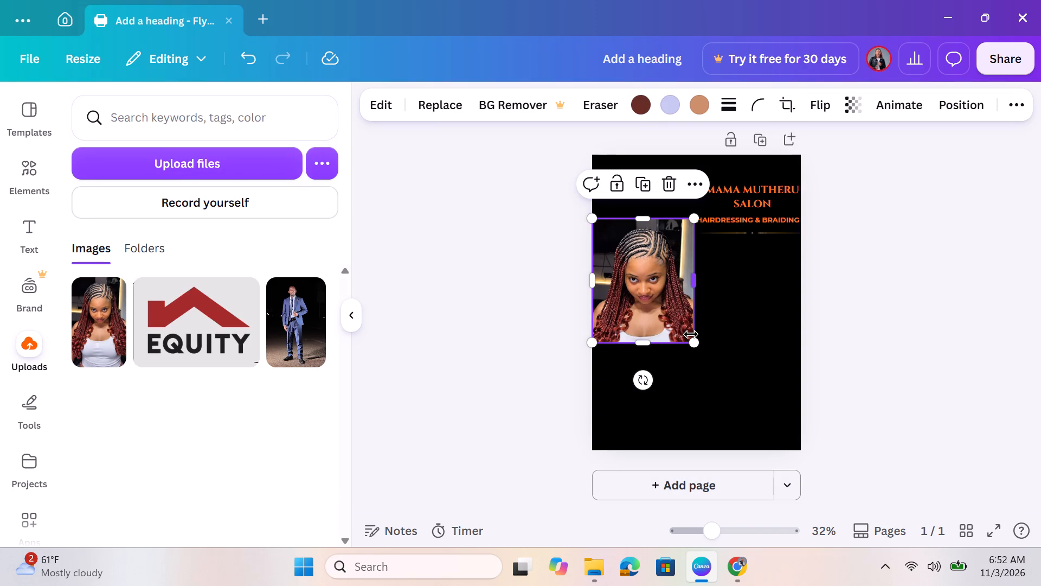
# Resize the cropped photo to just under half the page width and extend its height so its top aligns with the gold divider line.
pyautogui.moveTo(692, 344); pyautogui.dragTo(693, 385)
pyautogui.moveTo(716, 216); pyautogui.dragTo(707, 225)
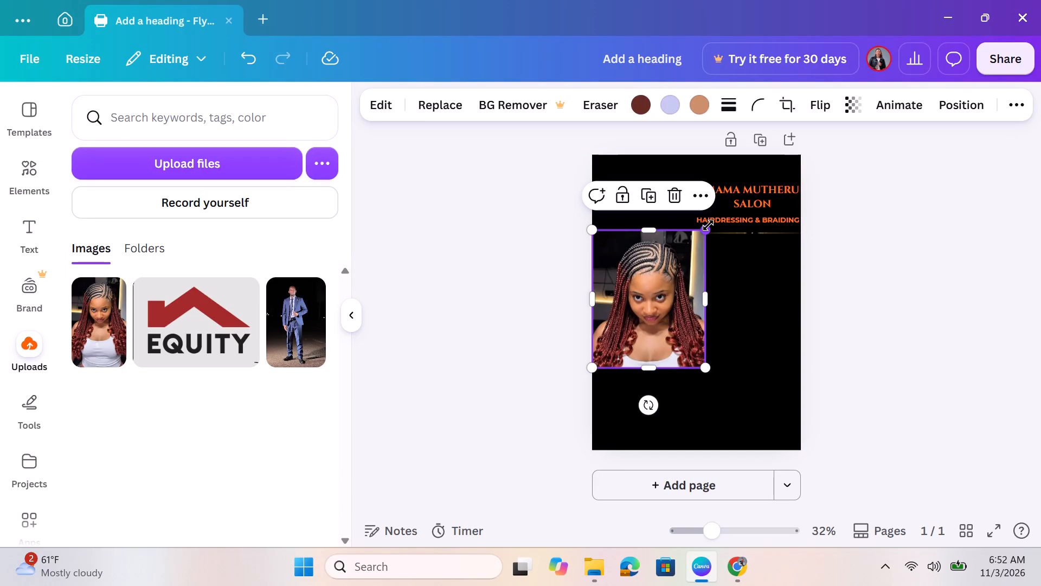
pyautogui.moveTo(708, 225); pyautogui.dragTo(679, 225)
pyautogui.moveTo(692, 303); pyautogui.dragTo(684, 303)
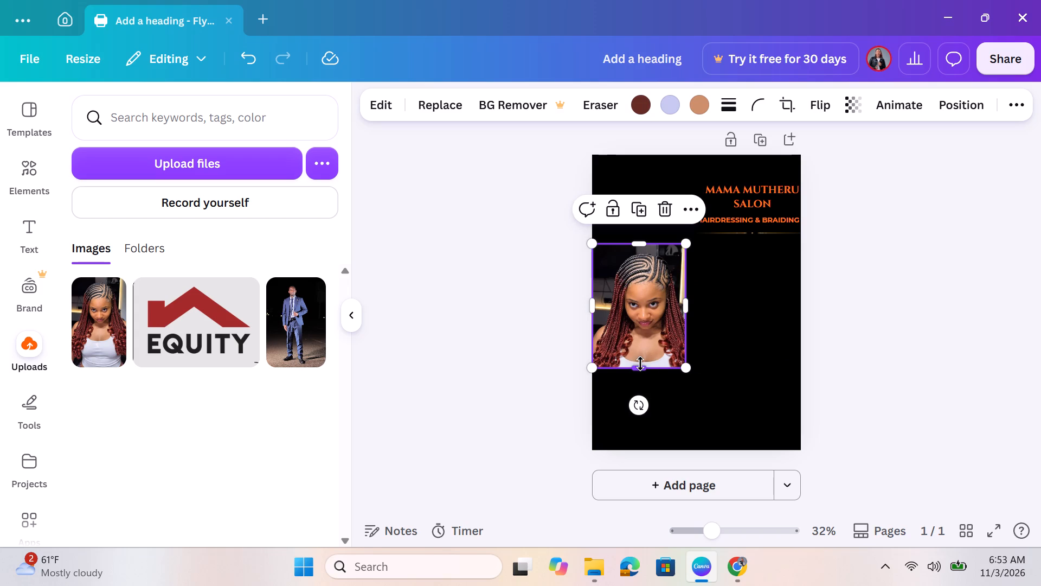
pyautogui.moveTo(640, 364); pyautogui.dragTo(640, 370)
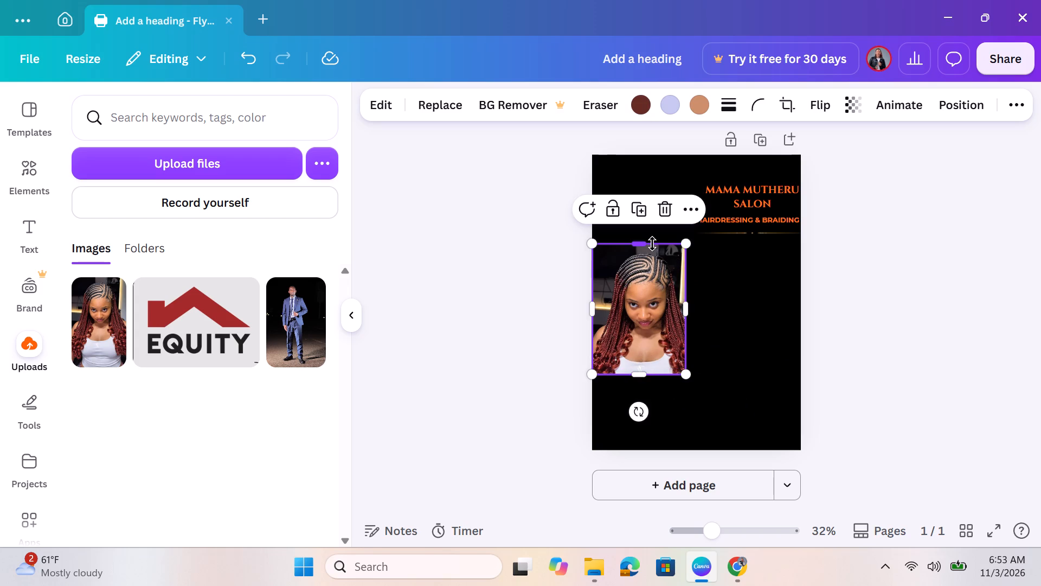
pyautogui.moveTo(638, 243); pyautogui.dragTo(639, 236)
pyautogui.click(776, 305)
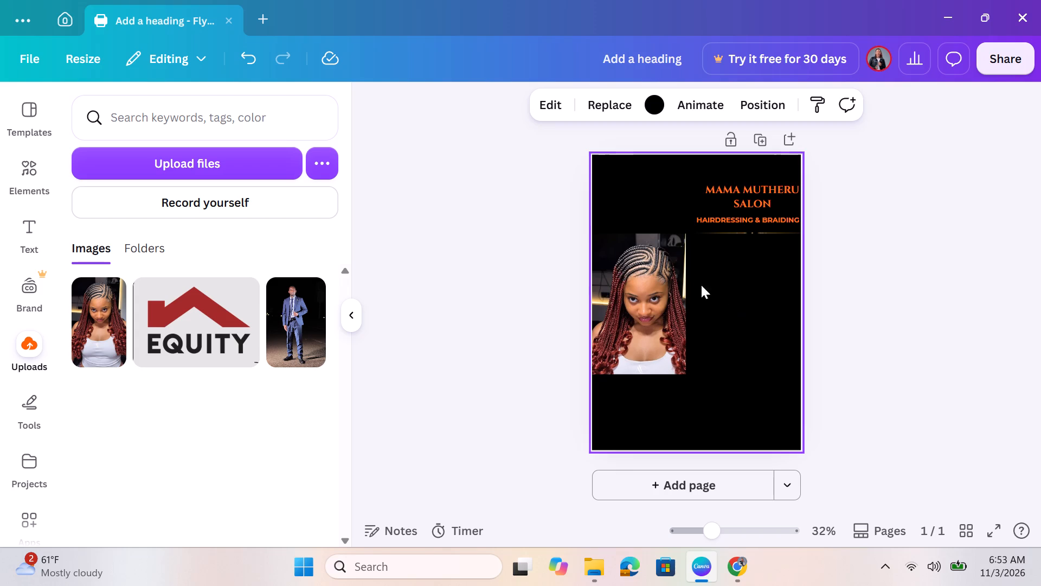
pyautogui.click(684, 249)
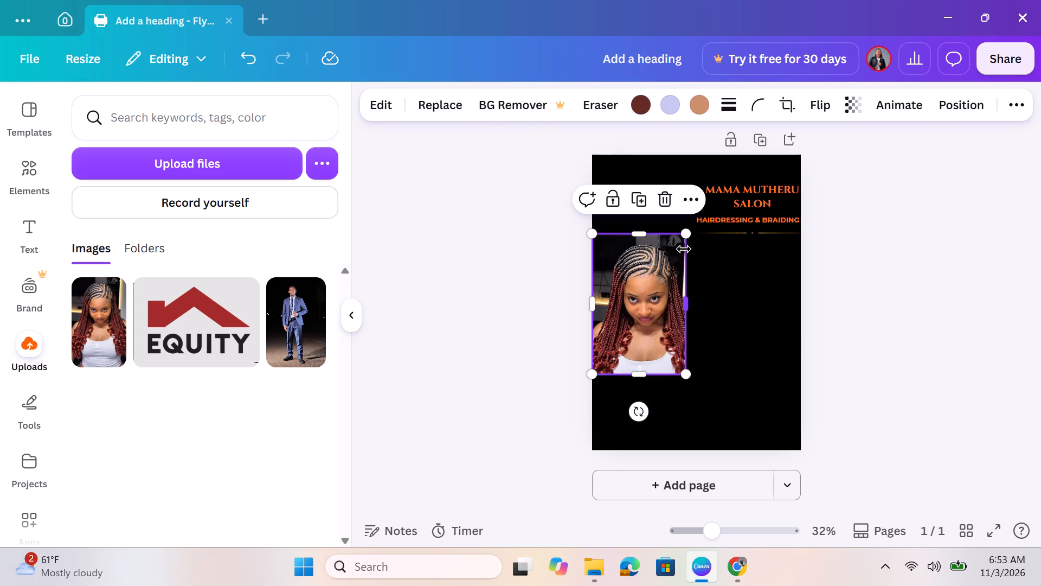
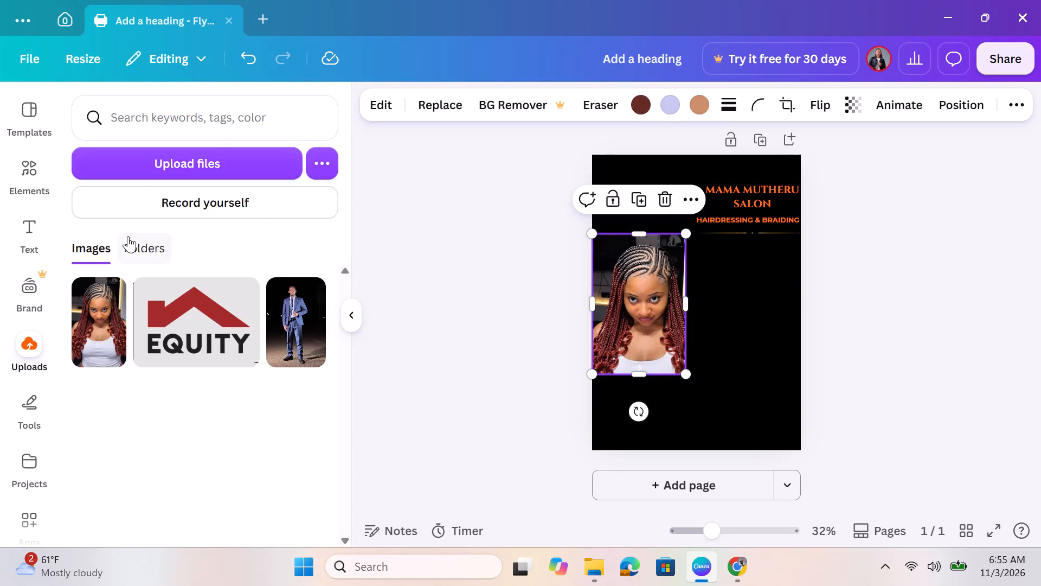
# Search the elements library for a gold rectangular outline, replacing the previous cornrows search.
pyautogui.click(23, 173)
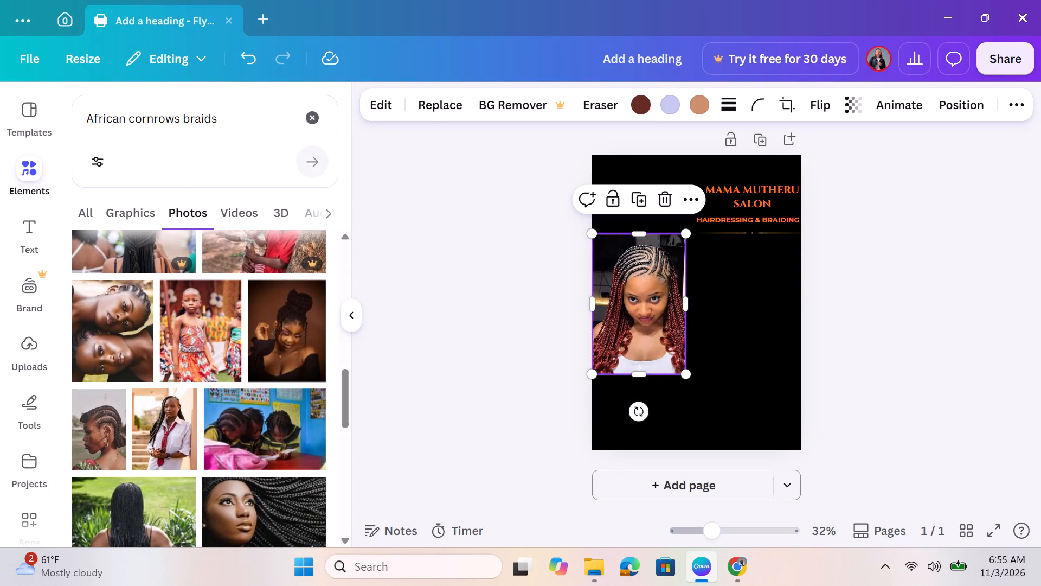
pyautogui.click(313, 112)
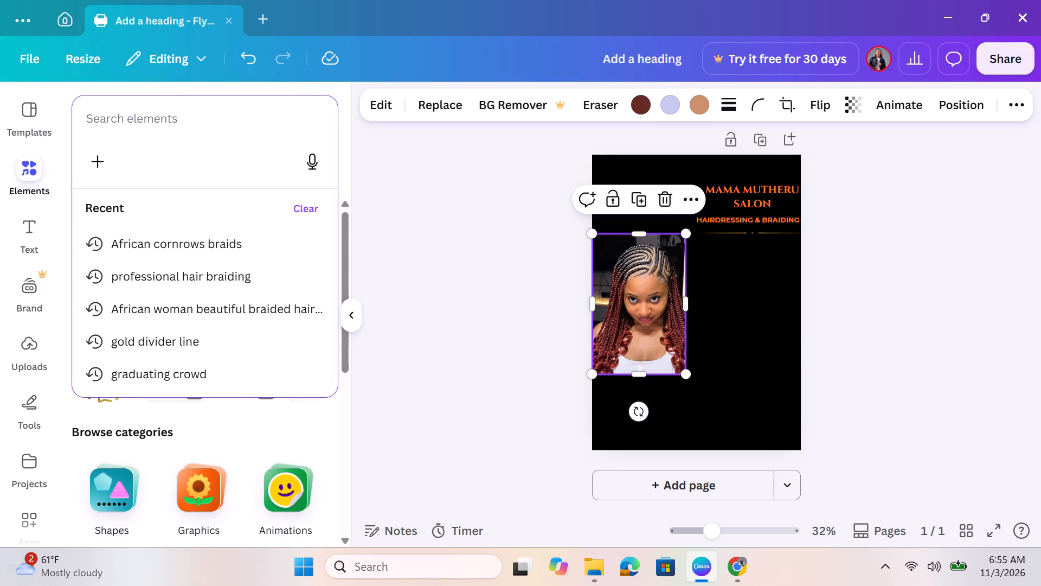
pyautogui.press('g')
pyautogui.write('ol')
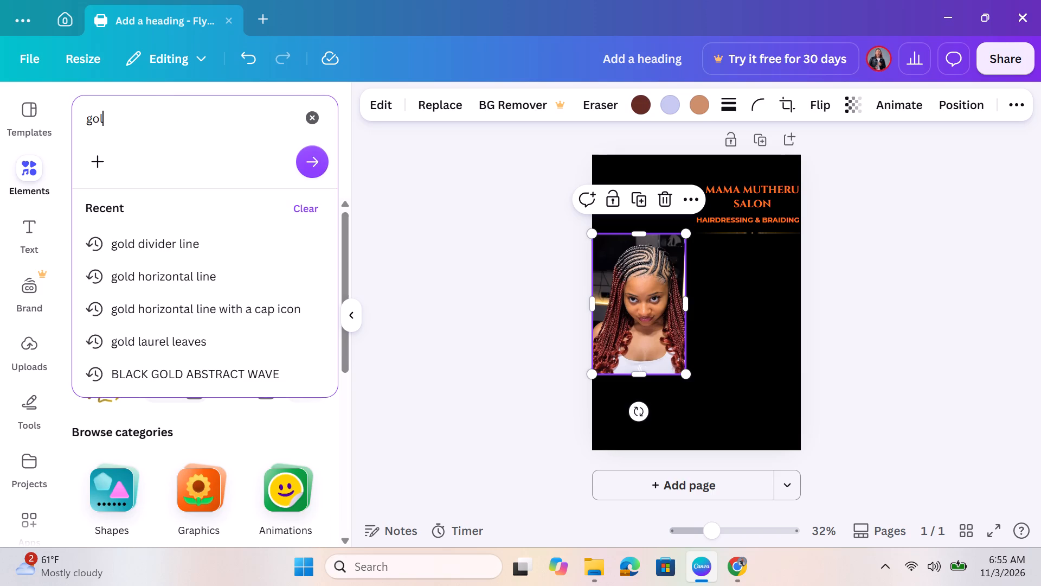
pyautogui.write('d rec')
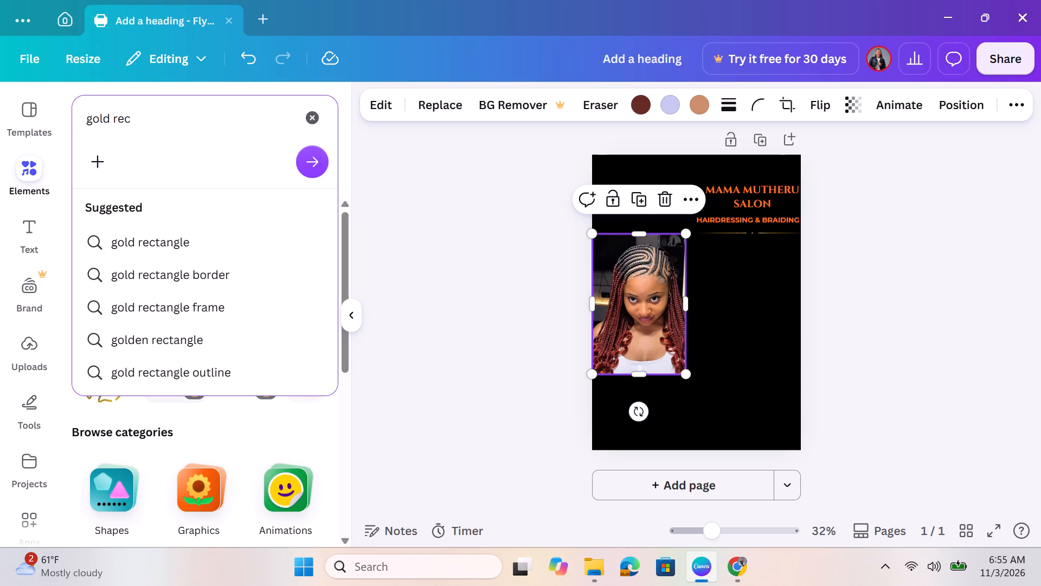
pyautogui.write('tanf')
pyautogui.press('BackSpace')
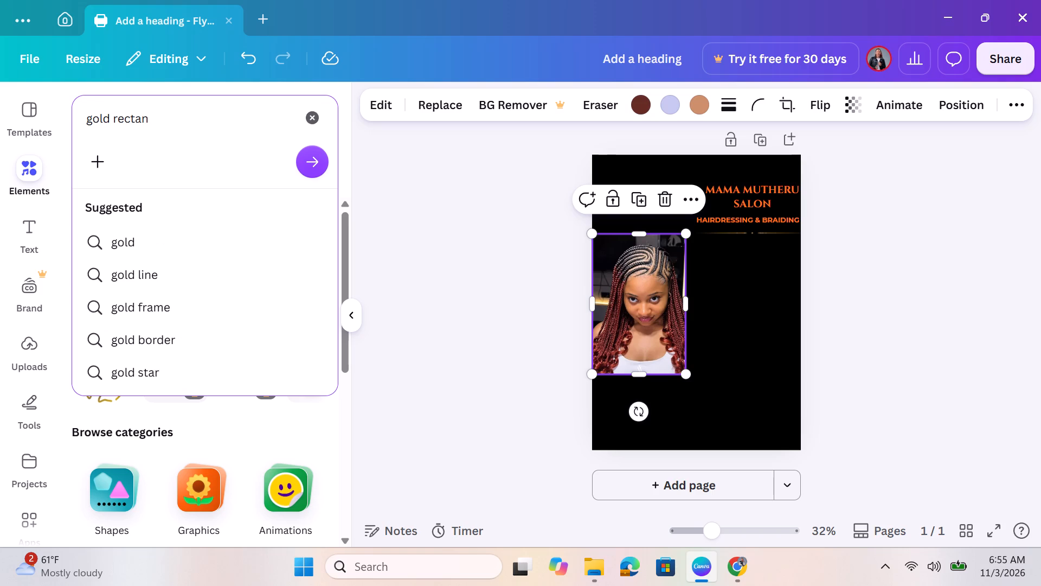
pyautogui.write('gular')
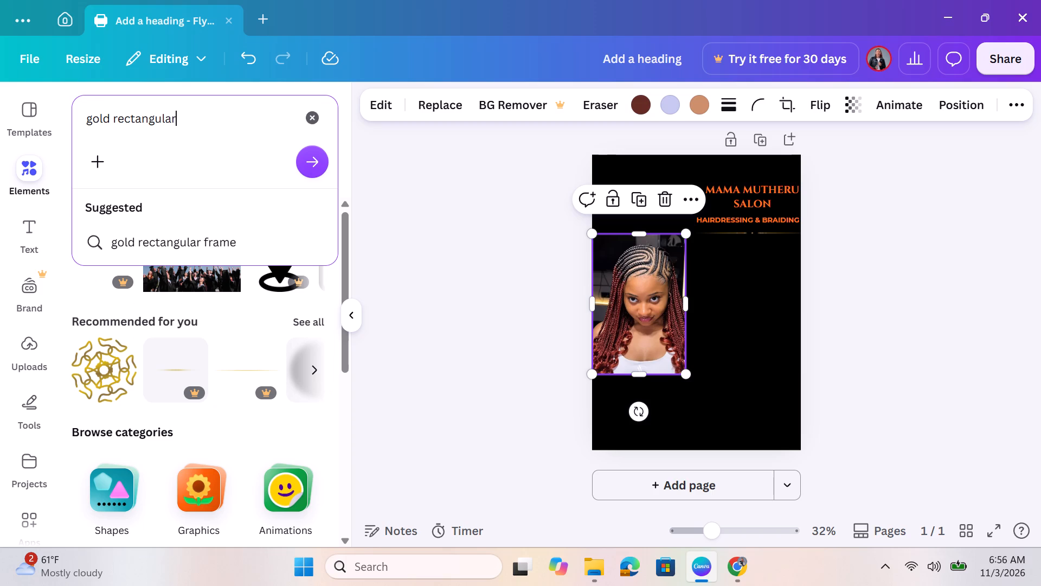
pyautogui.press('space')
pyautogui.write('out')
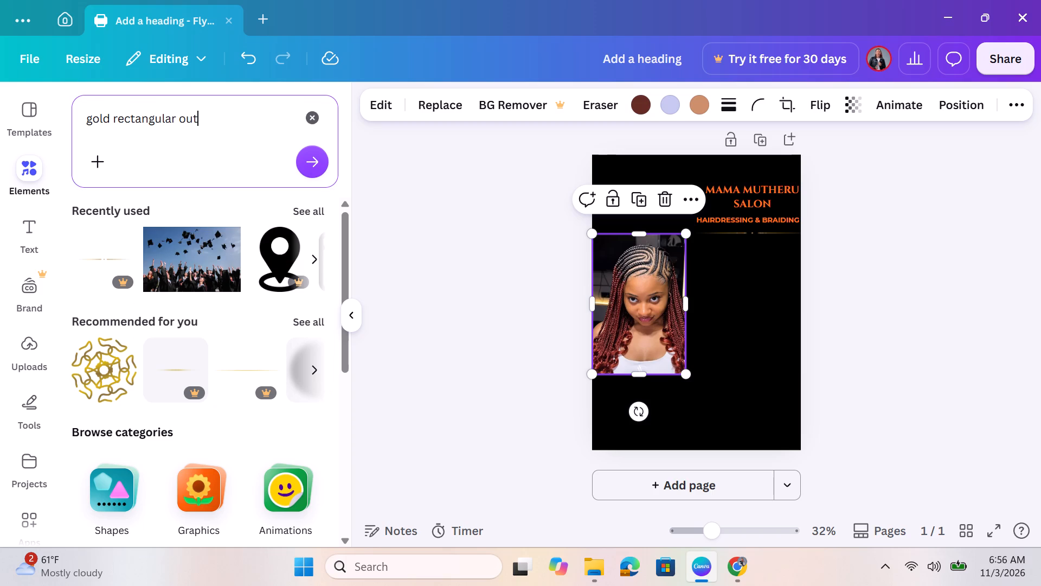
pyautogui.write('lune')
pyautogui.press('BackSpace')
pyautogui.press('BackSpace')
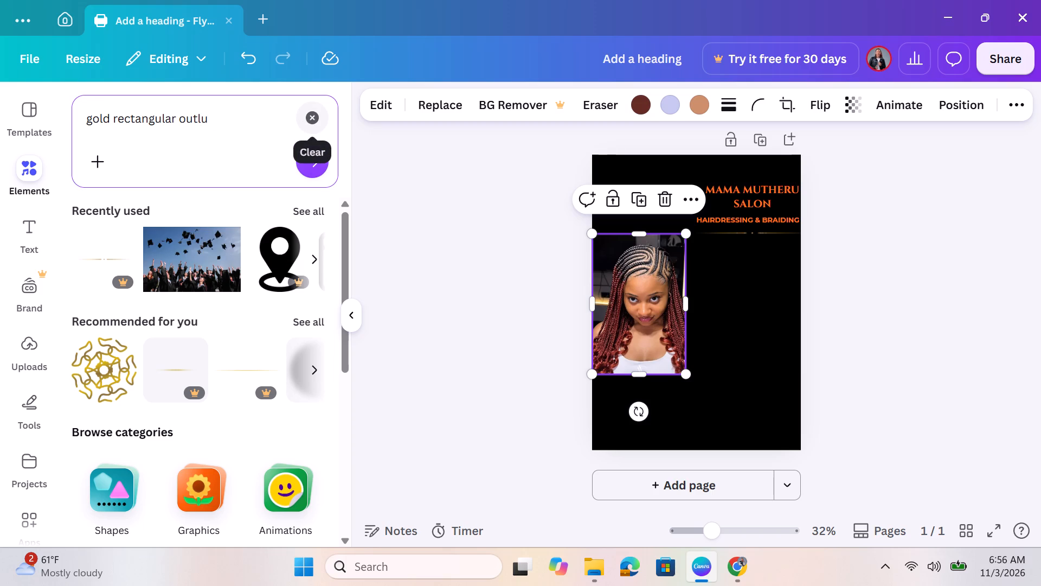
pyautogui.press('BackSpace')
pyautogui.write('inr')
pyautogui.press('Return')
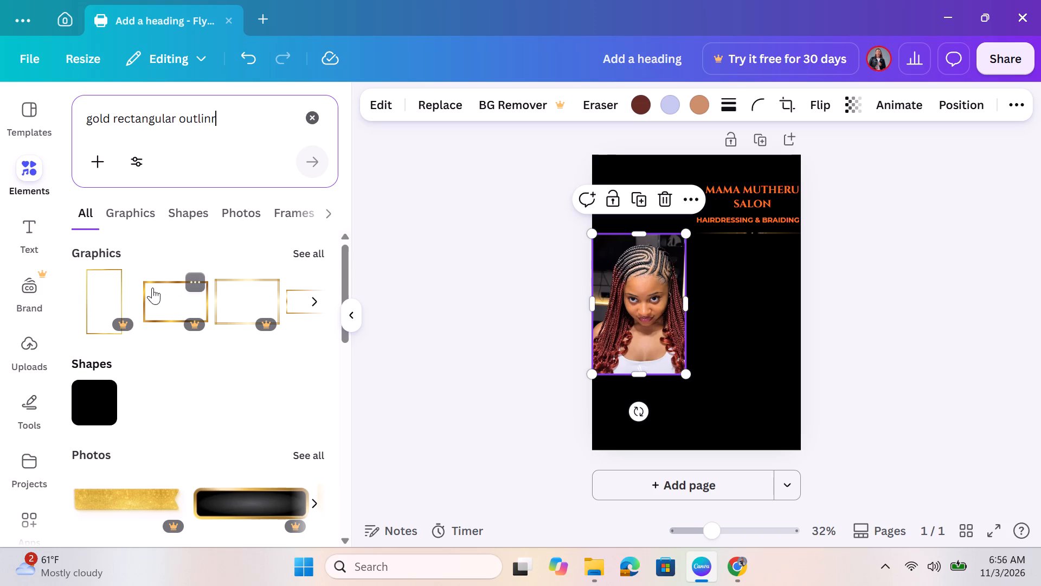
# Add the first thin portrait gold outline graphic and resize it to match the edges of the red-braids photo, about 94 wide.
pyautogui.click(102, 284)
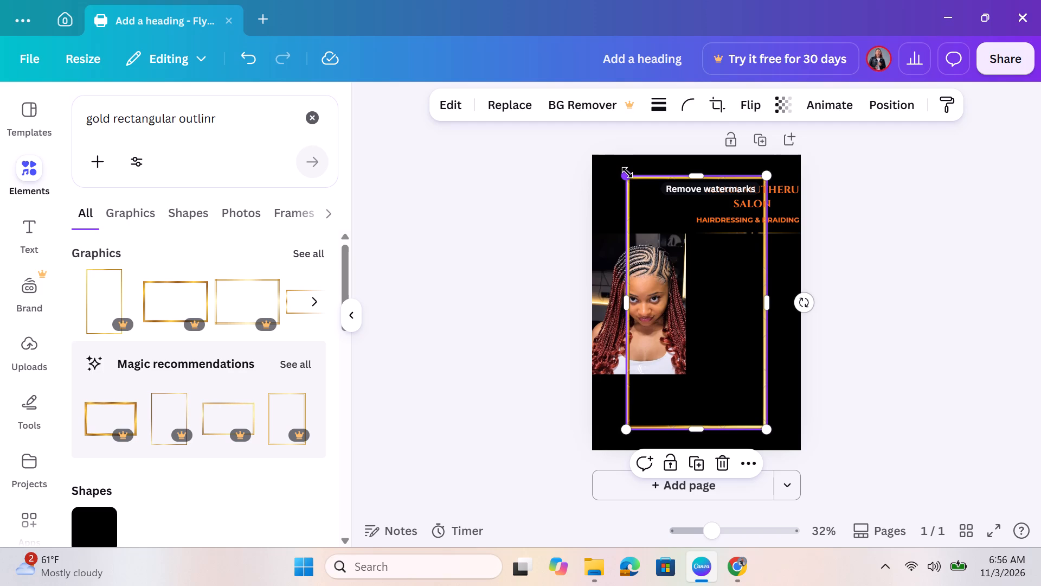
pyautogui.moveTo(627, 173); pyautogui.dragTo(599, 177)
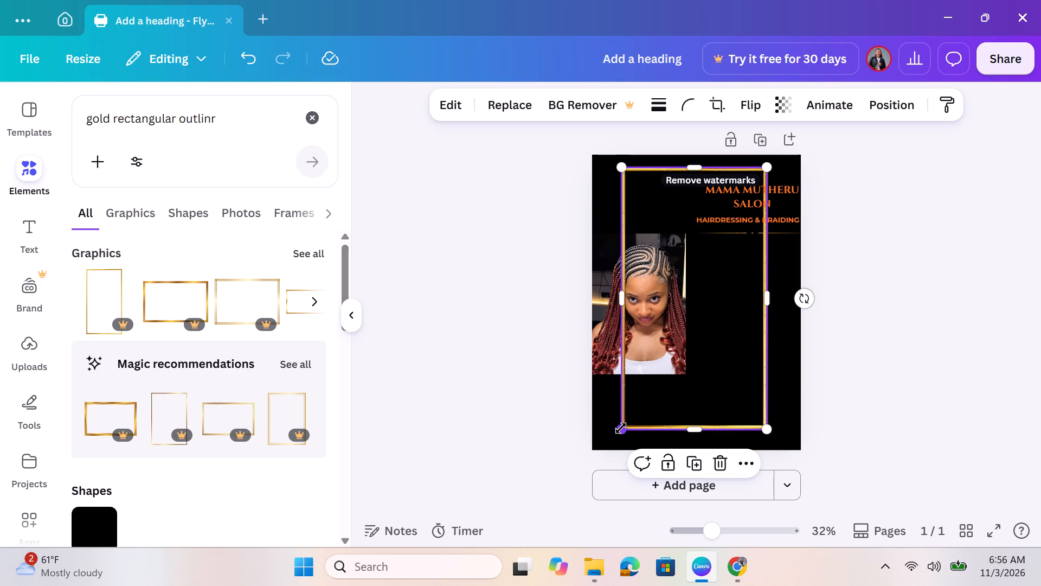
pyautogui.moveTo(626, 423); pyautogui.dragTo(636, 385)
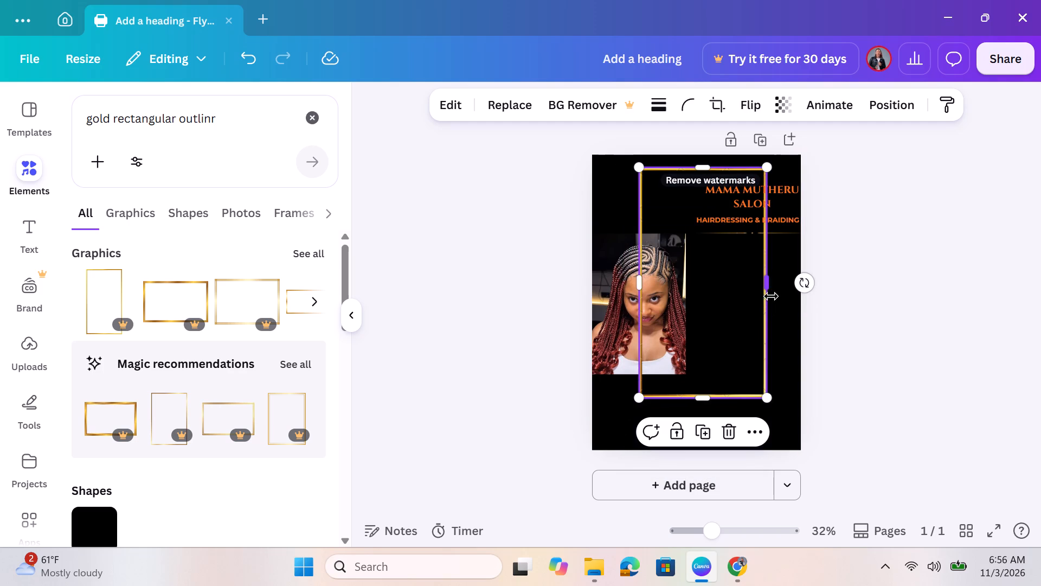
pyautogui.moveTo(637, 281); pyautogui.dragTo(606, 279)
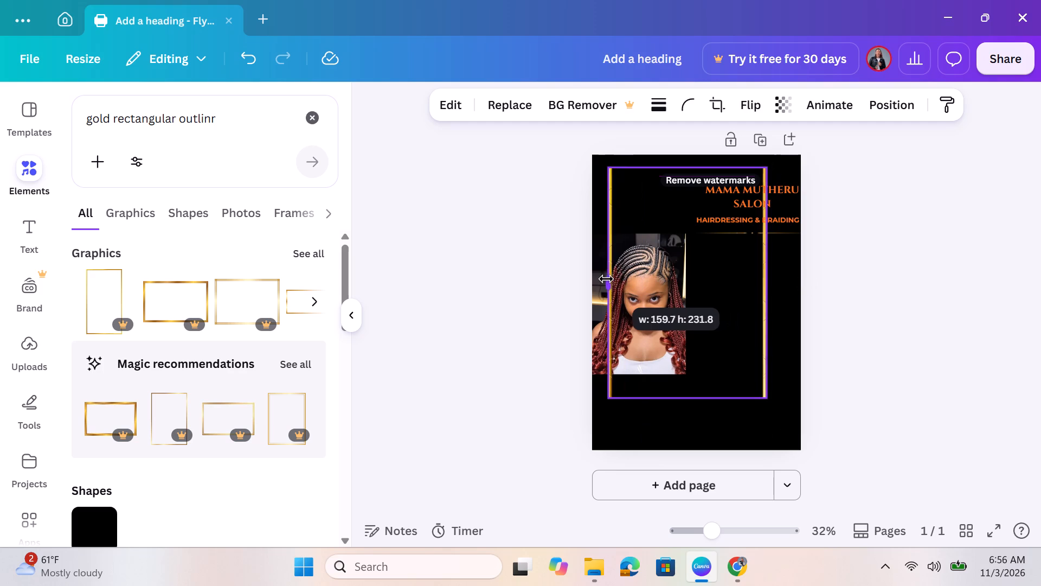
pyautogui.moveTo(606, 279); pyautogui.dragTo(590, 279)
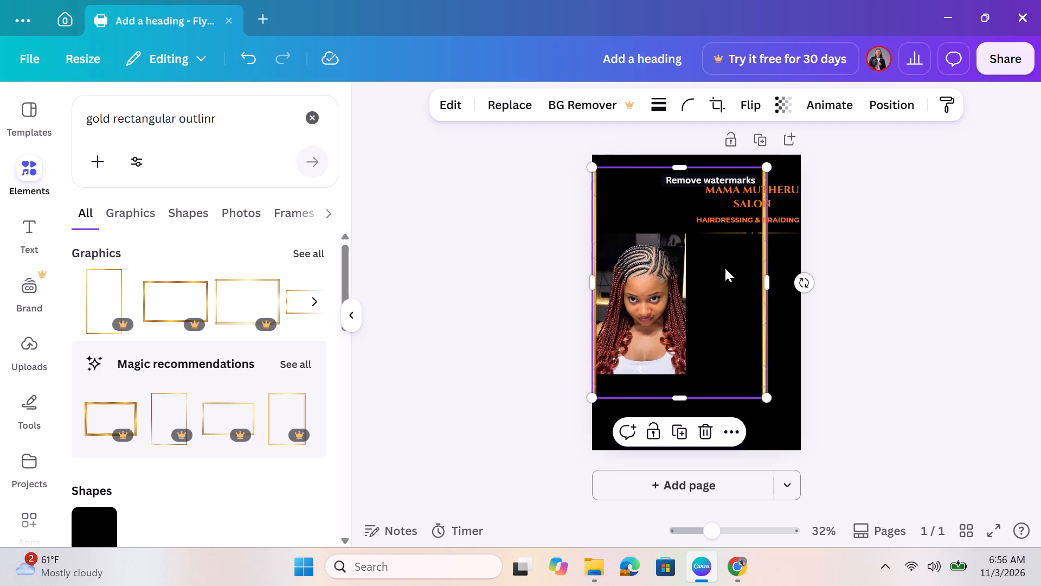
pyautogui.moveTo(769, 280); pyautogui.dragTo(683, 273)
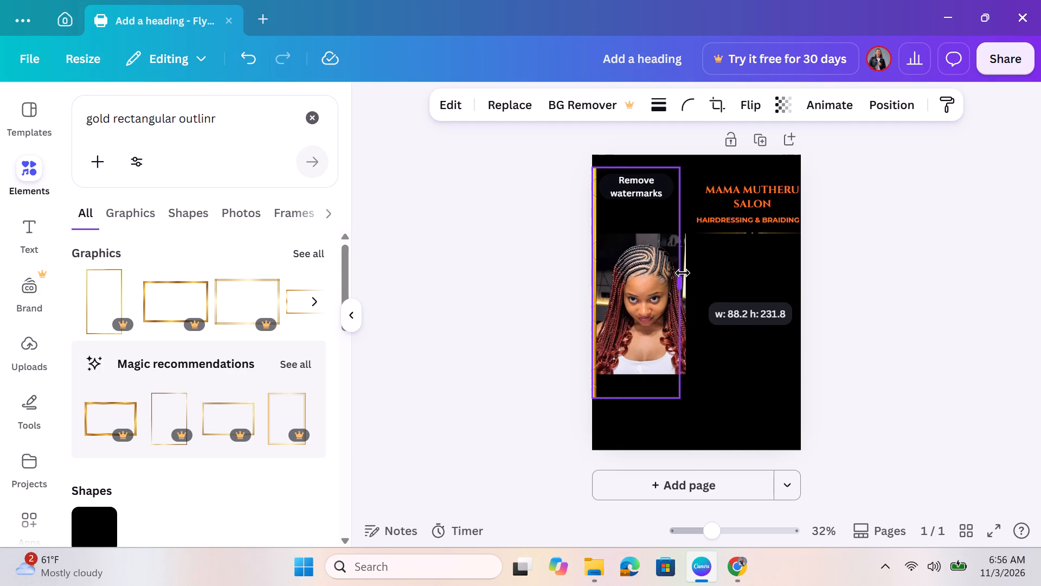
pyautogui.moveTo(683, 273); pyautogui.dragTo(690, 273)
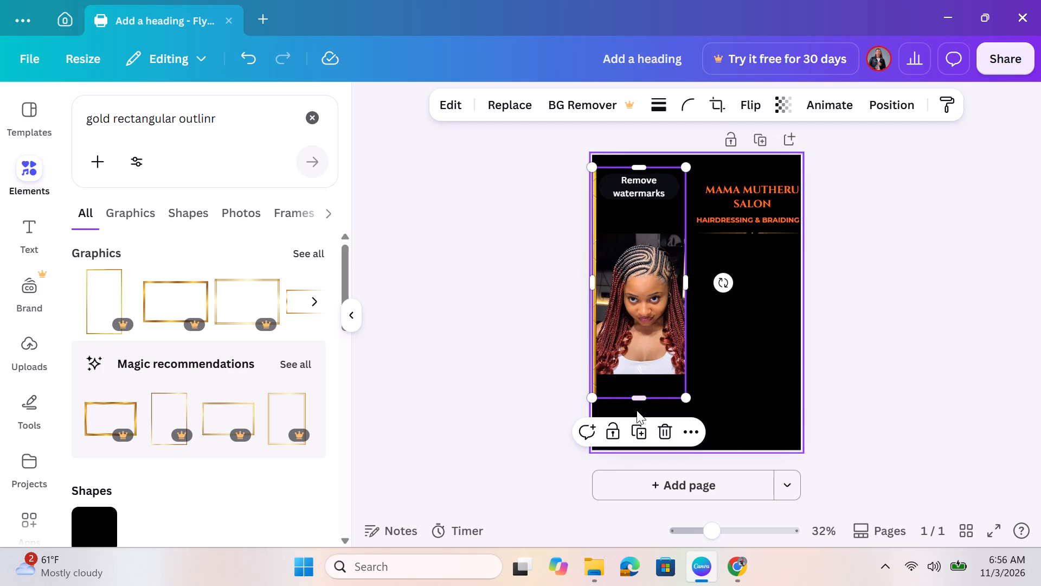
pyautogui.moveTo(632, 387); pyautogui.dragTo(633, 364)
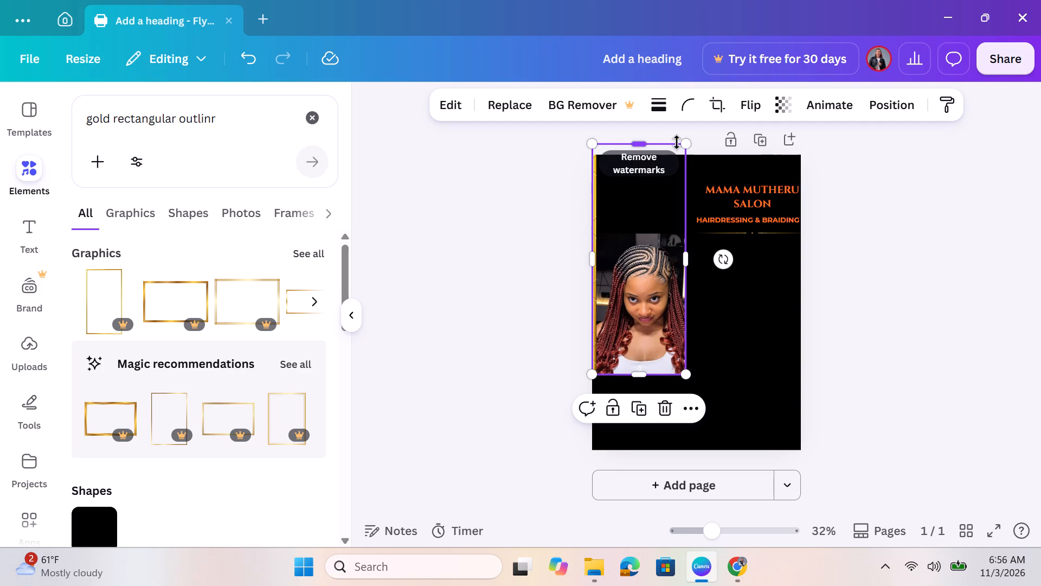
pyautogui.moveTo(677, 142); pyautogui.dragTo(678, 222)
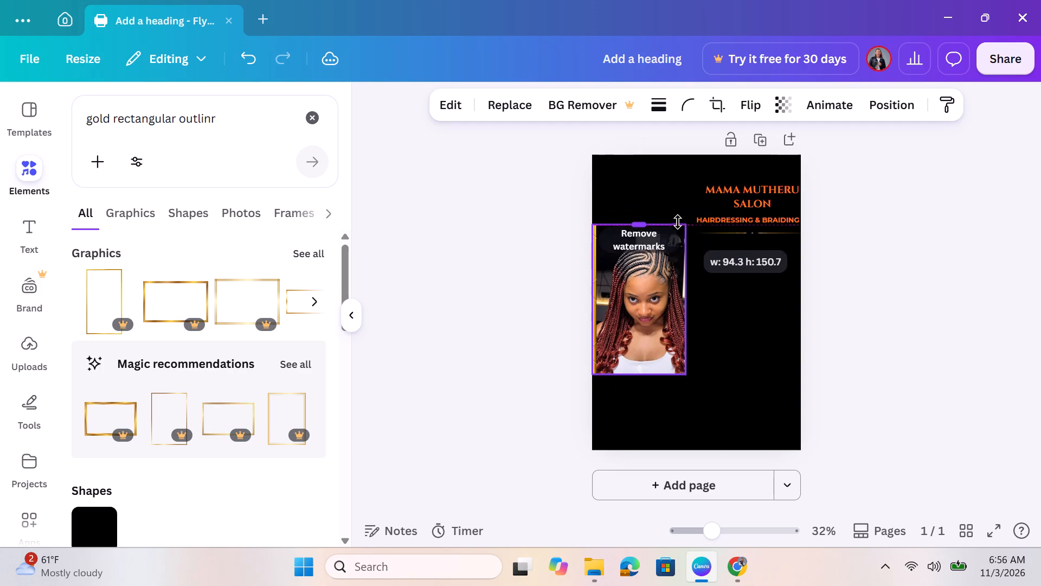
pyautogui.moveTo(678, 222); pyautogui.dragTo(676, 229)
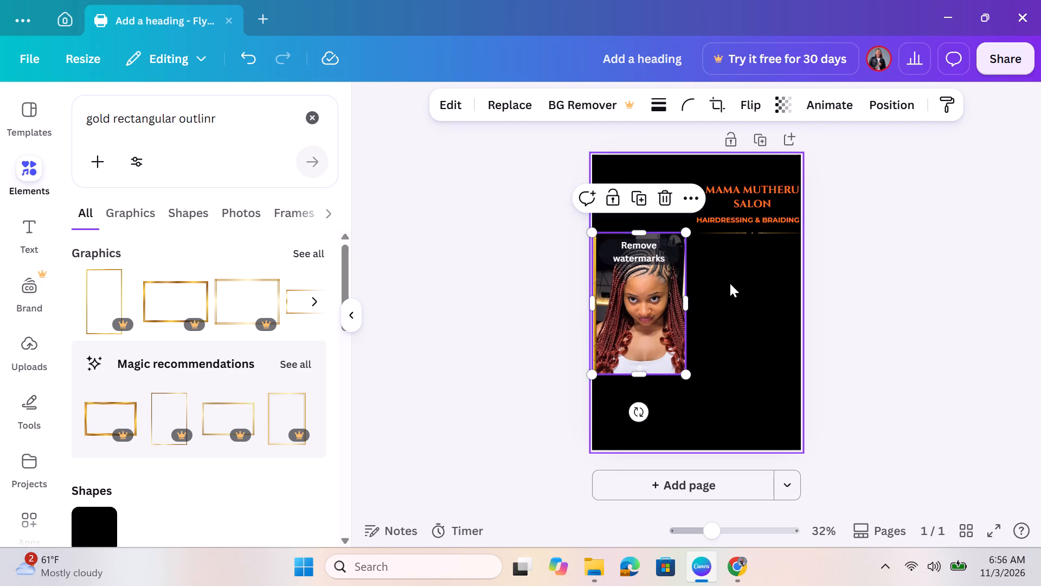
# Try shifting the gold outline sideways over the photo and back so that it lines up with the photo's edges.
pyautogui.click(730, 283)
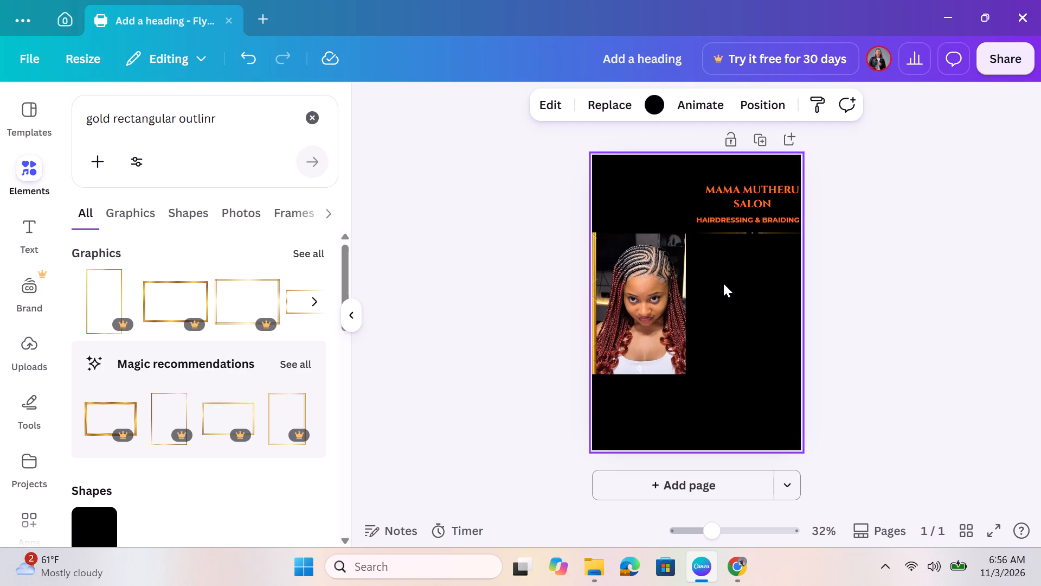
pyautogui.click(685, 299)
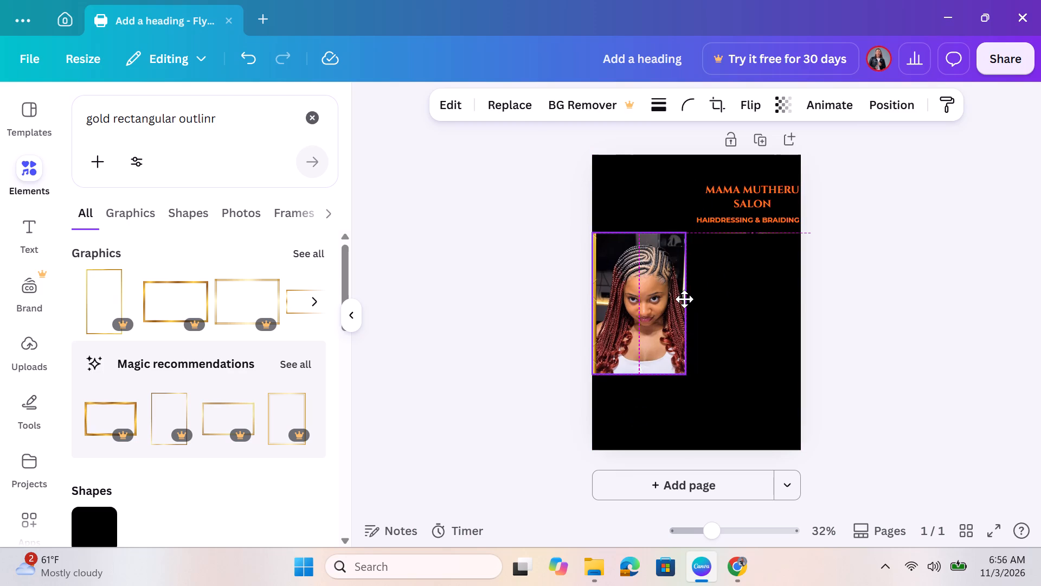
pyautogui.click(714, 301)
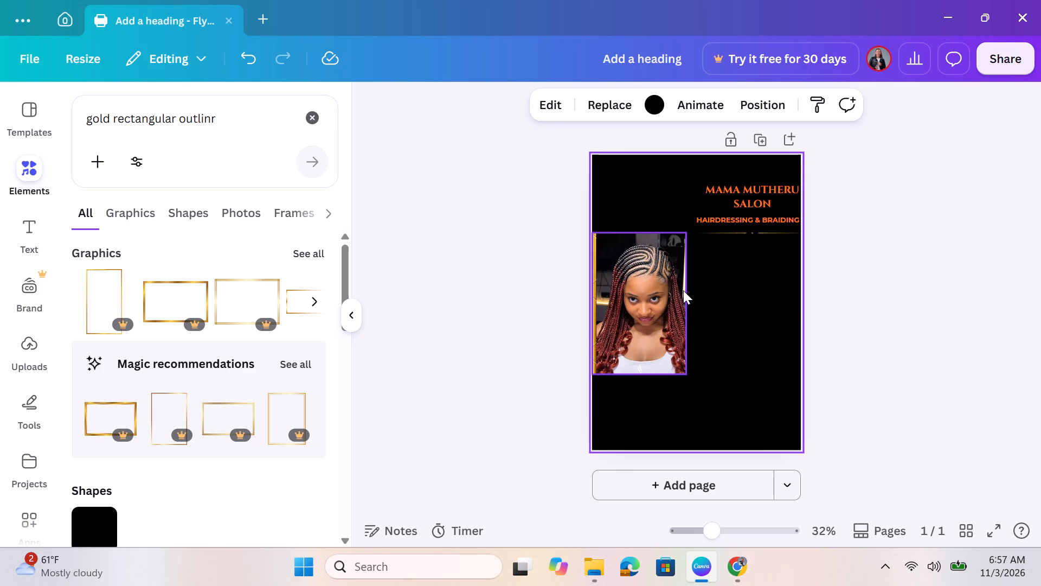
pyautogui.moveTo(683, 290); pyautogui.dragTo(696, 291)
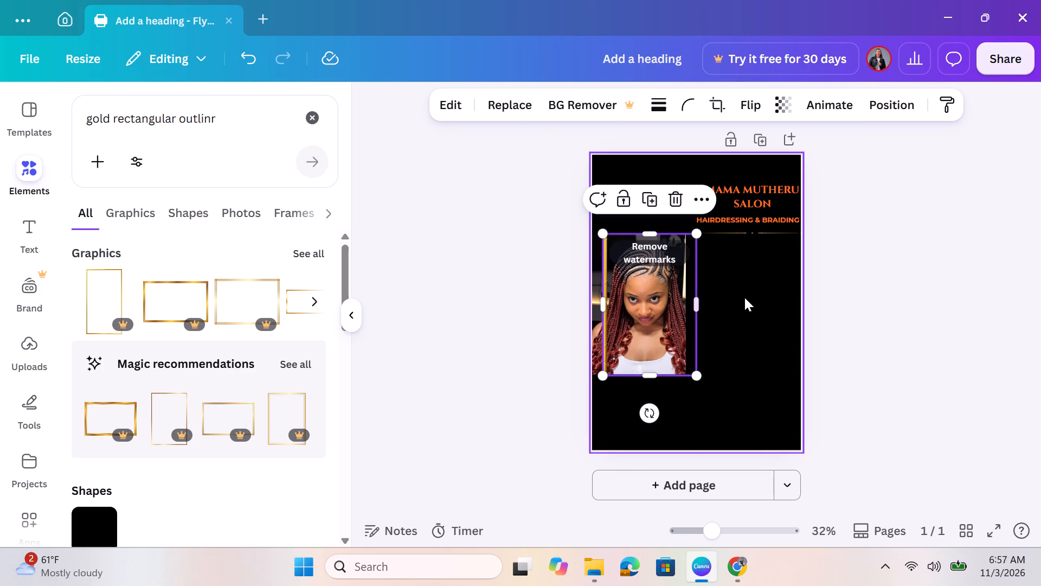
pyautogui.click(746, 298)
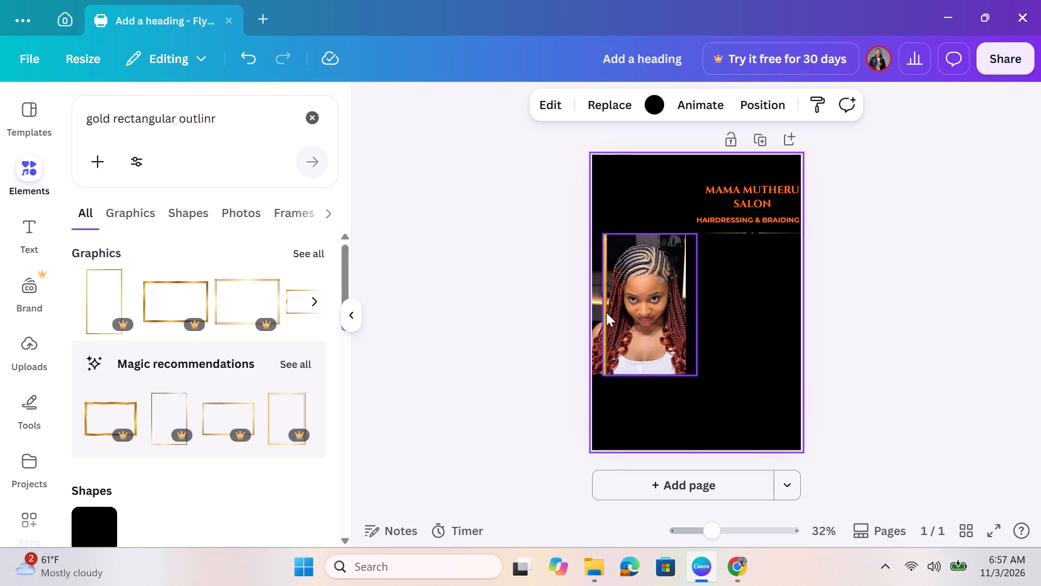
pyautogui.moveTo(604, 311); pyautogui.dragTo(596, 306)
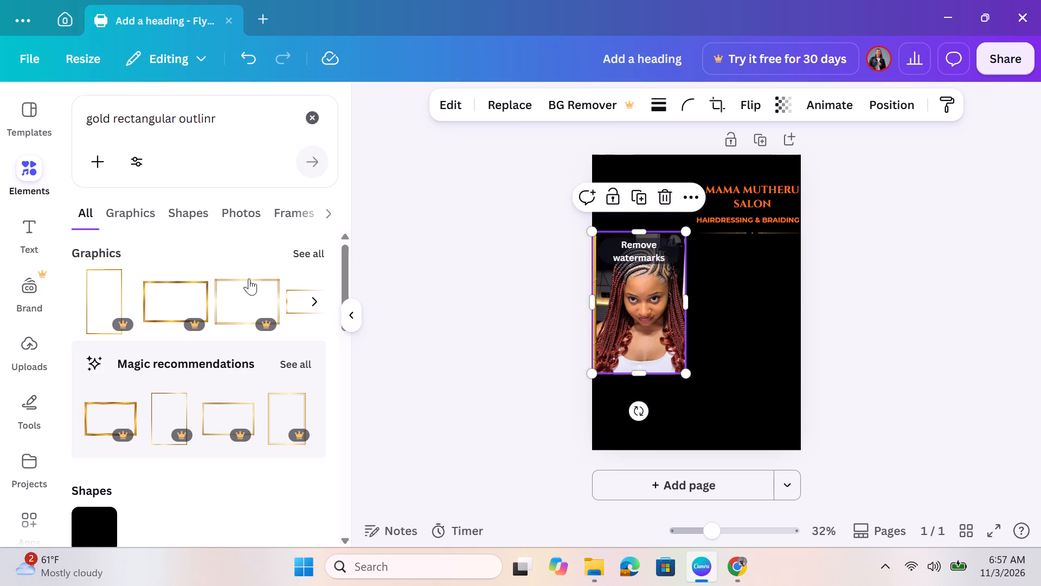
# Add the double-line portrait gold frame from the recommended graphics to the page.
pyautogui.click(279, 397)
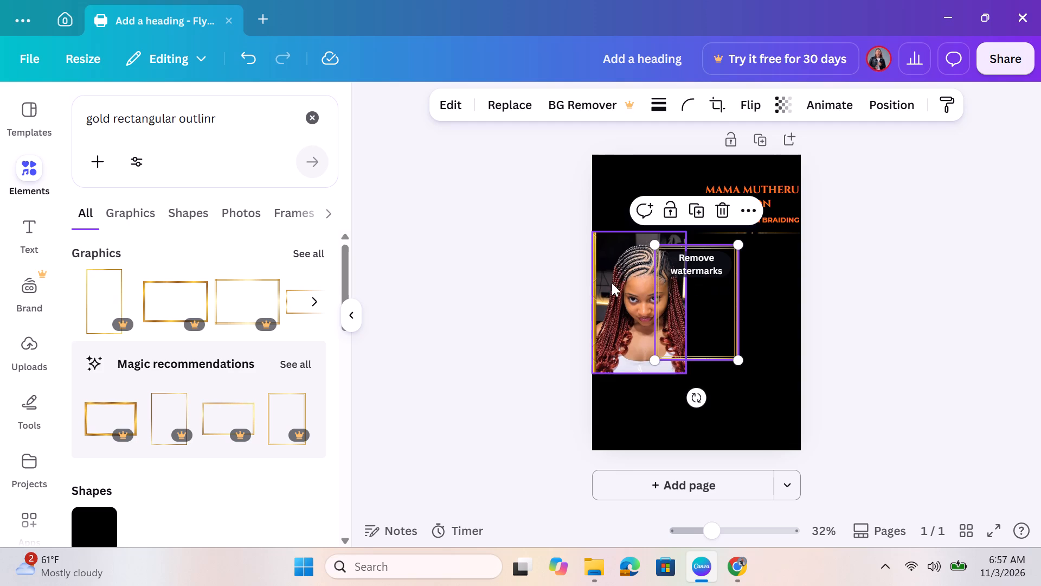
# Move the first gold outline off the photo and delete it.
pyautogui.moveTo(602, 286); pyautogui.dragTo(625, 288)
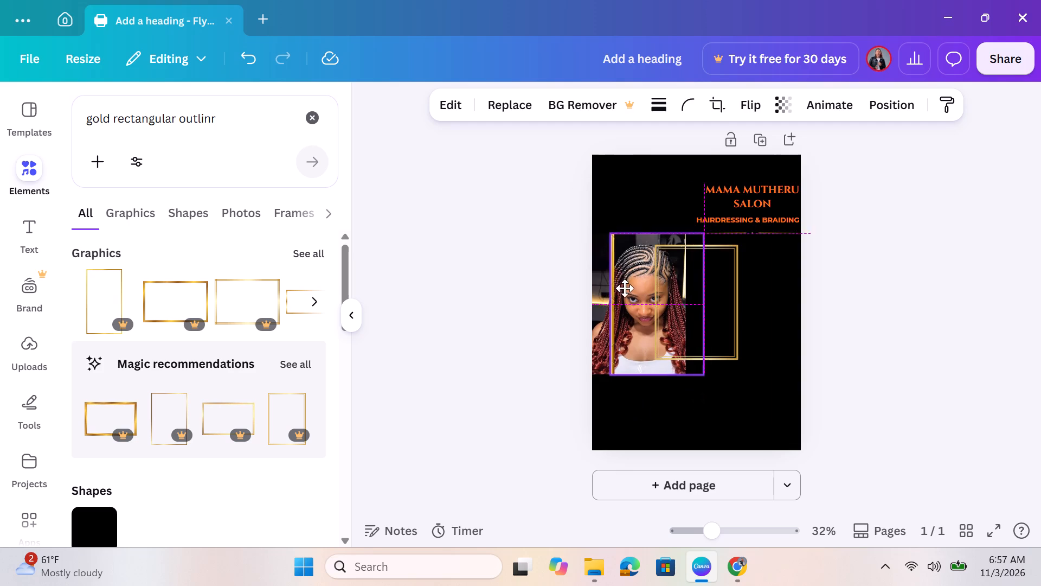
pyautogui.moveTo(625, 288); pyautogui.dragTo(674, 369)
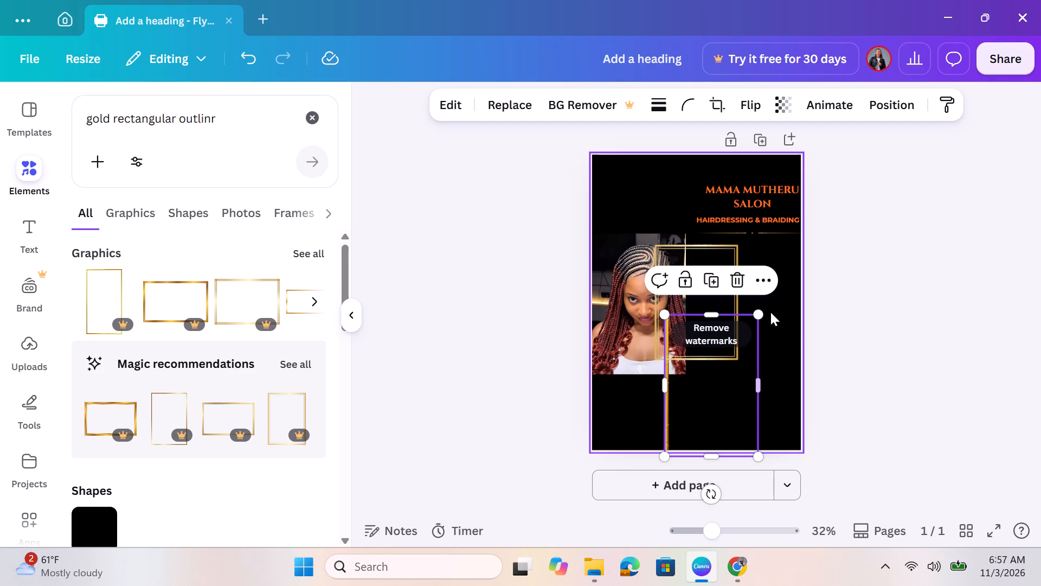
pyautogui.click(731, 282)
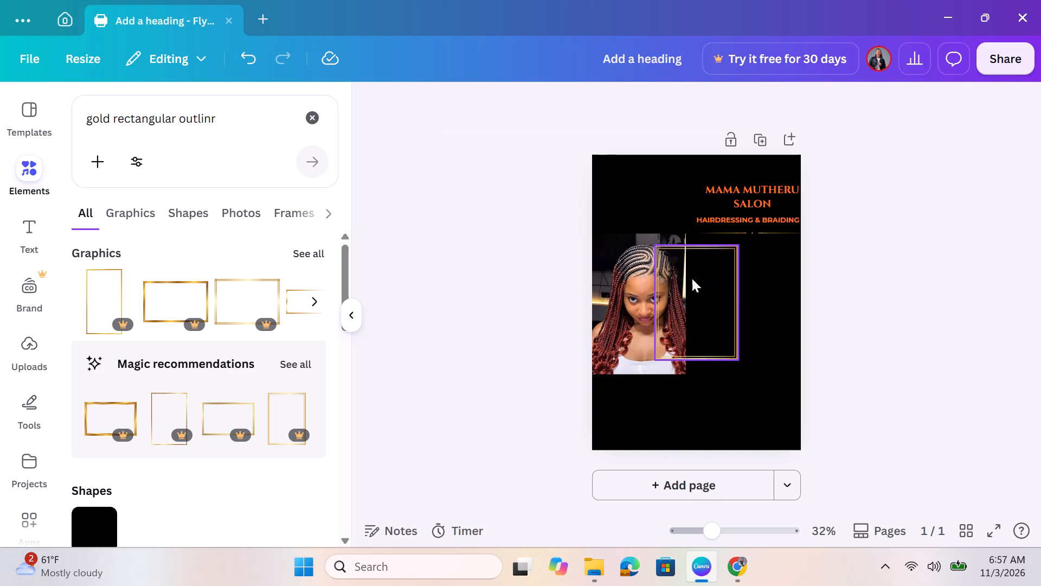
# Position the double-line gold frame over the red-braids photo and scale it to about 107 × 147 so it surrounds the photo.
pyautogui.moveTo(659, 277); pyautogui.dragTo(616, 277)
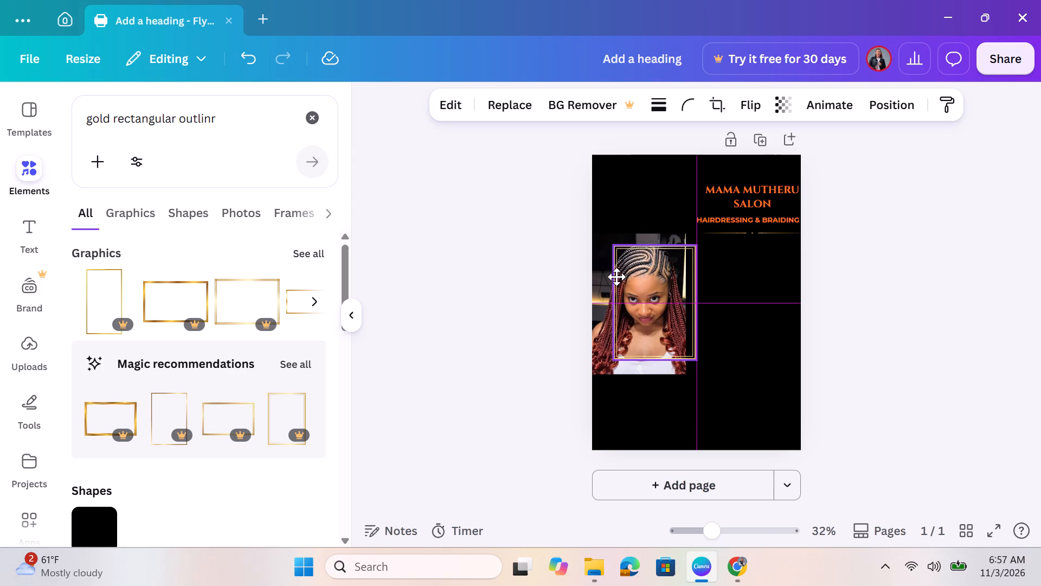
pyautogui.moveTo(616, 277); pyautogui.dragTo(609, 275)
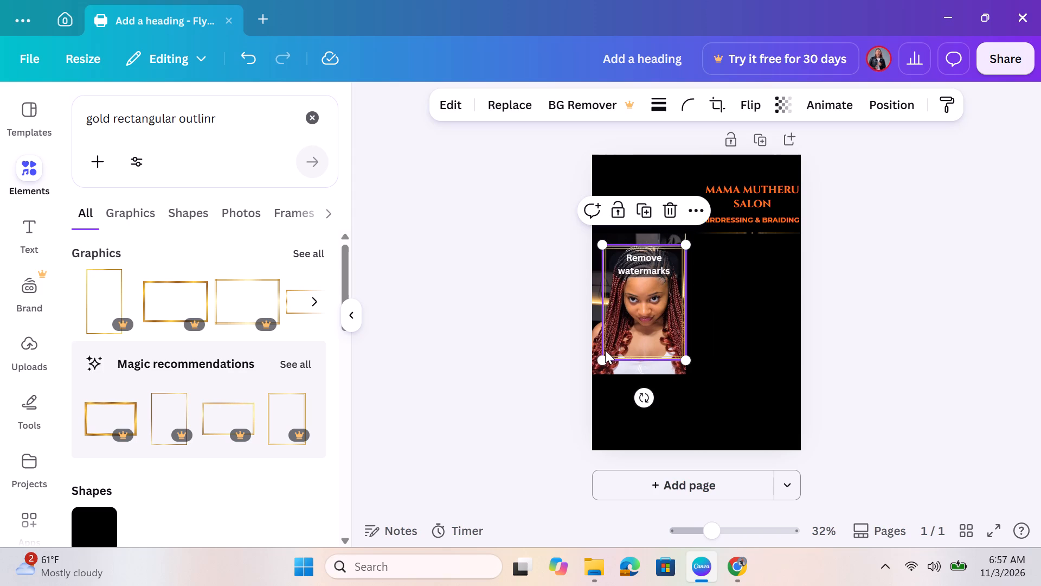
pyautogui.moveTo(605, 351); pyautogui.dragTo(594, 352)
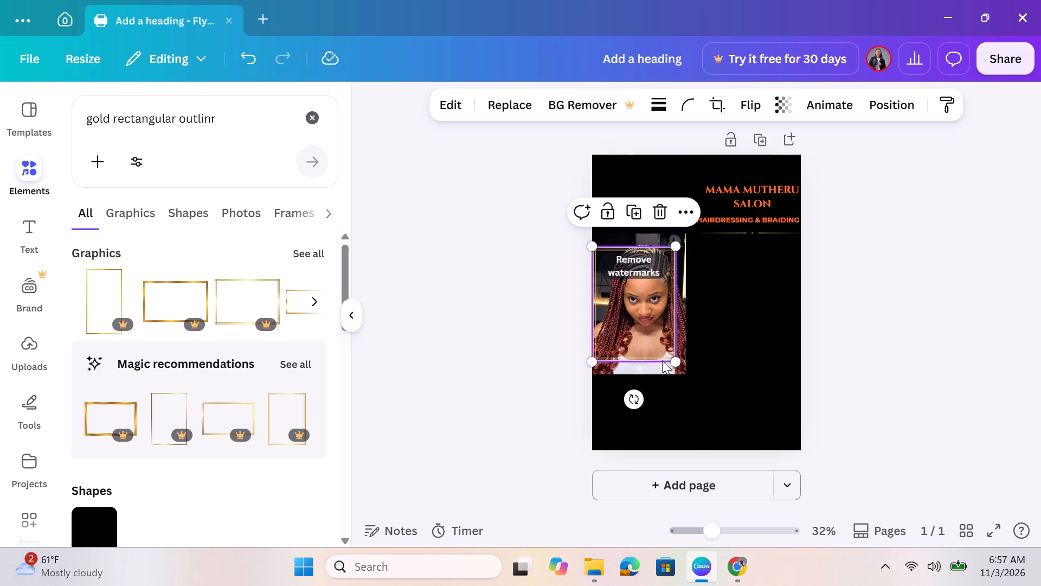
pyautogui.moveTo(669, 356); pyautogui.dragTo(678, 373)
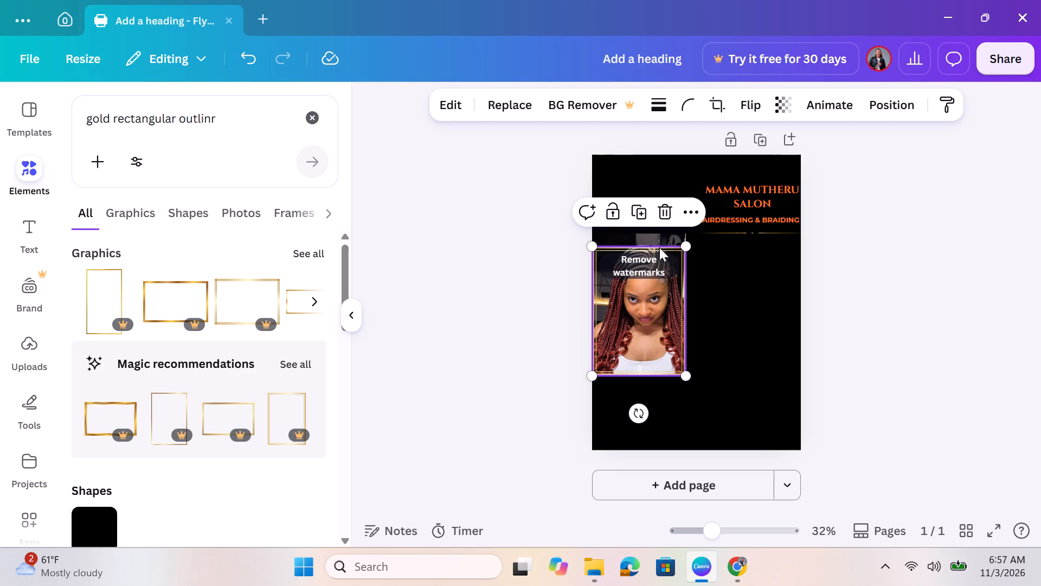
pyautogui.moveTo(659, 247); pyautogui.dragTo(659, 240)
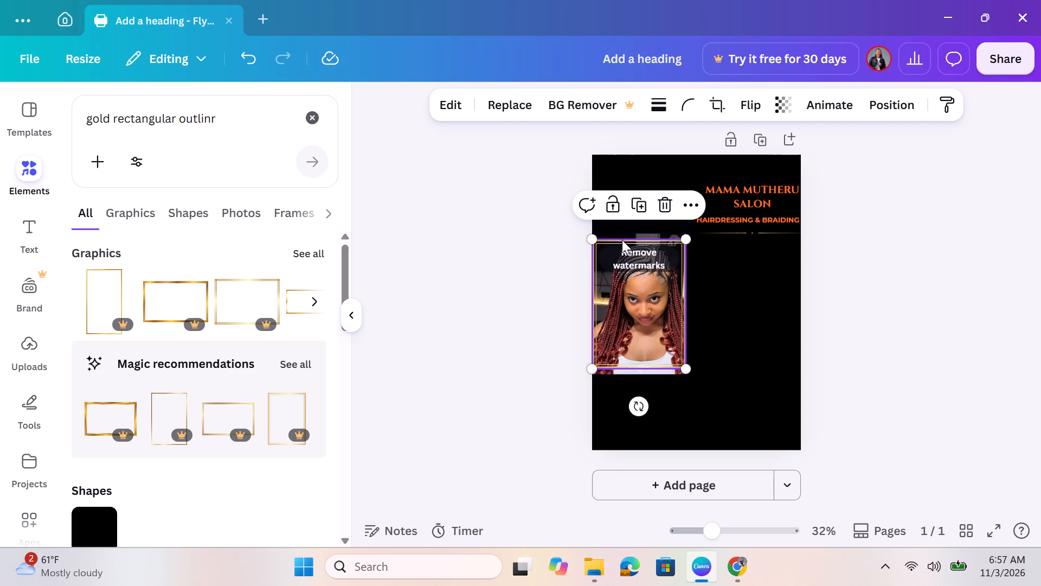
pyautogui.moveTo(594, 238); pyautogui.dragTo(593, 231)
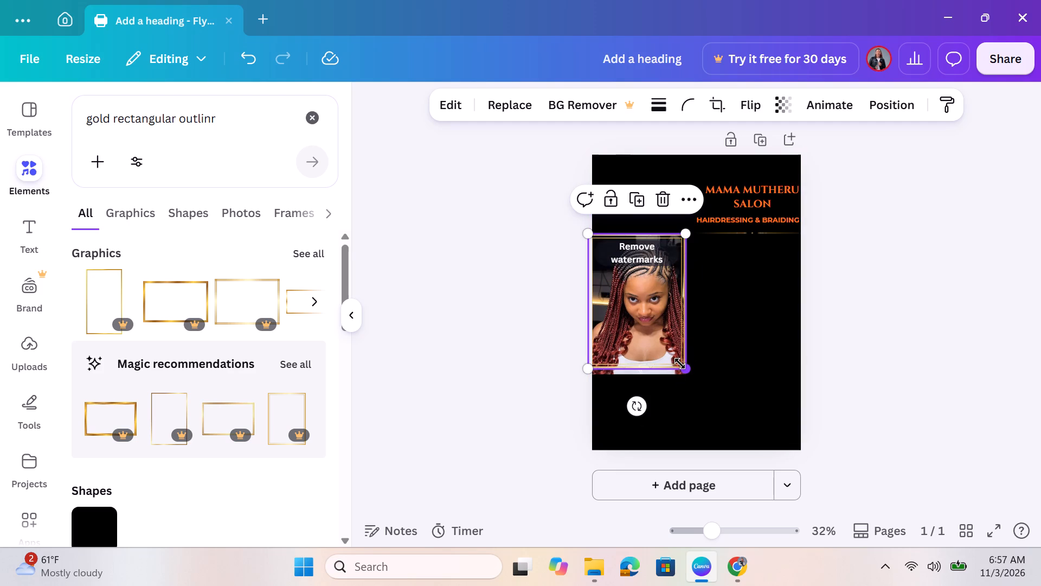
pyautogui.moveTo(680, 364); pyautogui.dragTo(678, 385)
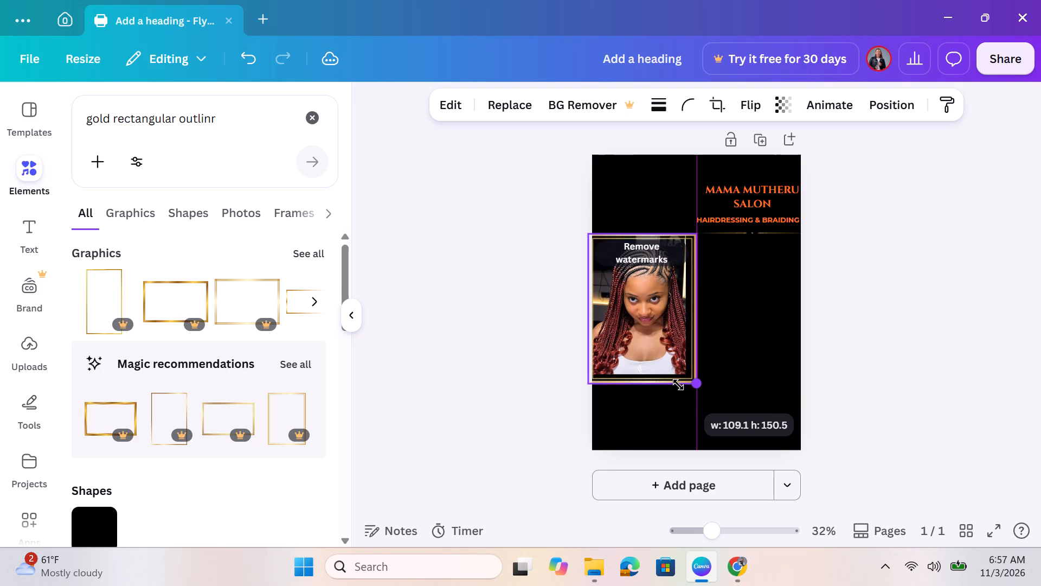
pyautogui.moveTo(678, 385); pyautogui.dragTo(678, 379)
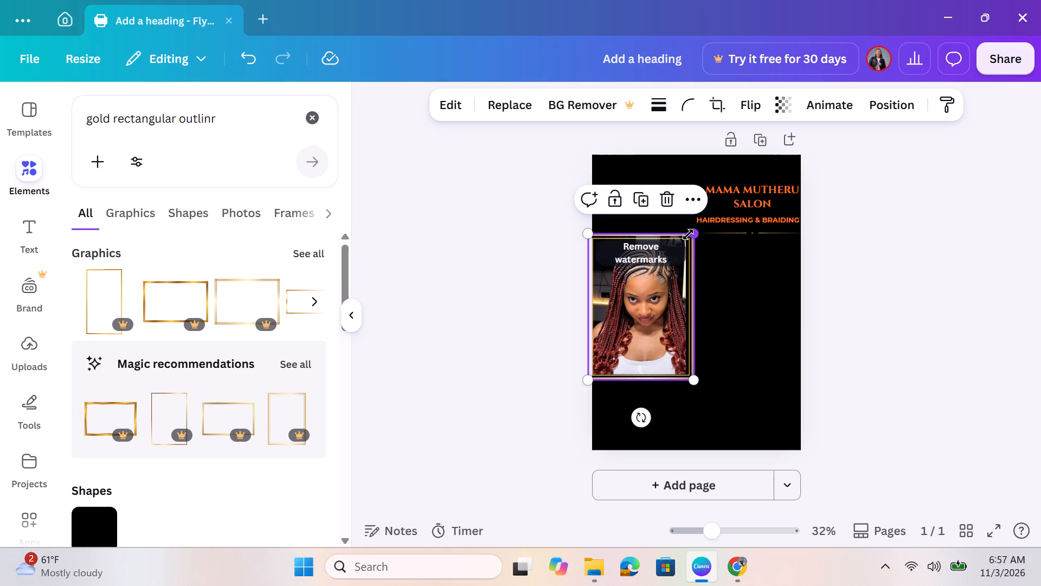
pyautogui.click(695, 235)
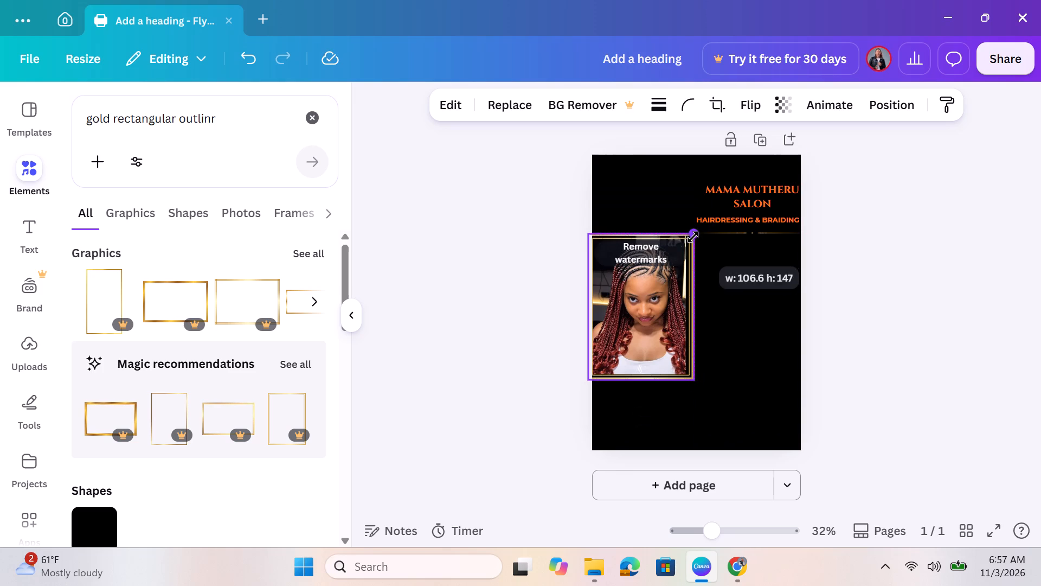
pyautogui.click(732, 322)
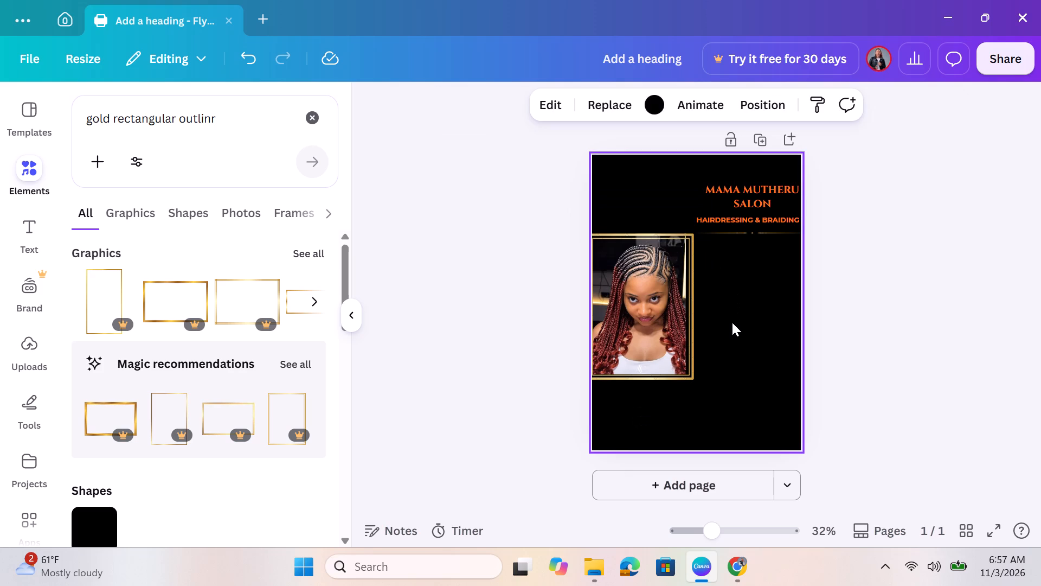
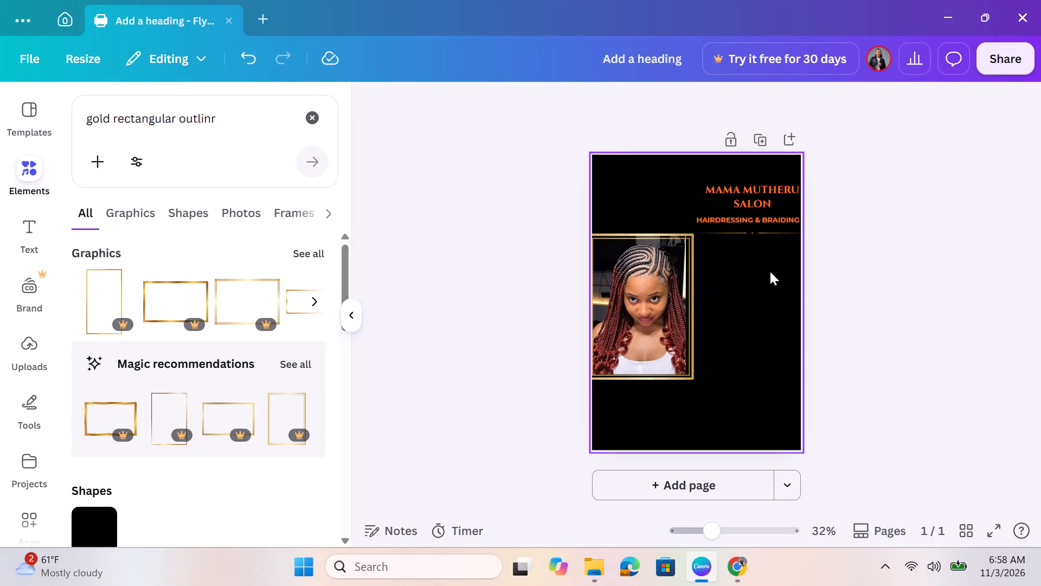
# Add a body text box to the page and widen it toward the page's right edge.
pyautogui.click(769, 263)
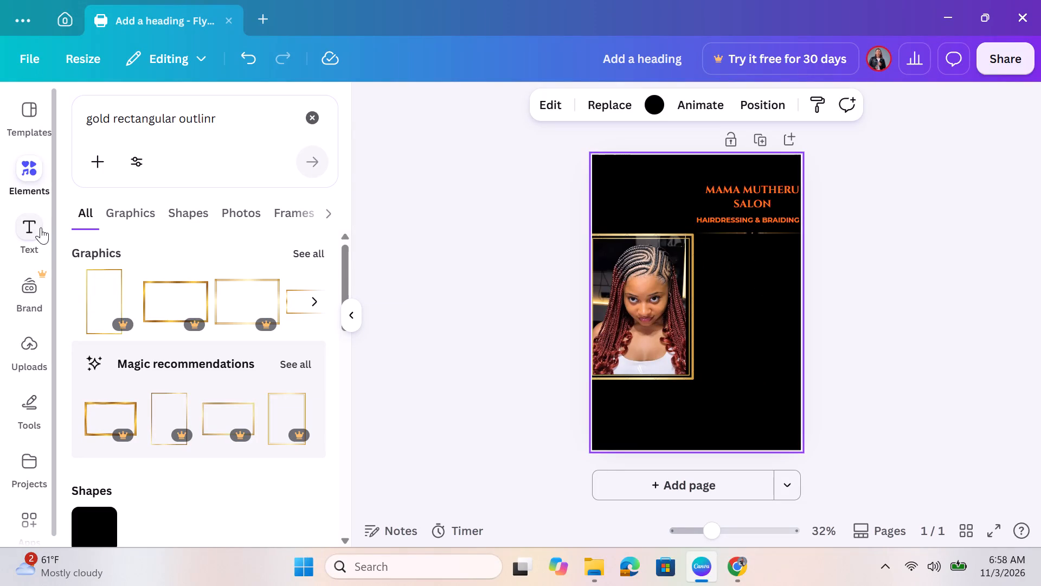
pyautogui.click(41, 227)
pyautogui.click(182, 461)
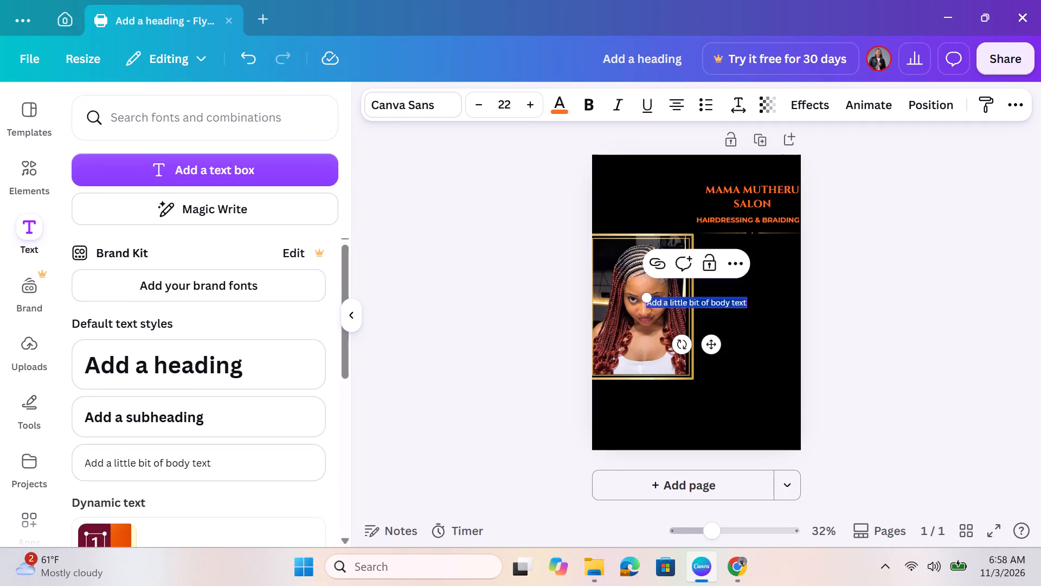
pyautogui.moveTo(743, 300); pyautogui.dragTo(788, 277)
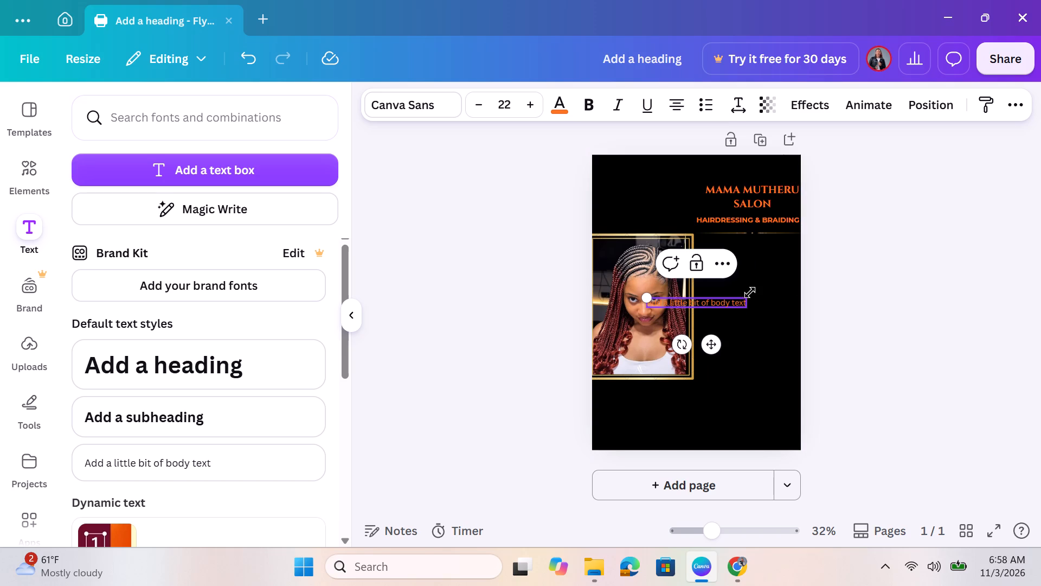
pyautogui.moveTo(749, 302); pyautogui.dragTo(785, 283)
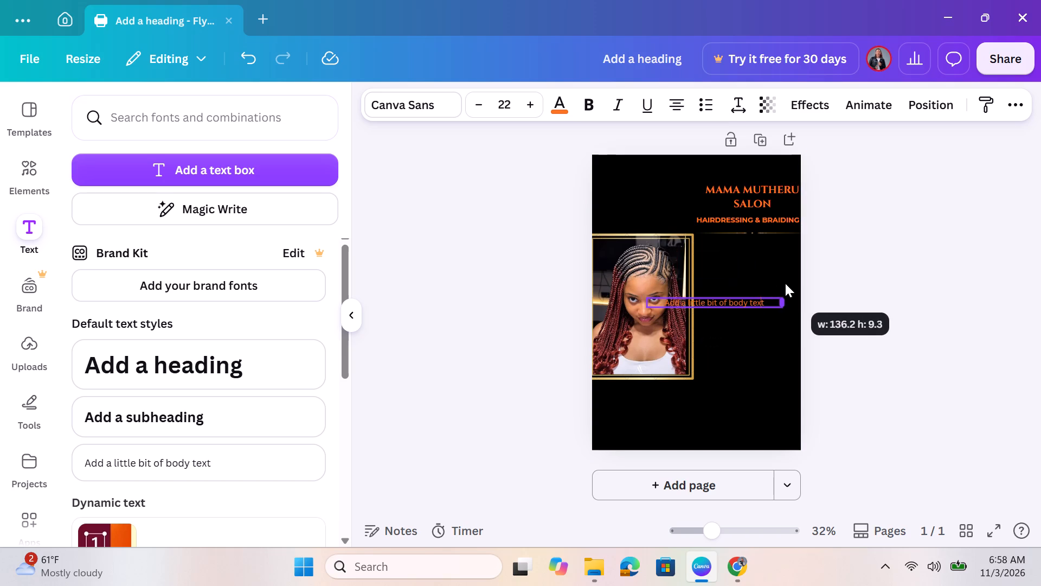
pyautogui.moveTo(785, 283); pyautogui.dragTo(790, 282)
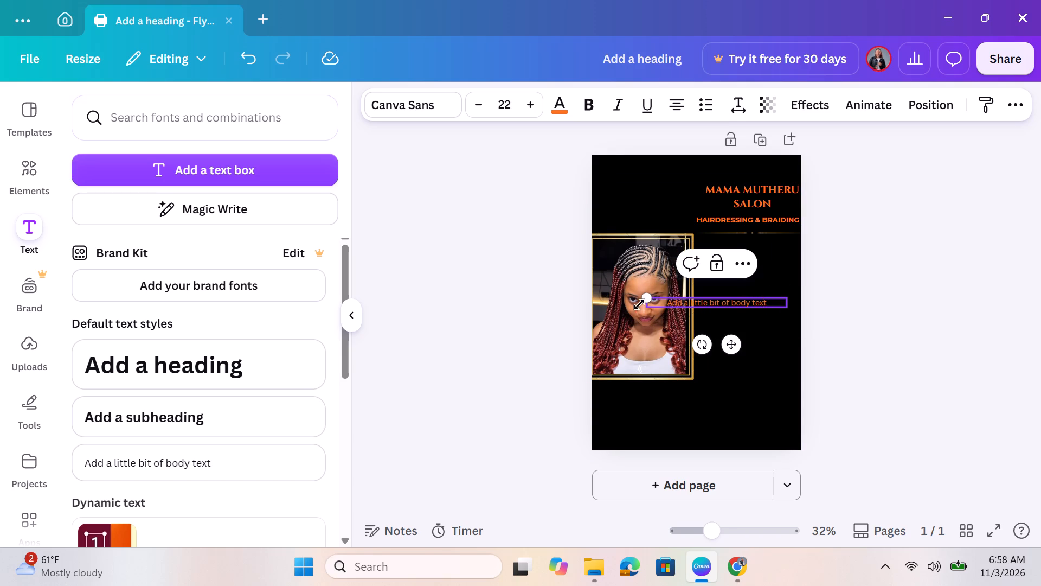
# Scale the body text box down to font size 16.1 so it sits clear of the framed photo.
pyautogui.moveTo(643, 301); pyautogui.dragTo(704, 301)
pyautogui.moveTo(684, 304); pyautogui.dragTo(706, 301)
pyautogui.moveTo(707, 296); pyautogui.dragTo(742, 294)
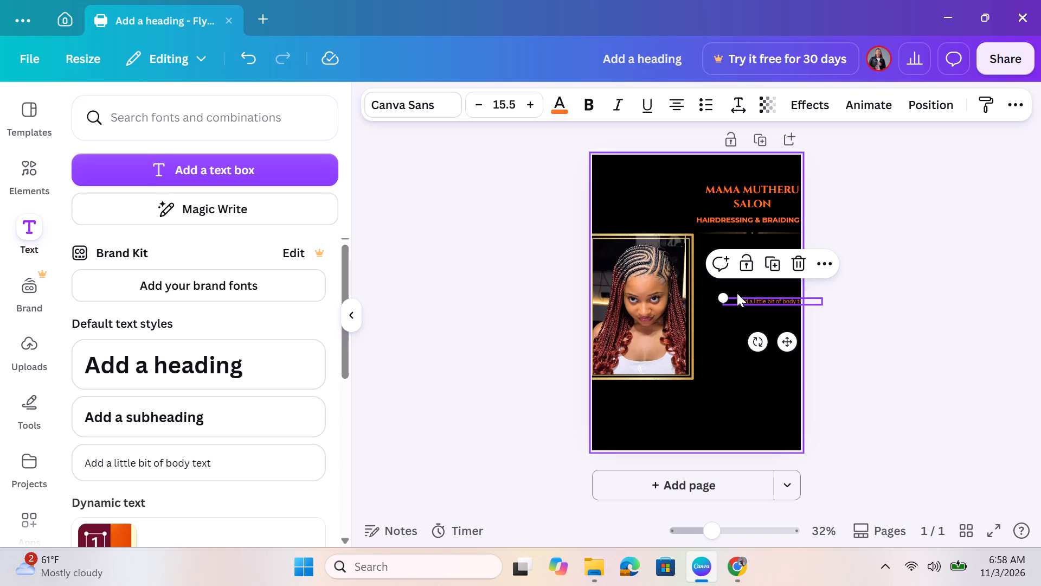
pyautogui.moveTo(723, 292); pyautogui.dragTo(736, 247)
pyautogui.moveTo(726, 296); pyautogui.dragTo(725, 287)
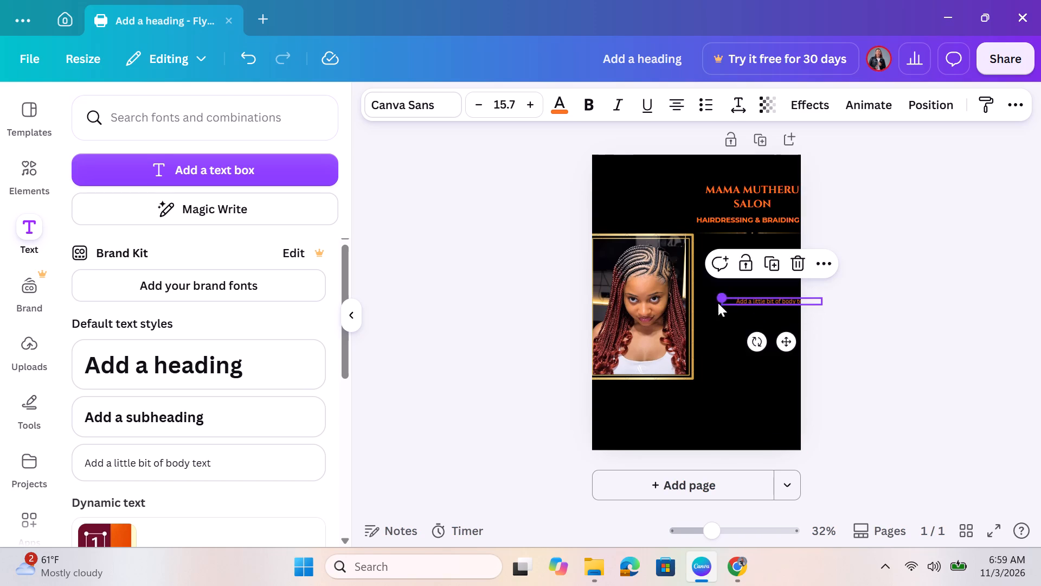
pyautogui.moveTo(720, 304); pyautogui.dragTo(719, 328)
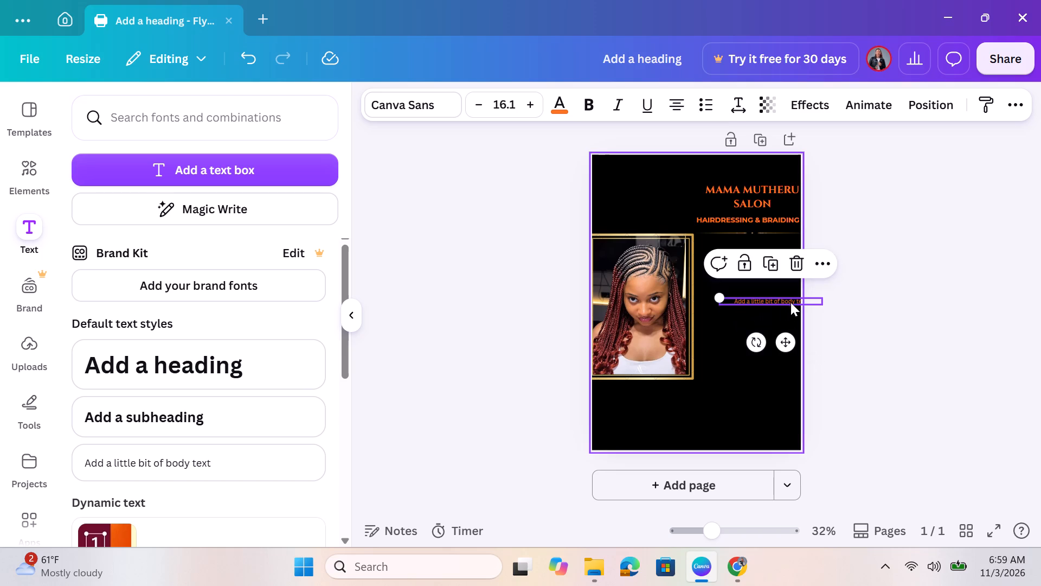
# Move the body text box up beside the framed photo, just below the gold divider under the subtitle.
pyautogui.moveTo(791, 298); pyautogui.dragTo(783, 268)
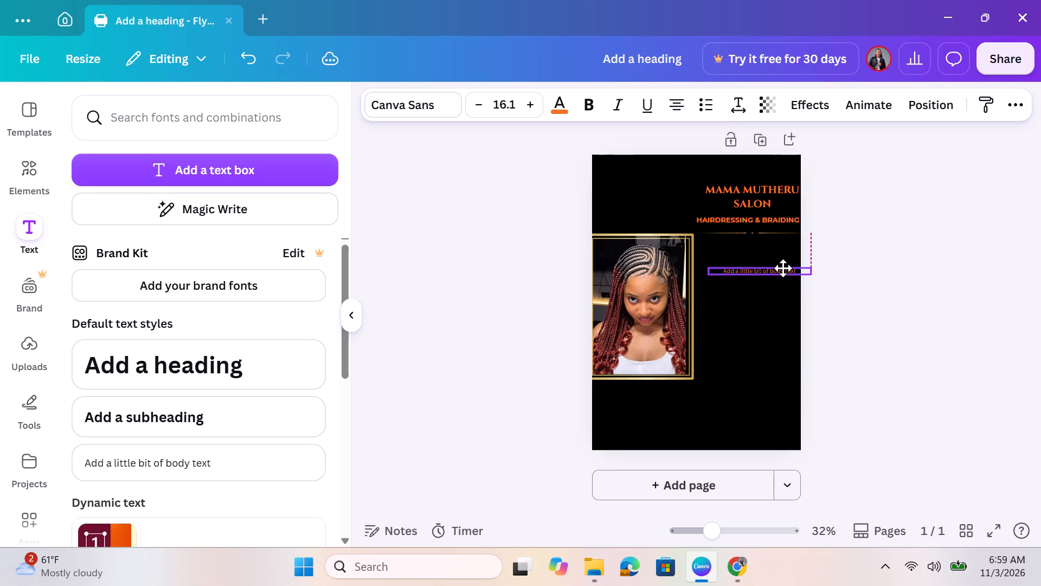
pyautogui.moveTo(783, 268); pyautogui.dragTo(781, 265)
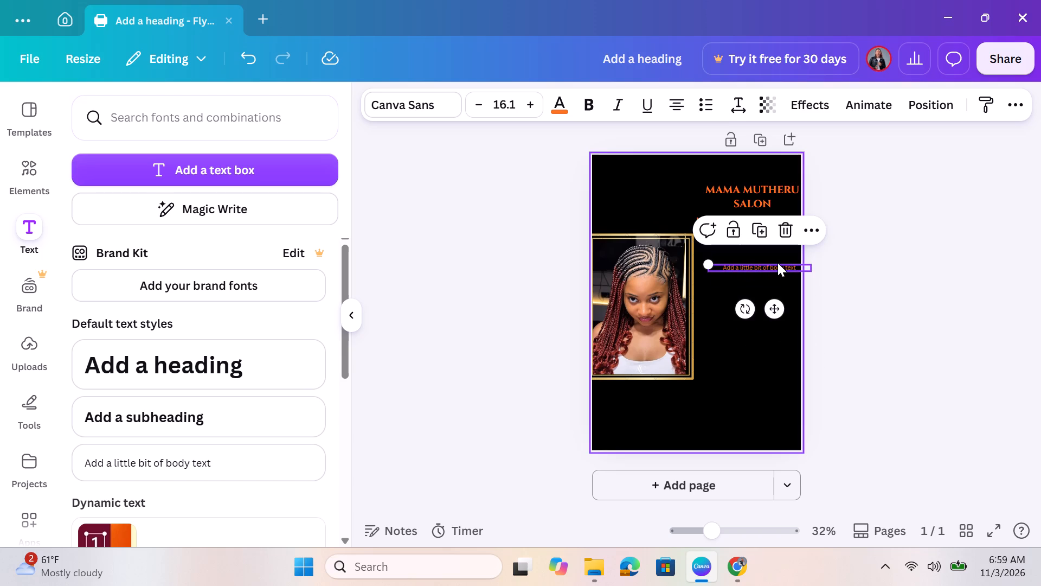
pyautogui.click(777, 265)
pyautogui.moveTo(777, 267); pyautogui.dragTo(775, 258)
pyautogui.moveTo(775, 267); pyautogui.dragTo(772, 253)
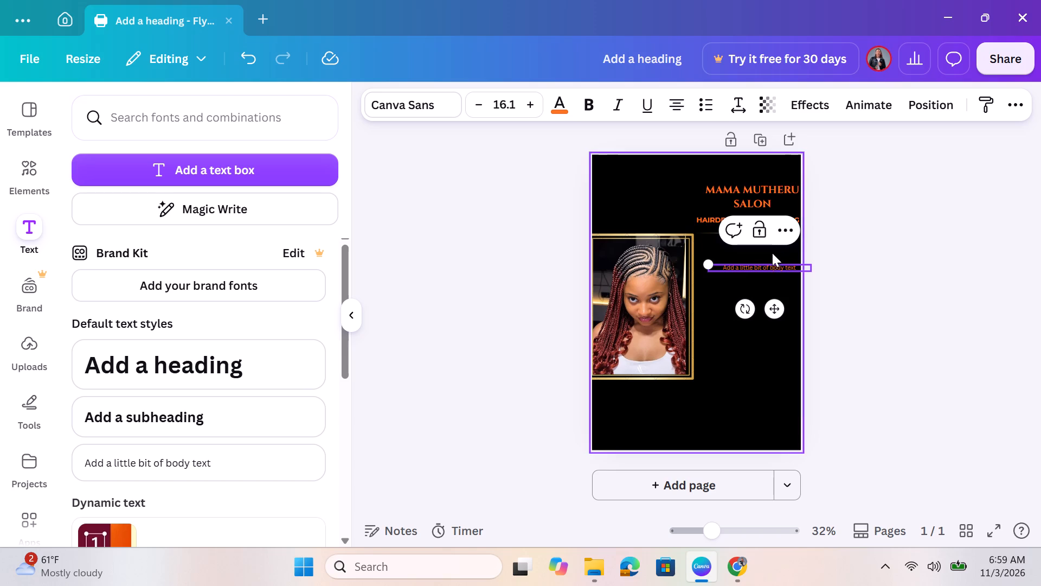
pyautogui.moveTo(772, 253); pyautogui.dragTo(770, 251)
pyautogui.moveTo(765, 258); pyautogui.dragTo(761, 248)
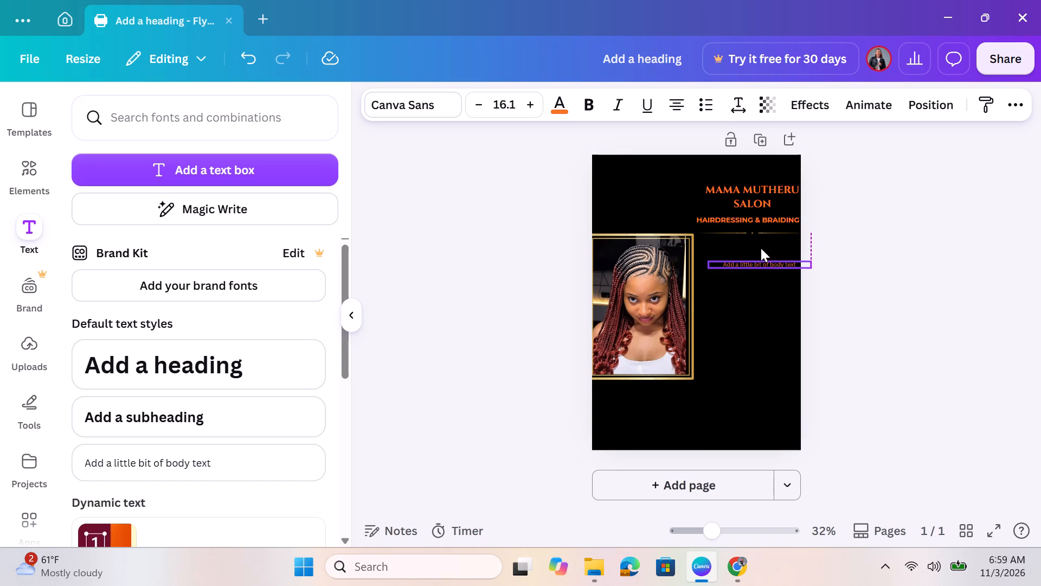
pyautogui.moveTo(761, 248); pyautogui.dragTo(760, 246)
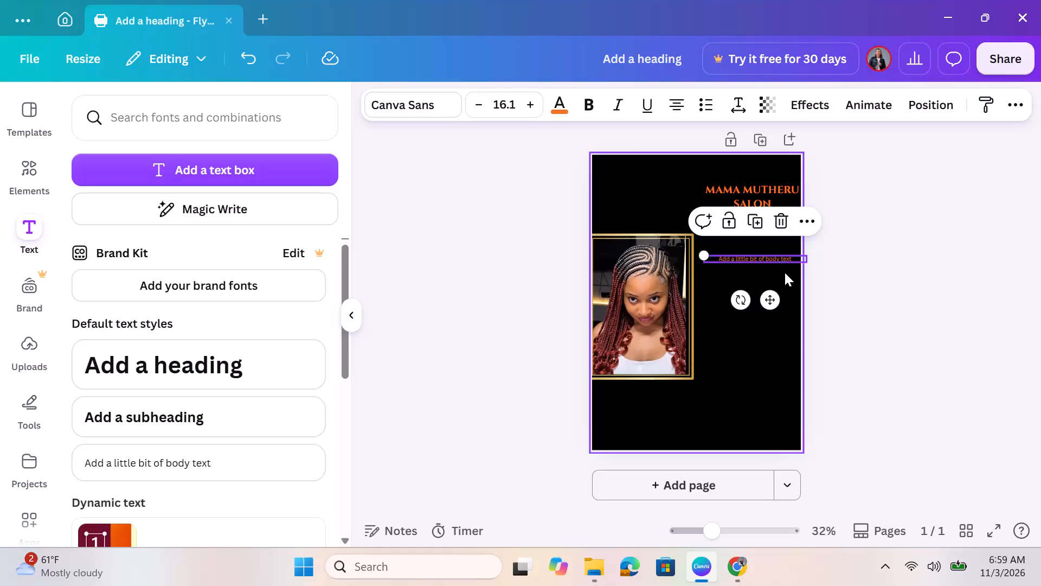
# Replace the placeholder body text with "Hair Braiding" as the first service line.
pyautogui.tripleClick(774, 256)
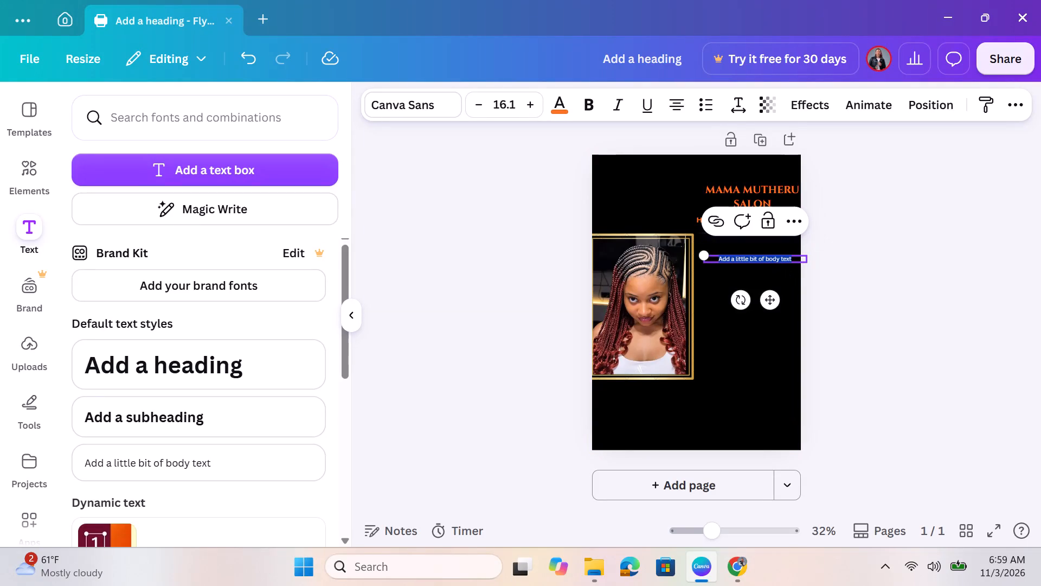
pyautogui.press('BackSpace')
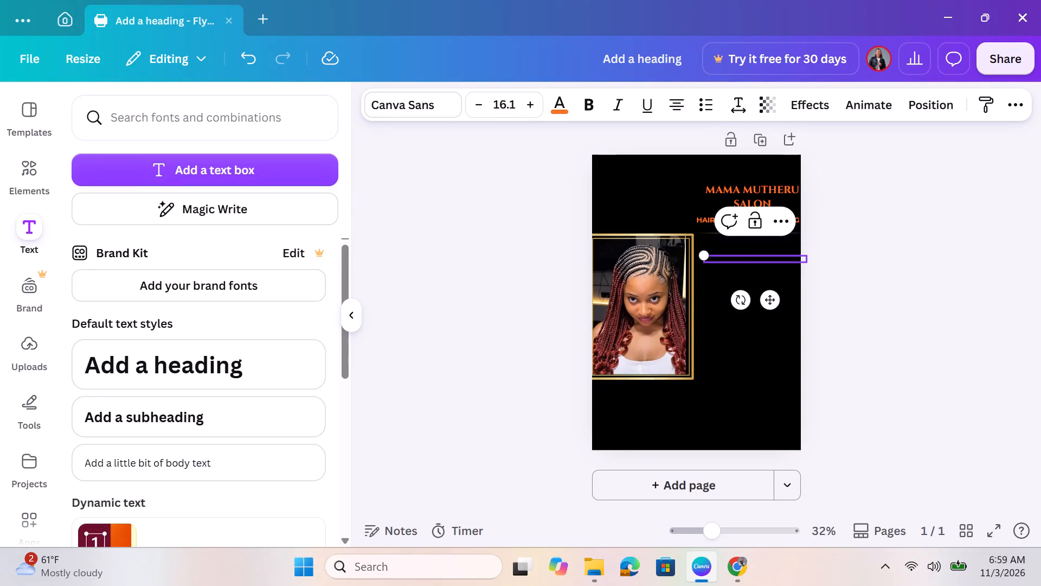
pyautogui.press('h')
pyautogui.write('air')
pyautogui.press('space')
pyautogui.write('bra')
pyautogui.press('BackSpace')
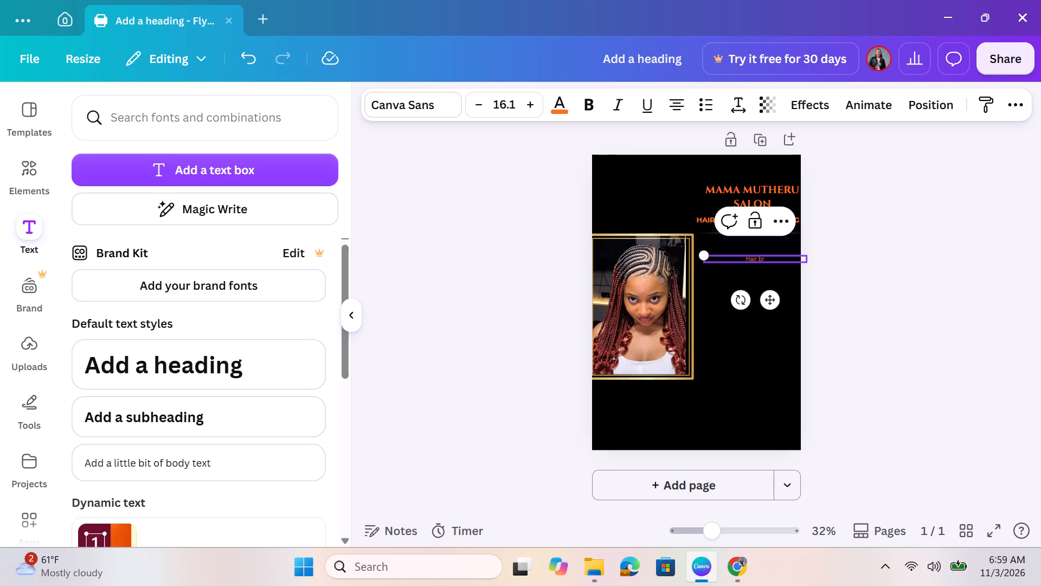
pyautogui.press('BackSpace')
pyautogui.press('BackSpace')
pyautogui.press('b')
pyautogui.press('r')
pyautogui.write('aiding')
# Add "Cornrows & Lines" and "Box Braids" as separate lines below "Hair Braiding".
pyautogui.press('Return')
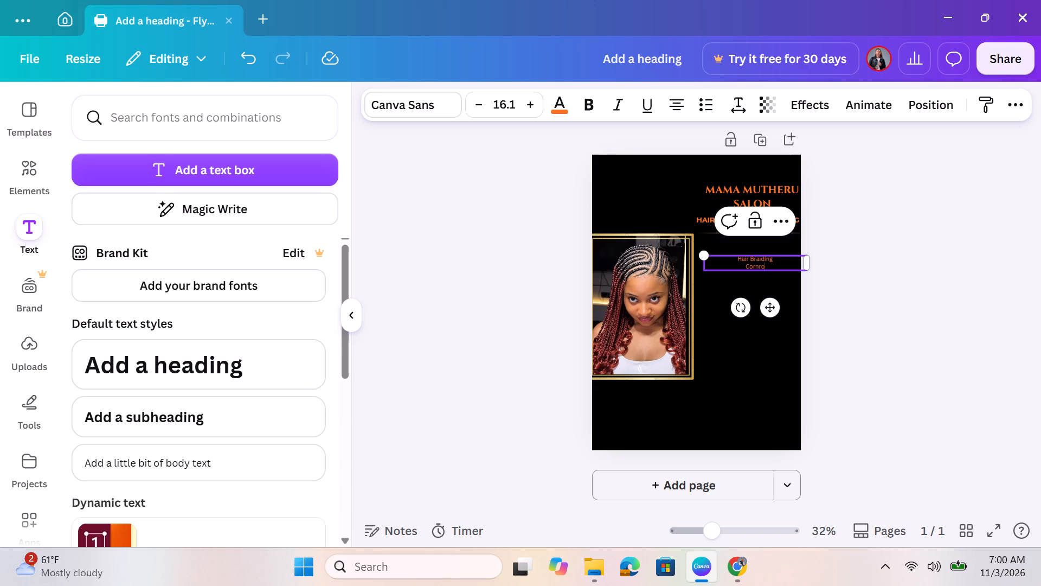
pyautogui.write('ws')
pyautogui.press('space')
pyautogui.write('&')
pyautogui.press('space')
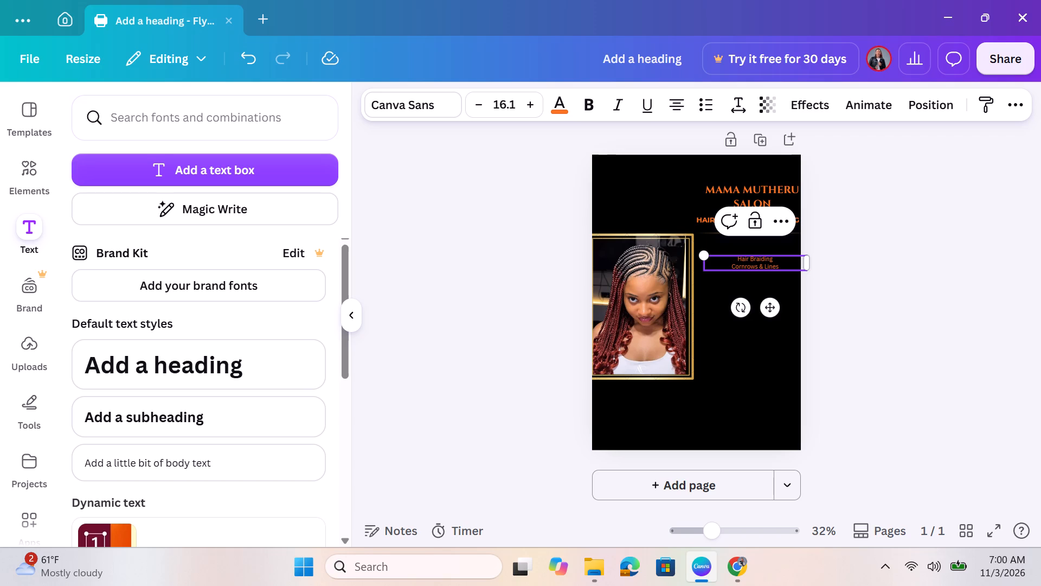
pyautogui.press('Return')
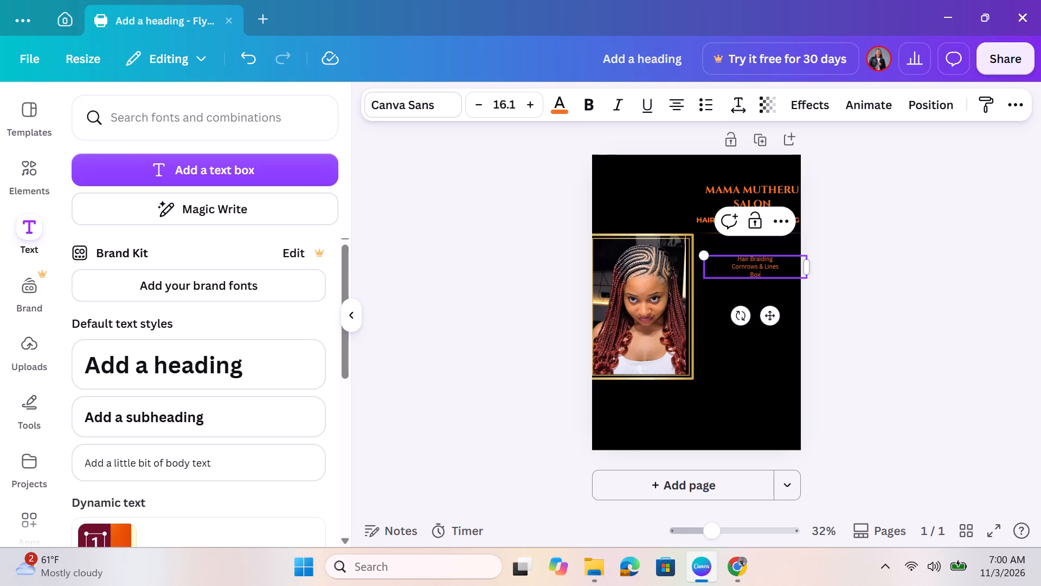
pyautogui.write('raids')
# Add "Weaving" and "Wig Installation" as separate lines below "Box Braids".
pyautogui.press('Return')
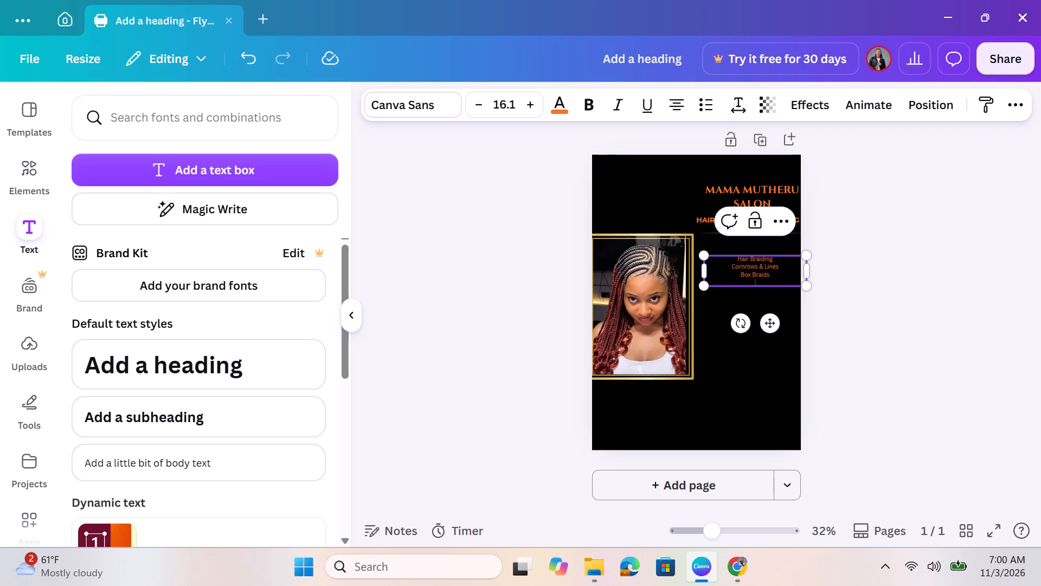
pyautogui.press('w')
pyautogui.press('Return')
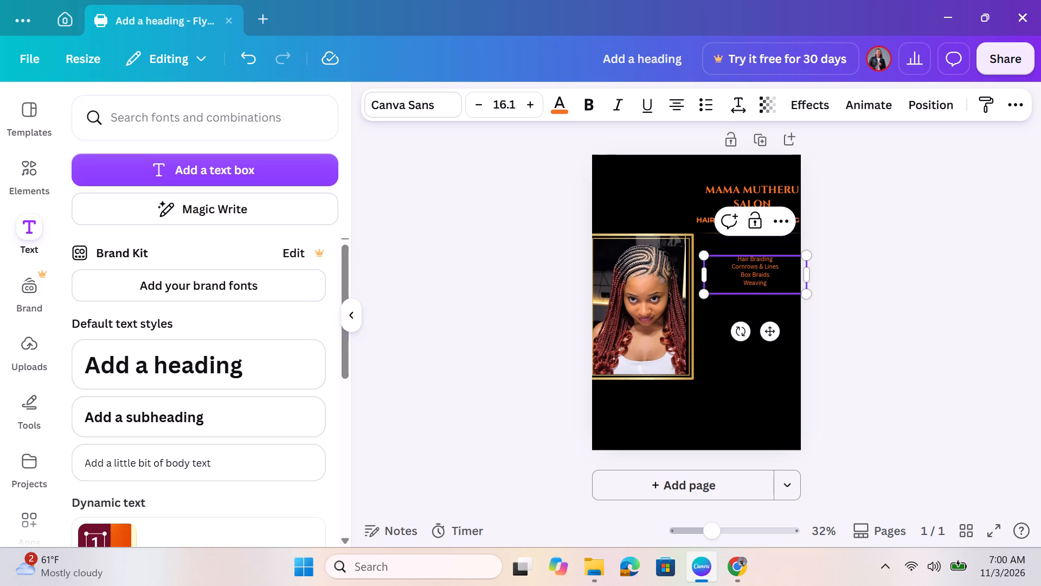
pyautogui.press('w')
pyautogui.press('i')
pyautogui.write('nstallation')
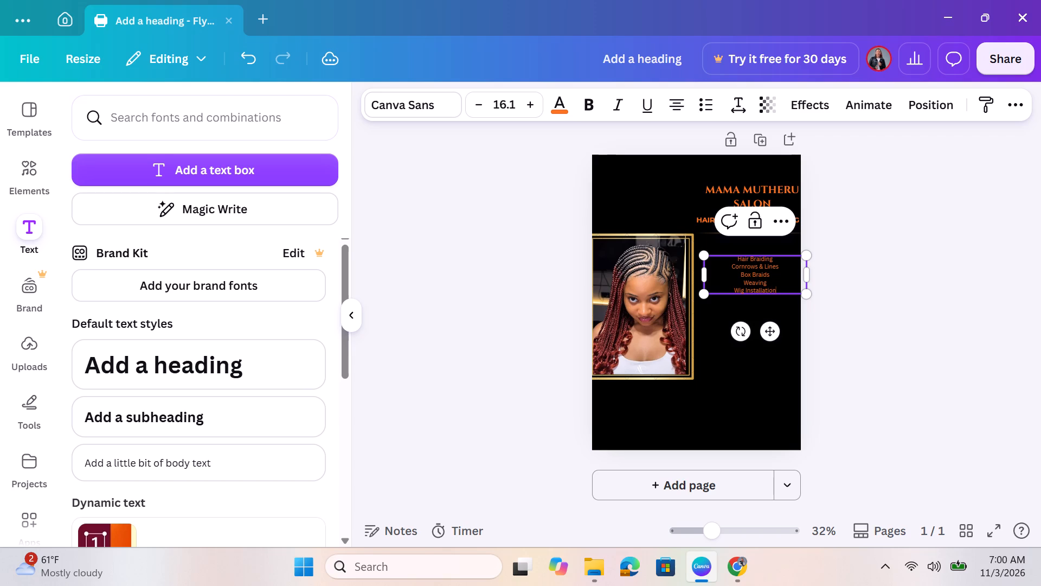
# Add the line "Hair Treatment" below "Wig Installation" in the services list.
pyautogui.press('Return')
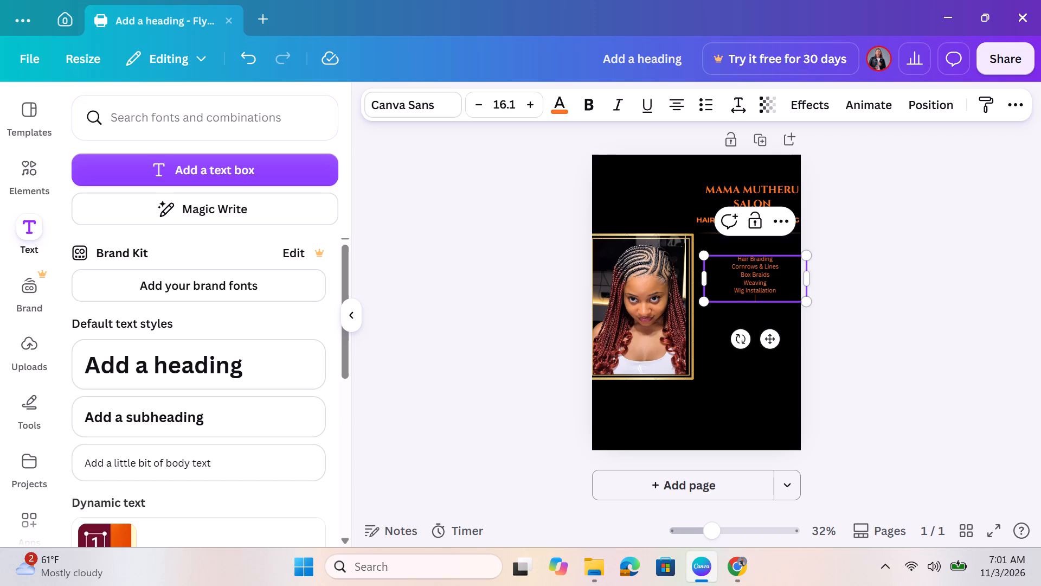
pyautogui.press('a')
pyautogui.press('i')
pyautogui.write('r')
pyautogui.press('space')
pyautogui.write('ment')
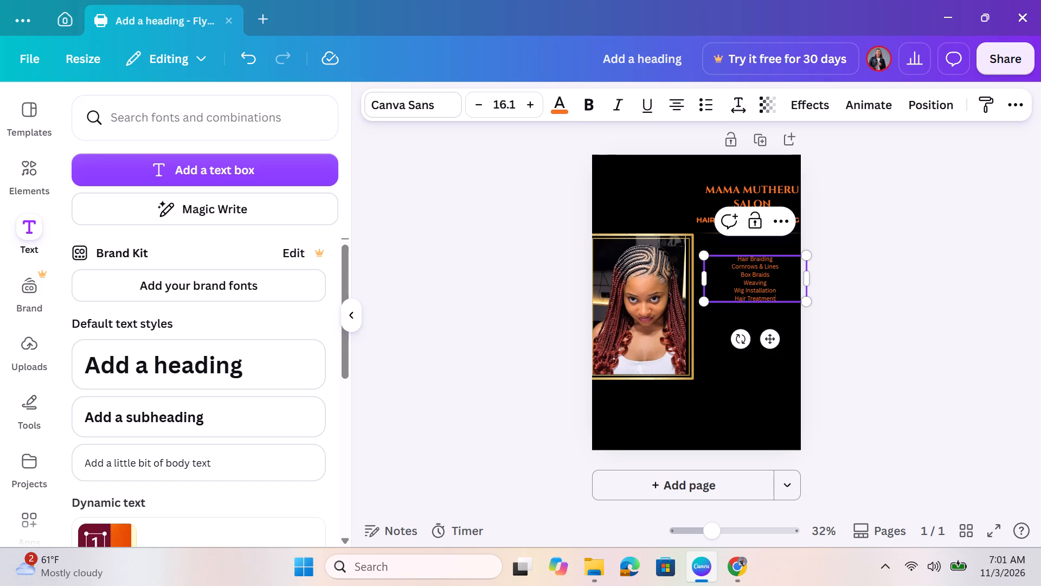
# Add the line "Hair Washing & Styling" below "Hair Treatment" in the services list.
pyautogui.press('Return')
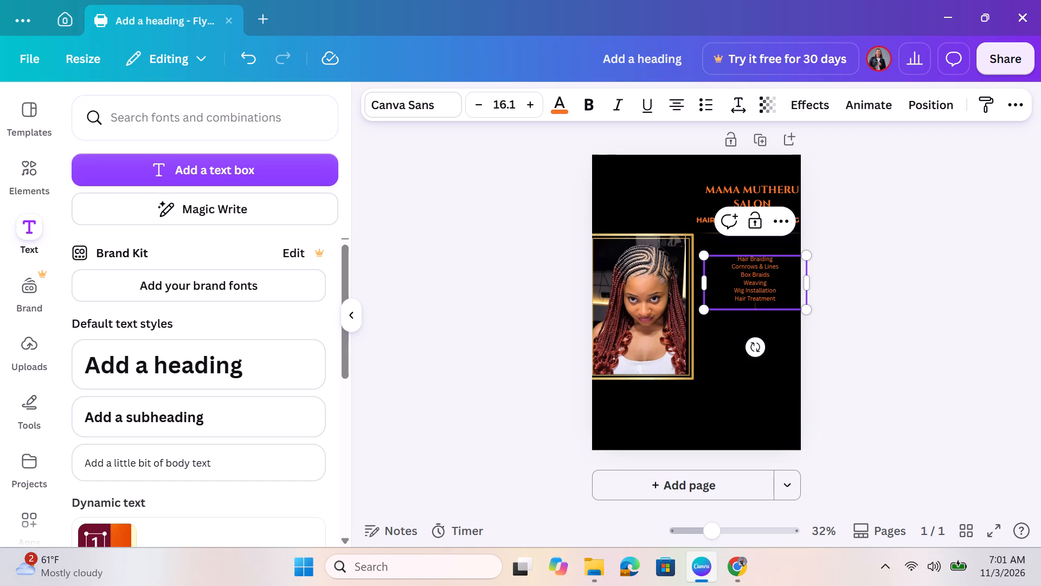
pyautogui.write('air')
pyautogui.press('space')
pyautogui.press('w')
pyautogui.hotkey('shift', '&')
pyautogui.press('space')
pyautogui.press('s')
pyautogui.write('tyling')
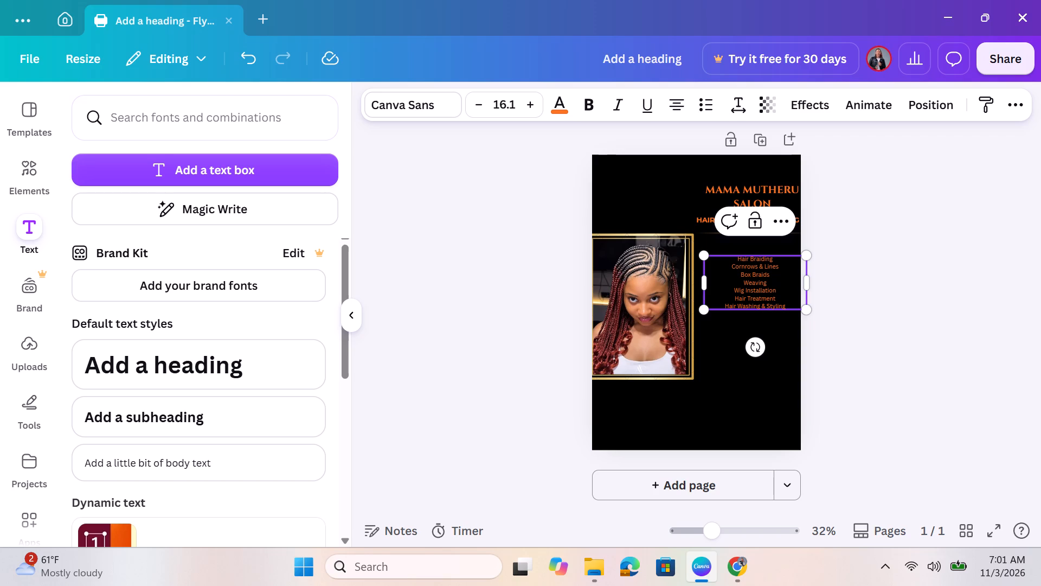
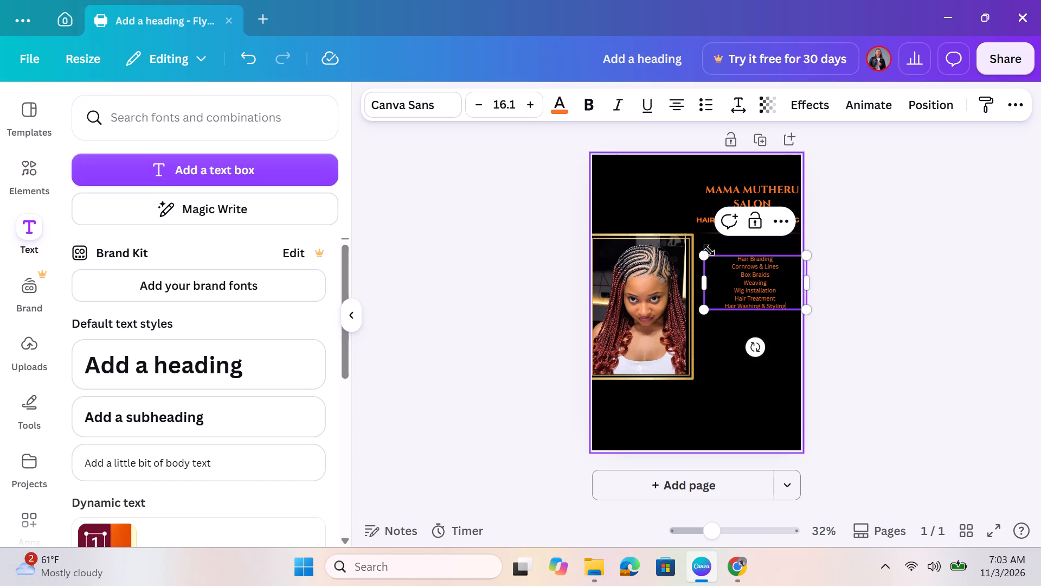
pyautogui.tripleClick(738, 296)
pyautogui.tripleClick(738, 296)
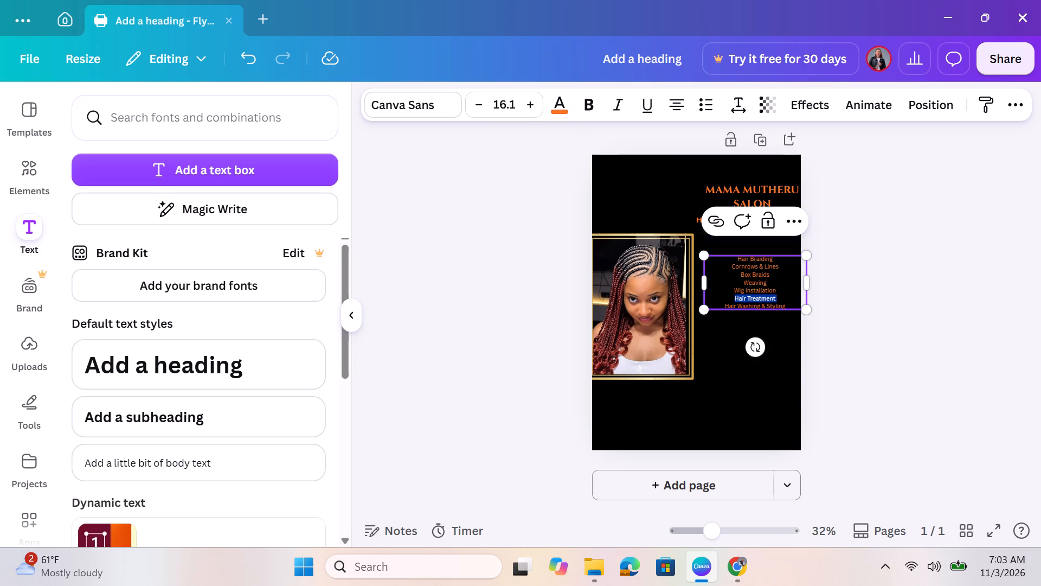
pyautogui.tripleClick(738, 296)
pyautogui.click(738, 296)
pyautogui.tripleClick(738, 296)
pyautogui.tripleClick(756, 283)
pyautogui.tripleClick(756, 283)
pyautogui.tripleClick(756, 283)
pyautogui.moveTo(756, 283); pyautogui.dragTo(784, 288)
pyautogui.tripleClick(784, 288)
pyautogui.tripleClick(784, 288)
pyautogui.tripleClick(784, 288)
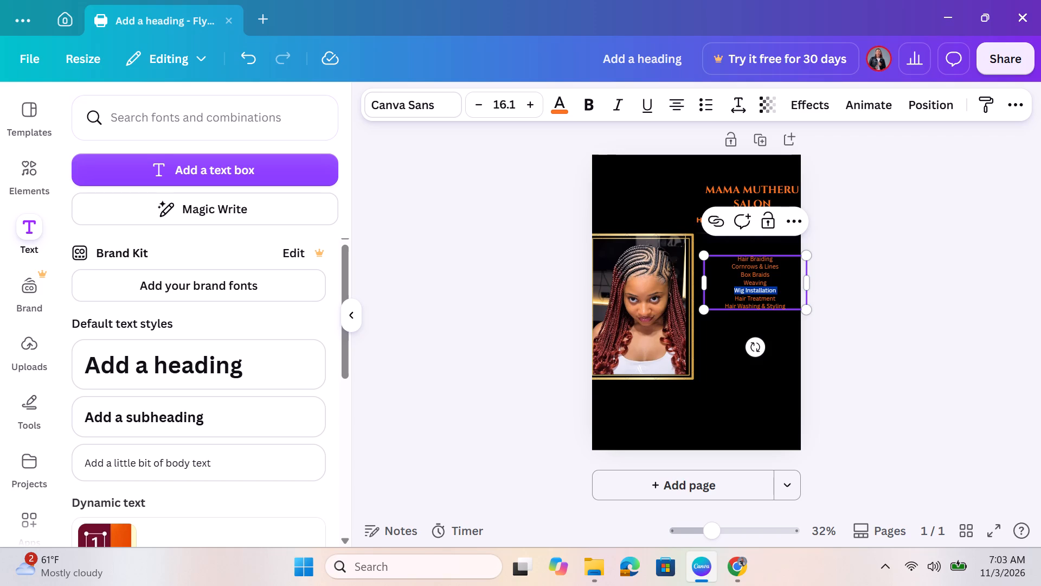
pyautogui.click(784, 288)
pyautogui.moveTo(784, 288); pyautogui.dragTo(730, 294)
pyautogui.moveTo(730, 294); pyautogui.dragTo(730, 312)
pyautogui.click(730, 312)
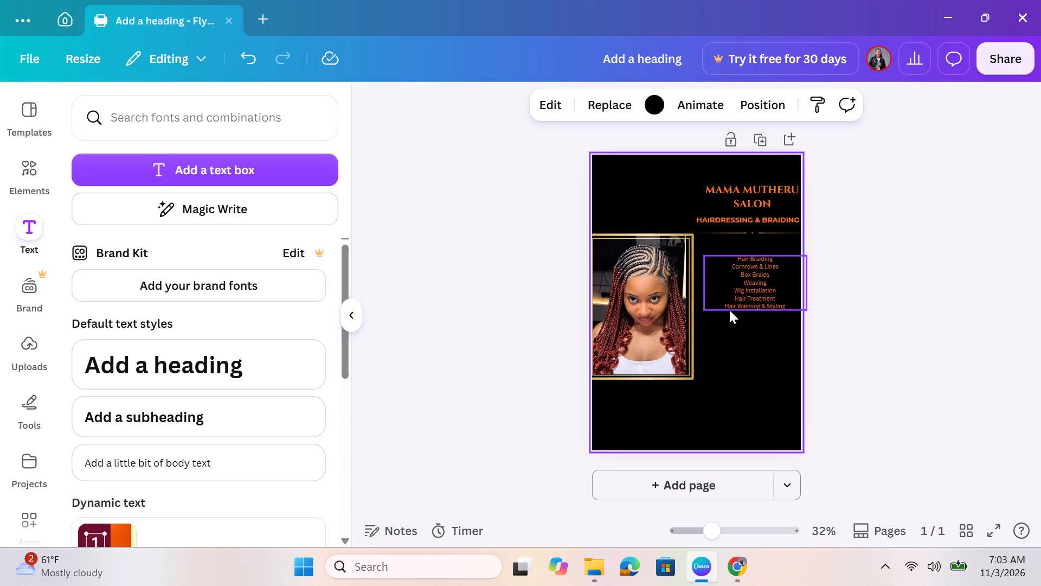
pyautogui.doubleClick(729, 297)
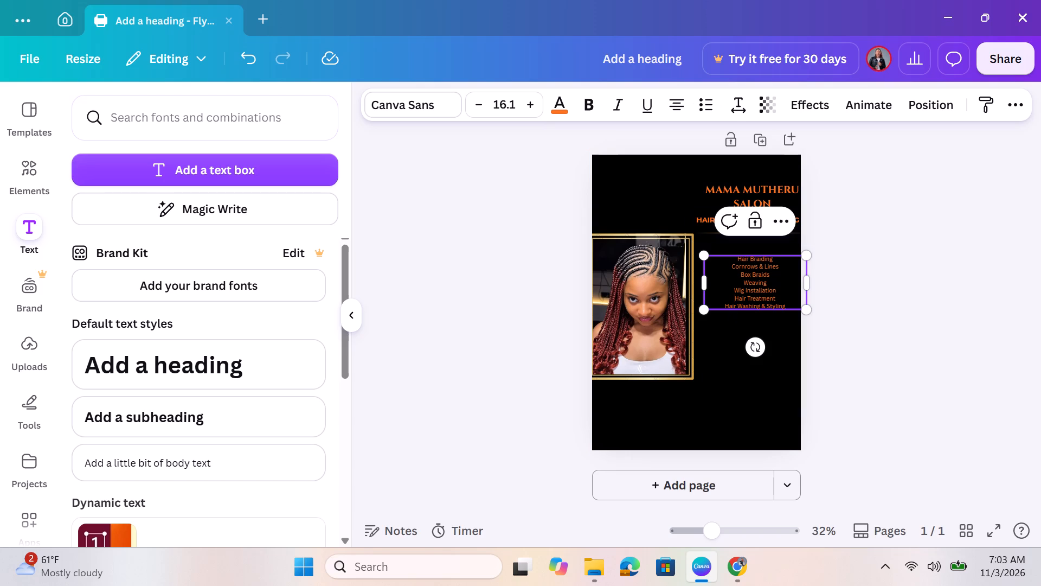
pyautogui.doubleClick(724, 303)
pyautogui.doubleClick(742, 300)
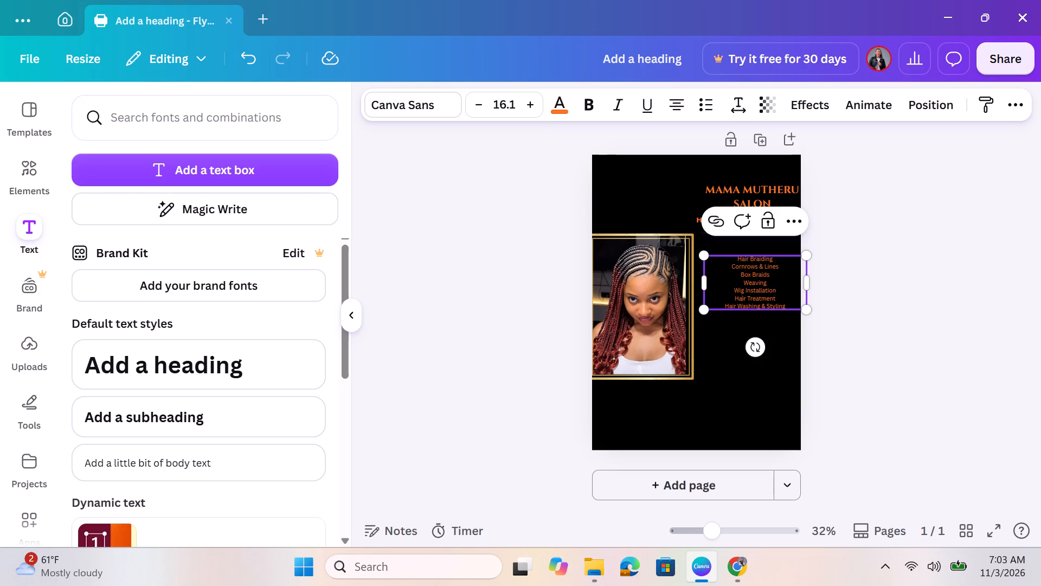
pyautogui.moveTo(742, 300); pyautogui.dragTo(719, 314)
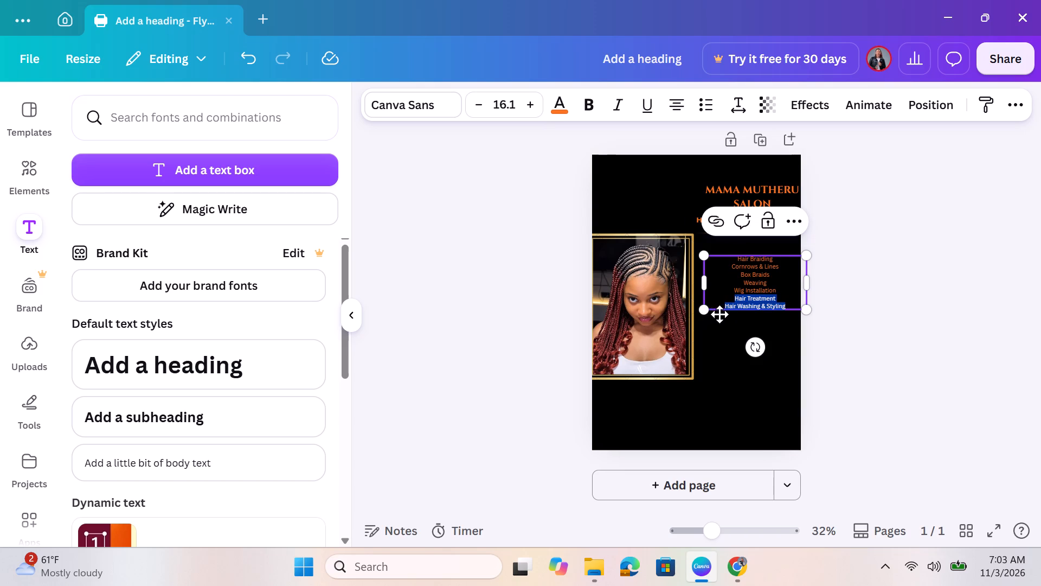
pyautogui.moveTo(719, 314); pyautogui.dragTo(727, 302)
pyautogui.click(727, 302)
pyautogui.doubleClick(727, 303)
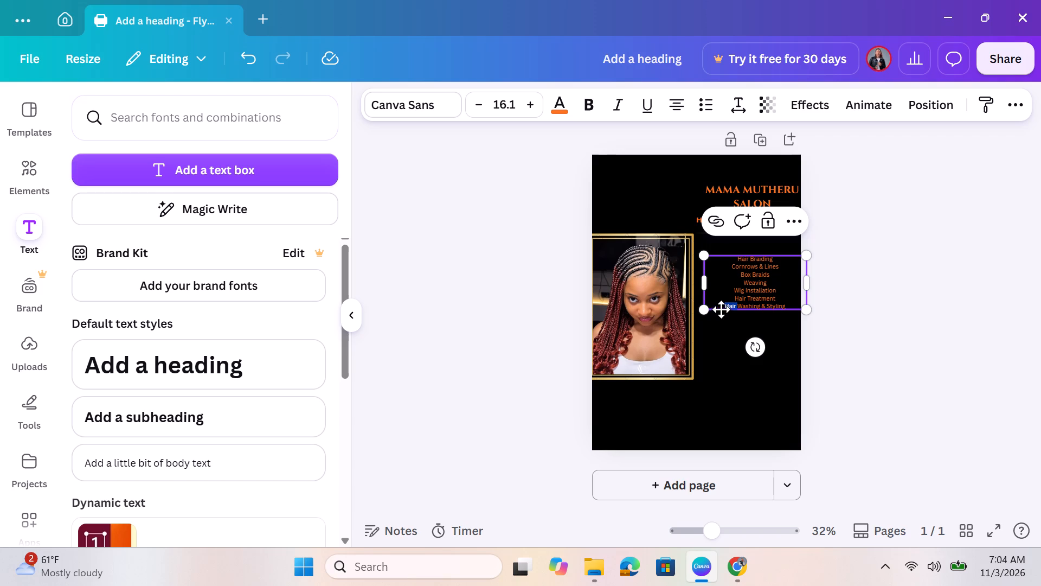
# Move the services list text box slightly up and left so it sits within the page, beside the framed photo.
pyautogui.moveTo(722, 313); pyautogui.dragTo(717, 305)
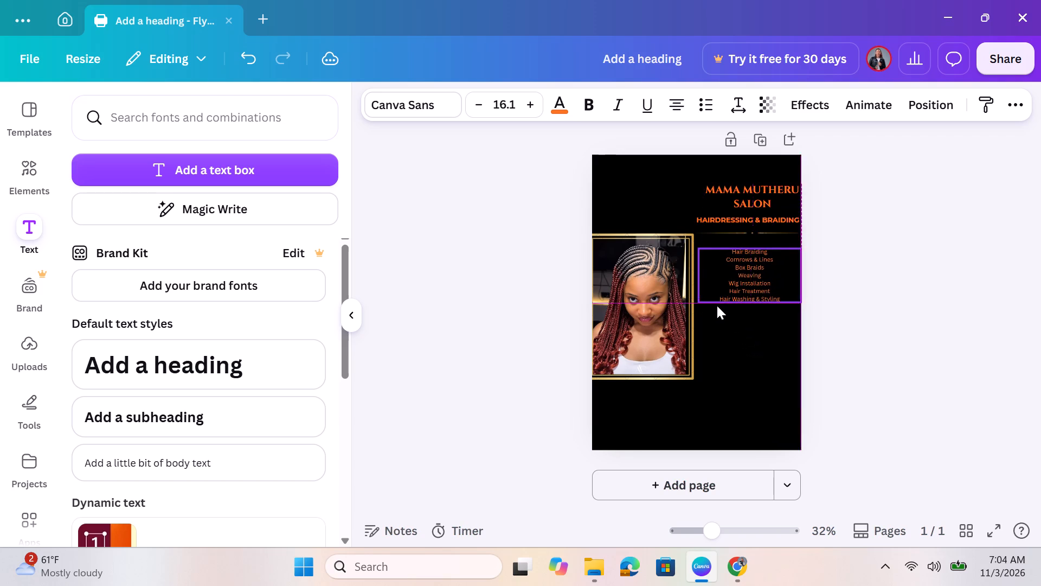
pyautogui.moveTo(717, 305); pyautogui.dragTo(712, 304)
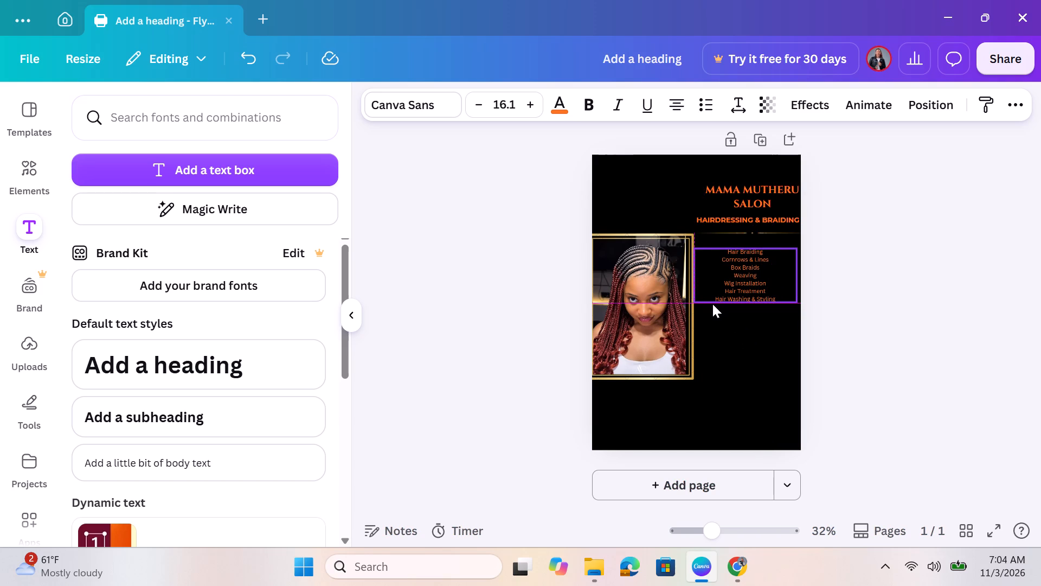
pyautogui.moveTo(712, 304); pyautogui.dragTo(712, 303)
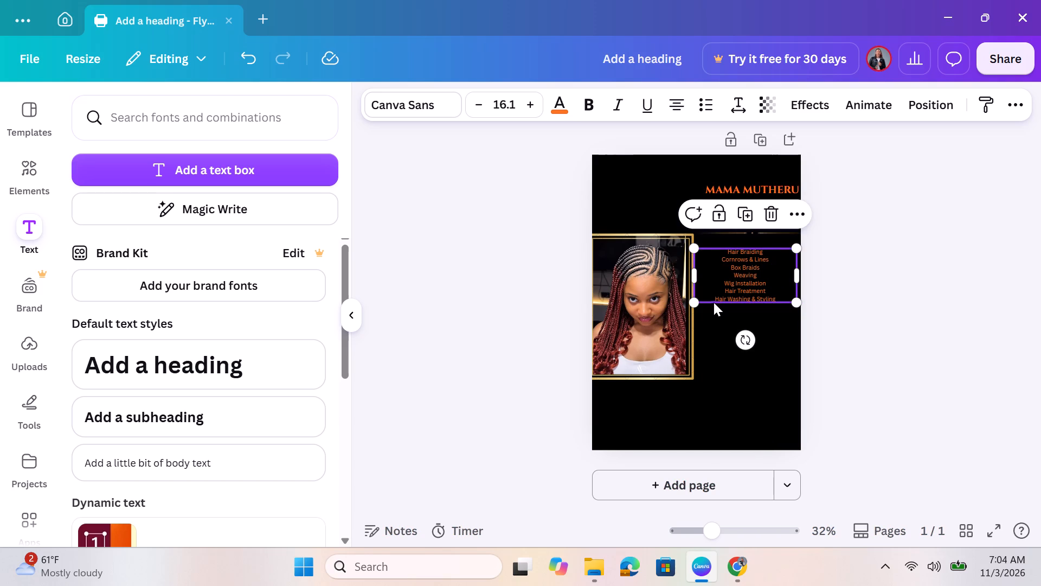
# Select all the lines of the services list and increase their font size to 19.1.
pyautogui.click(714, 292)
pyautogui.doubleClick(717, 294)
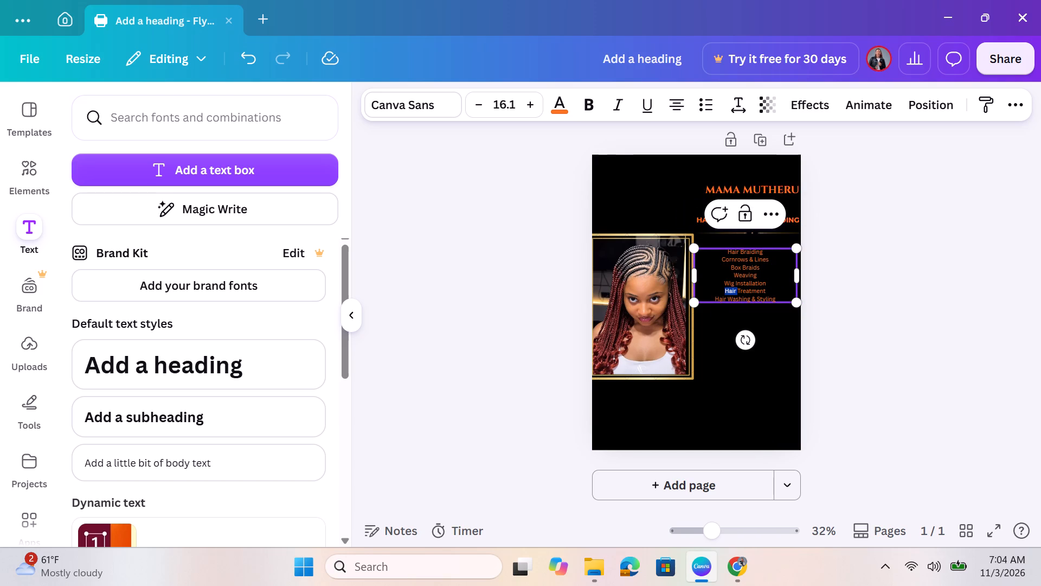
pyautogui.doubleClick(717, 294)
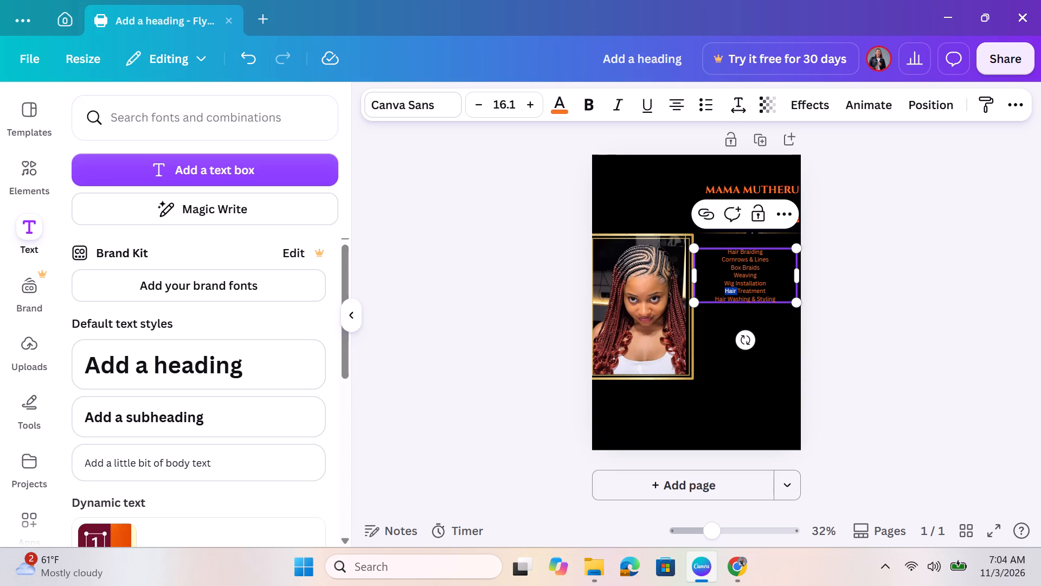
pyautogui.doubleClick(715, 295)
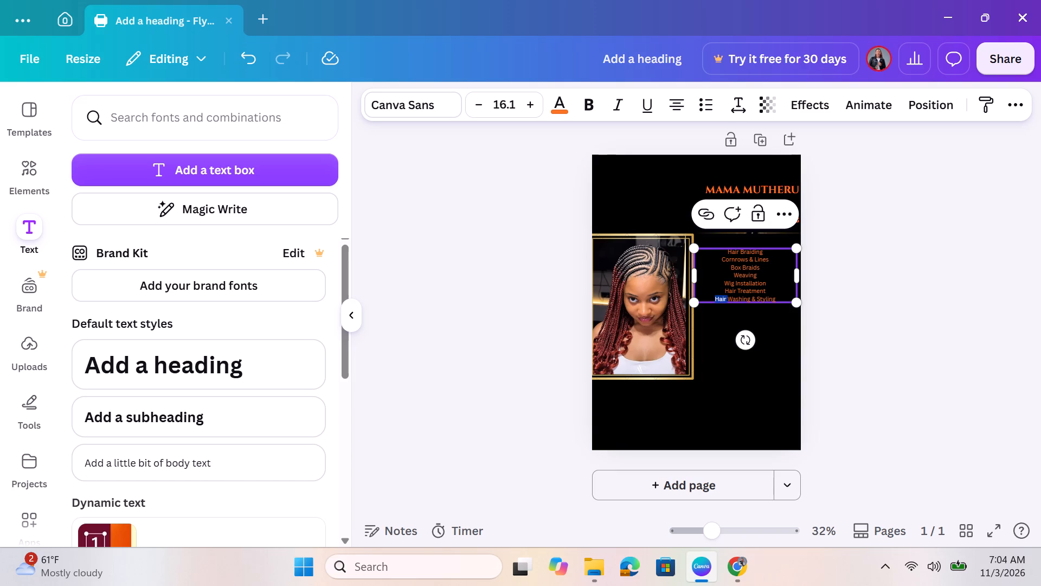
pyautogui.tripleClick(724, 300)
pyautogui.click(710, 302)
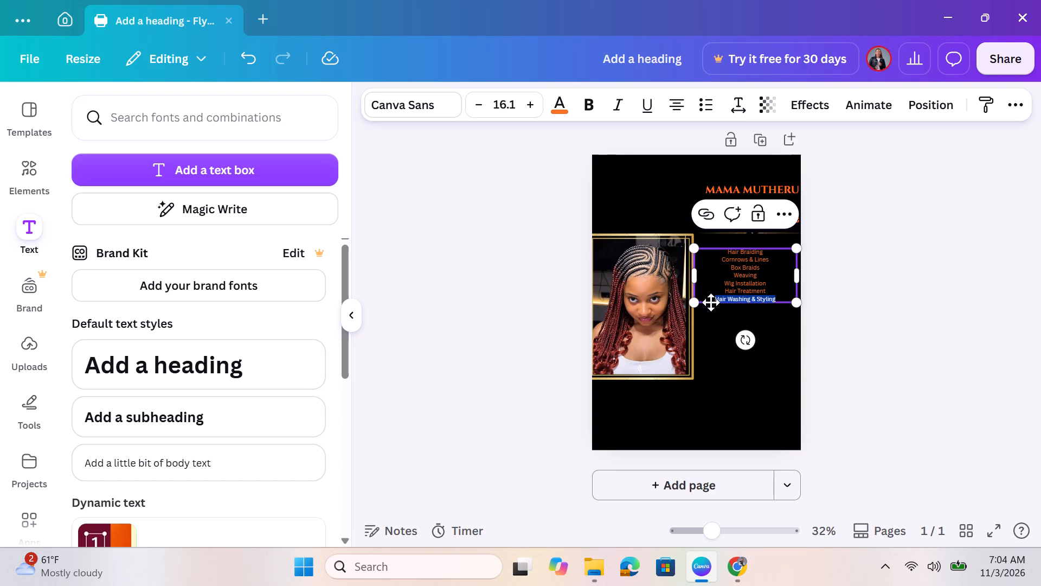
pyautogui.click(716, 298)
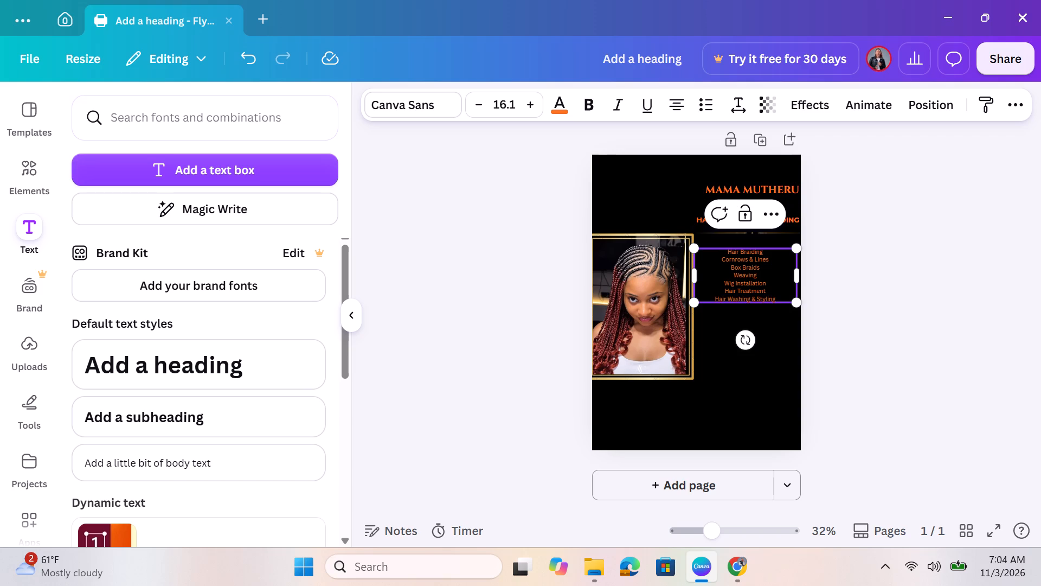
pyautogui.click(716, 298)
pyautogui.click(727, 252)
pyautogui.moveTo(727, 252); pyautogui.dragTo(741, 296)
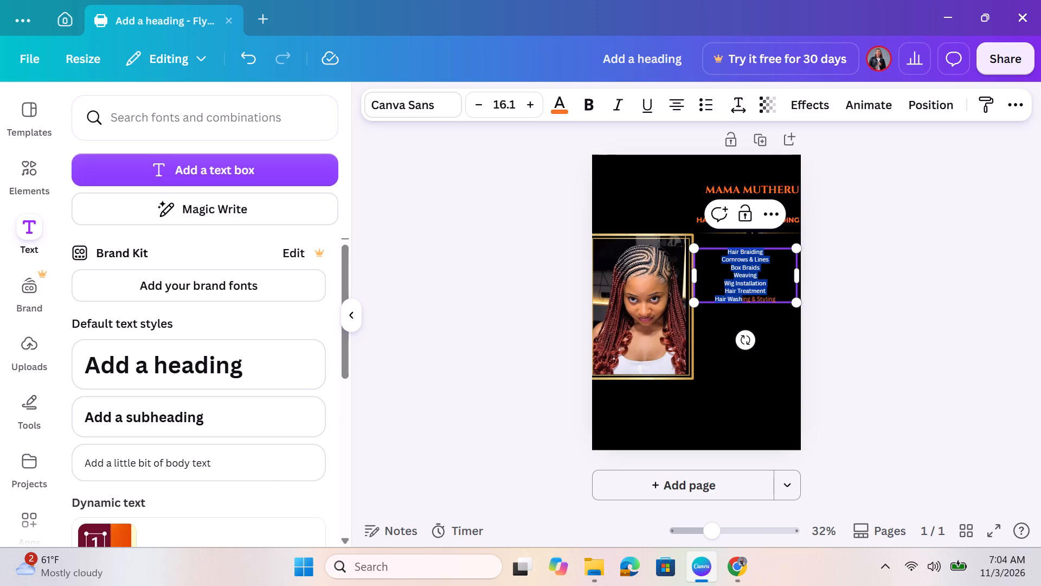
pyautogui.moveTo(741, 296); pyautogui.dragTo(781, 301)
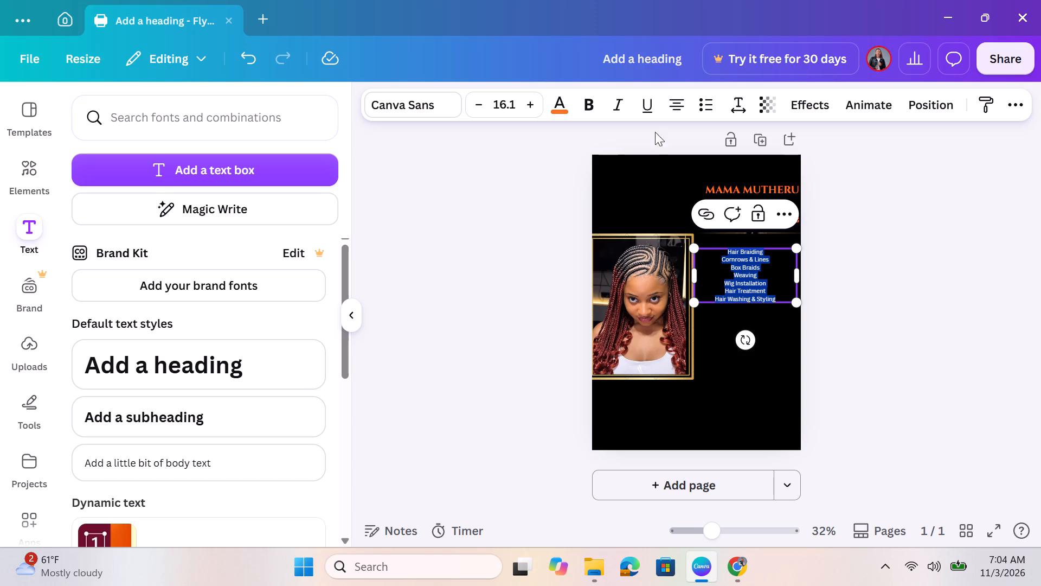
pyautogui.click(528, 101)
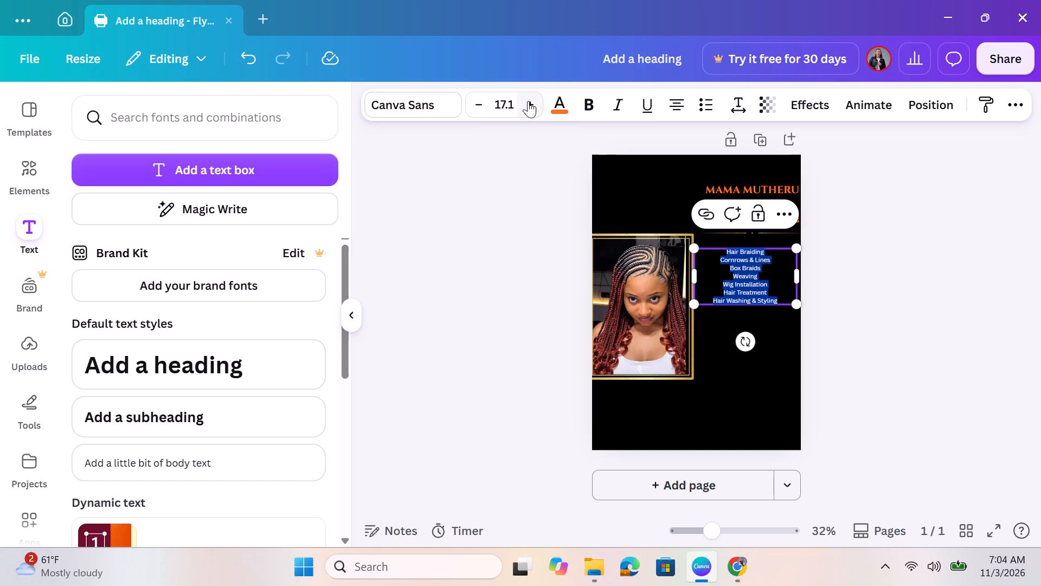
pyautogui.click(528, 101)
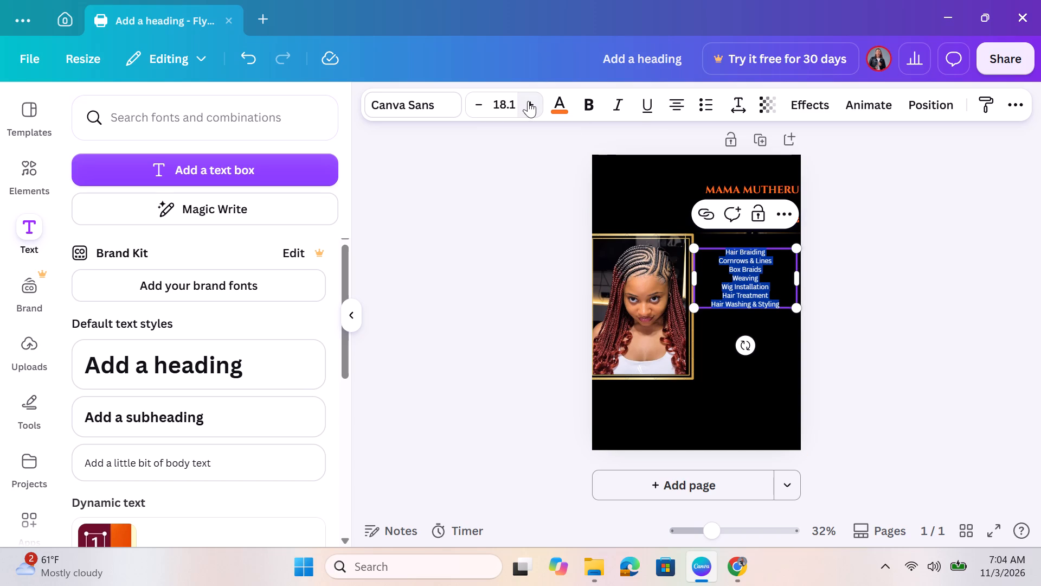
pyautogui.click(528, 101)
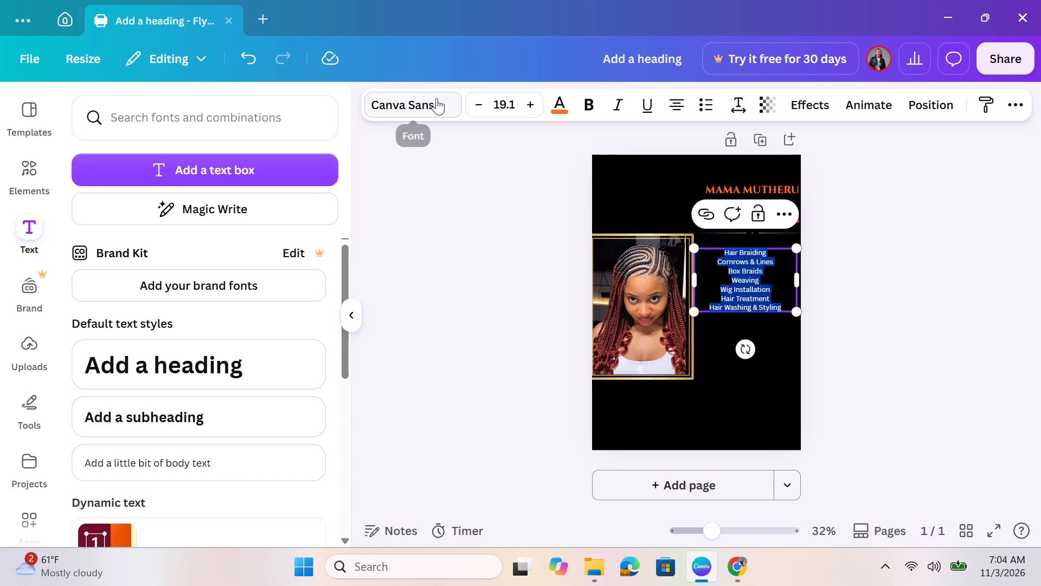
# Change the font of the whole services list to Montserrat.
pyautogui.click(434, 101)
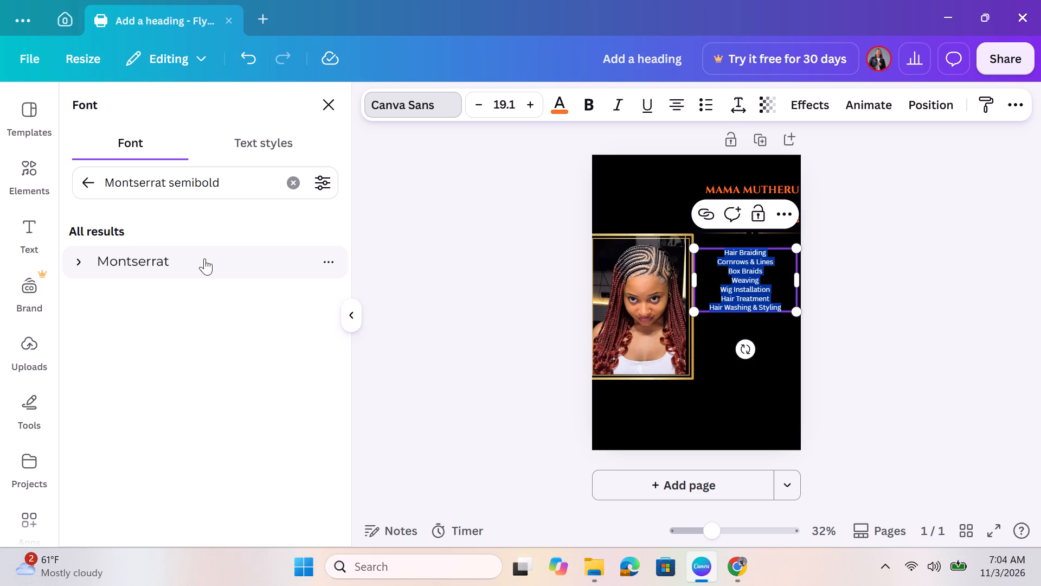
pyautogui.click(178, 265)
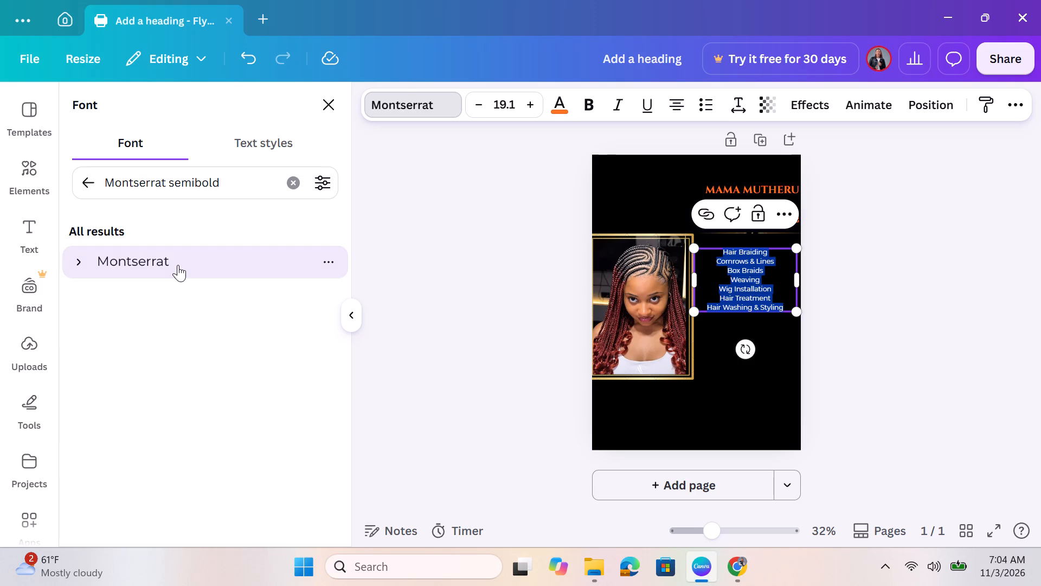
pyautogui.click(743, 388)
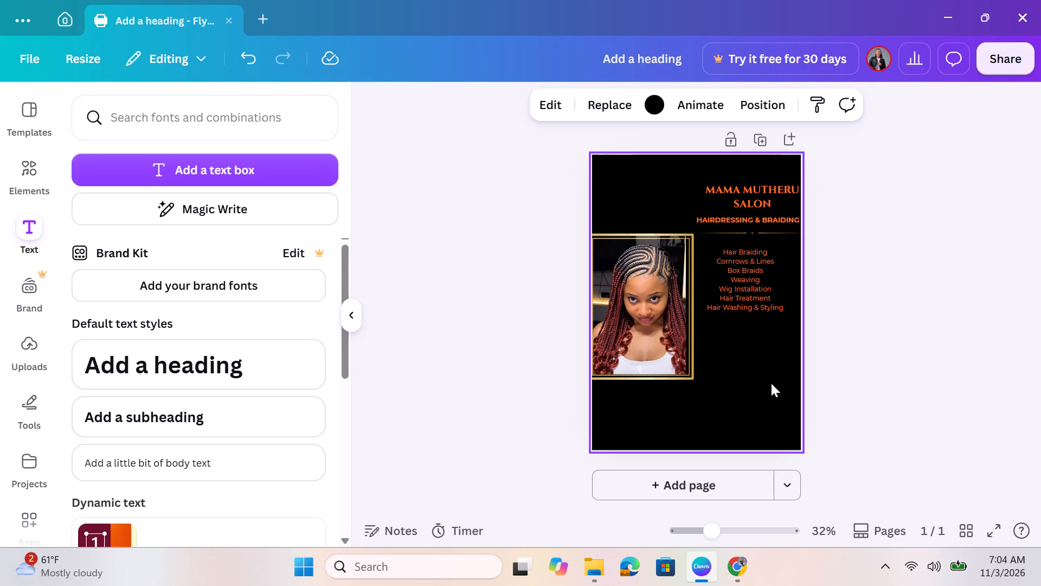
# Nudge the services list slightly up and right, closer beneath the gold divider line.
pyautogui.click(719, 253)
pyautogui.click(719, 253)
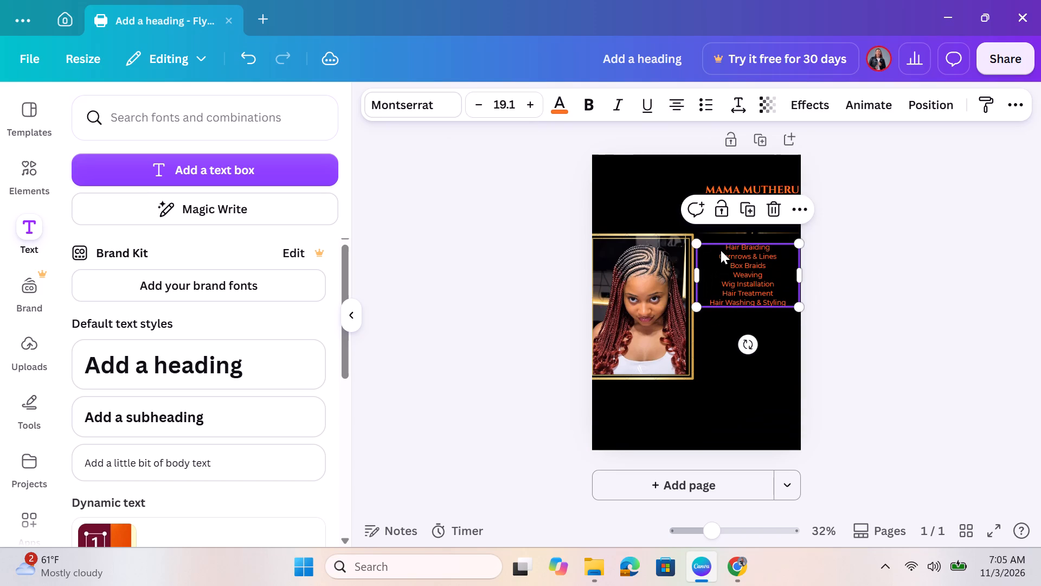
# Format all seven lines of the services list, from Hair Braiding to Hair Washing & Styling, as a bulleted list.
pyautogui.doubleClick(726, 243)
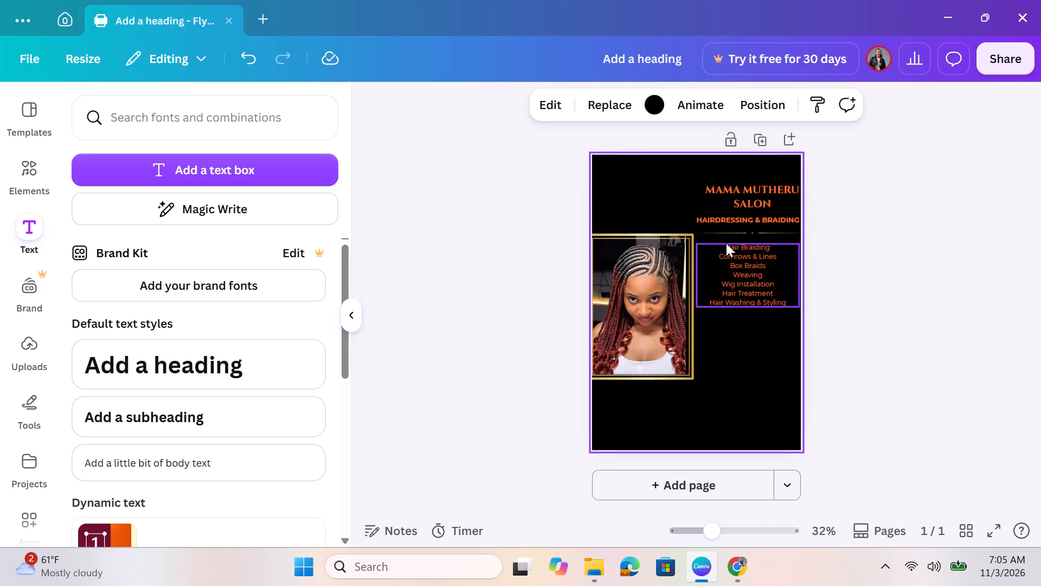
pyautogui.moveTo(726, 243); pyautogui.dragTo(728, 251)
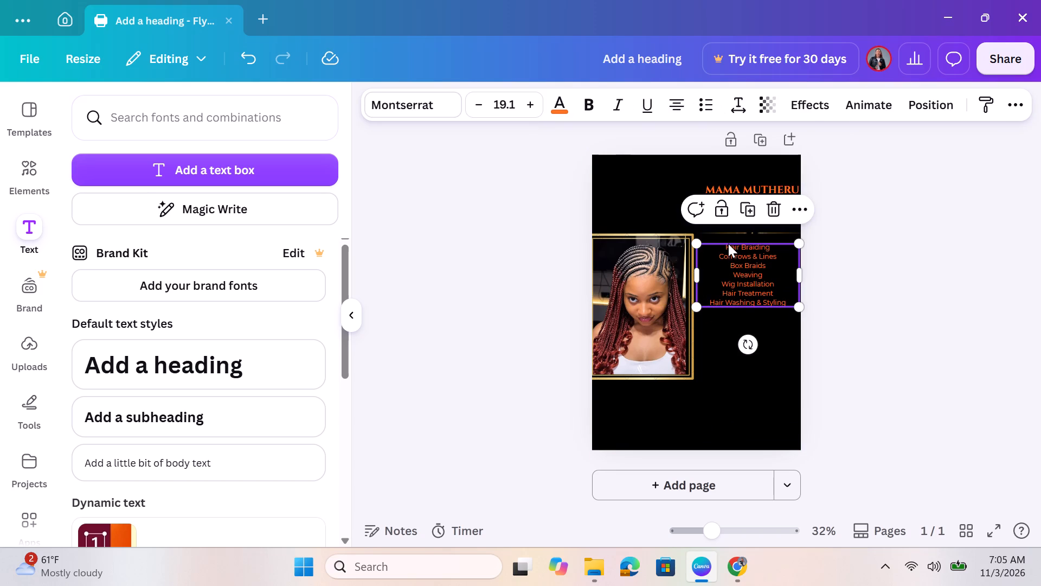
pyautogui.doubleClick(725, 243)
pyautogui.click(725, 243)
pyautogui.moveTo(725, 243); pyautogui.dragTo(731, 240)
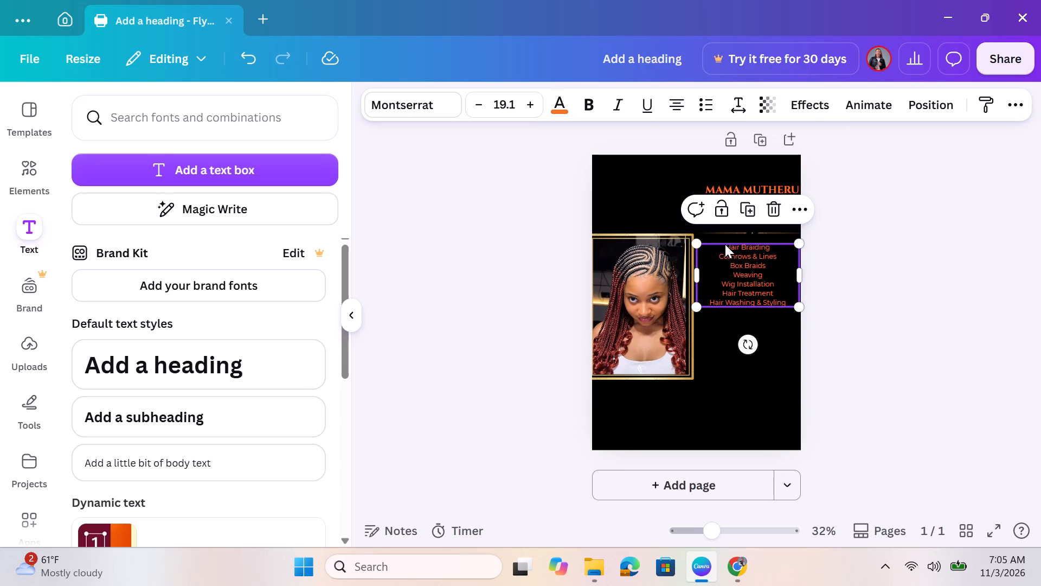
pyautogui.click(725, 248)
pyautogui.moveTo(725, 248); pyautogui.dragTo(773, 304)
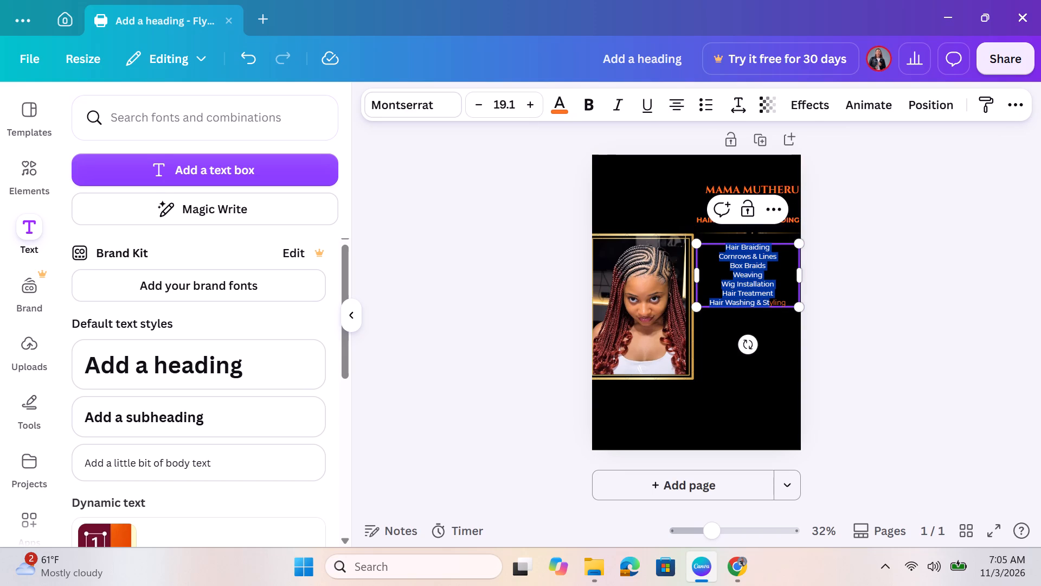
pyautogui.moveTo(773, 304); pyautogui.dragTo(785, 304)
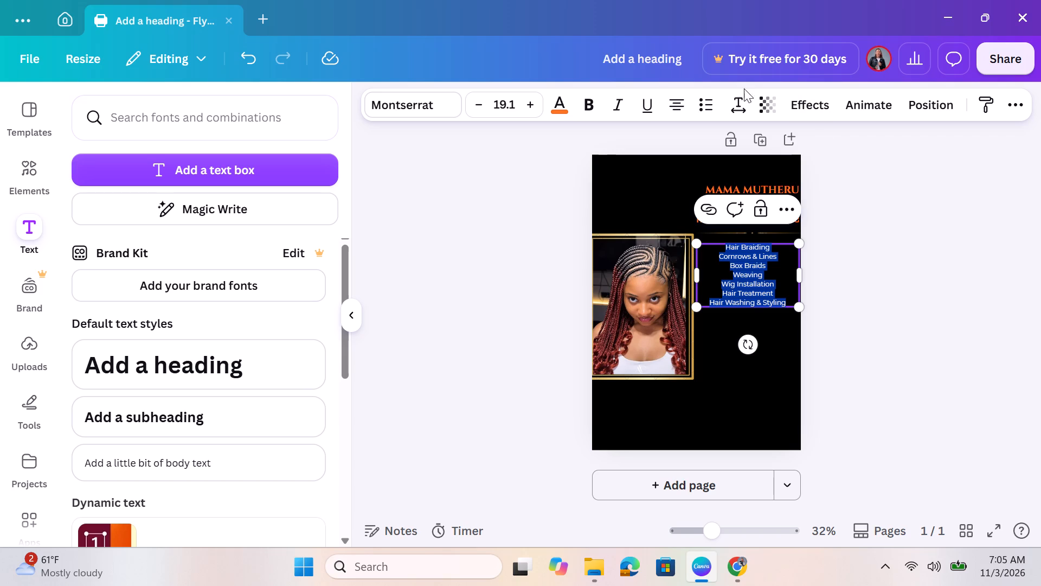
pyautogui.click(714, 107)
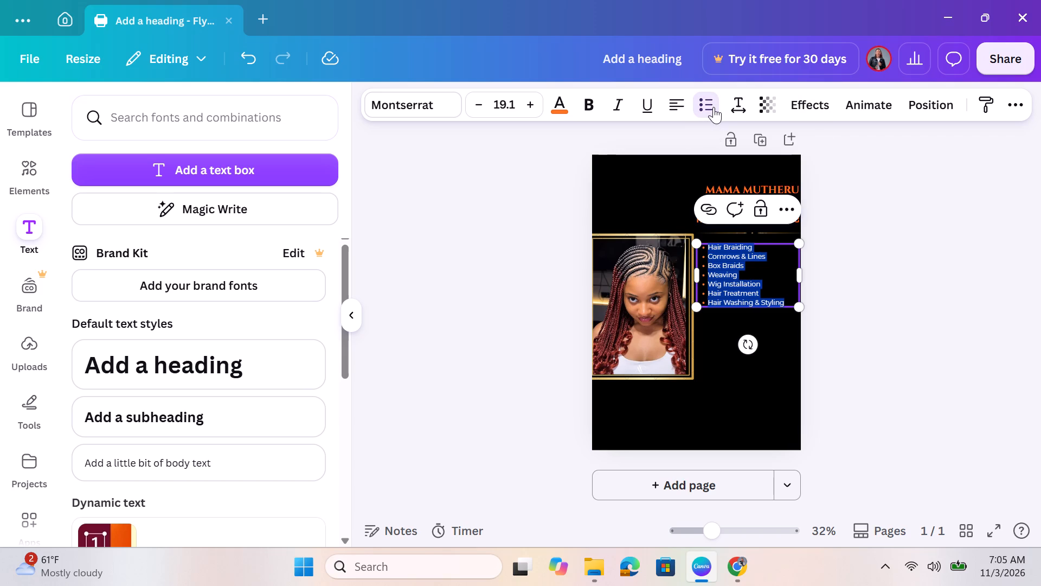
pyautogui.click(714, 107)
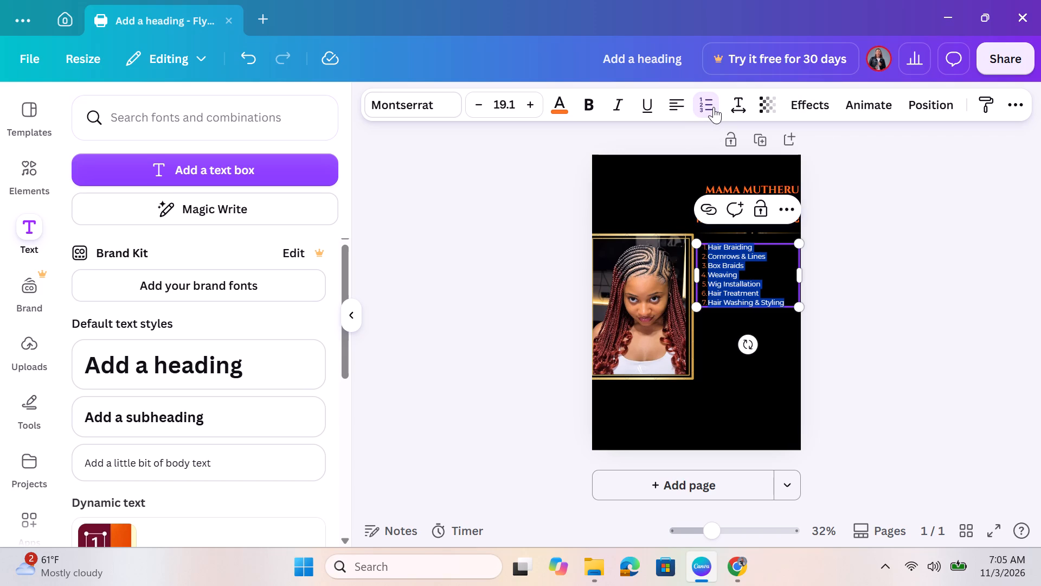
pyautogui.click(714, 107)
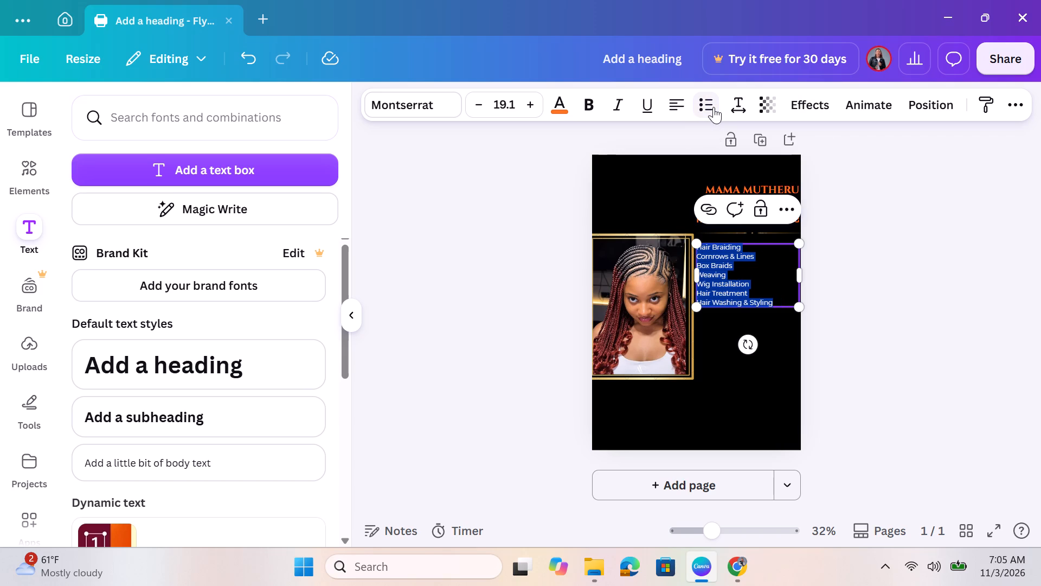
pyautogui.click(714, 107)
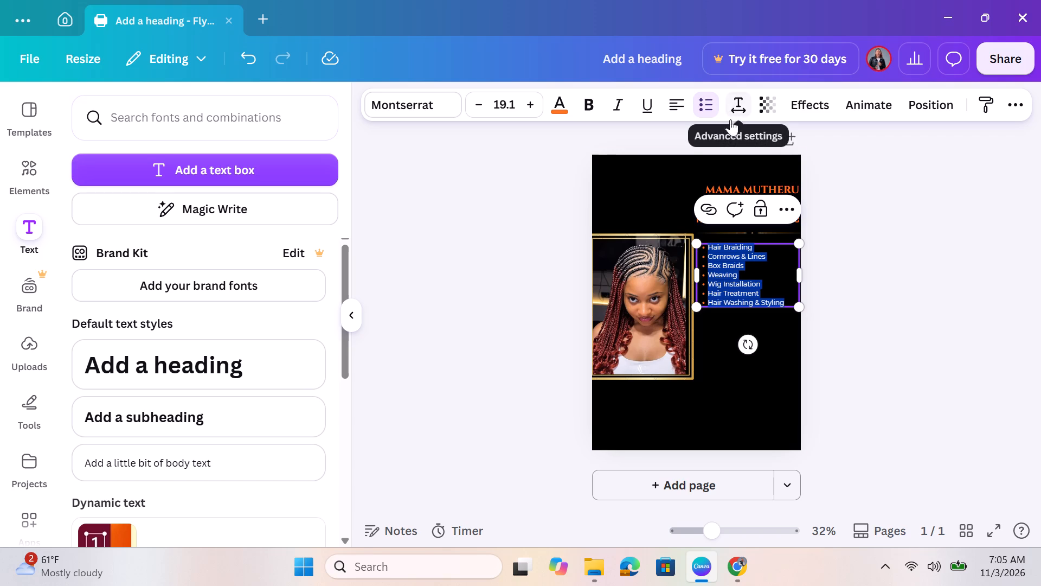
pyautogui.click(719, 366)
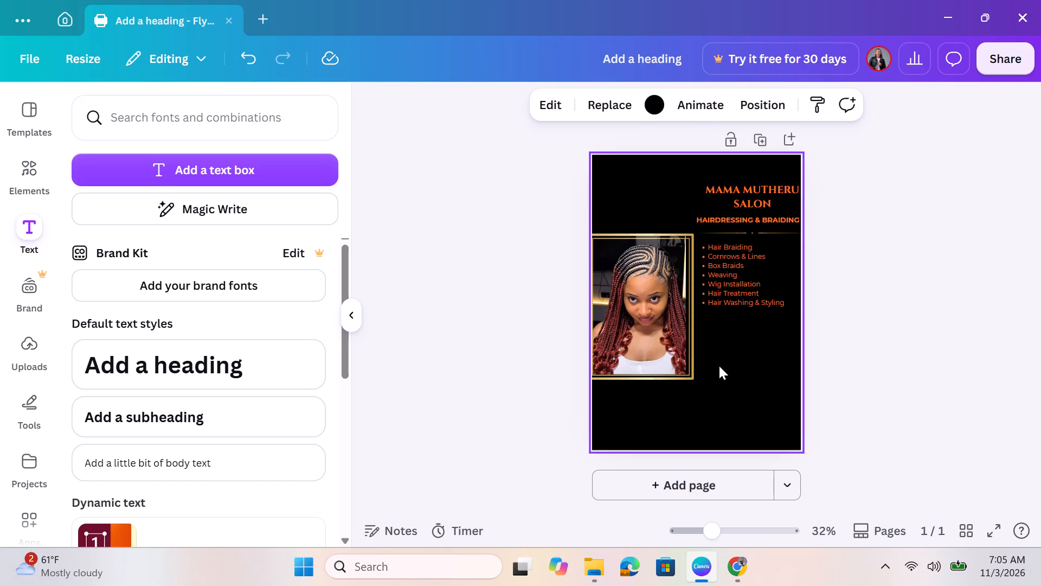
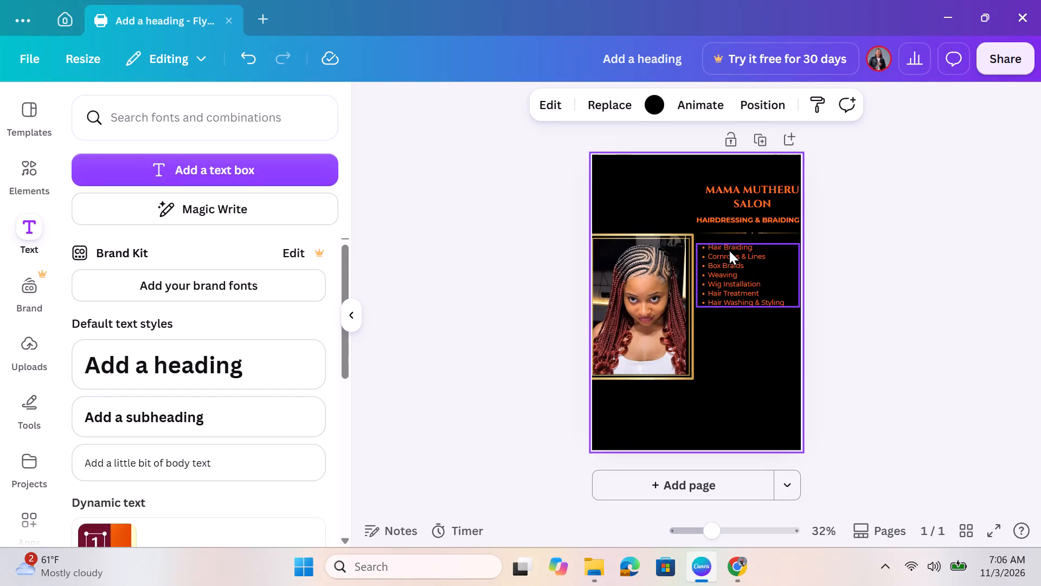
# Move the bulleted services list slightly down, leaving a gap beneath the gold divider line.
pyautogui.moveTo(729, 251); pyautogui.dragTo(730, 262)
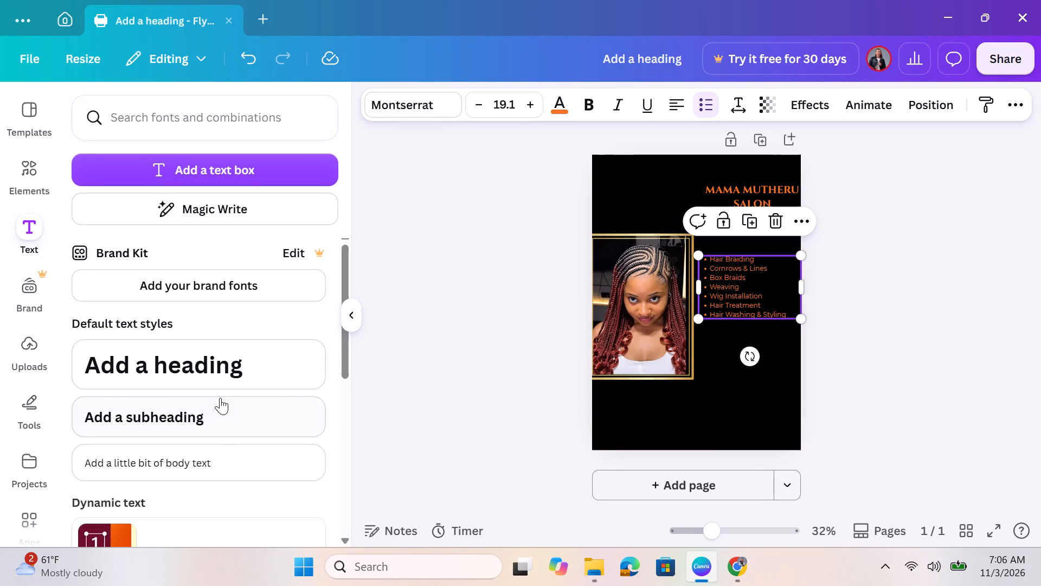
# Add a subheading reading "Our Services" between the gold divider line and the bulleted services list.
pyautogui.click(215, 459)
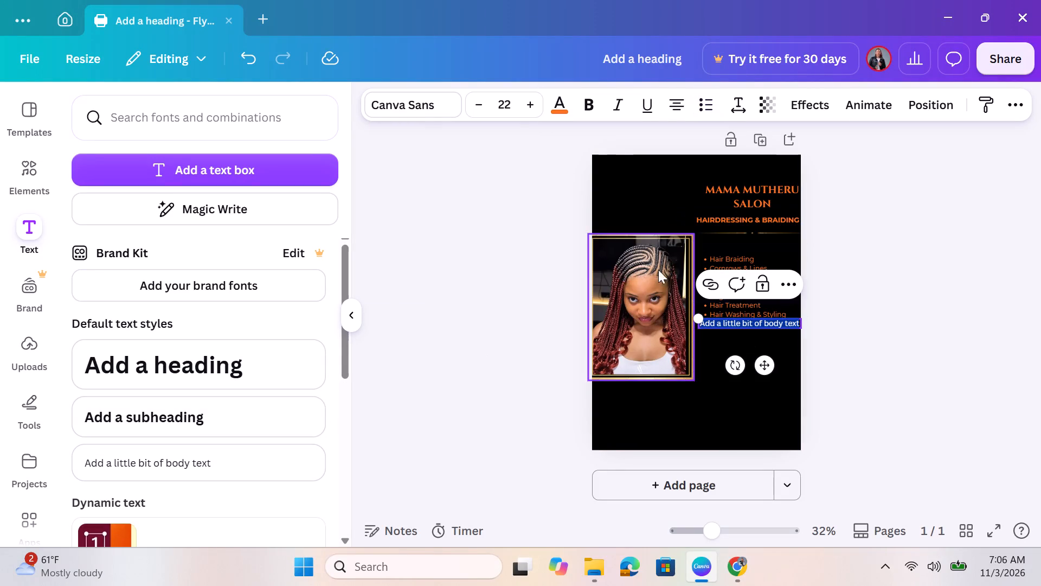
pyautogui.click(195, 422)
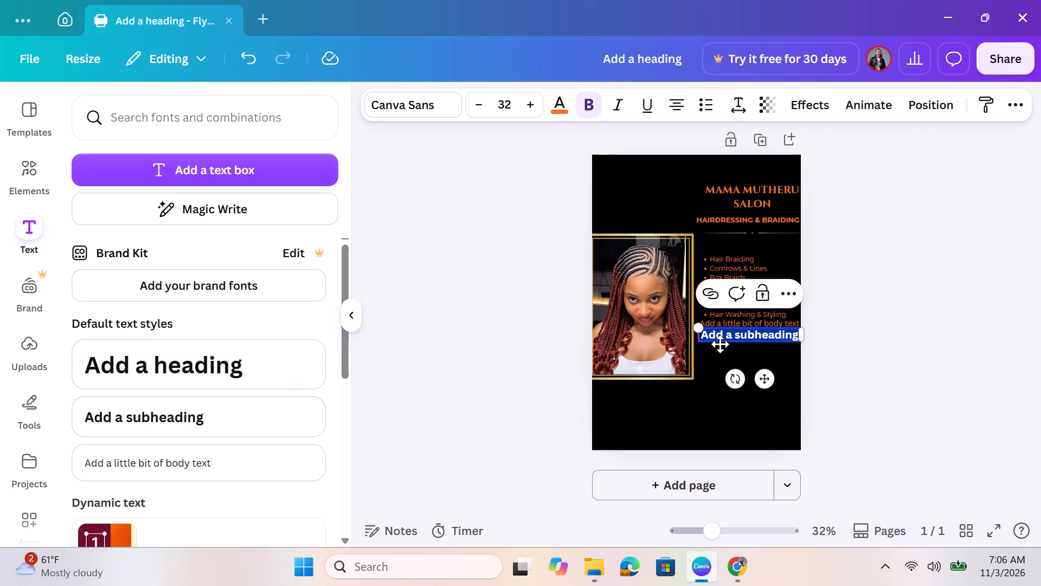
pyautogui.moveTo(723, 344); pyautogui.dragTo(716, 255)
pyautogui.tripleClick(768, 240)
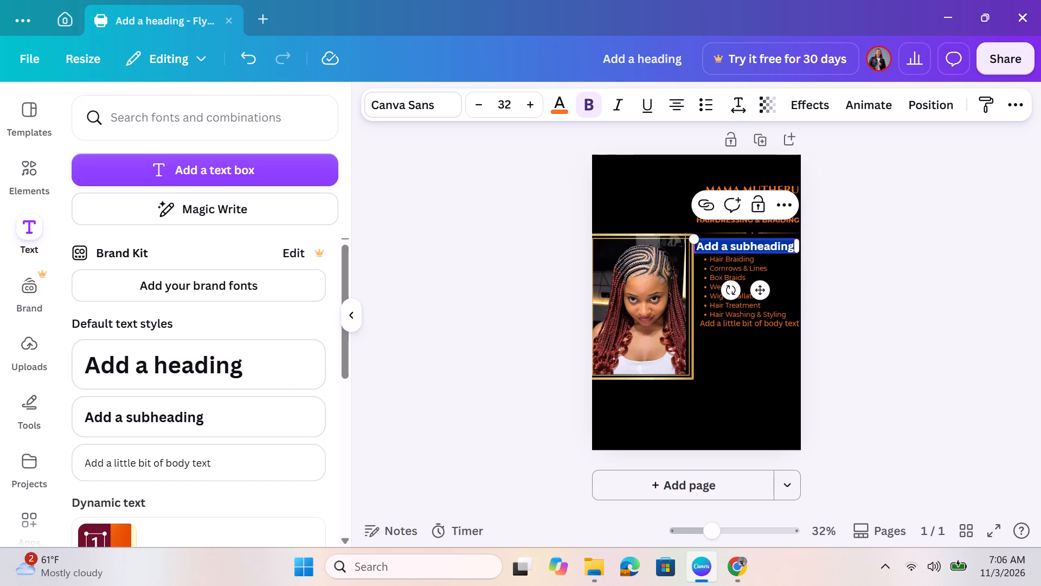
pyautogui.press('BackSpace')
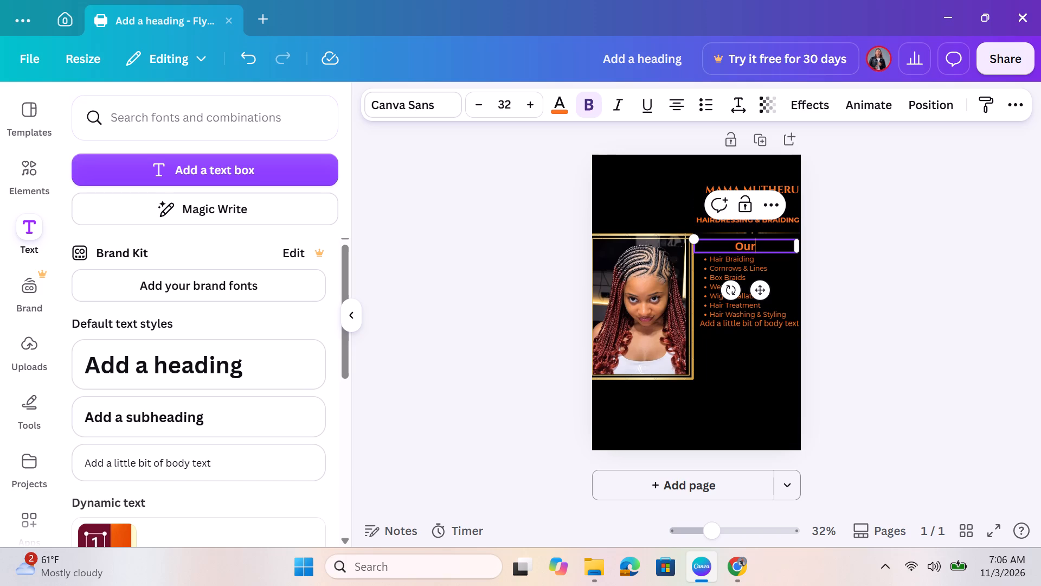
pyautogui.press('space')
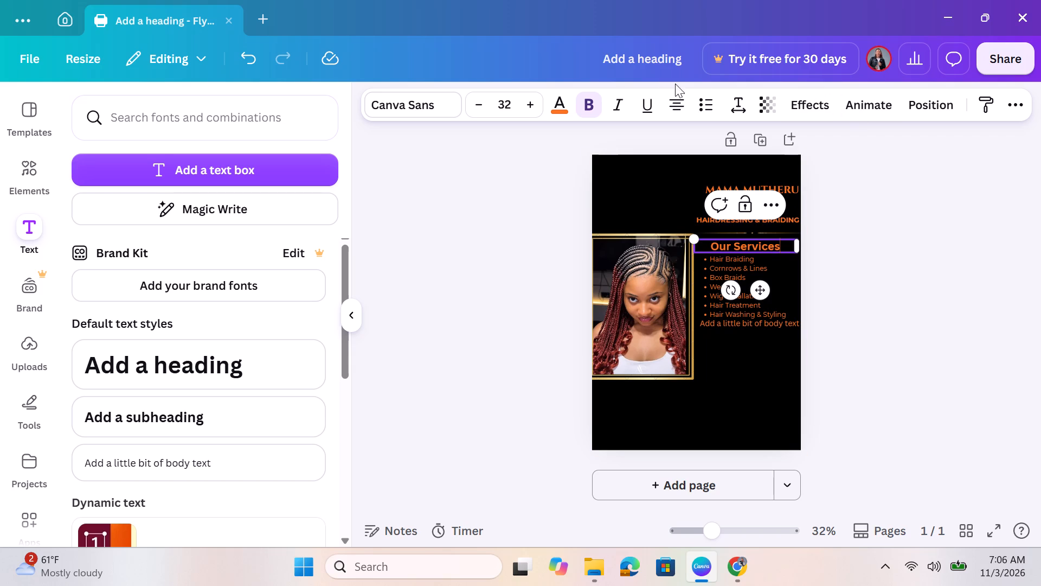
# Make the whole "Our Services" subheading italic and deselect it.
pyautogui.click(618, 102)
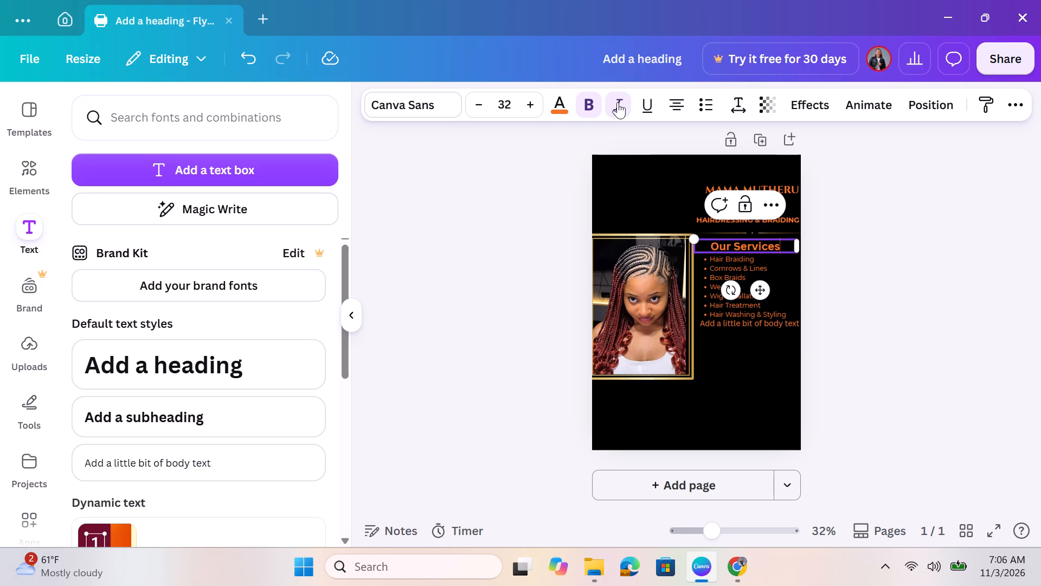
pyautogui.click(614, 103)
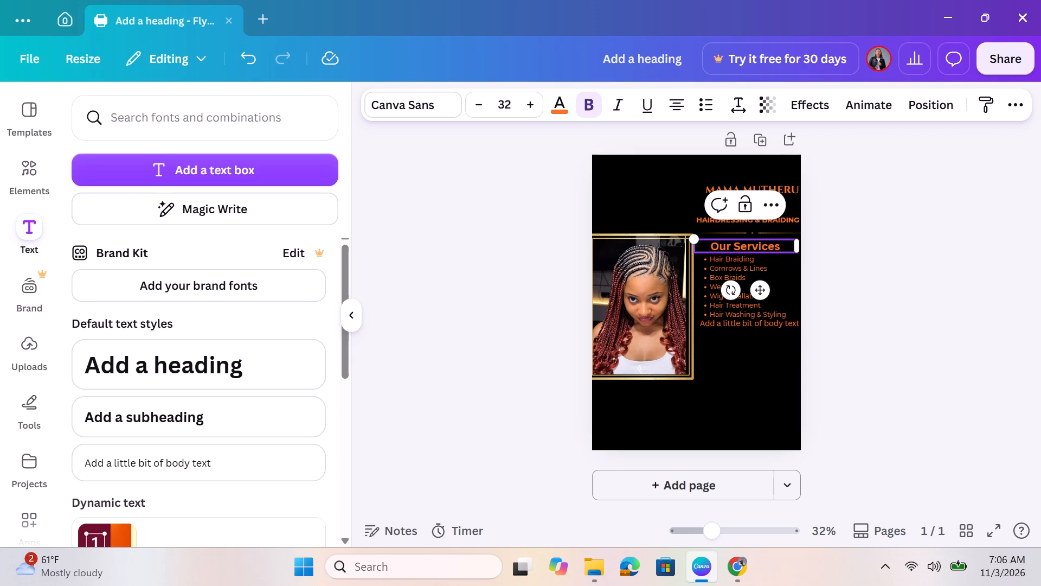
pyautogui.tripleClick(763, 247)
pyautogui.click(763, 247)
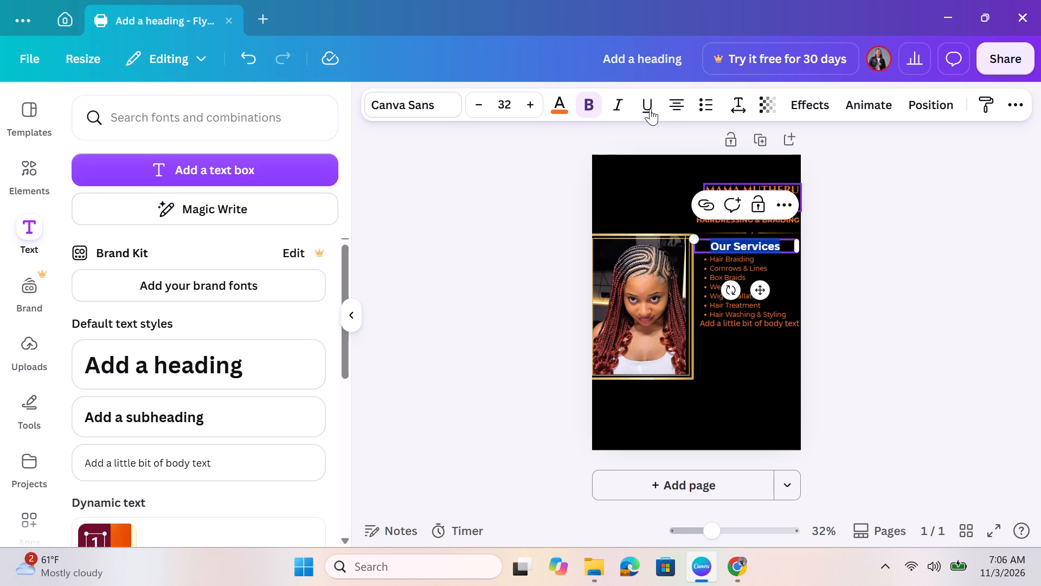
pyautogui.click(618, 105)
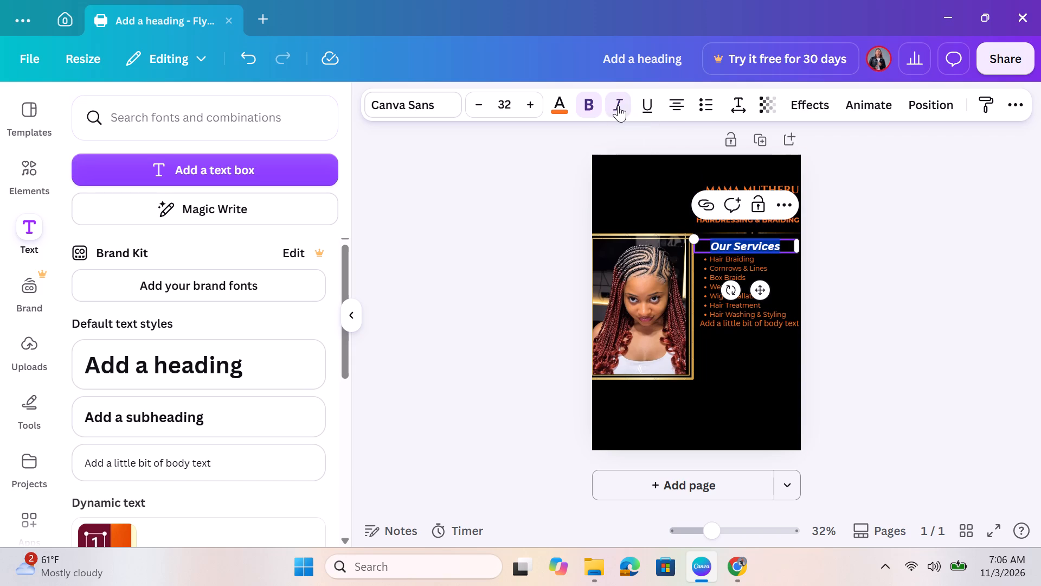
pyautogui.click(752, 390)
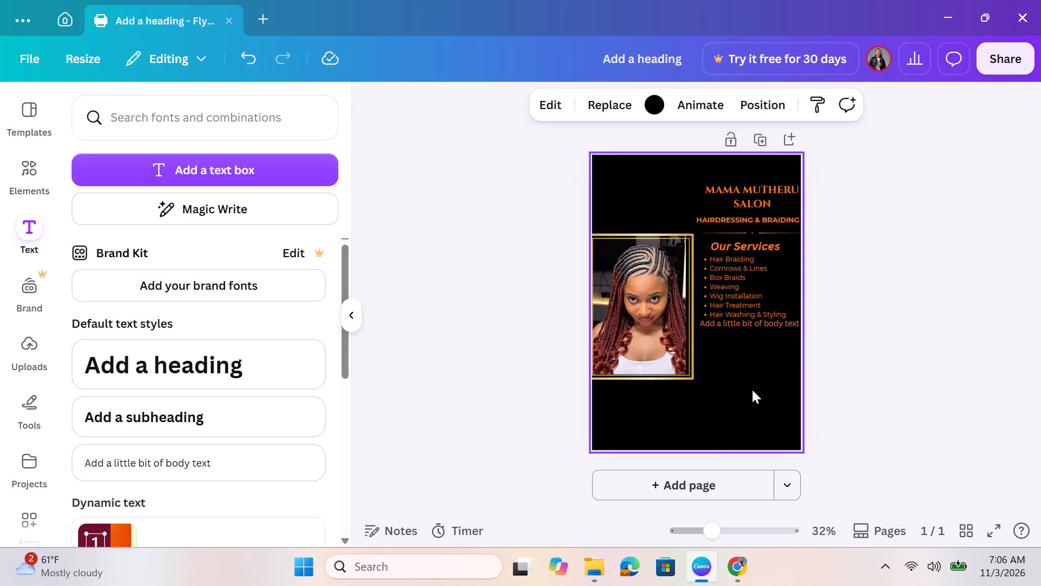
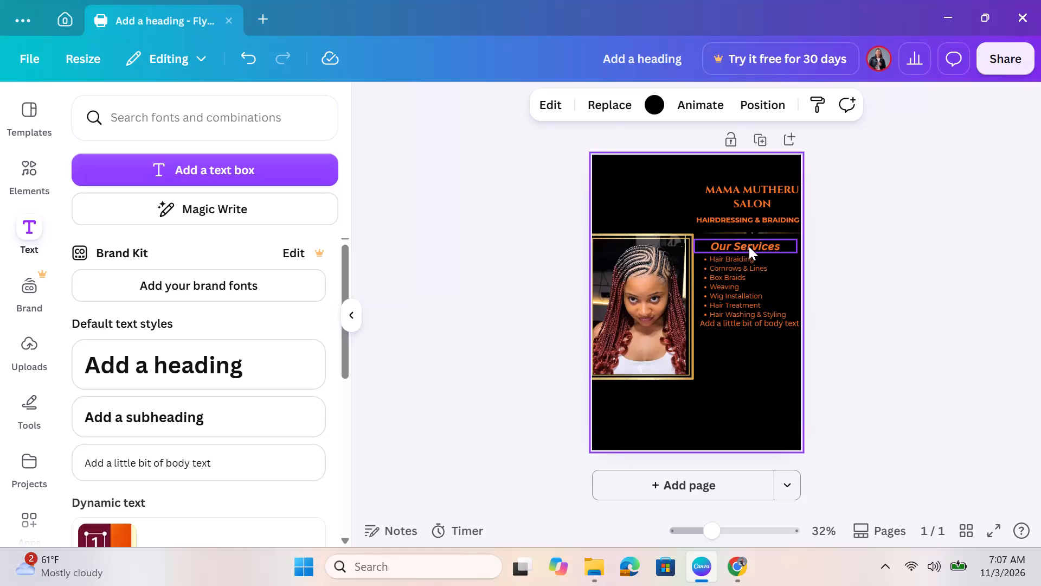
# Look through the available text effects for the "Our Services" subheading.
pyautogui.doubleClick(749, 246)
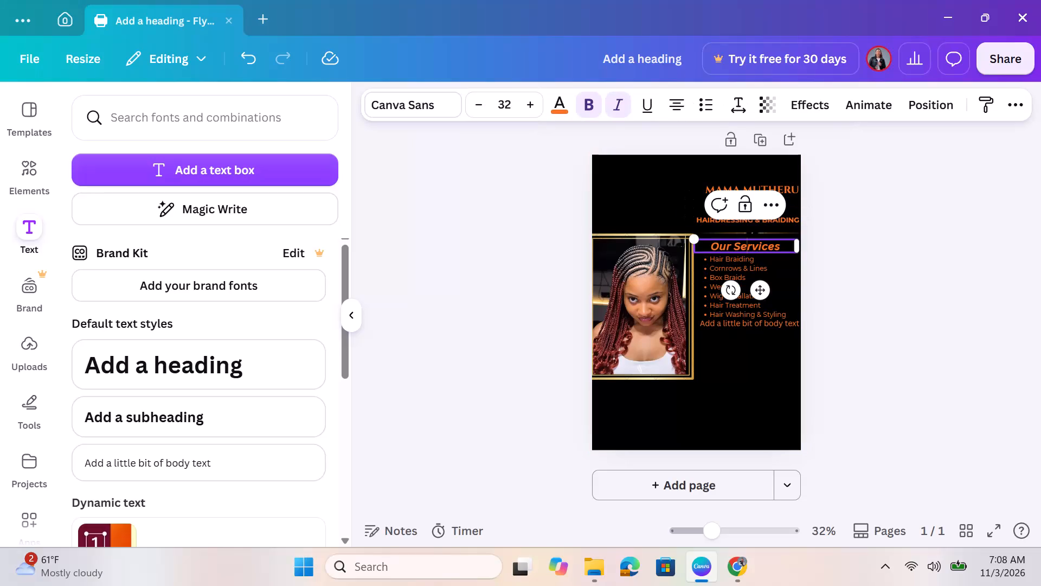
pyautogui.click(824, 103)
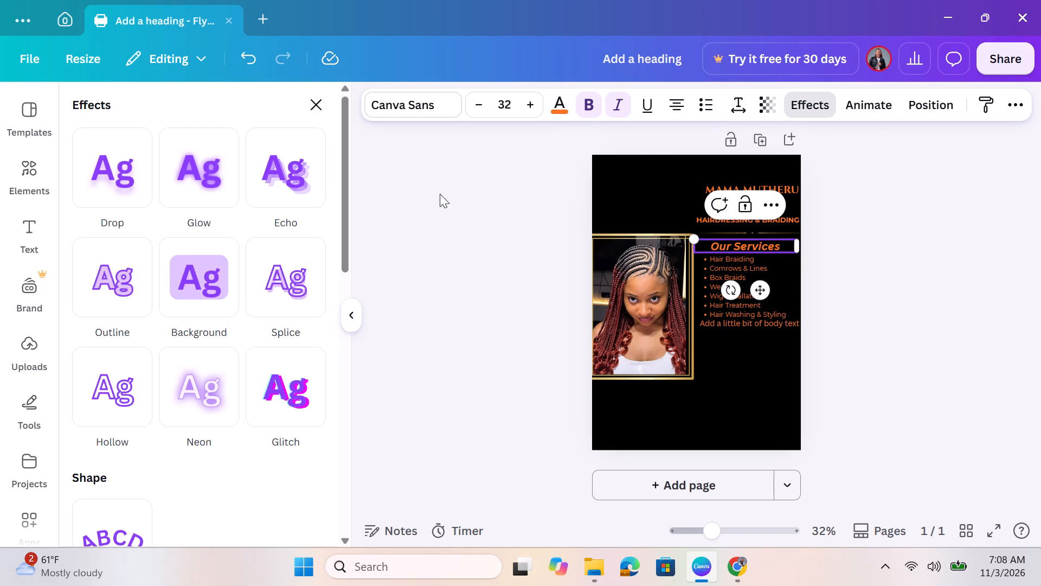
pyautogui.hscroll(1, 171, 330)
pyautogui.scroll(-1, 214, 346)
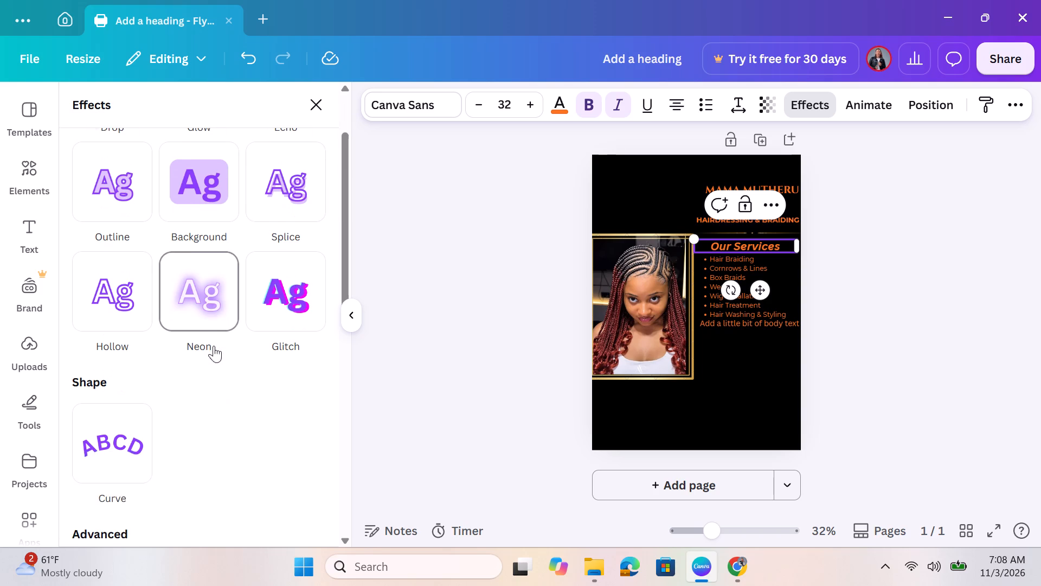
pyautogui.scroll(4, 214, 346)
pyautogui.scroll(-3, 214, 346)
pyautogui.scroll(3, 214, 346)
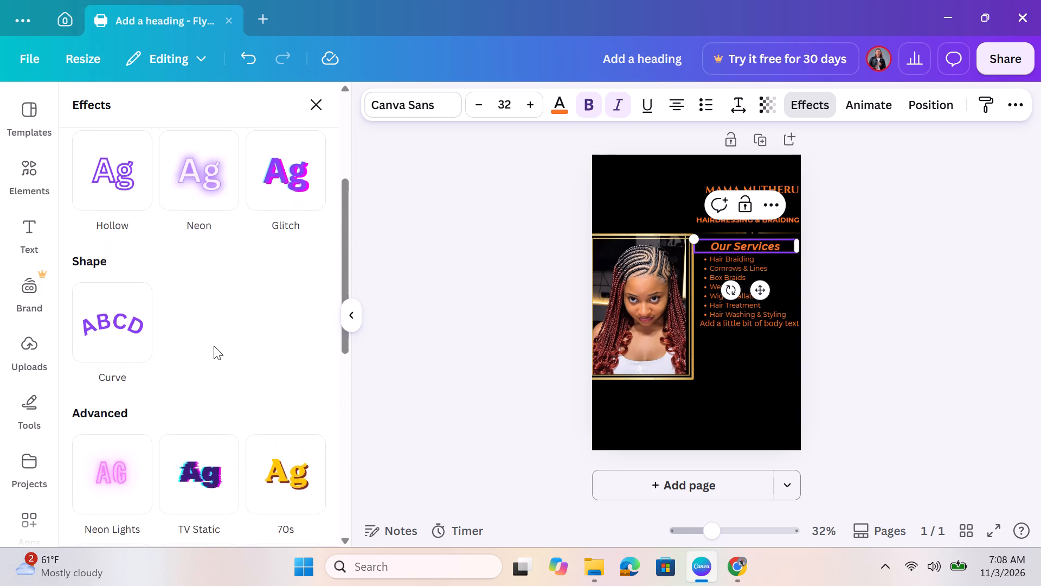
pyautogui.scroll(4, 214, 346)
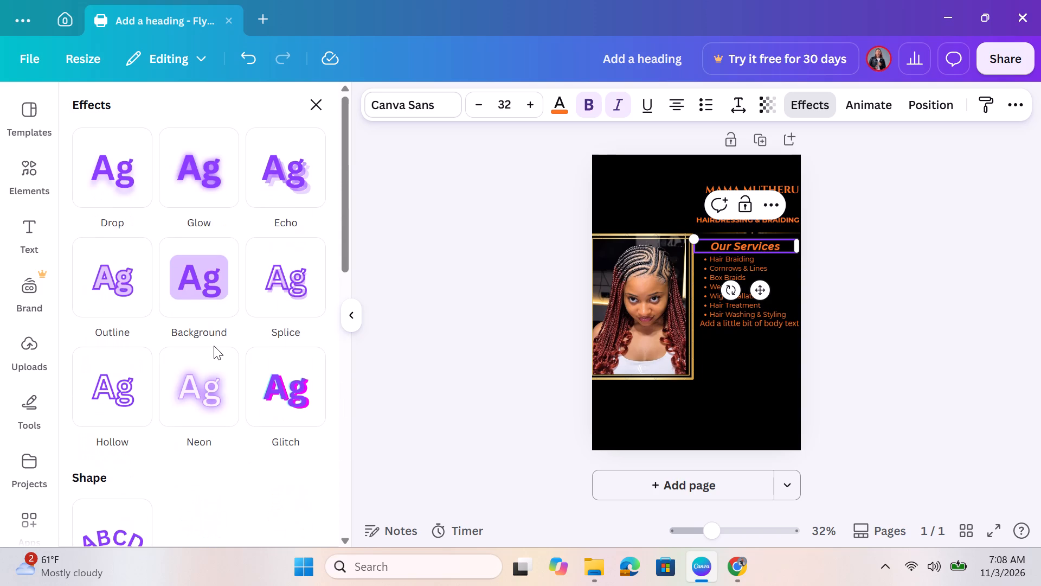
pyautogui.scroll(-1, 214, 346)
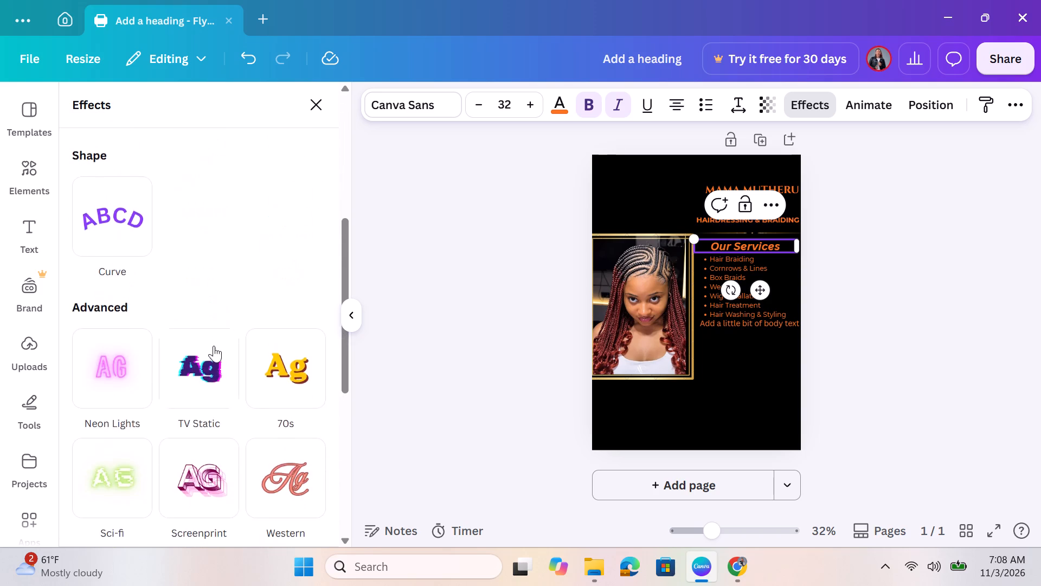
pyautogui.scroll(-4, 214, 346)
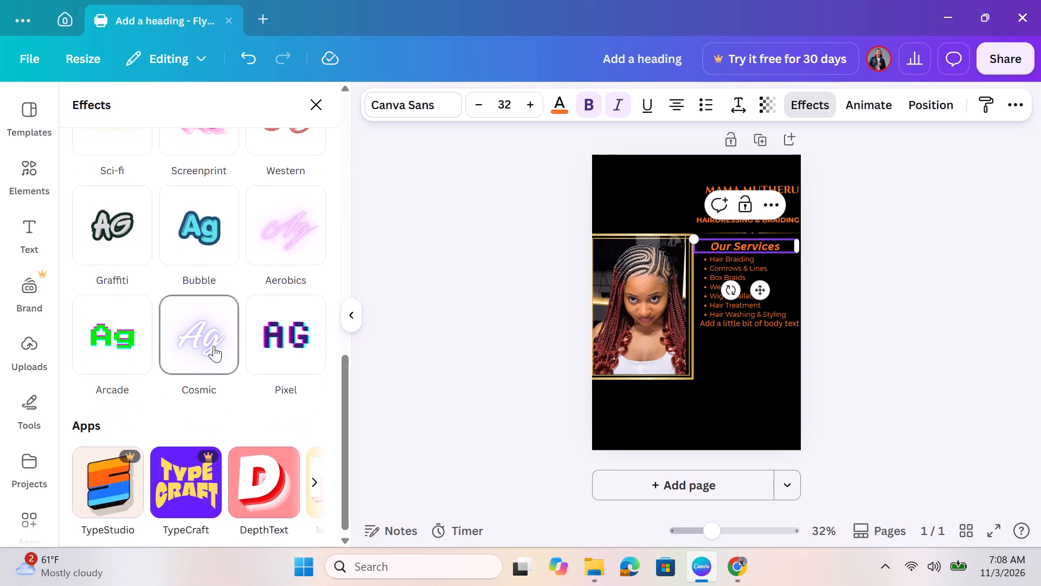
pyautogui.scroll(9, 214, 346)
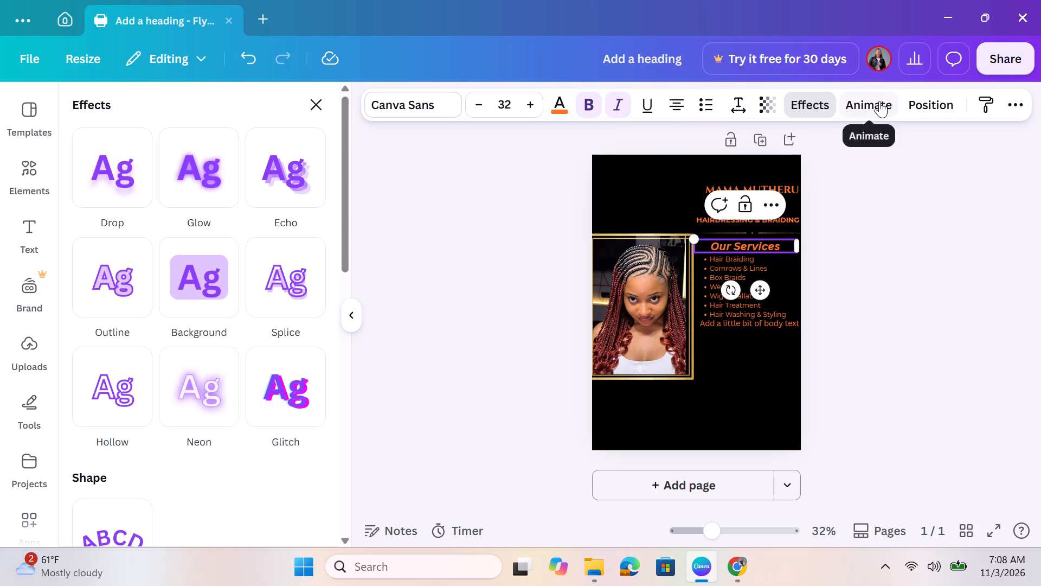
# Underline the whole "Our Services" subheading.
pyautogui.click(642, 106)
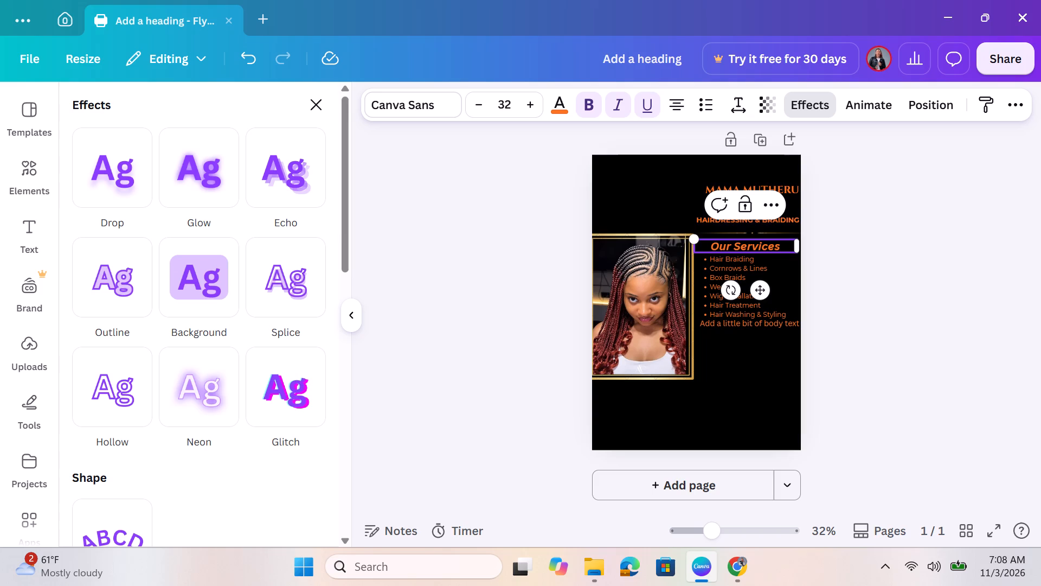
pyautogui.tripleClick(729, 247)
pyautogui.click(647, 106)
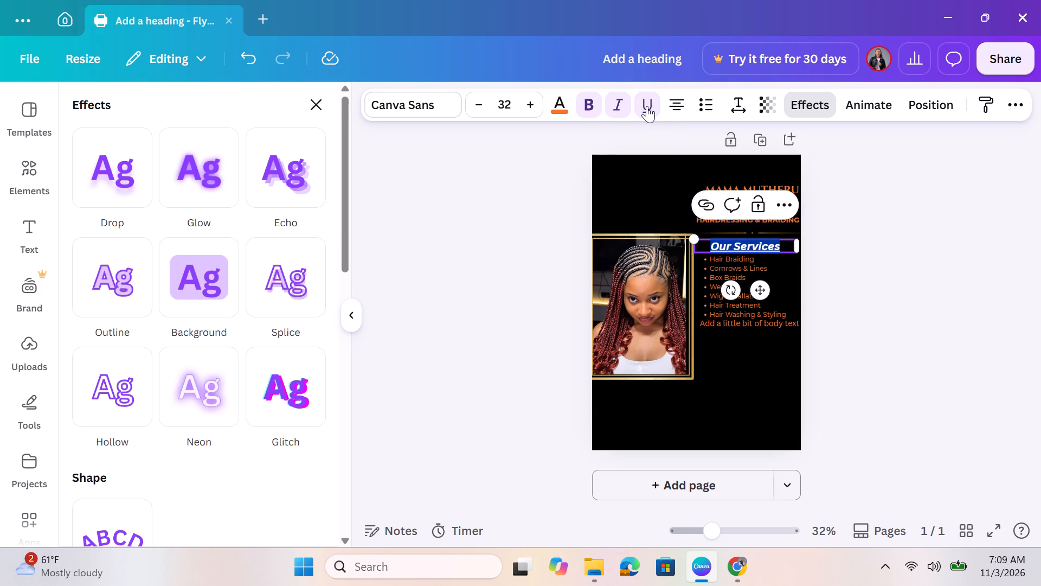
# Change the text colour of the "Our Services" subheading to white.
pyautogui.click(560, 113)
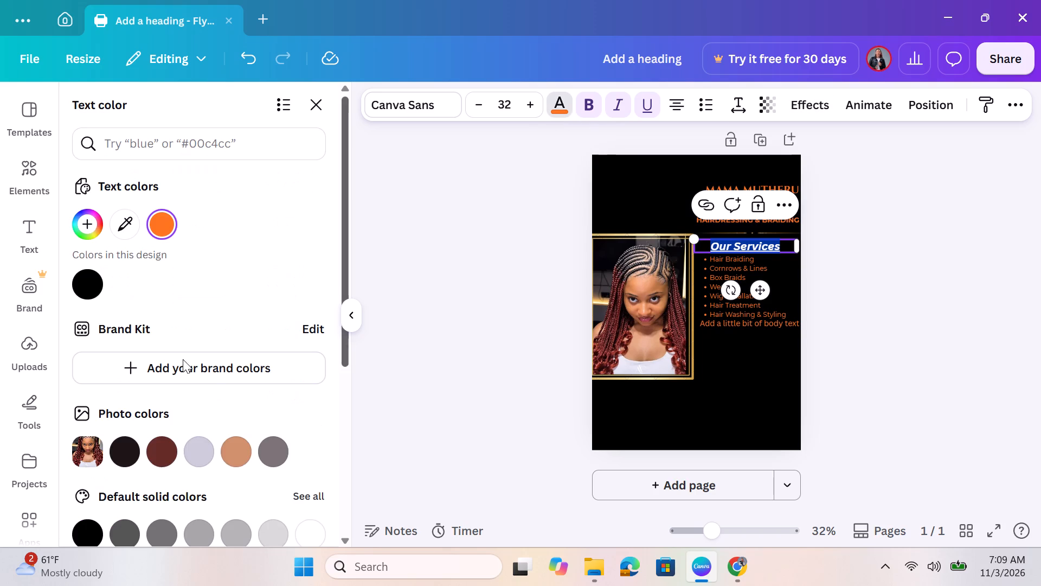
pyautogui.scroll(-1, 159, 444)
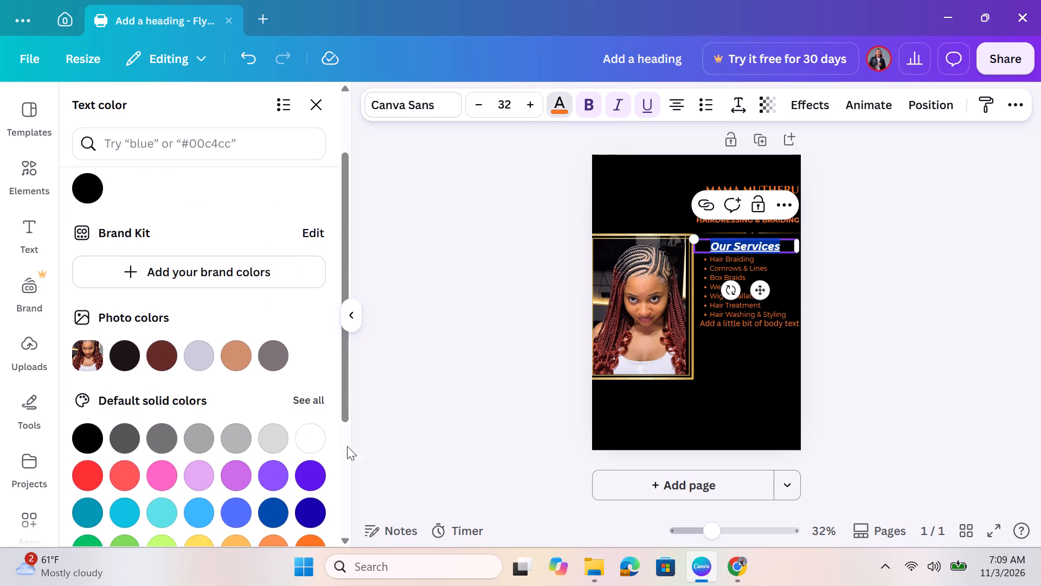
pyautogui.click(298, 438)
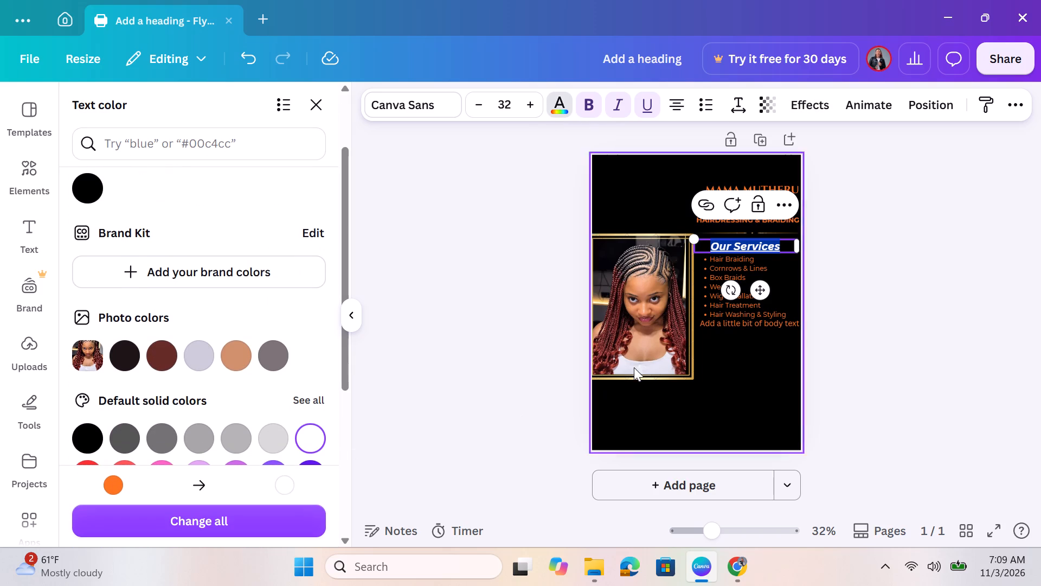
pyautogui.click(782, 247)
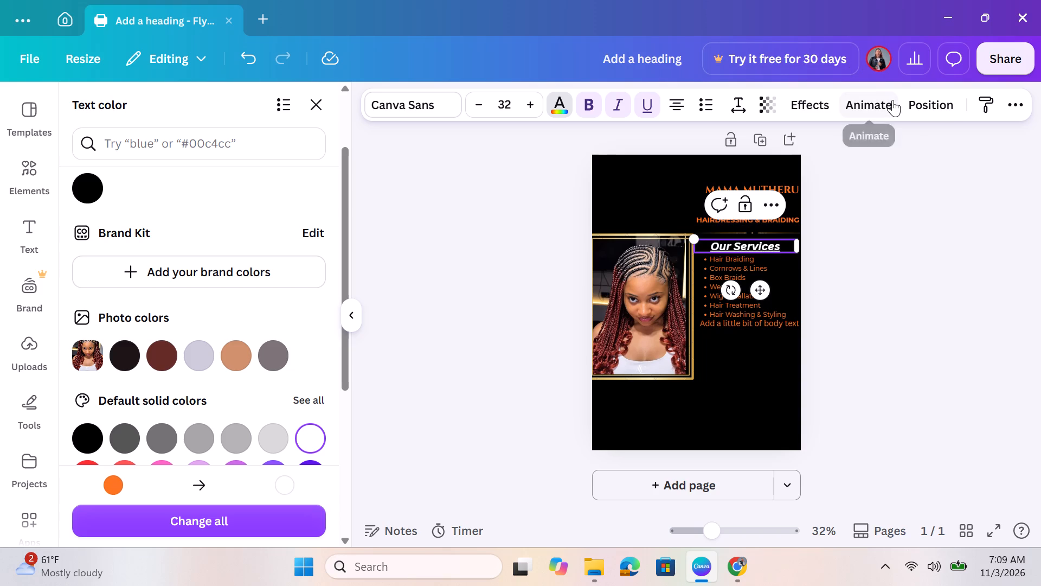
# Look through the text effects again for the white "Our Services" subheading.
pyautogui.click(807, 108)
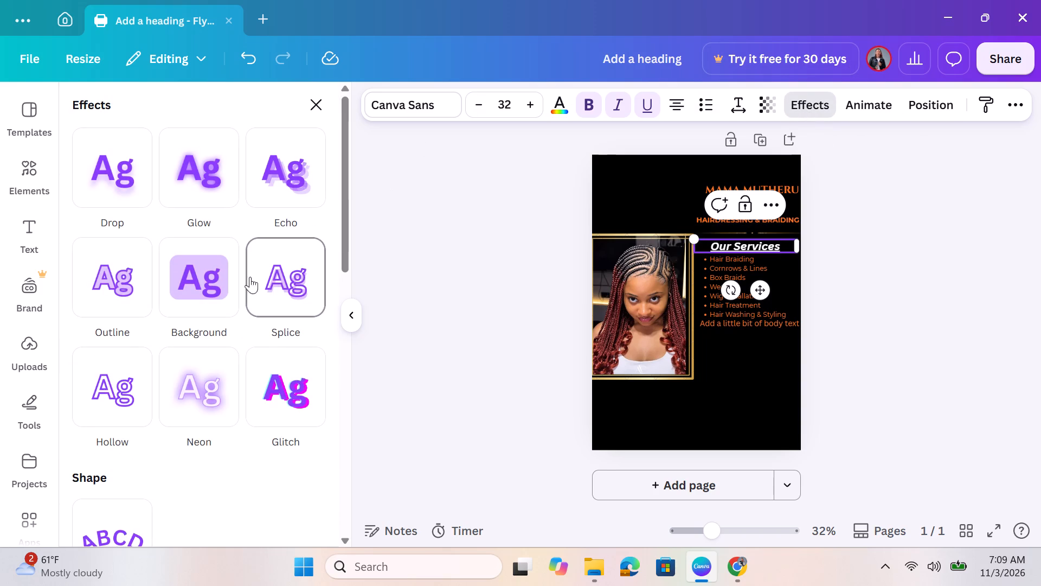
pyautogui.scroll(-1, 280, 267)
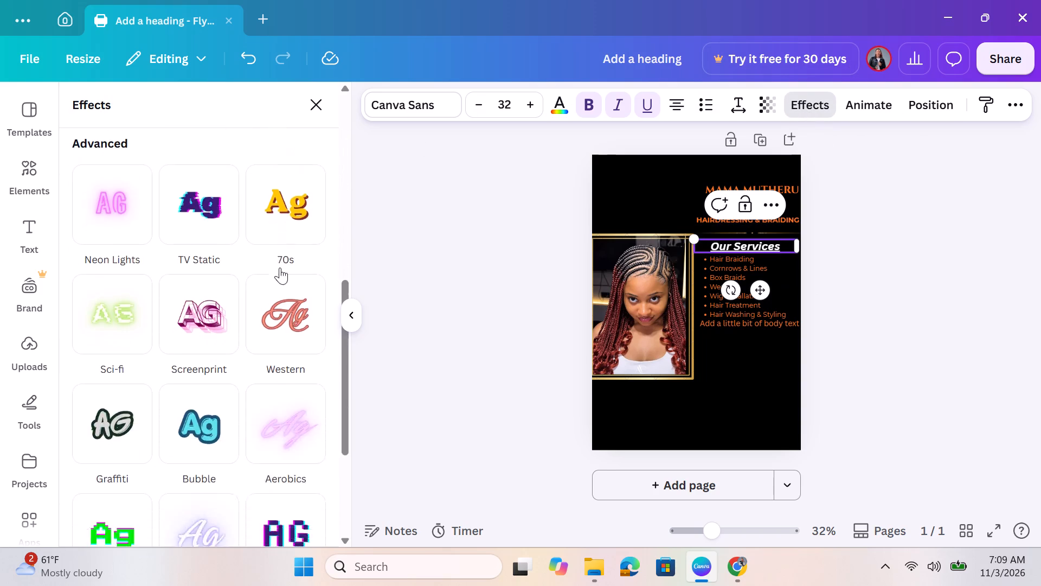
pyautogui.scroll(-1, 280, 267)
pyautogui.scroll(8, 280, 267)
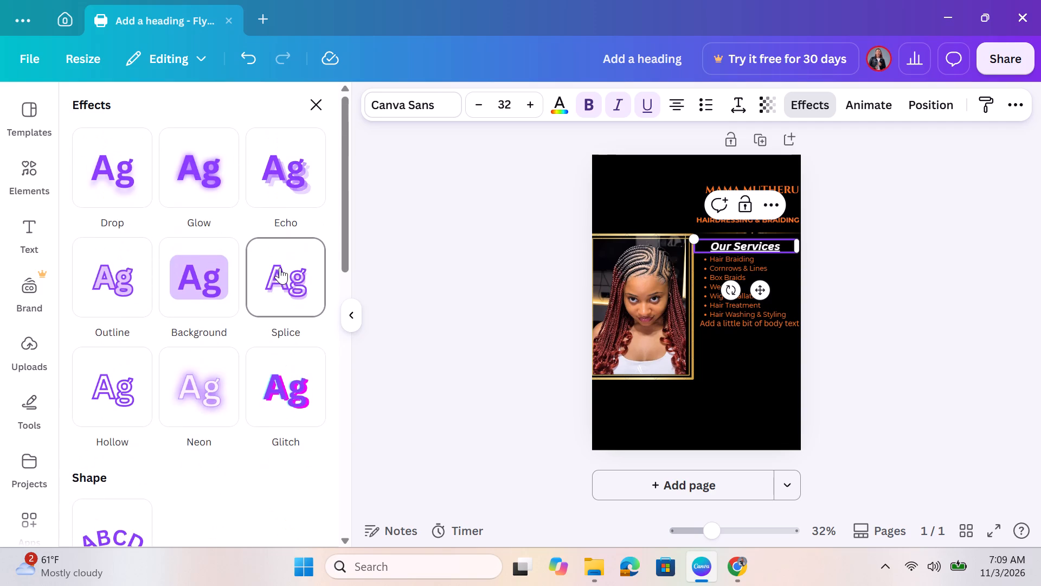
pyautogui.scroll(4, 280, 267)
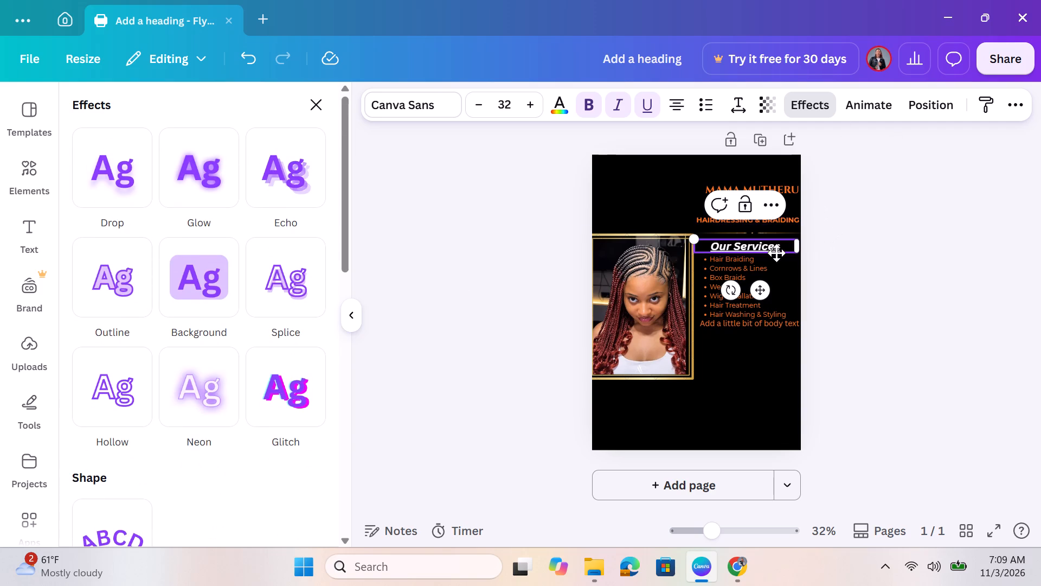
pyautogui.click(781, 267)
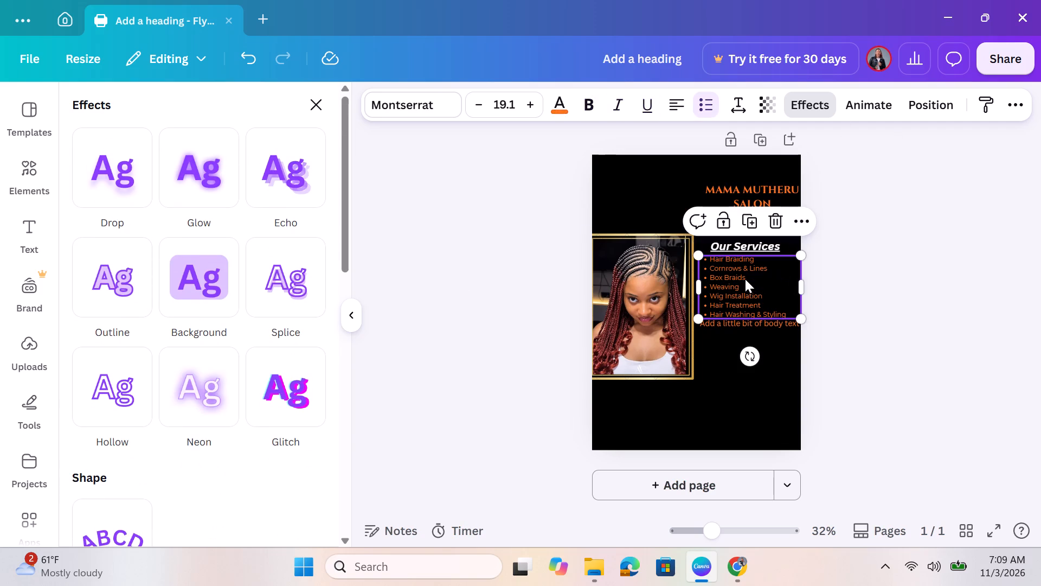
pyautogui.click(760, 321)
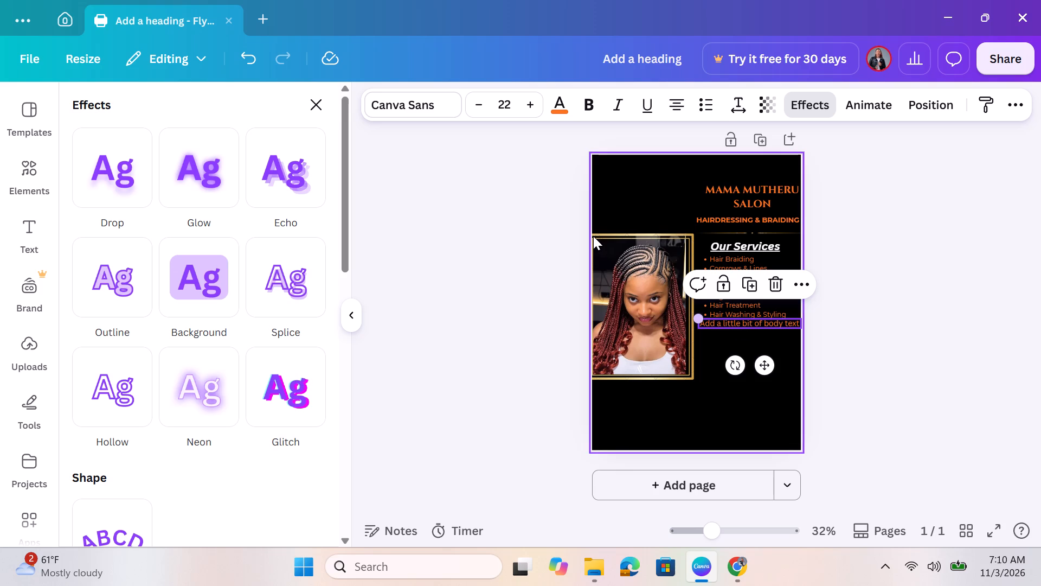
# Move the gold frame up into the page's top-left corner, beside the salon name.
pyautogui.moveTo(593, 235); pyautogui.dragTo(594, 177)
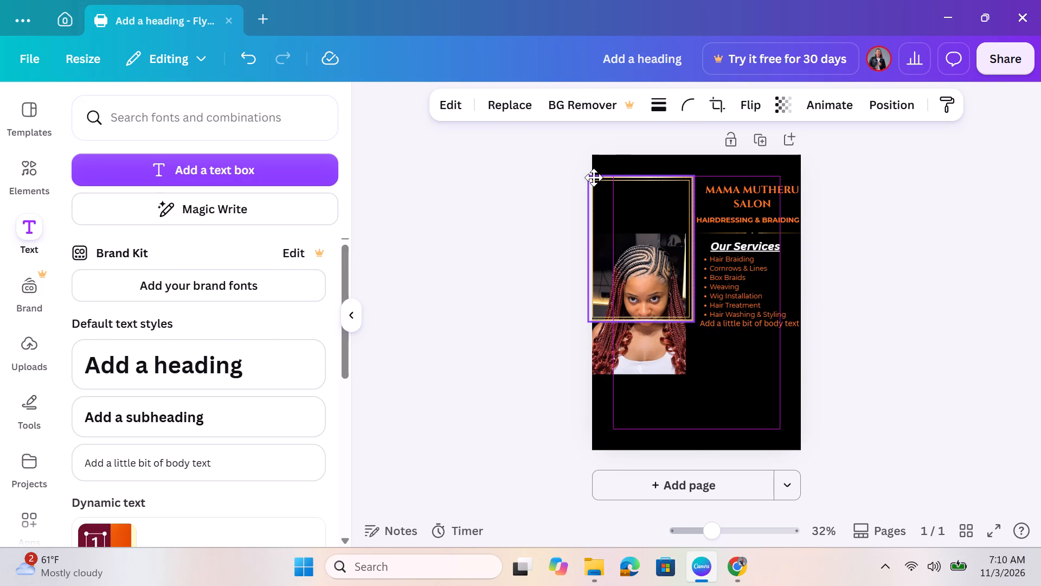
pyautogui.moveTo(594, 177); pyautogui.dragTo(594, 173)
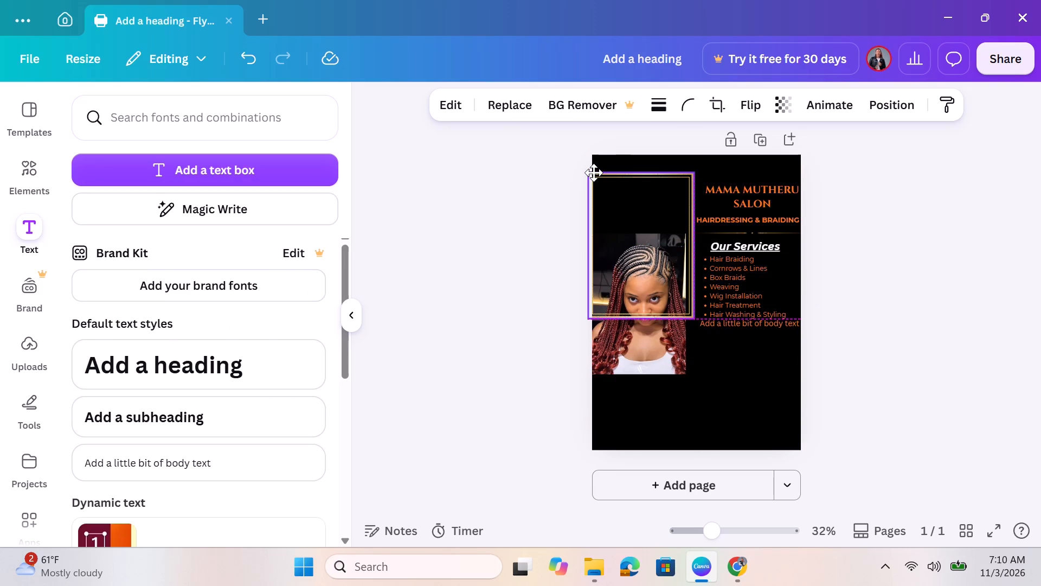
pyautogui.moveTo(594, 173); pyautogui.dragTo(598, 146)
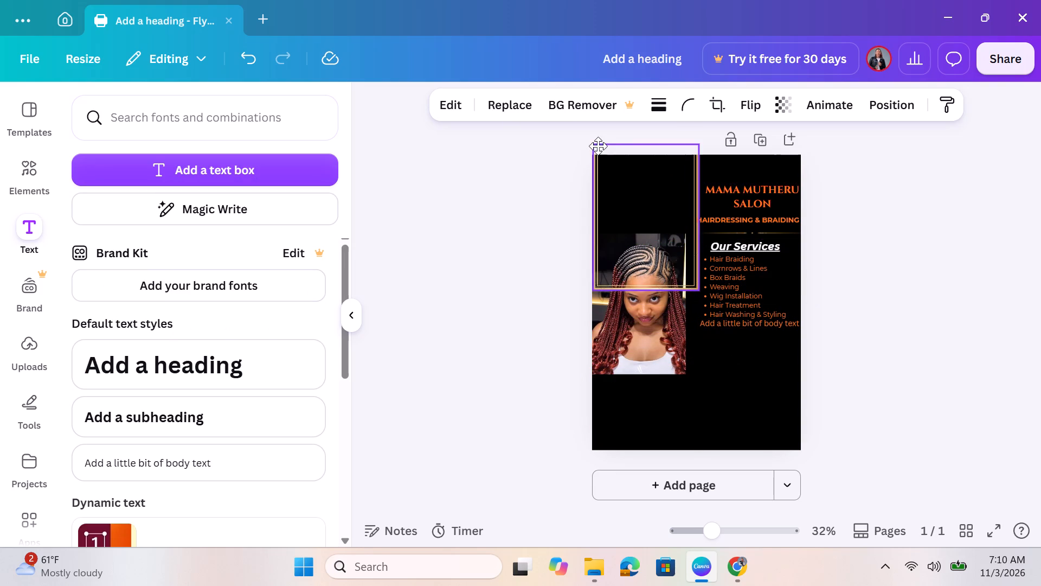
pyautogui.moveTo(598, 146); pyautogui.dragTo(597, 160)
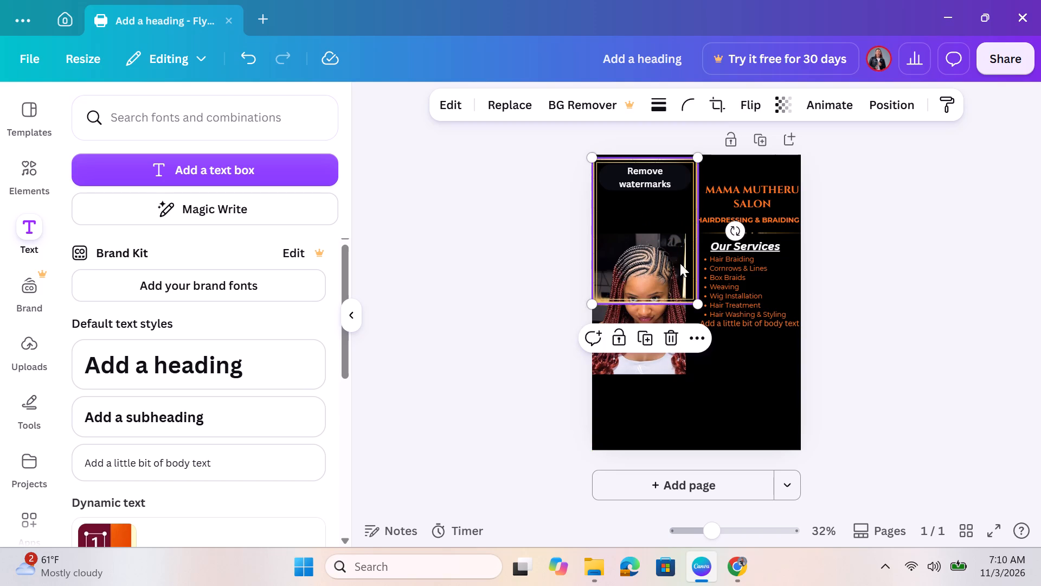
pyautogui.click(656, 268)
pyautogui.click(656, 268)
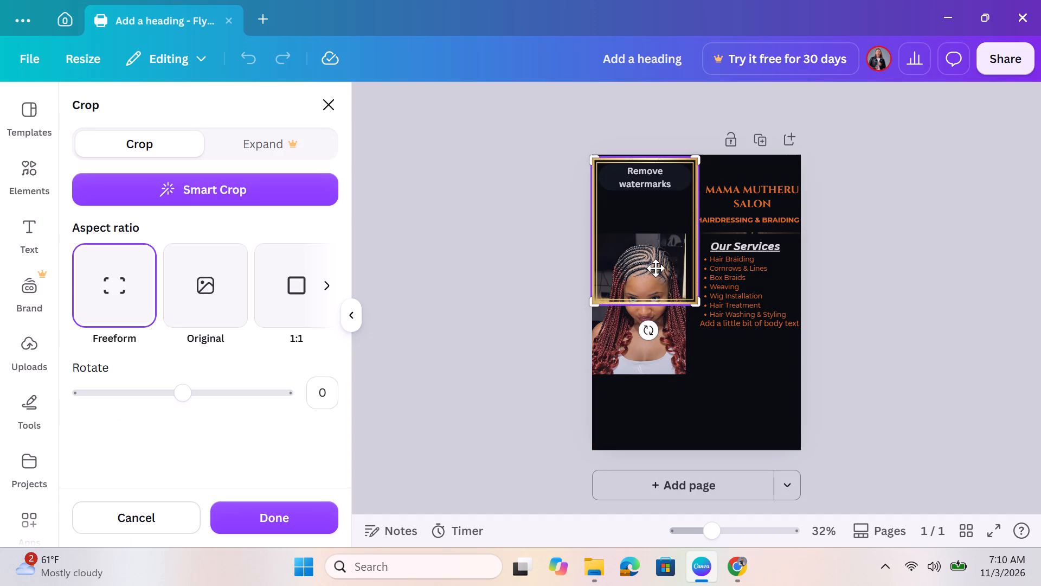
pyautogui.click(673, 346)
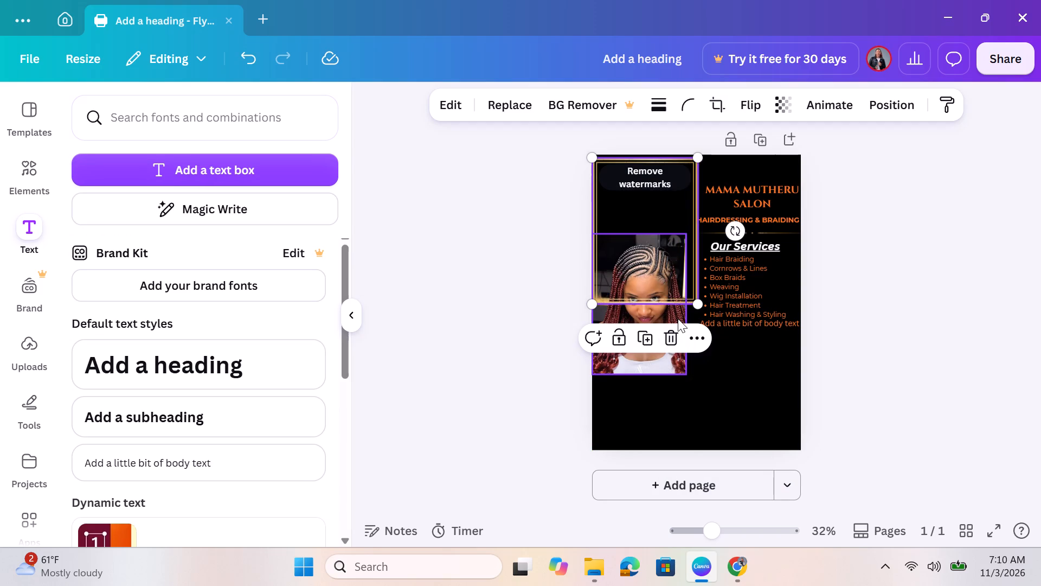
# Move the braided-hairstyle photo up into the gold frame and enlarge it proportionally to span the frame's full width.
pyautogui.moveTo(674, 313); pyautogui.dragTo(673, 249)
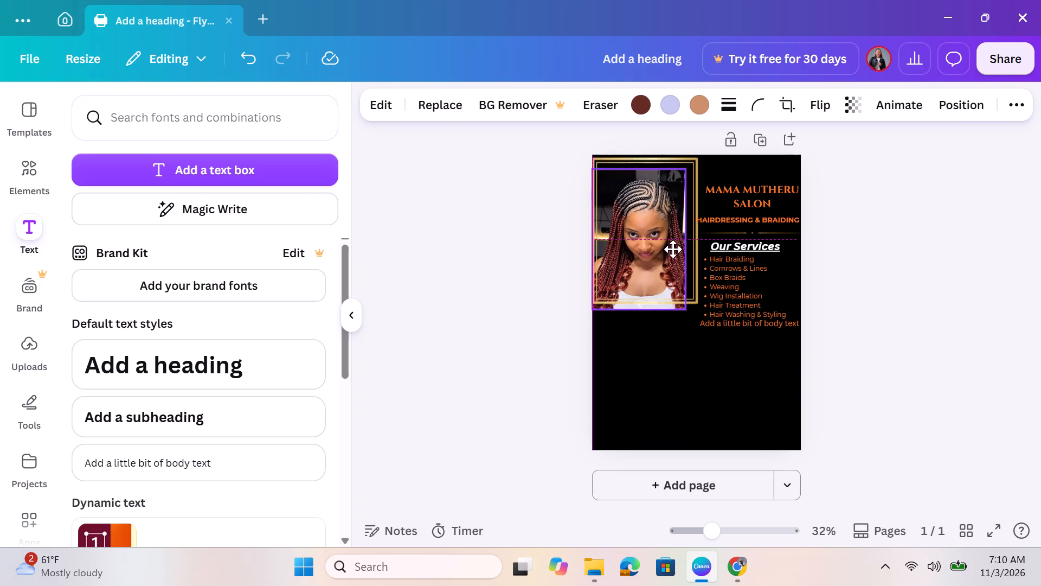
pyautogui.moveTo(673, 249); pyautogui.dragTo(674, 239)
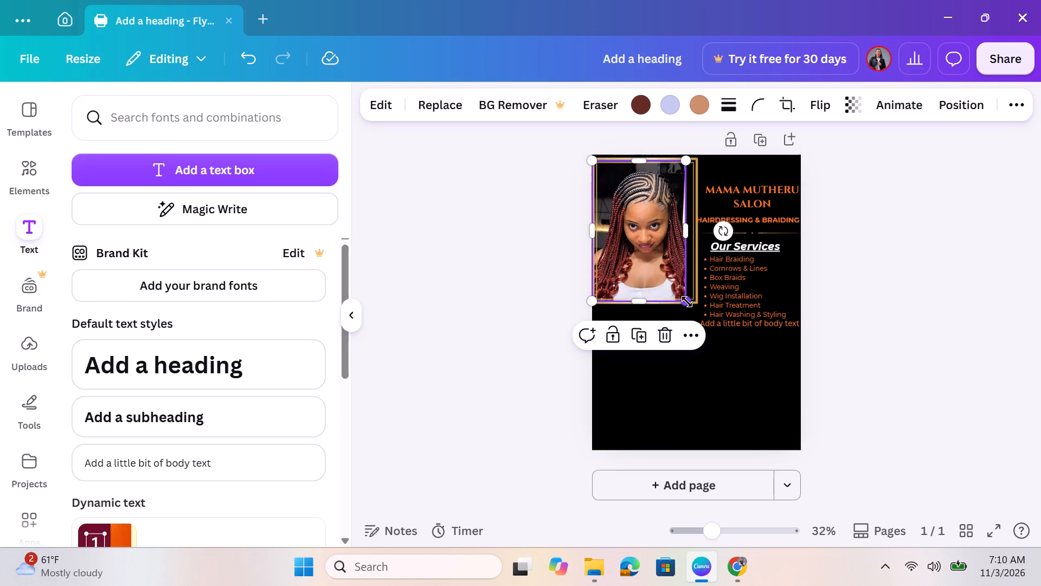
pyautogui.moveTo(684, 301); pyautogui.dragTo(692, 298)
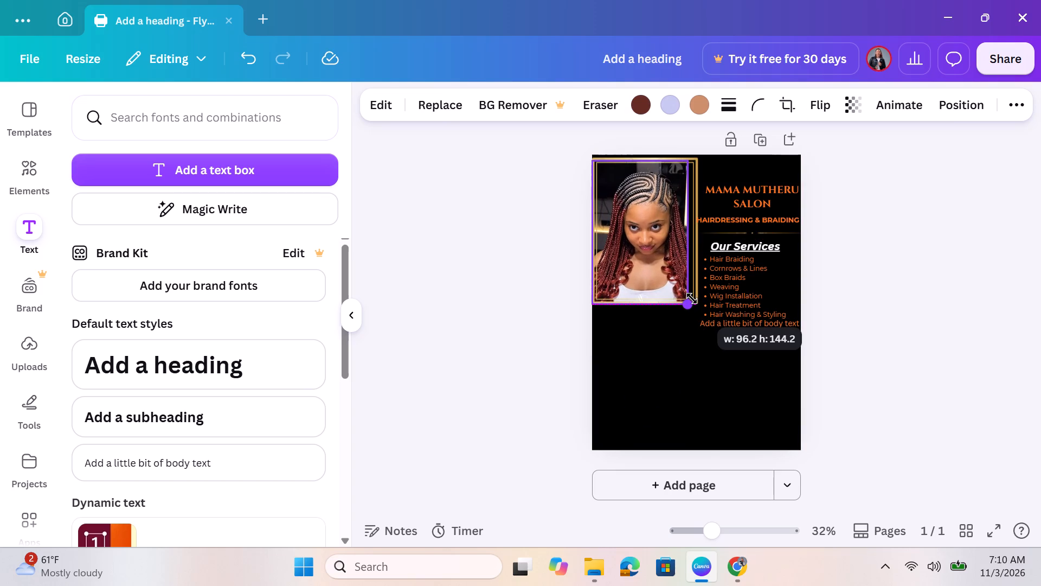
pyautogui.moveTo(692, 298); pyautogui.dragTo(698, 297)
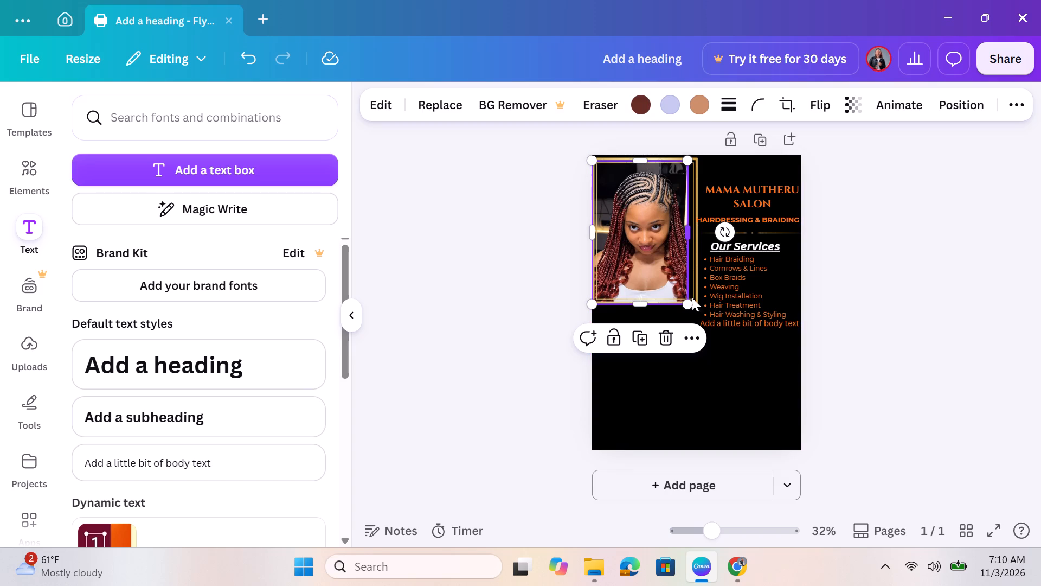
pyautogui.moveTo(687, 298); pyautogui.dragTo(698, 299)
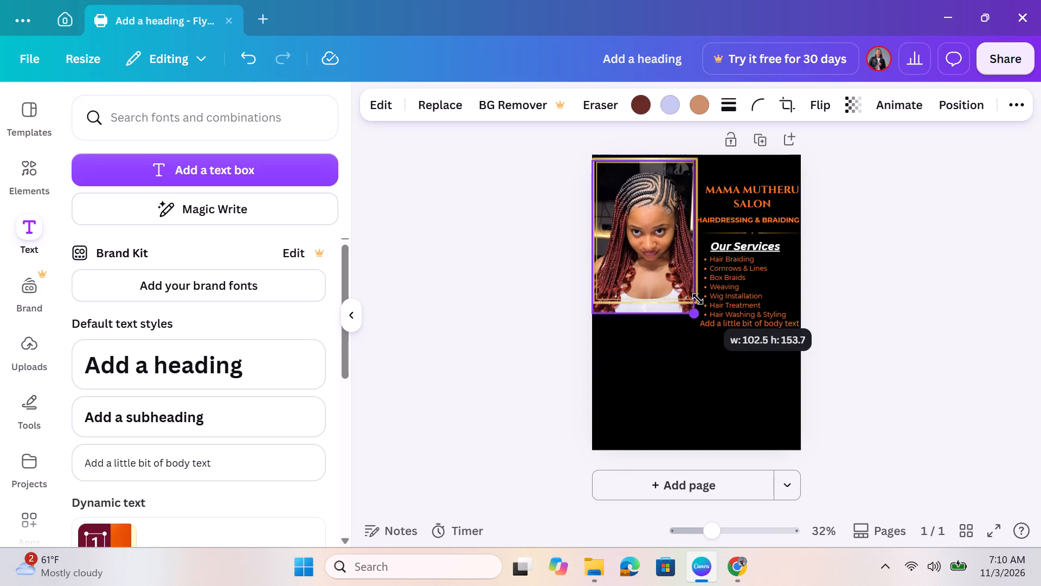
pyautogui.moveTo(698, 299); pyautogui.dragTo(715, 304)
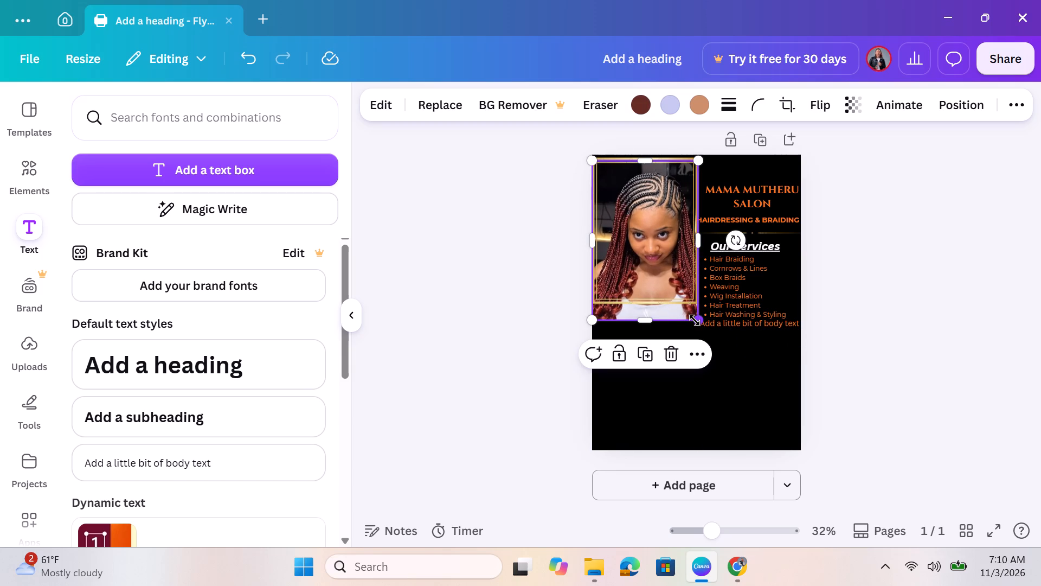
pyautogui.click(686, 298)
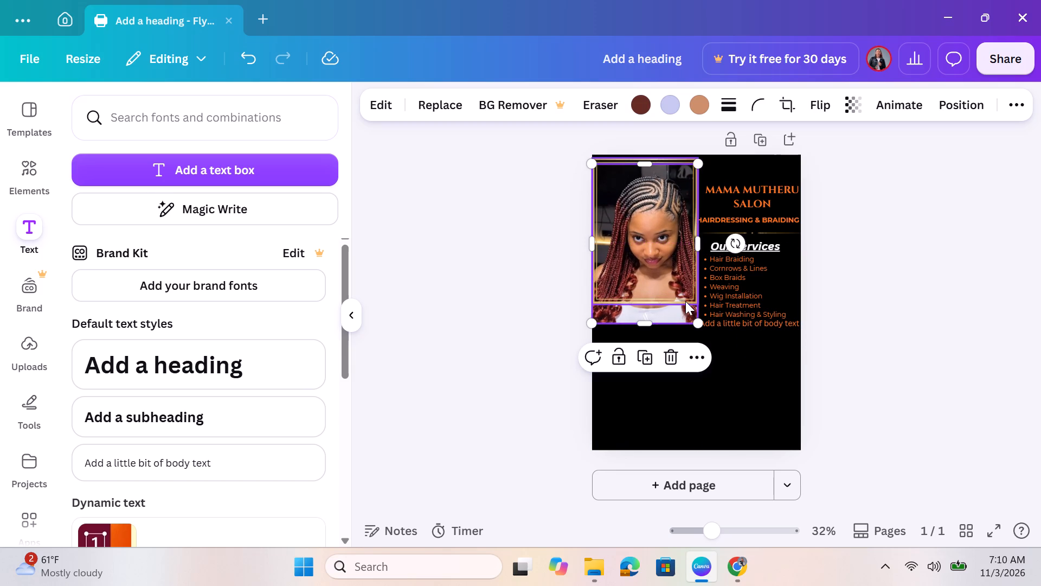
# Enlarge the gold frame proportionally and reposition it to line its lower and inner edges up with the braided-hairstyle photo, letting its outer side run off the page.
pyautogui.click(625, 298)
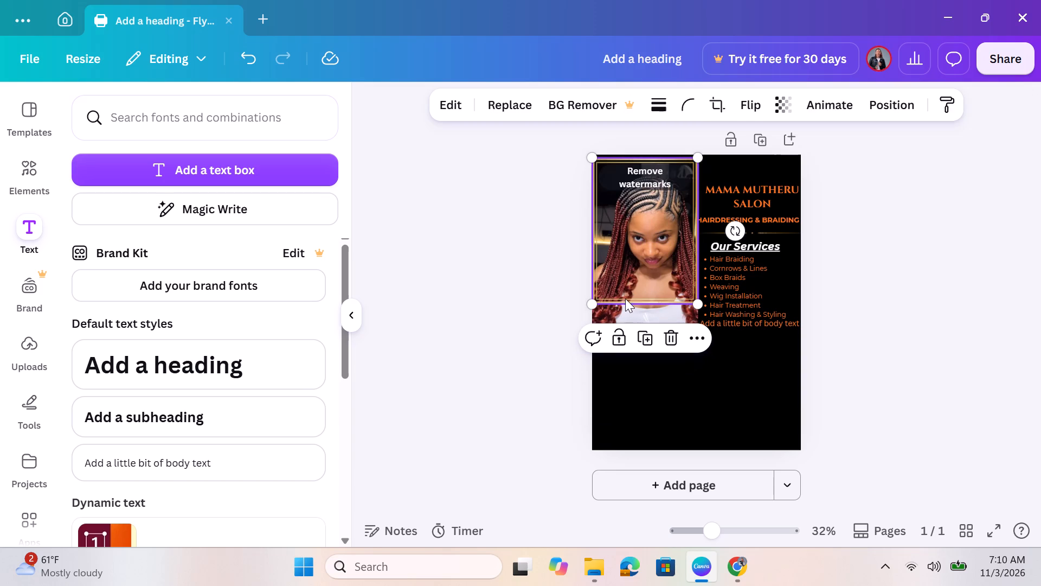
pyautogui.moveTo(625, 298); pyautogui.dragTo(625, 314)
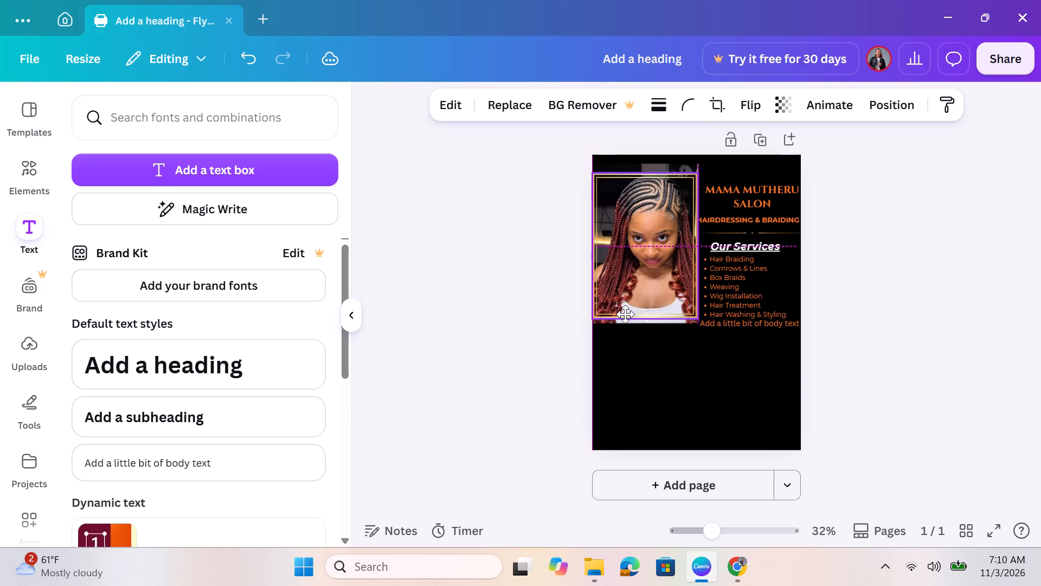
pyautogui.moveTo(625, 314); pyautogui.dragTo(625, 316)
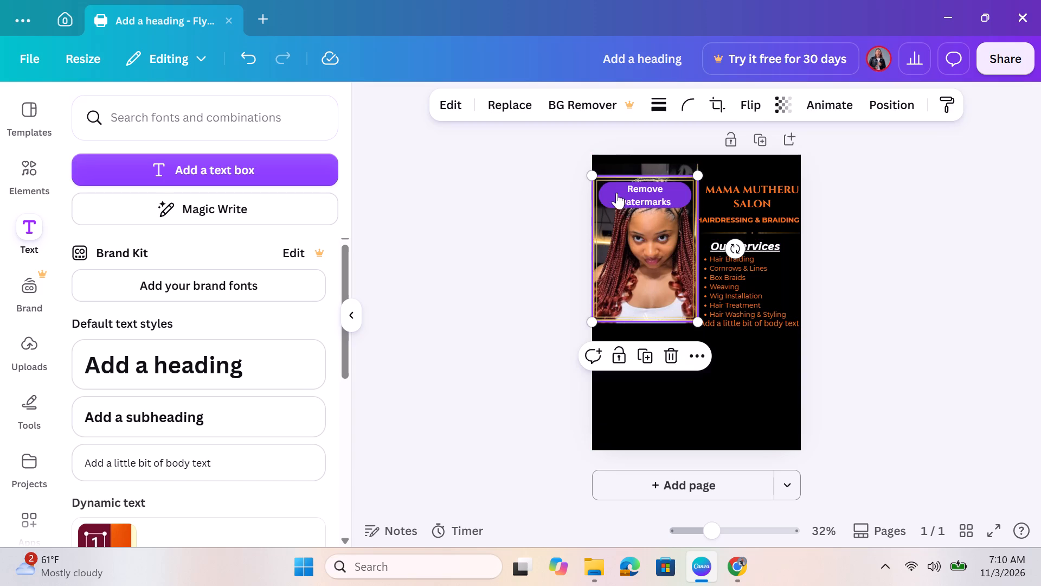
pyautogui.moveTo(593, 173); pyautogui.dragTo(593, 155)
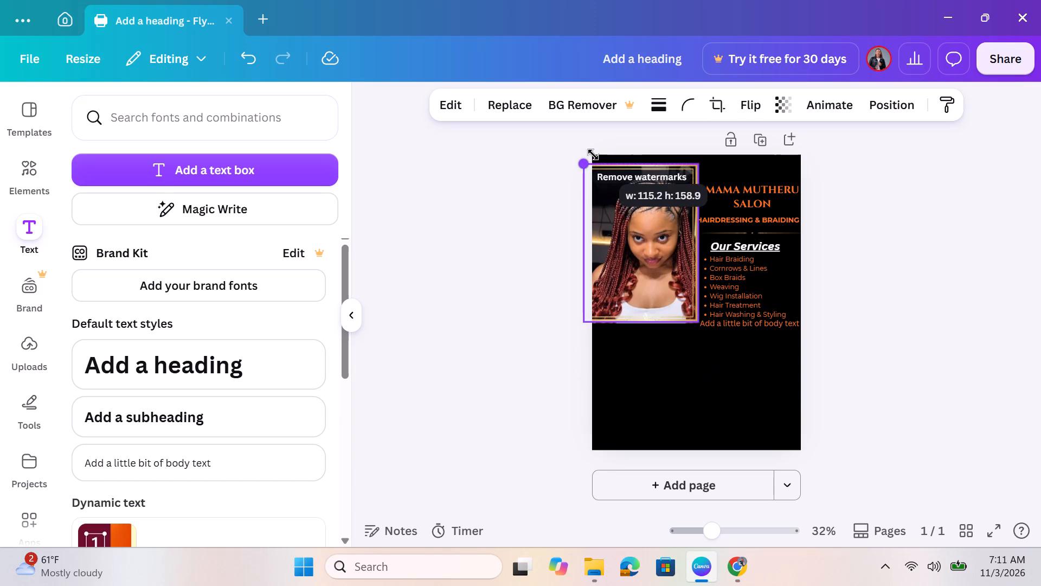
pyautogui.moveTo(593, 155); pyautogui.dragTo(610, 149)
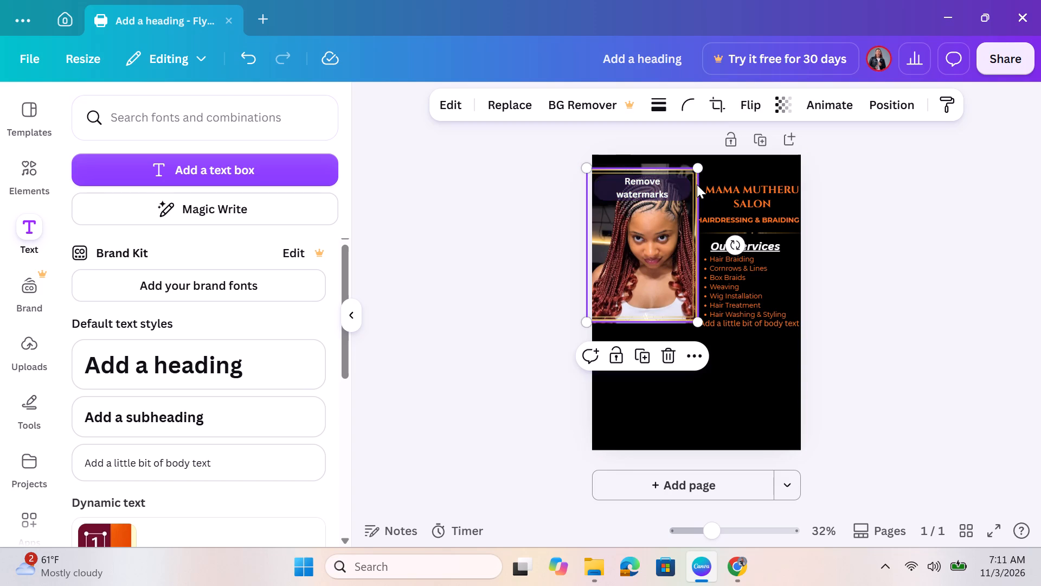
pyautogui.moveTo(701, 169); pyautogui.dragTo(701, 156)
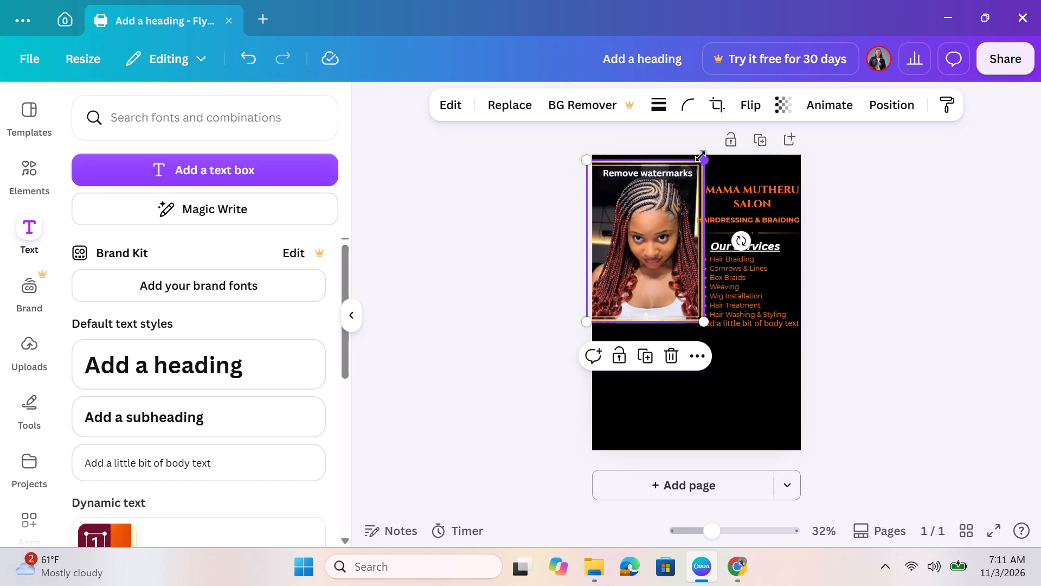
pyautogui.click(703, 249)
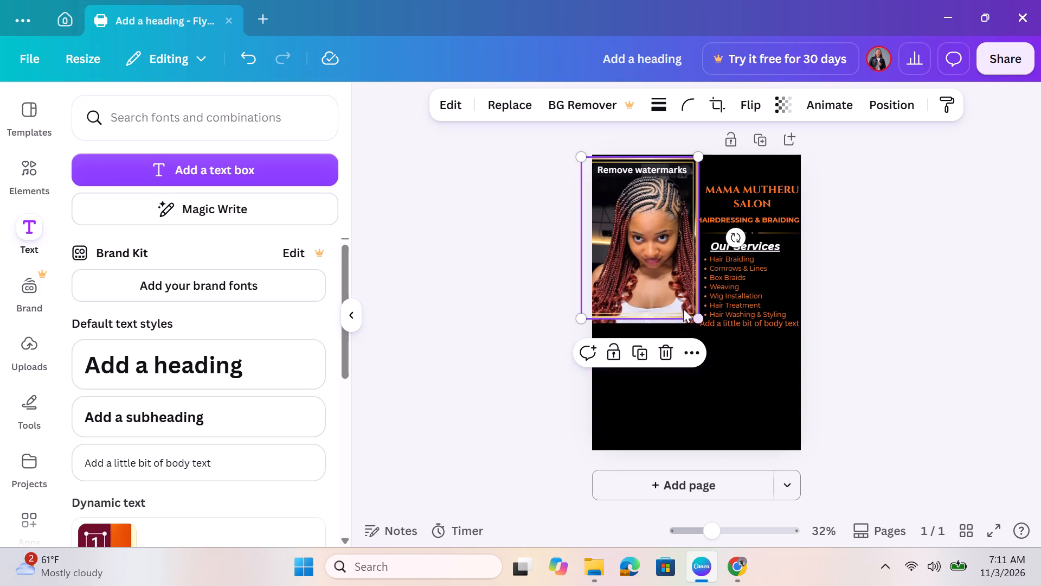
pyautogui.moveTo(683, 311); pyautogui.dragTo(683, 319)
pyautogui.click(741, 359)
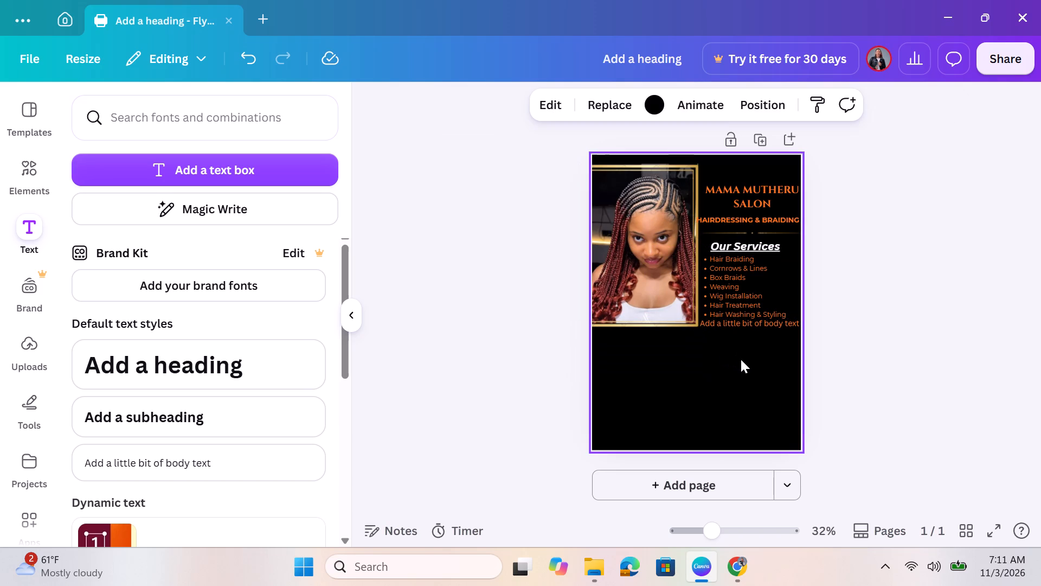
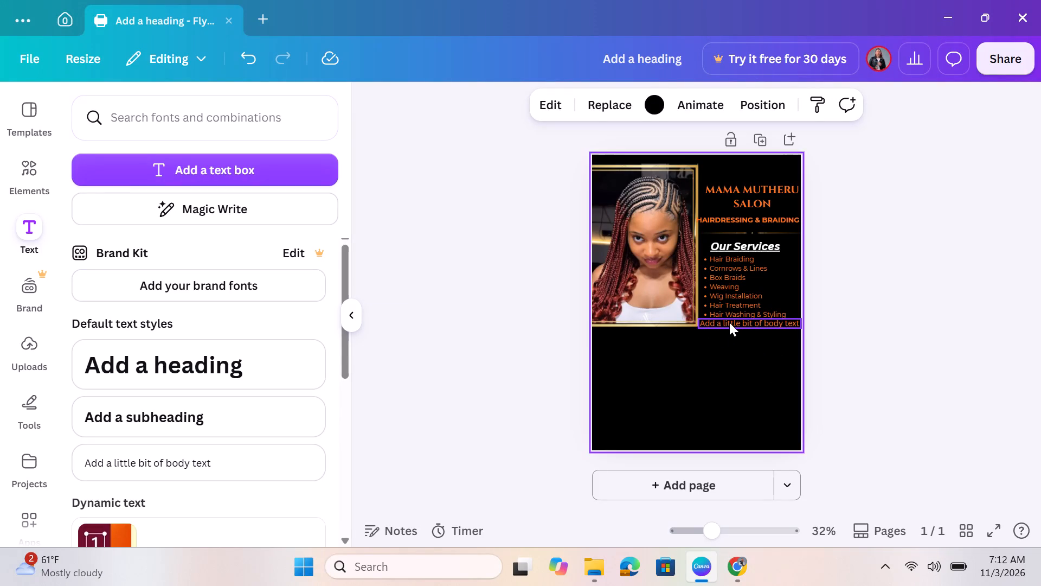
# Move the orange "Add a little bit of body text" placeholder slightly further below the services list and clear its text.
pyautogui.moveTo(729, 322); pyautogui.dragTo(732, 340)
pyautogui.doubleClick(740, 335)
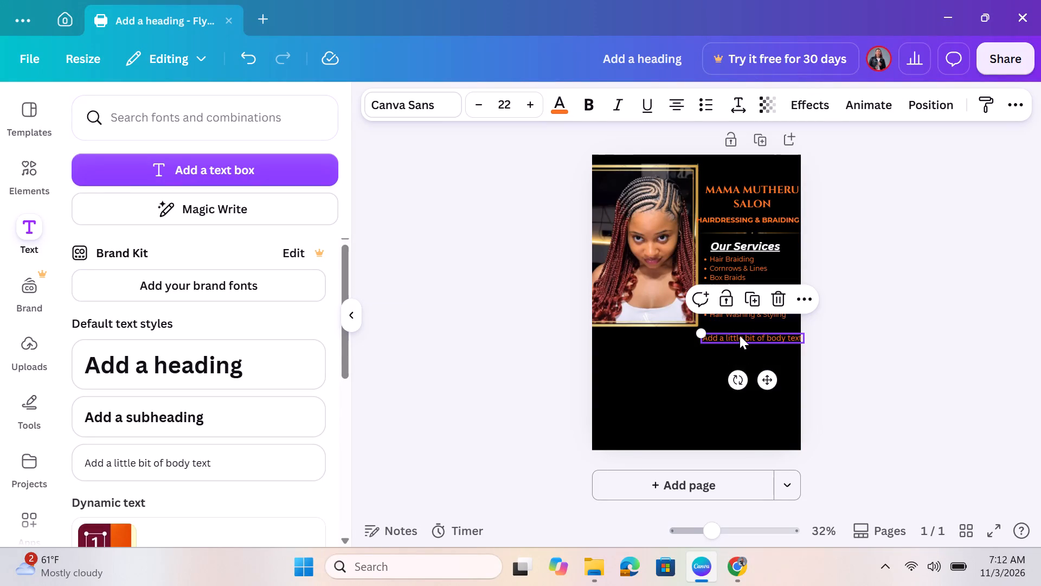
pyautogui.press('BackSpace')
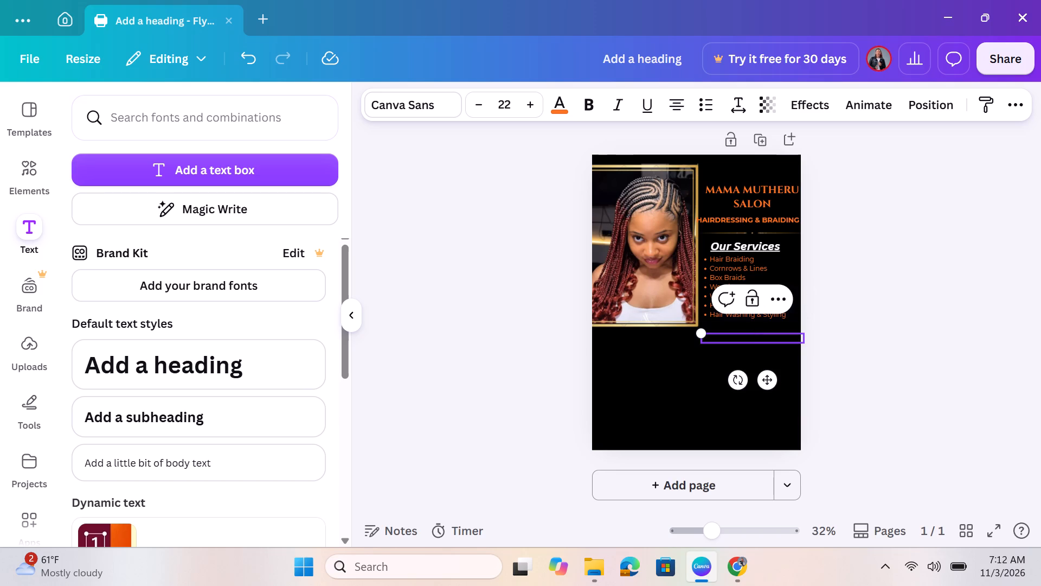
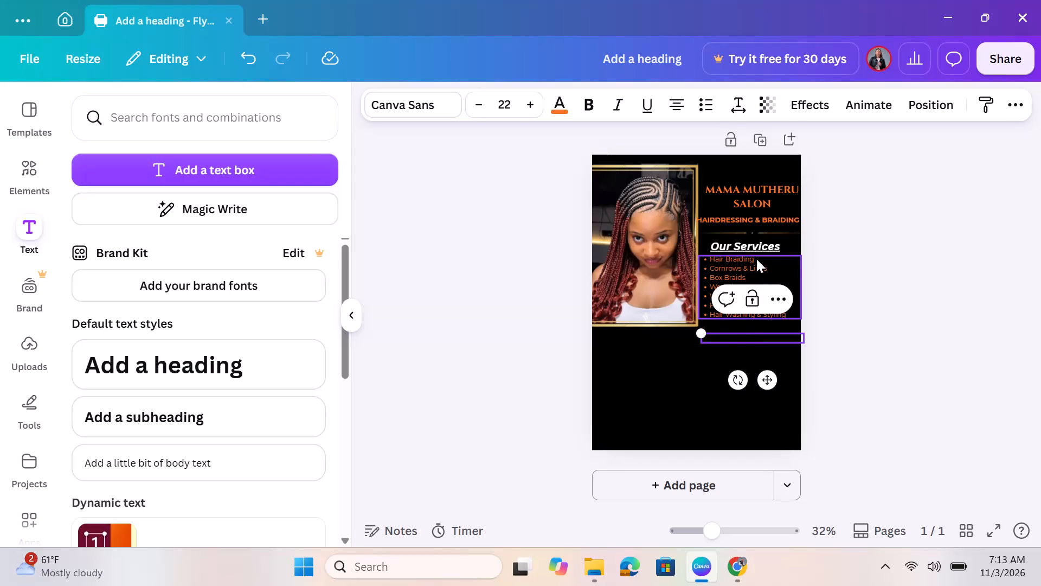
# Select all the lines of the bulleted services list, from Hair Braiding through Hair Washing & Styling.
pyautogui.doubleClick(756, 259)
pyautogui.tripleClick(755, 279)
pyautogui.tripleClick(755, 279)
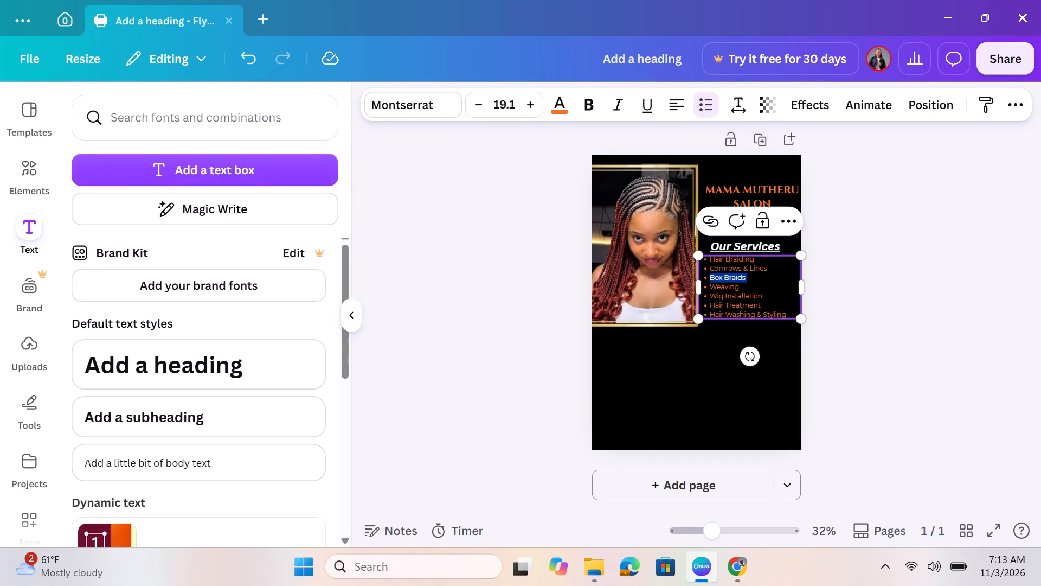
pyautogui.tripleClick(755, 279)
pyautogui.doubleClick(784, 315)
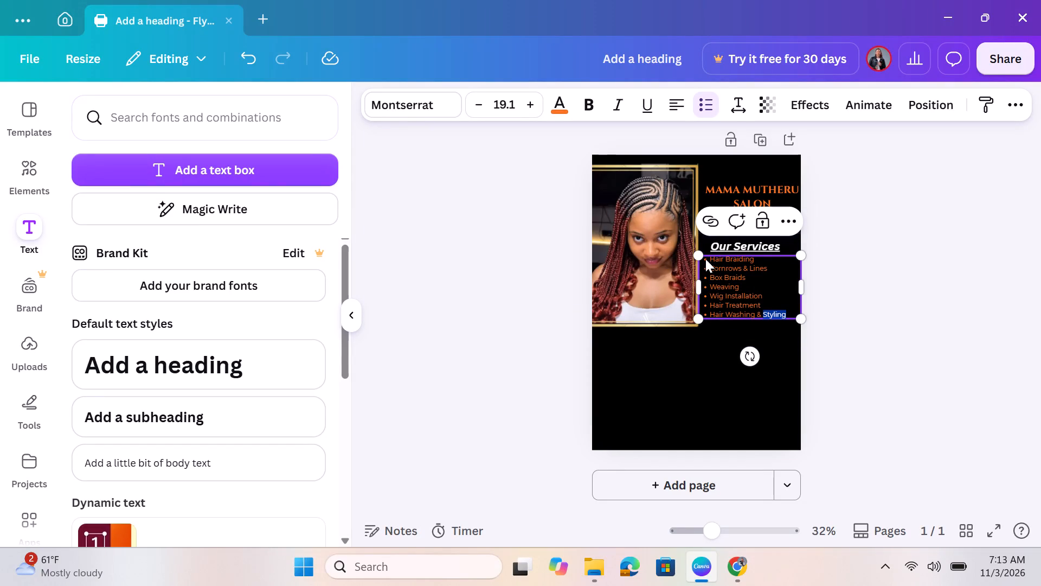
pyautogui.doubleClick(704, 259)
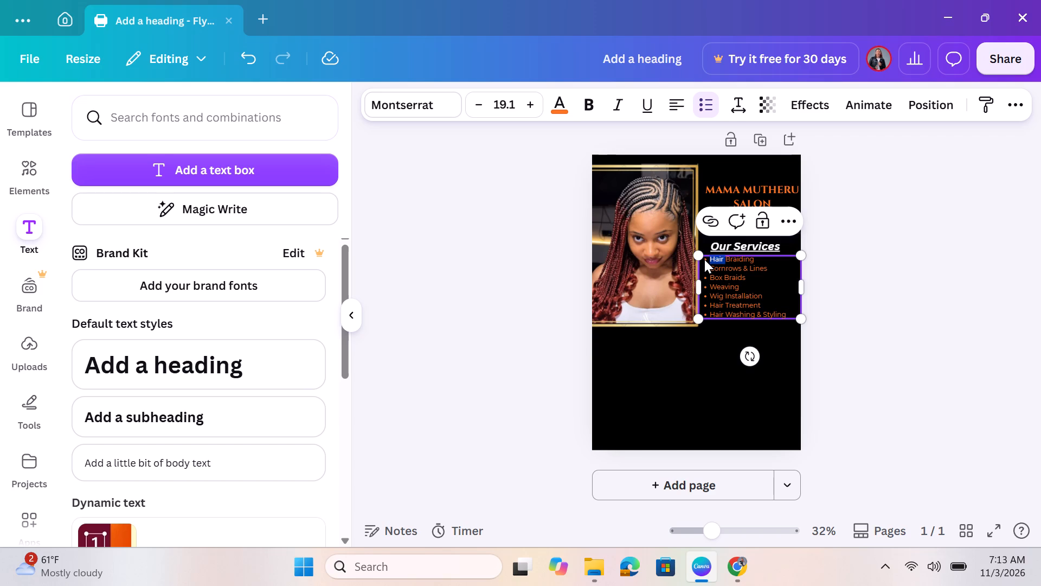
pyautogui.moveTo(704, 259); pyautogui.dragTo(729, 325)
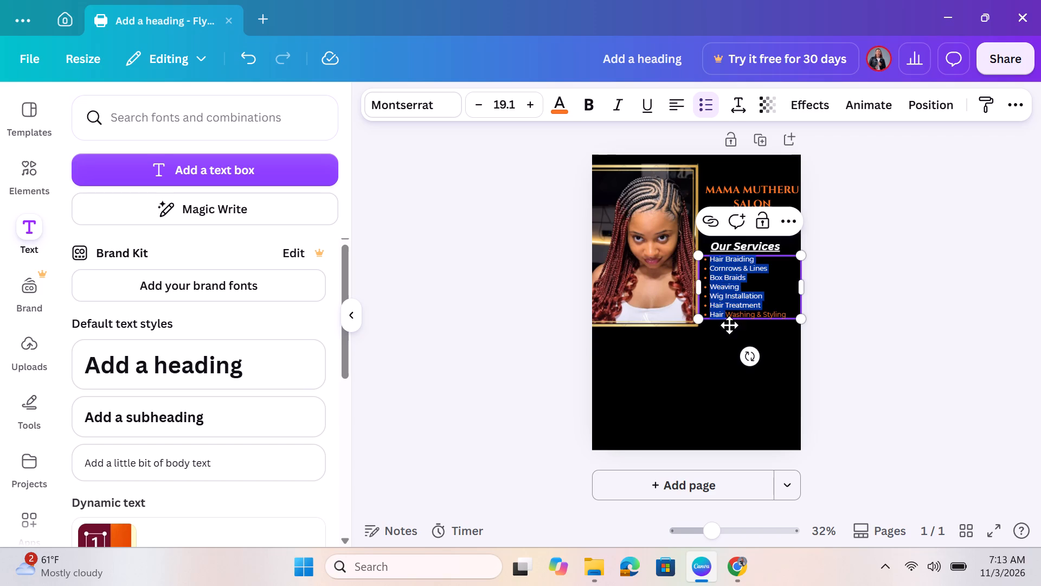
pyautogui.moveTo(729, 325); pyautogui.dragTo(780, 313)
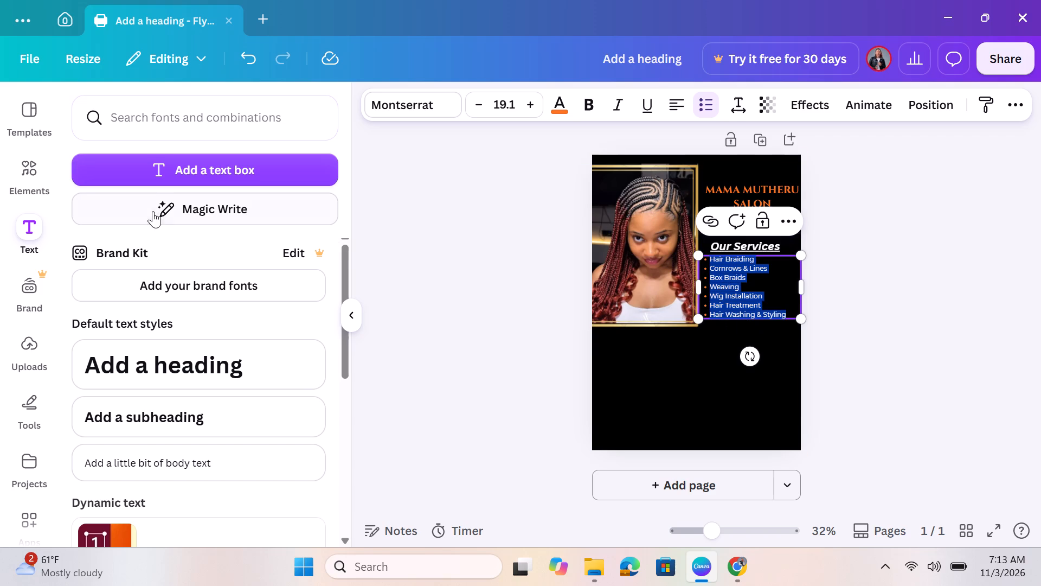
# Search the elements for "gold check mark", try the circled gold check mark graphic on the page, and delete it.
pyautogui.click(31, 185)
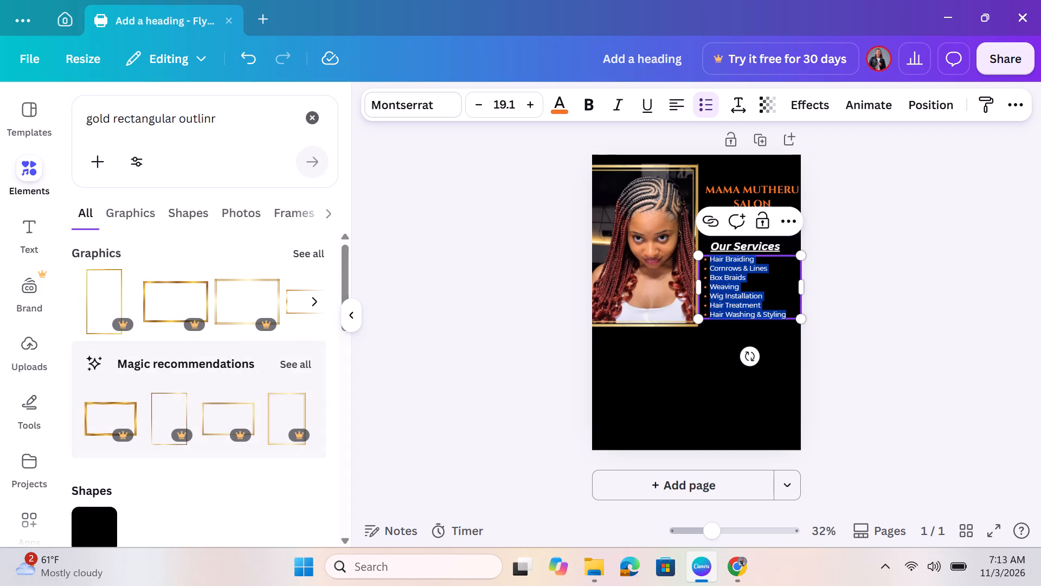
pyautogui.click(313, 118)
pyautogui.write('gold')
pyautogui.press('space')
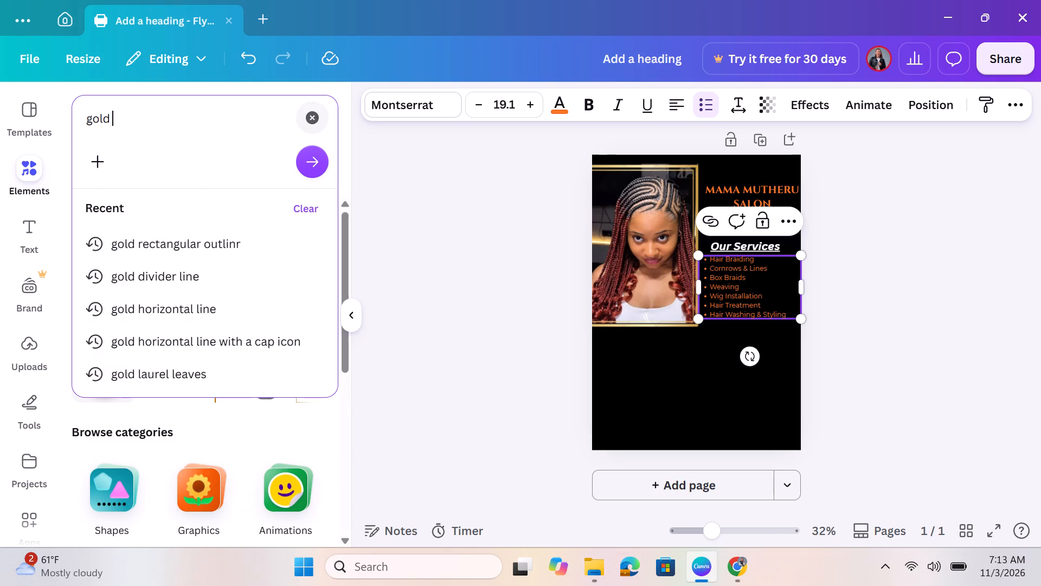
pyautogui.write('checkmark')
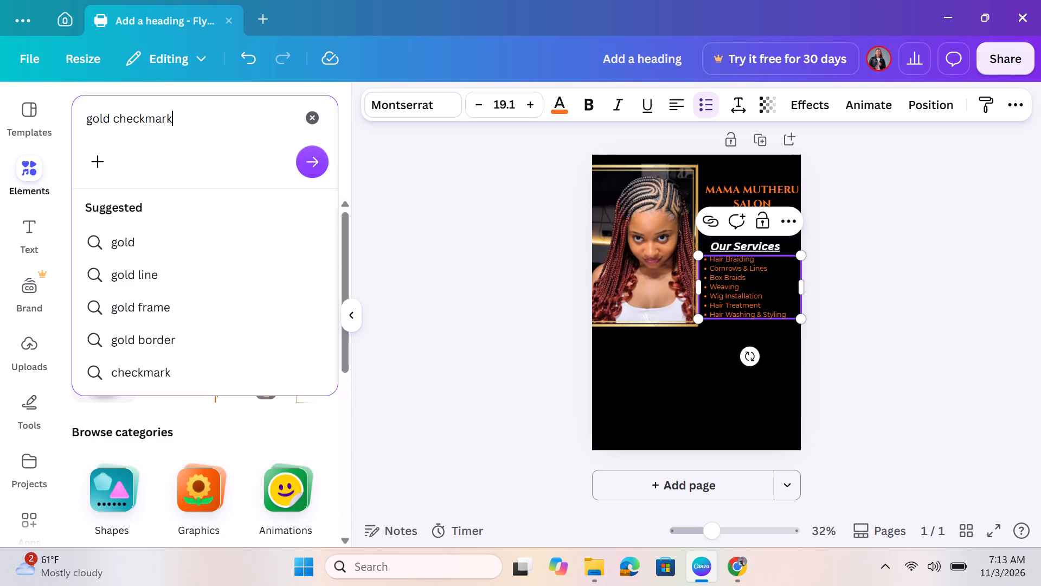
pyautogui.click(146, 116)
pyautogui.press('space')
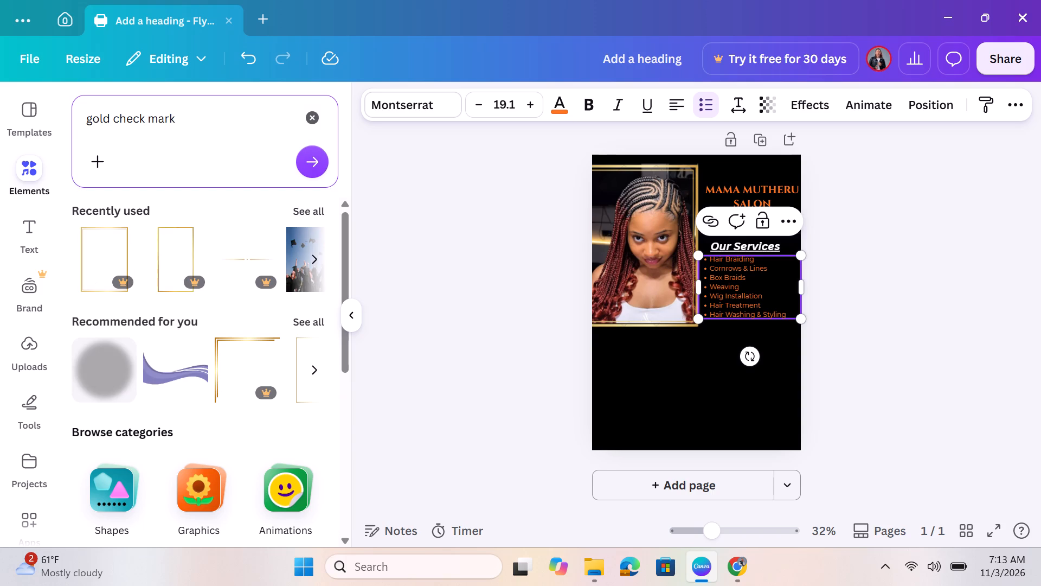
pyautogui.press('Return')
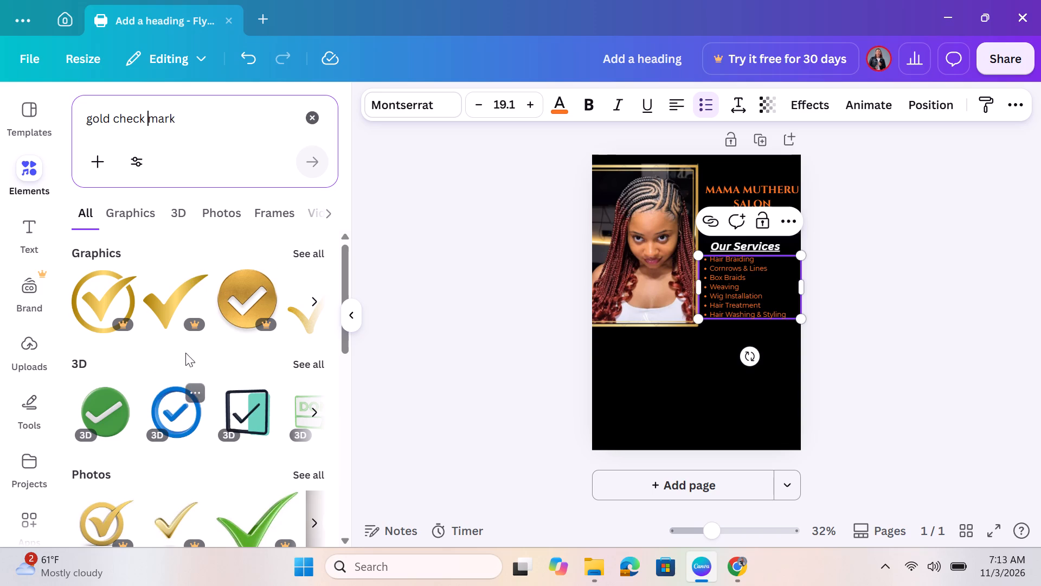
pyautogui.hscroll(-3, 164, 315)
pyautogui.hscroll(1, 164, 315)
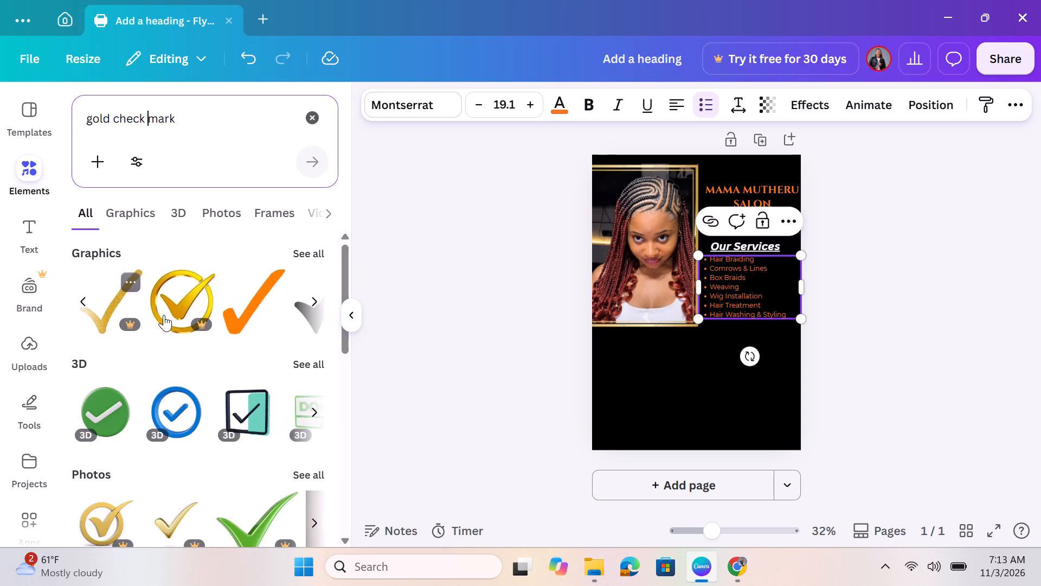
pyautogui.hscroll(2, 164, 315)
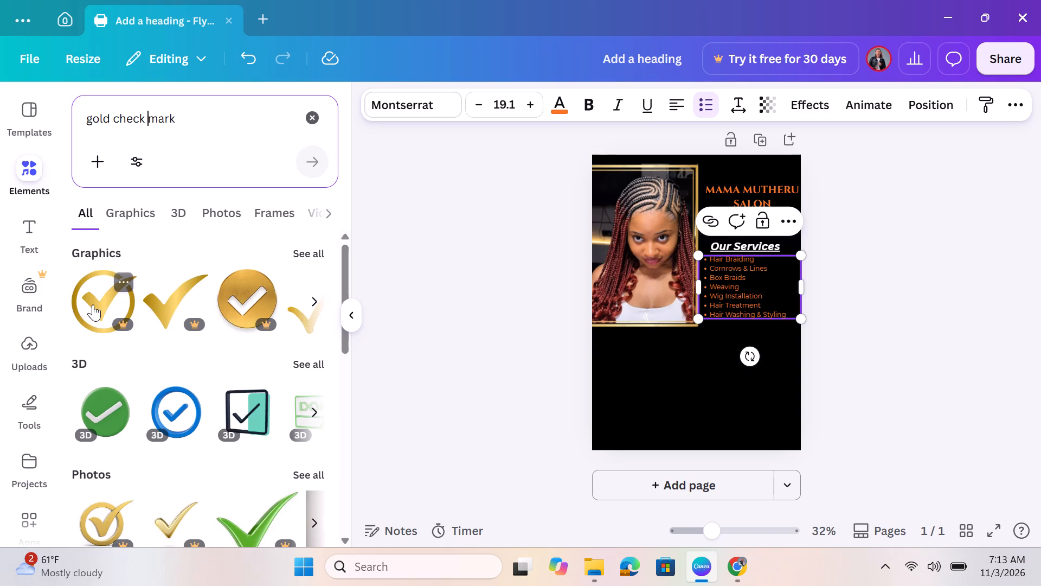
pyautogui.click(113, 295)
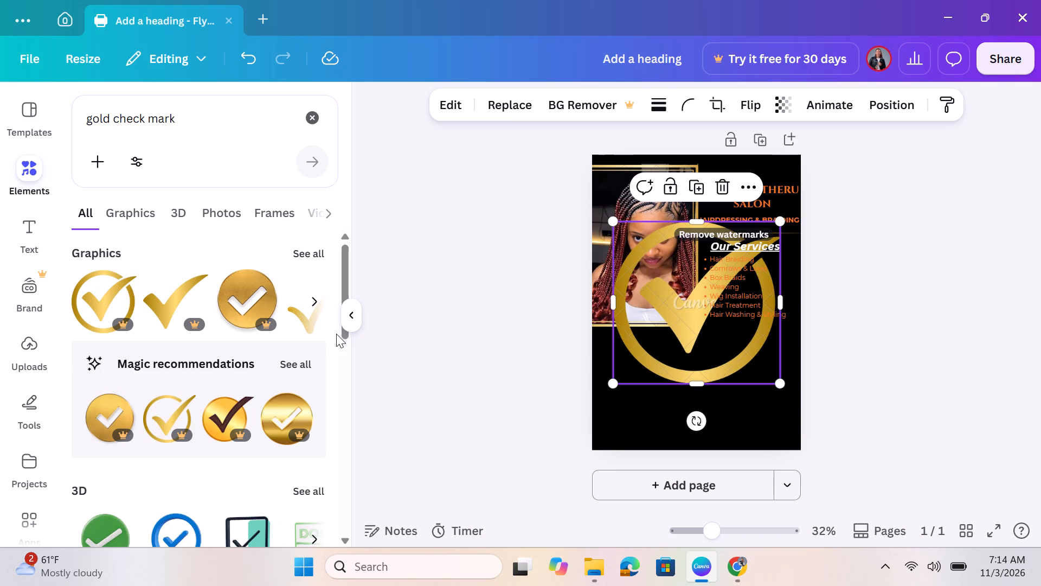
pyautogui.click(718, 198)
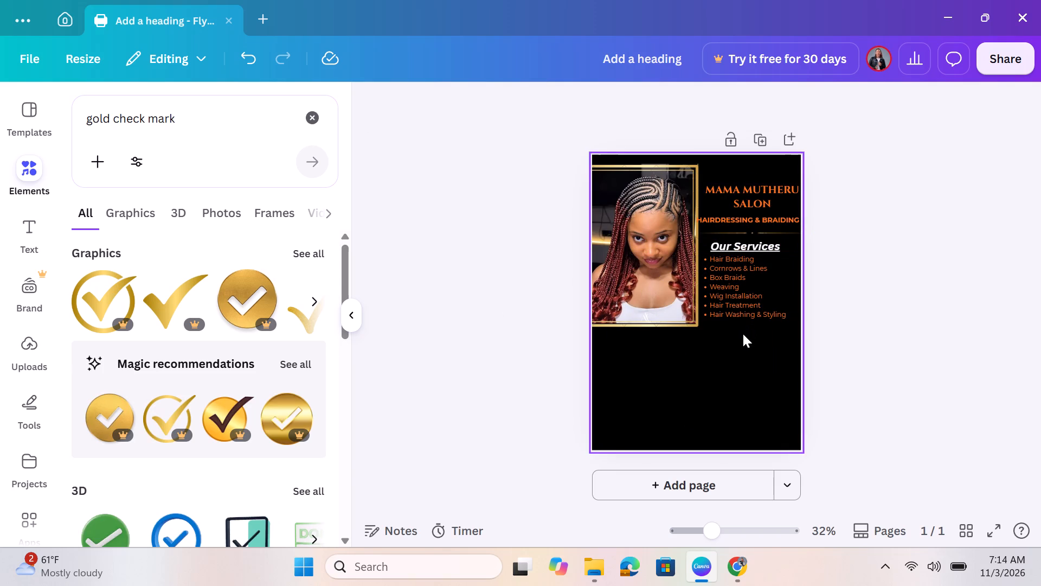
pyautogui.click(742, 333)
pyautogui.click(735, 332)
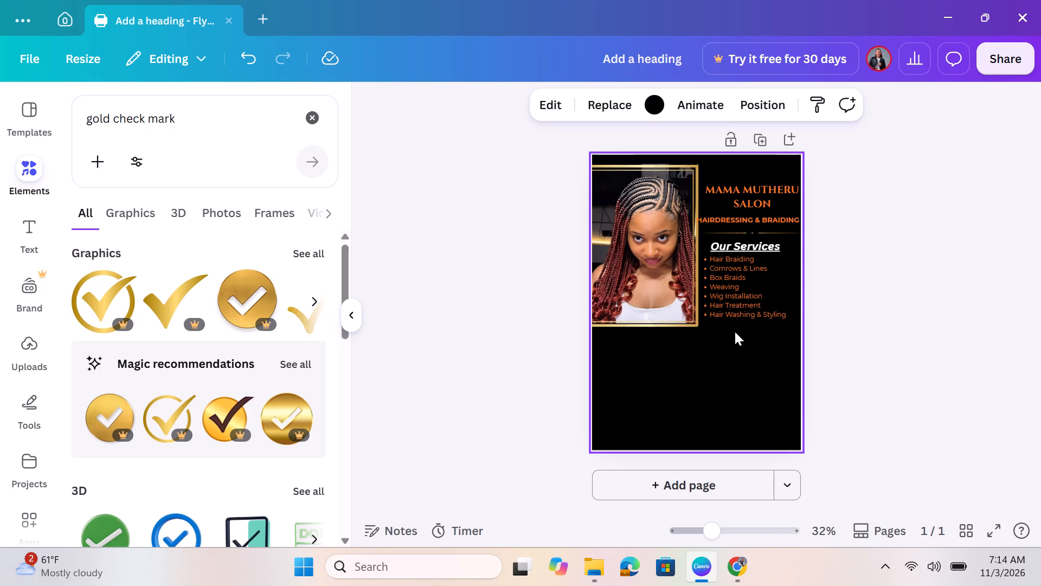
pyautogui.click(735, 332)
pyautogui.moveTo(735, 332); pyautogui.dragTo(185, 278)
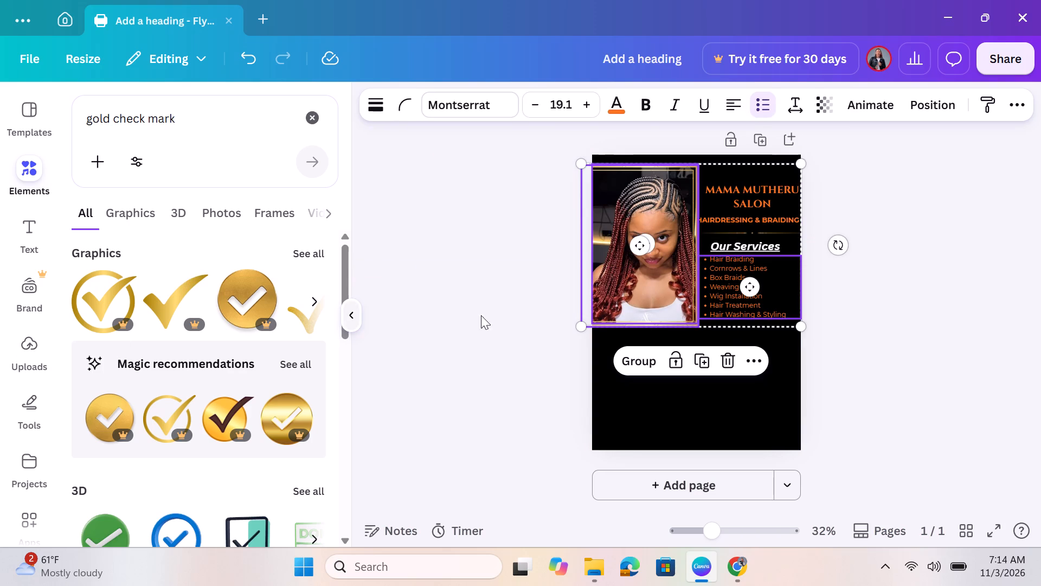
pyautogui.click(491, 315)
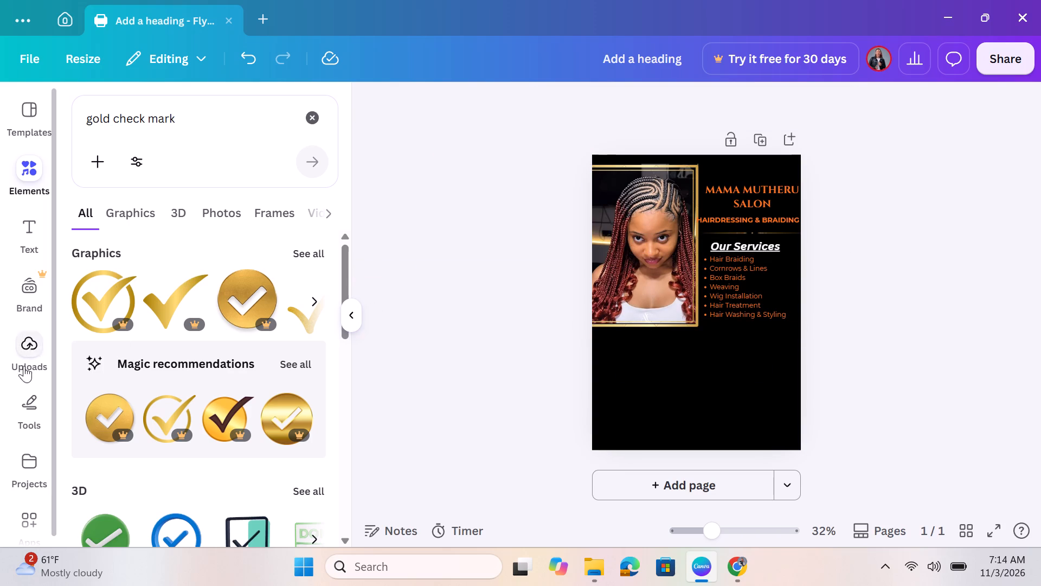
# Add a body text placeholder and move it just below the services list, beside the photo's lower edge.
pyautogui.click(28, 229)
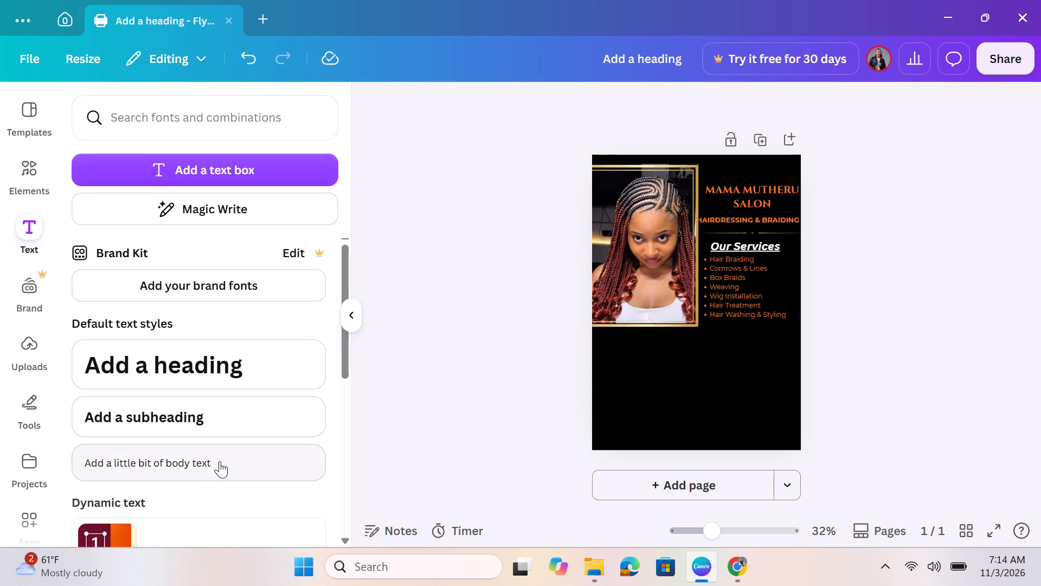
pyautogui.click(220, 461)
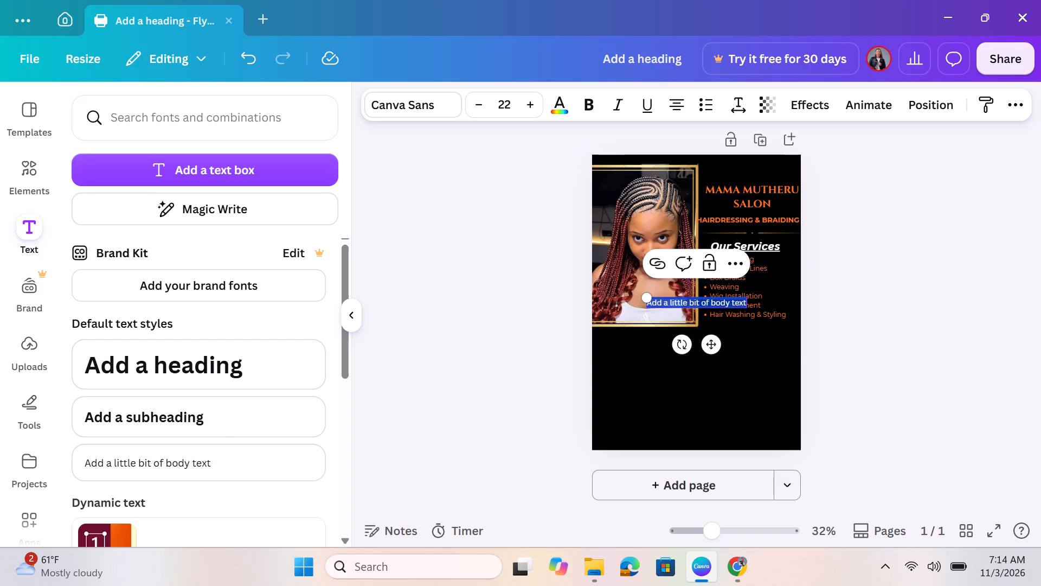
pyautogui.moveTo(695, 302); pyautogui.dragTo(740, 326)
pyautogui.doubleClick(699, 304)
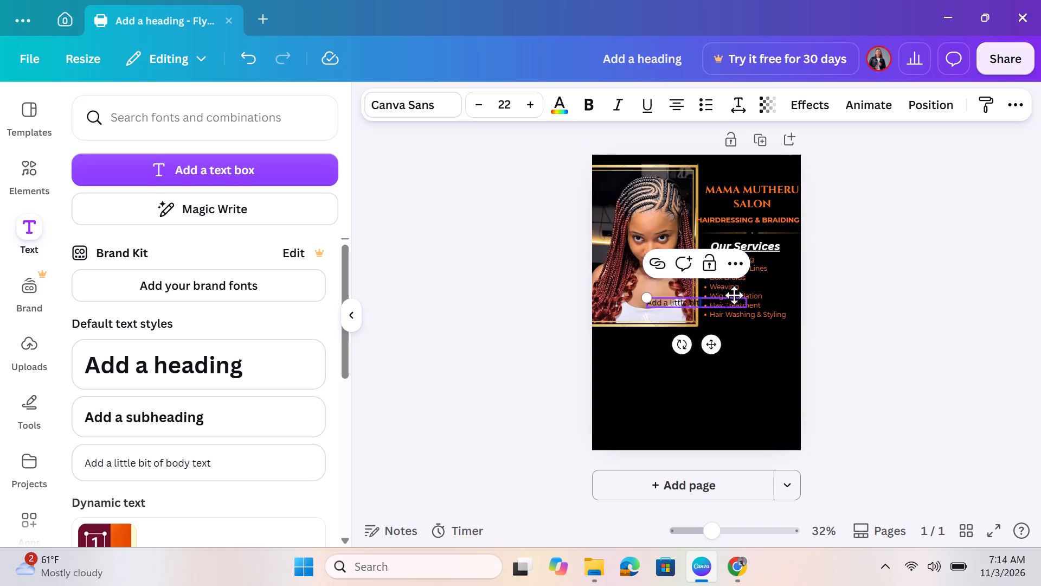
pyautogui.click(750, 297)
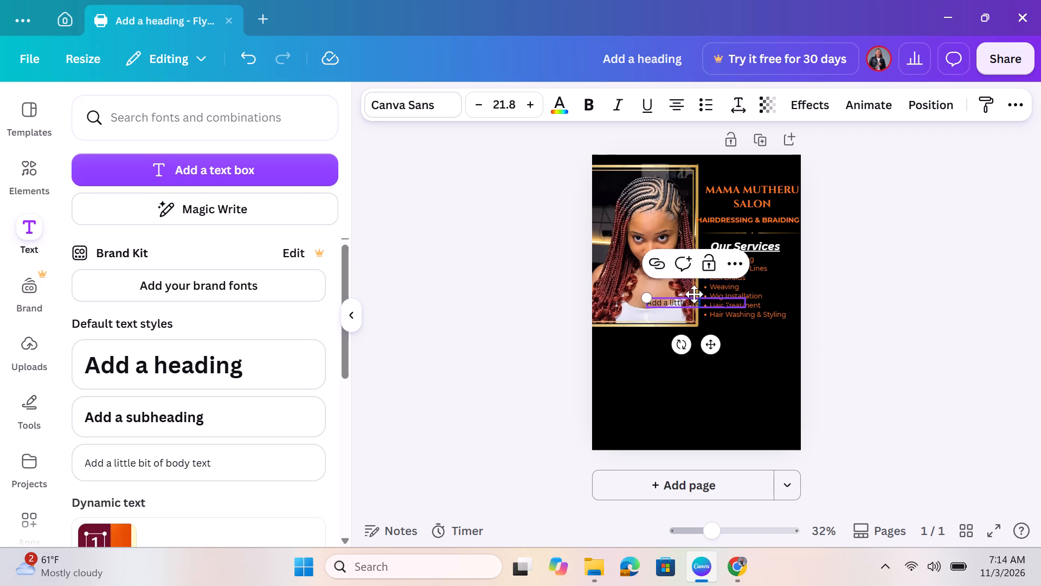
pyautogui.moveTo(694, 294); pyautogui.dragTo(737, 326)
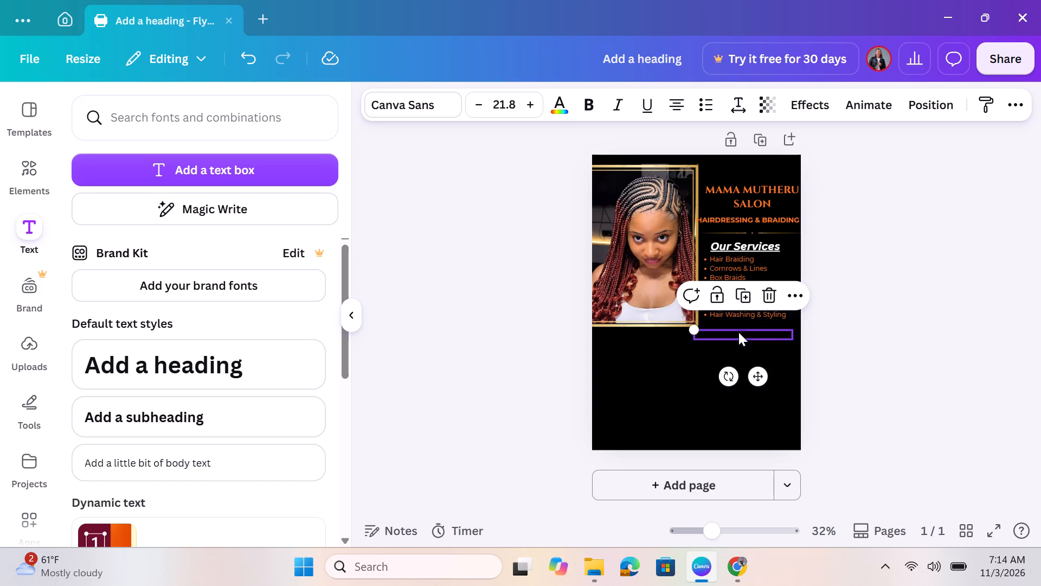
# Replace the body text placeholder below the services list with the tagline beginning "YOUR BEAUTY O".
pyautogui.click(738, 333)
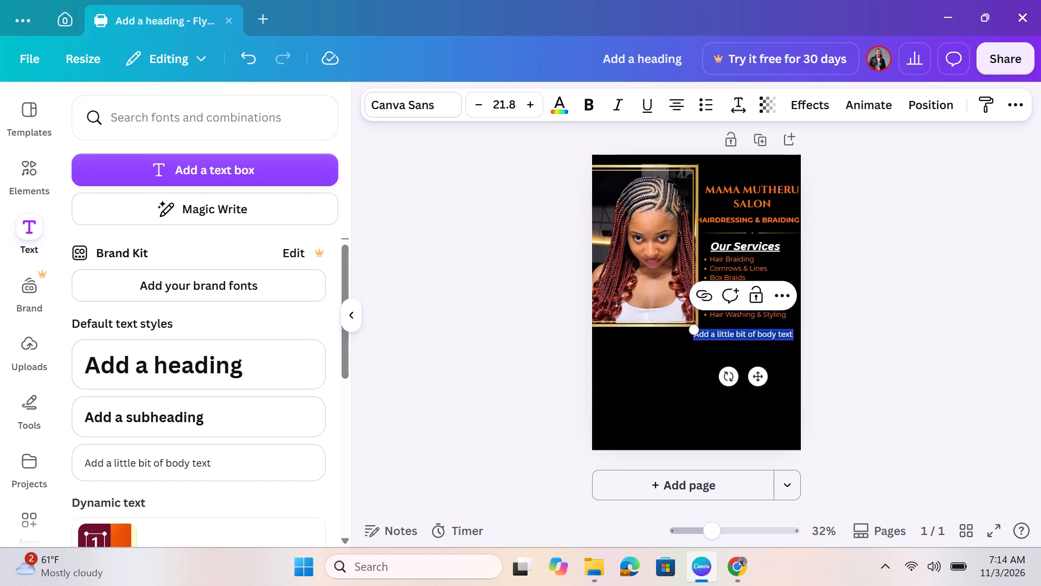
pyautogui.press('BackSpace')
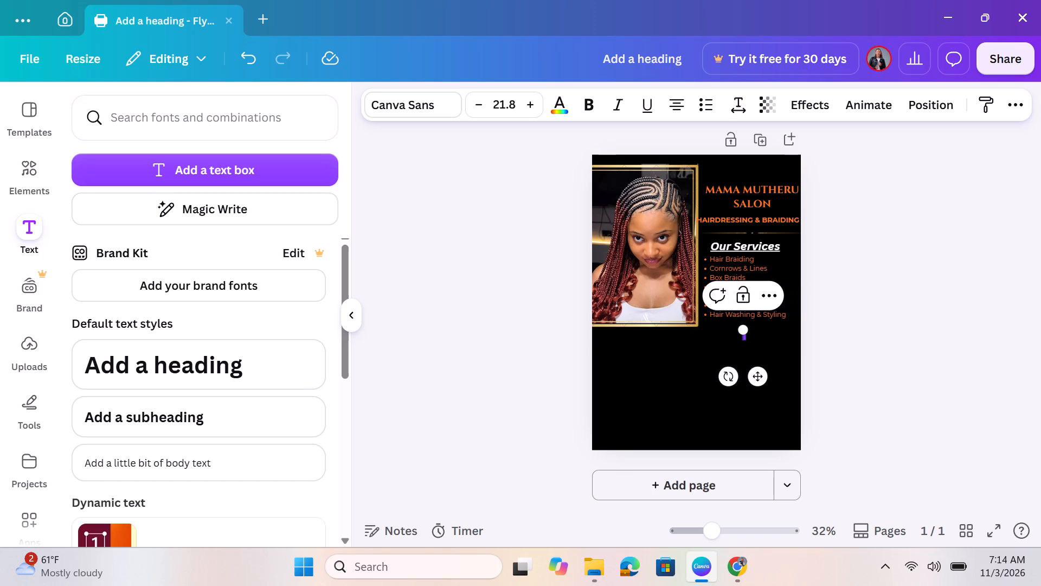
pyautogui.write('YOUR BEAUTY O')
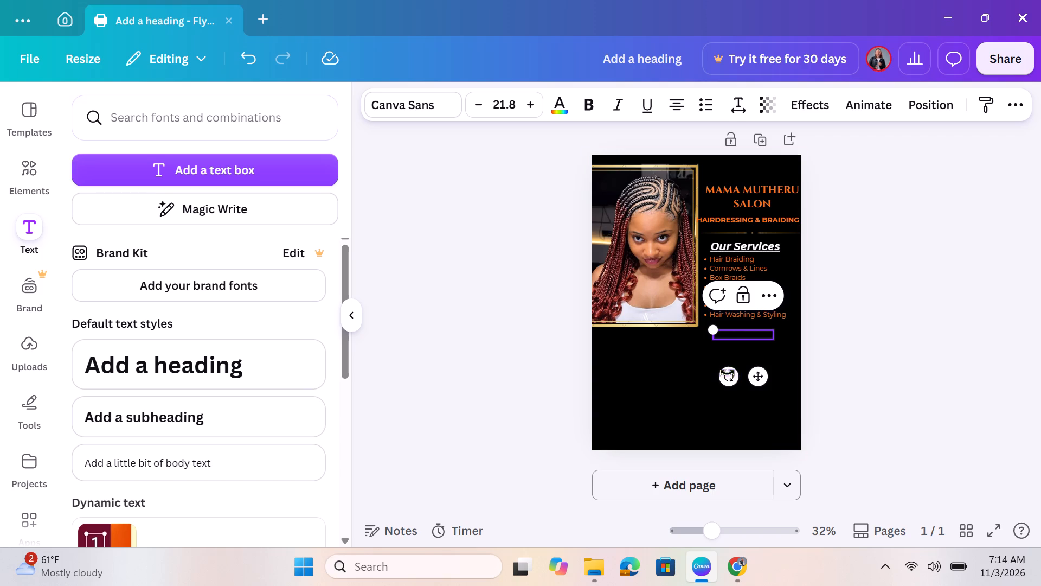
pyautogui.click(735, 337)
pyautogui.write('YOU')
pyautogui.press('BackSpace')
pyautogui.press('BackSpace')
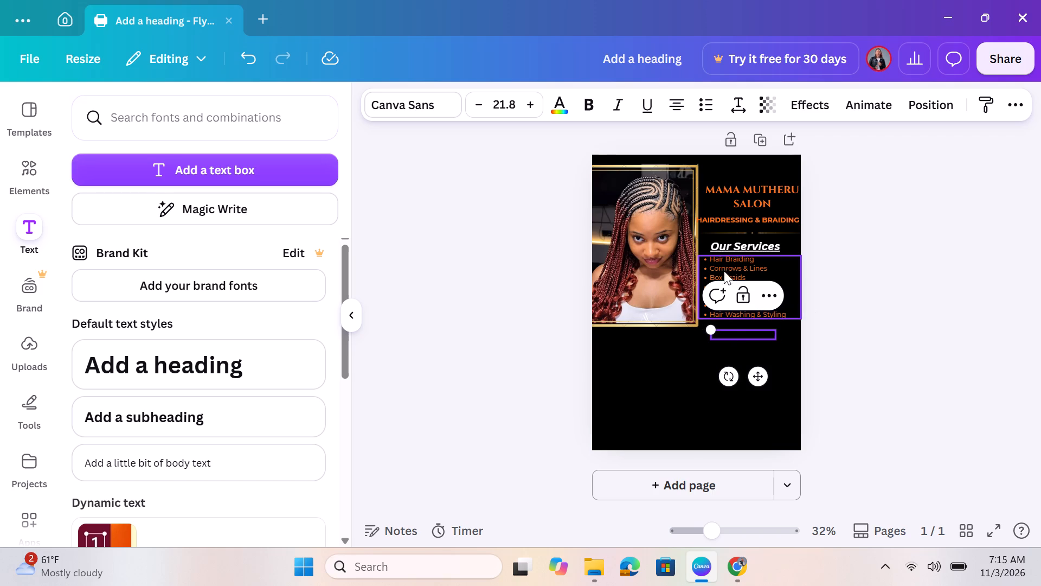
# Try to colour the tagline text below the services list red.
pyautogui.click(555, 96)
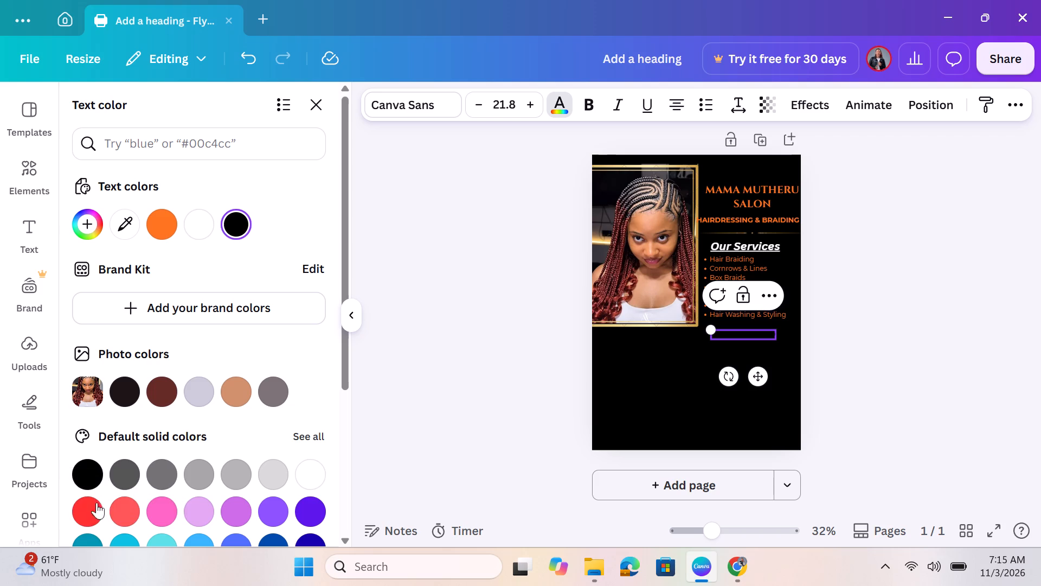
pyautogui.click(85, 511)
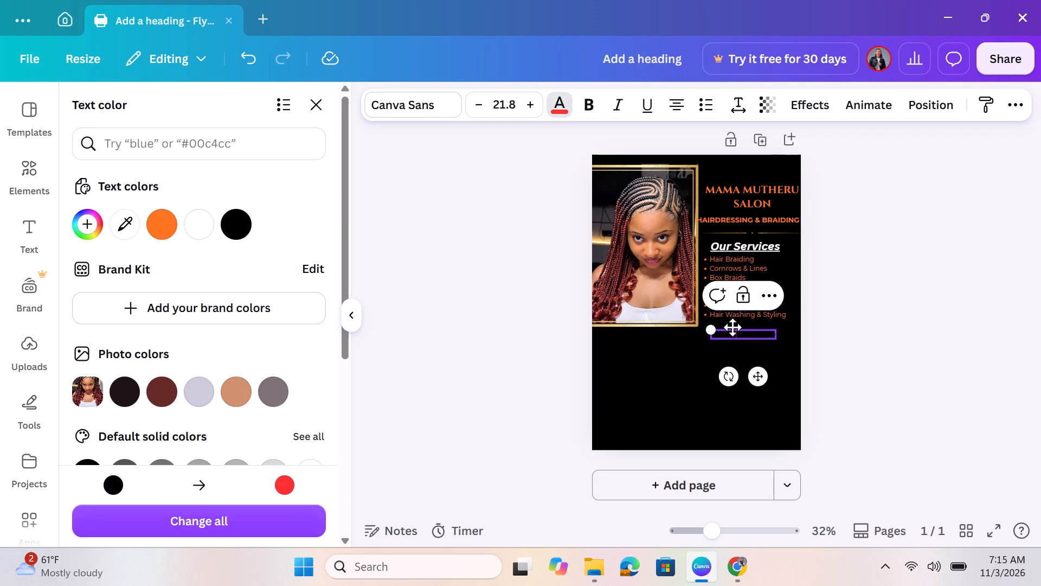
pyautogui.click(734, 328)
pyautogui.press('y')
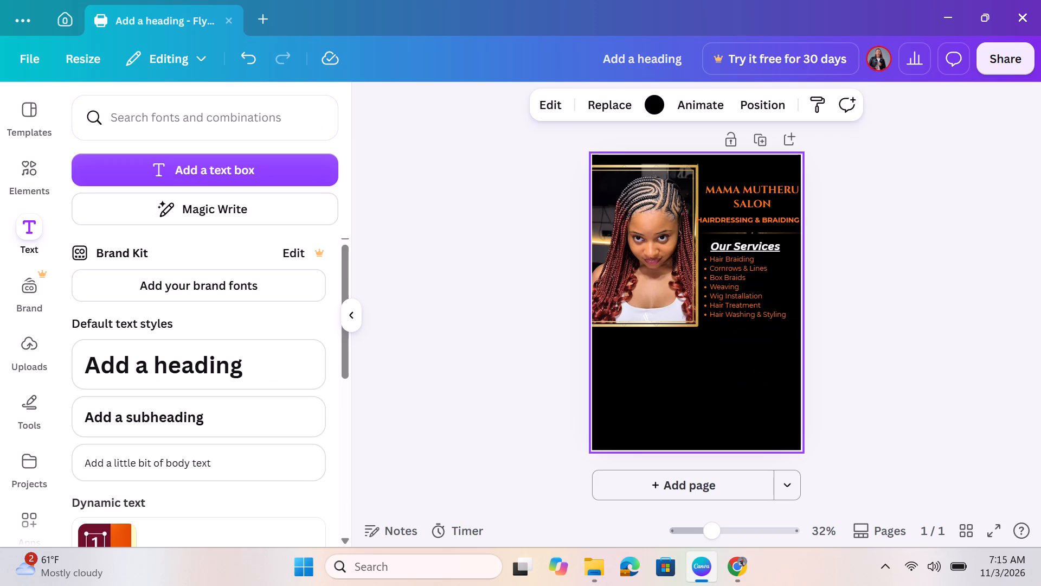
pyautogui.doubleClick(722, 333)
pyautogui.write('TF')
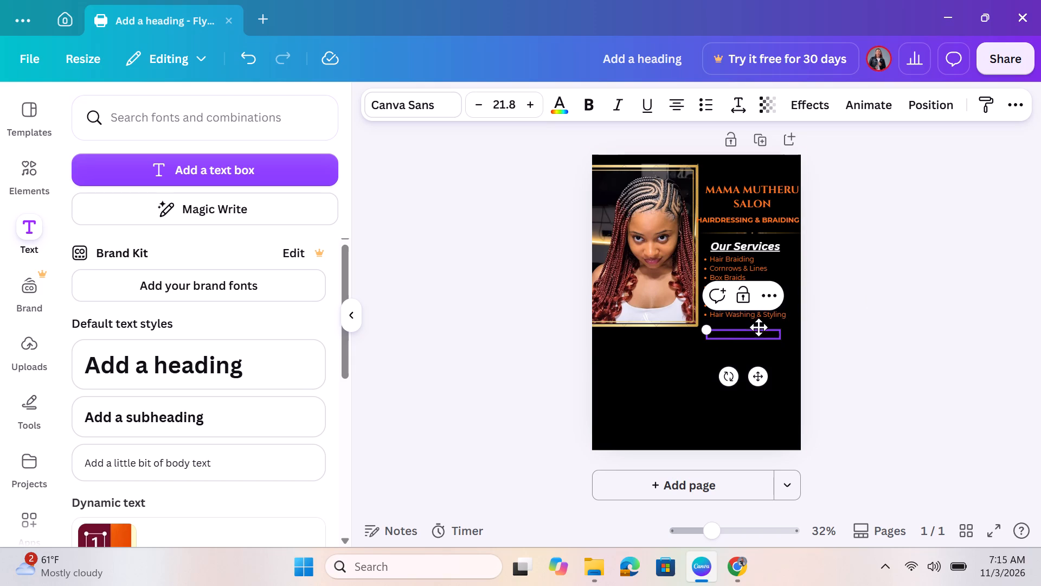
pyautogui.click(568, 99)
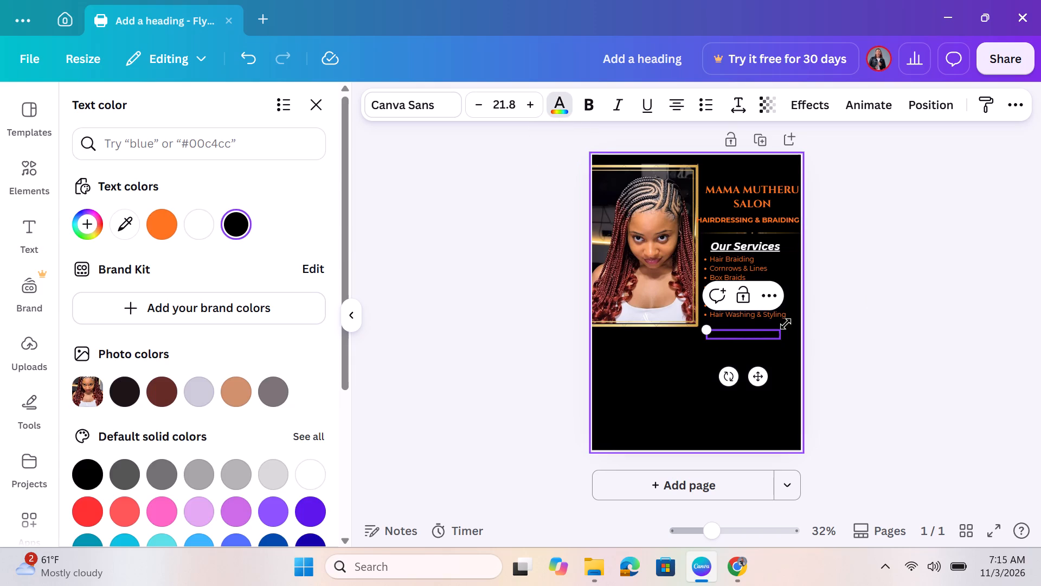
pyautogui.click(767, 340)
# Erase the black tagline wording from the text box below the services list.
pyautogui.doubleClick(764, 334)
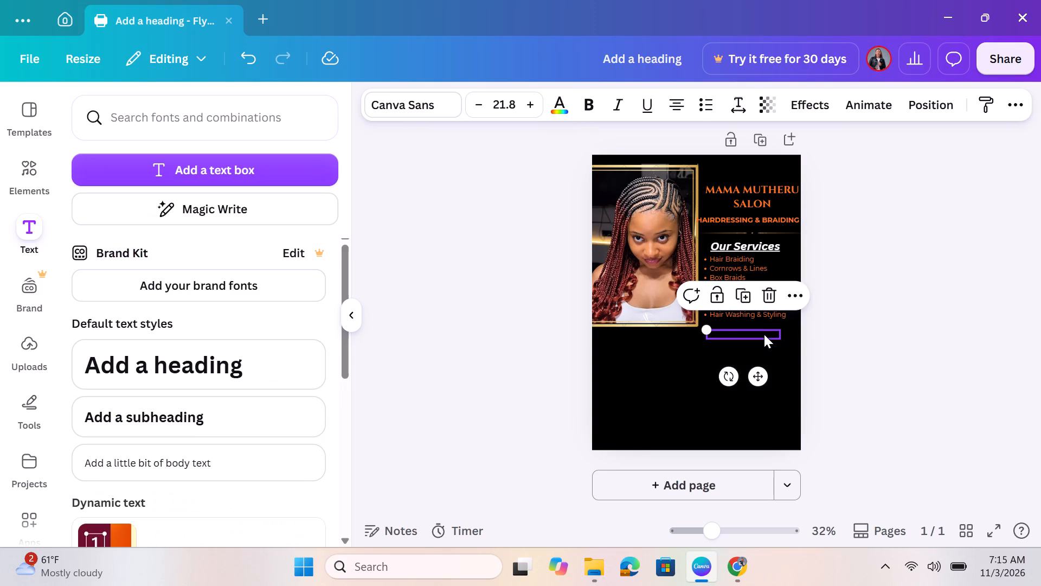
pyautogui.press('BackSpace')
pyautogui.press('BackSpace')
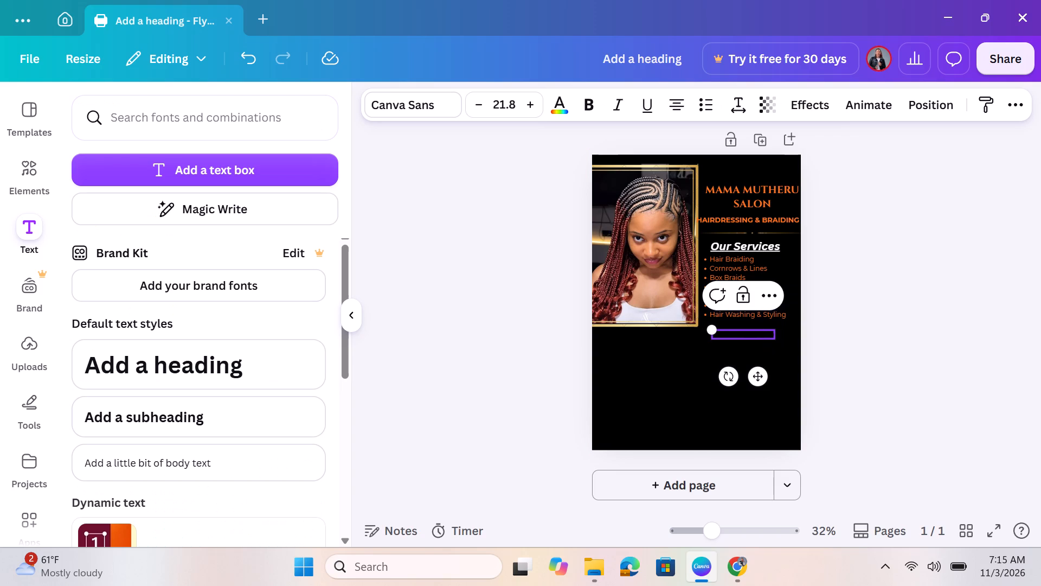
pyautogui.press('BackSpace')
pyautogui.press('BackSpace')
pyautogui.press('BackSpace')
pyautogui.press('BackSpace')
pyautogui.press('BackSpace')
pyautogui.press('BackSpace')
pyautogui.press('BackSpace')
pyautogui.press('BackSpace')
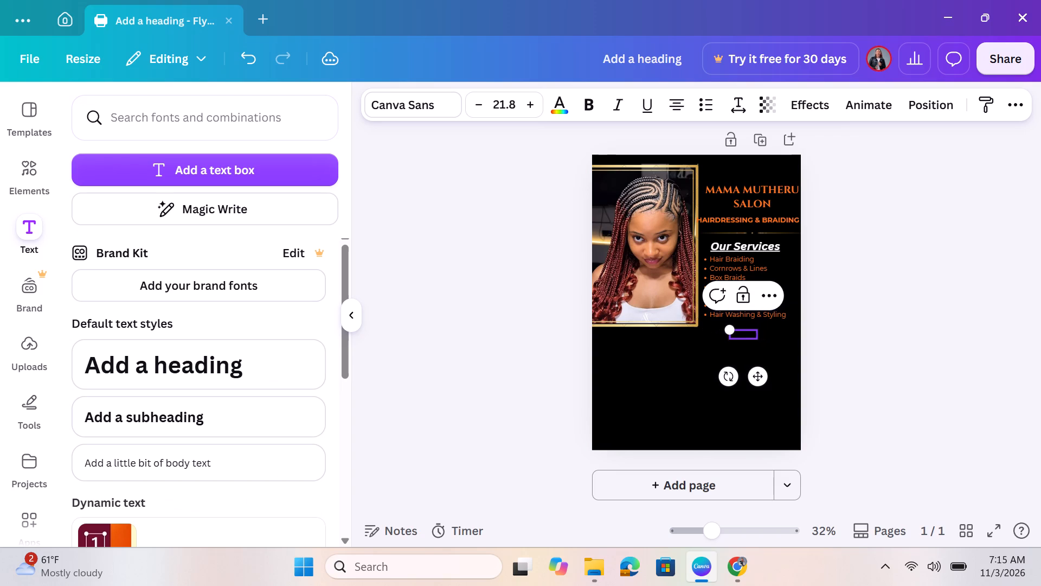
pyautogui.doubleClick(749, 332)
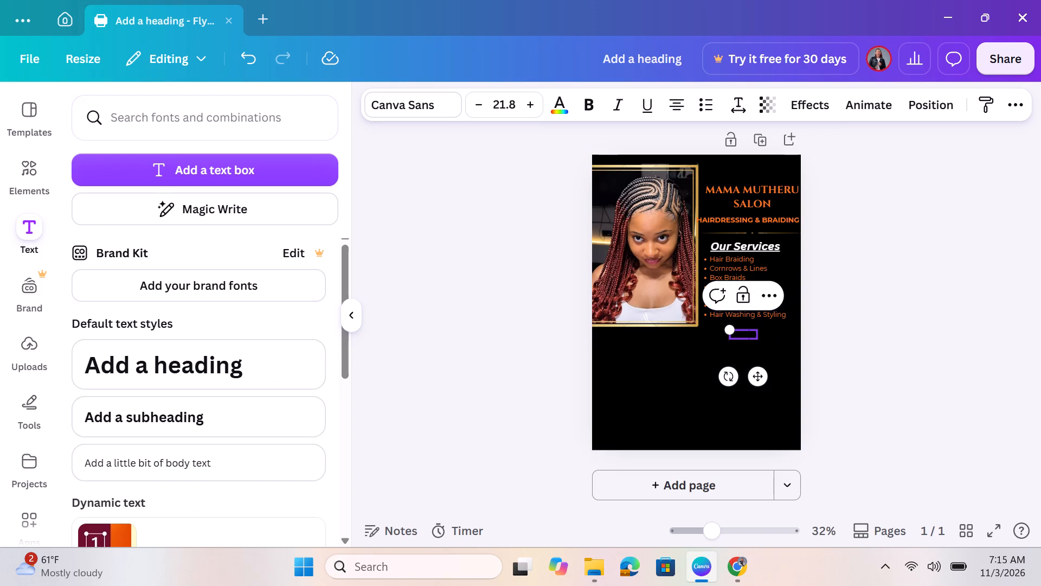
pyautogui.doubleClick(749, 332)
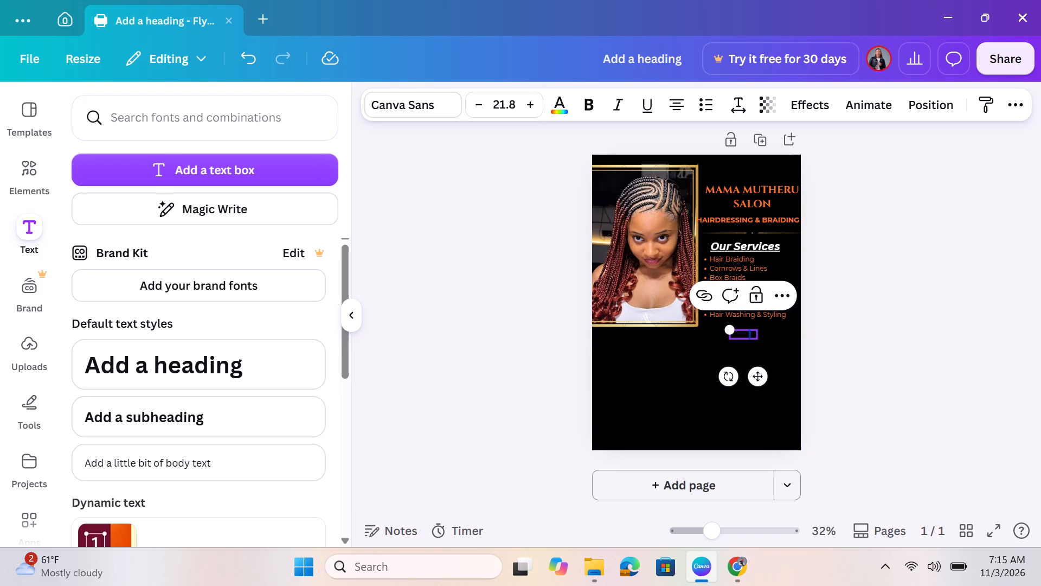
pyautogui.press('BackSpace')
pyautogui.press('BackSpace')
pyautogui.press('BackSpace')
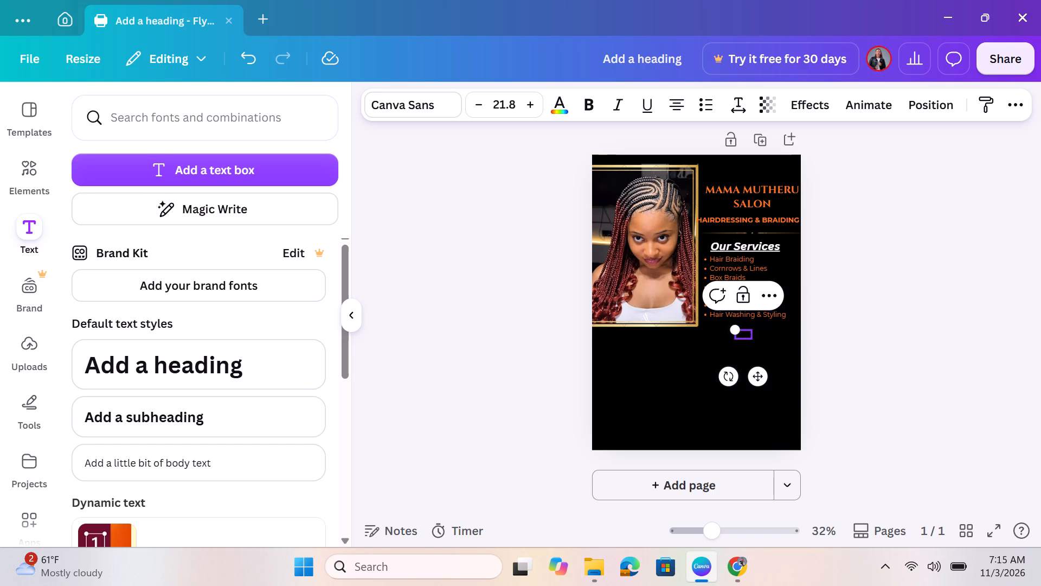
pyautogui.press('BackSpace')
pyautogui.press('BackSpace')
pyautogui.press('BackSpace')
pyautogui.press('BackSpace')
pyautogui.press('BackSpace')
# Set the text colour to red and retype the tagline below the services list as "YOUR BEAUTY , OUR PRIORITY".
pyautogui.click(559, 104)
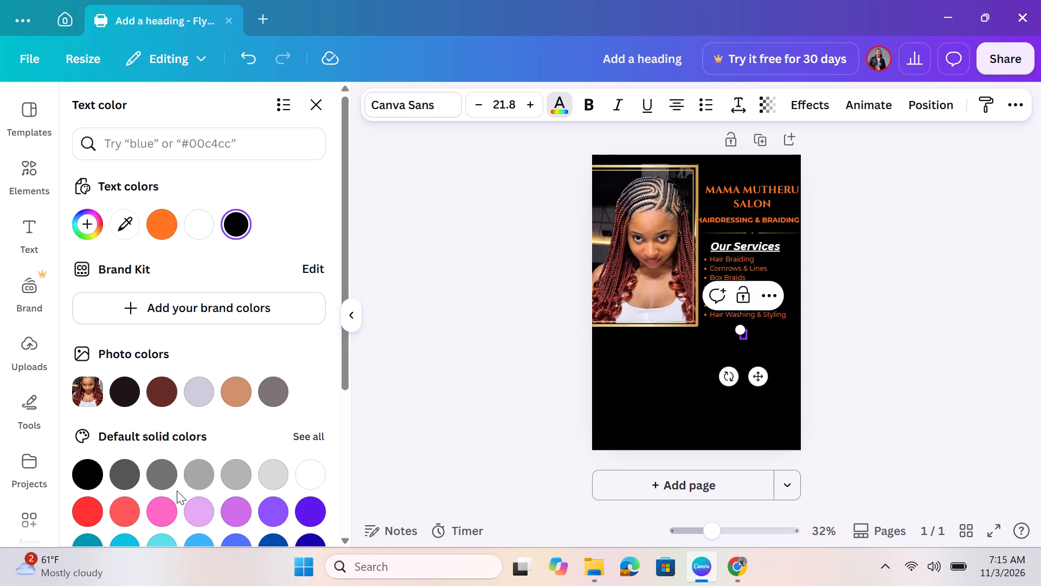
pyautogui.click(84, 512)
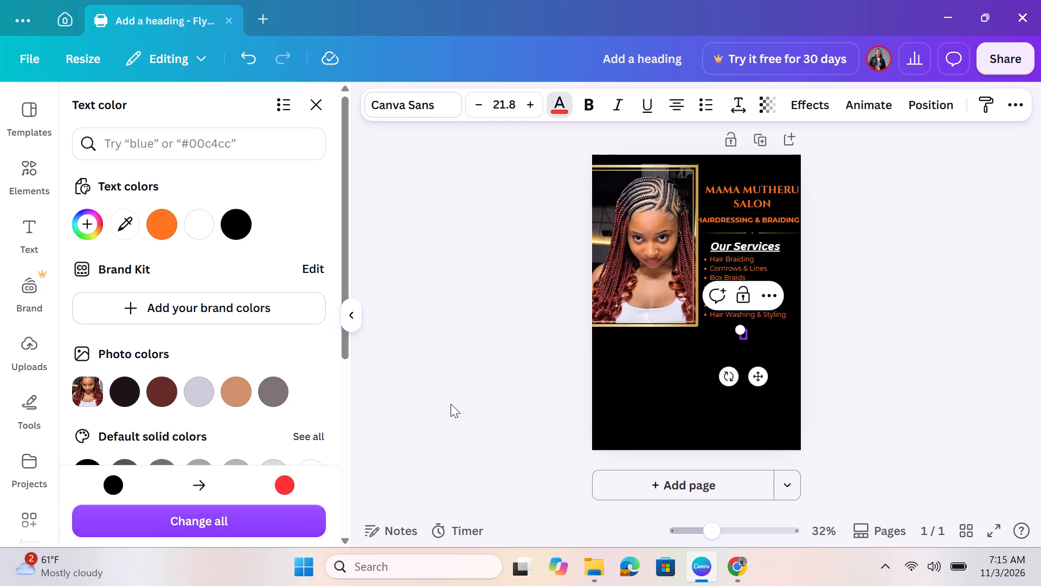
pyautogui.doubleClick(740, 336)
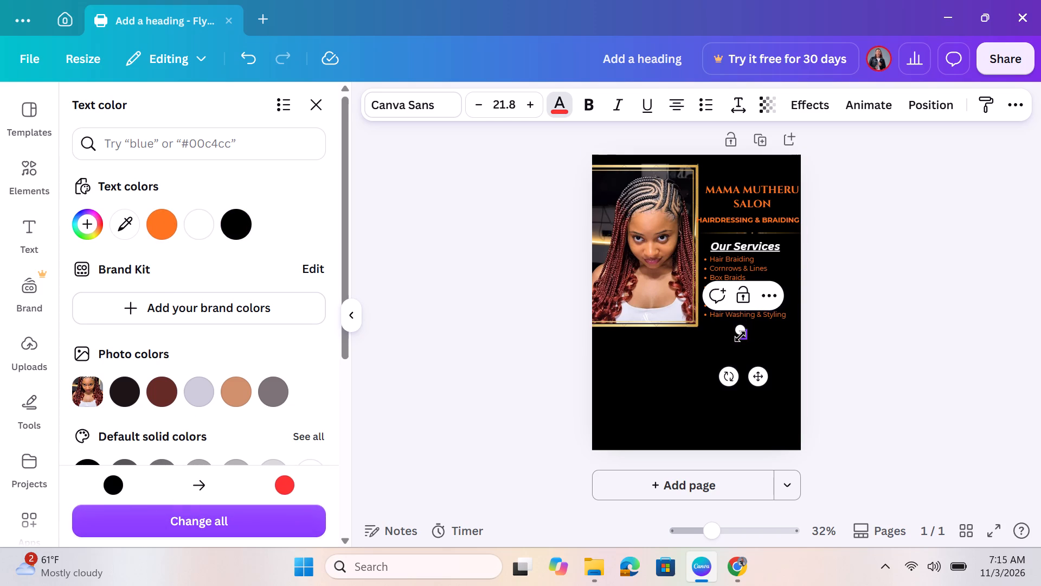
pyautogui.click(740, 336)
pyautogui.press('y')
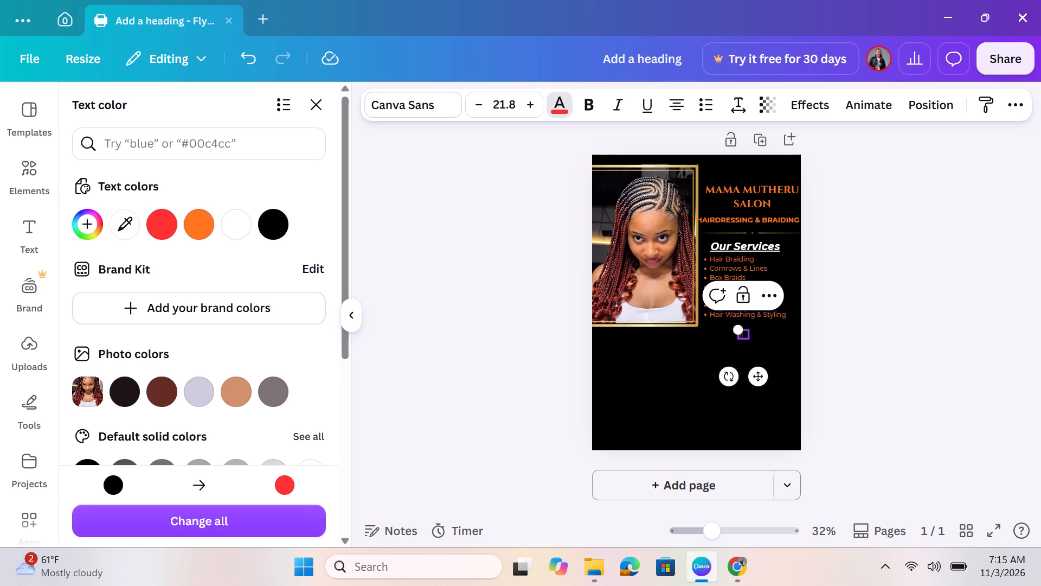
pyautogui.write('OUR')
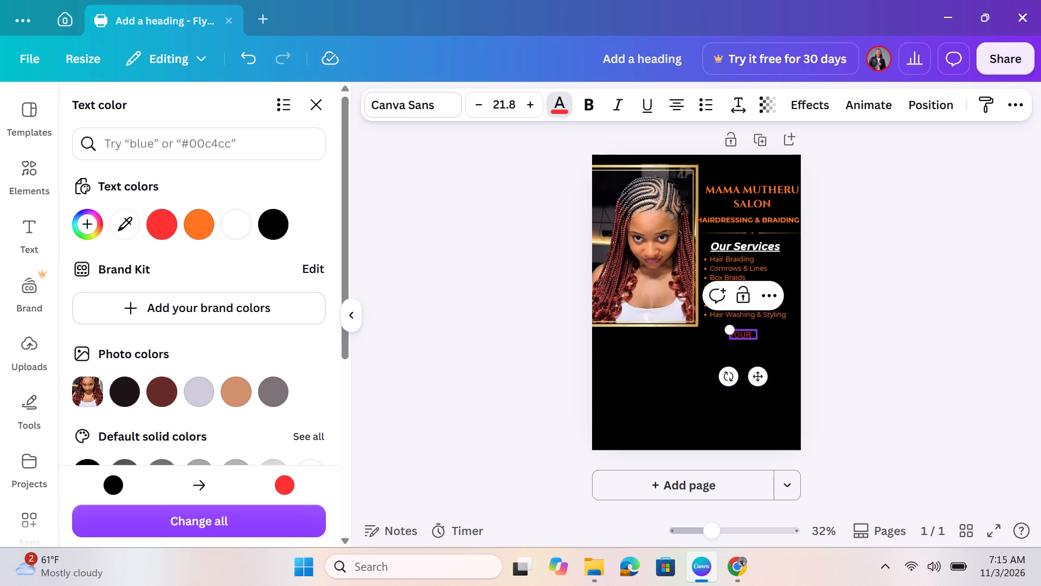
pyautogui.press('space')
pyautogui.write('BEAUTY')
pyautogui.press('space')
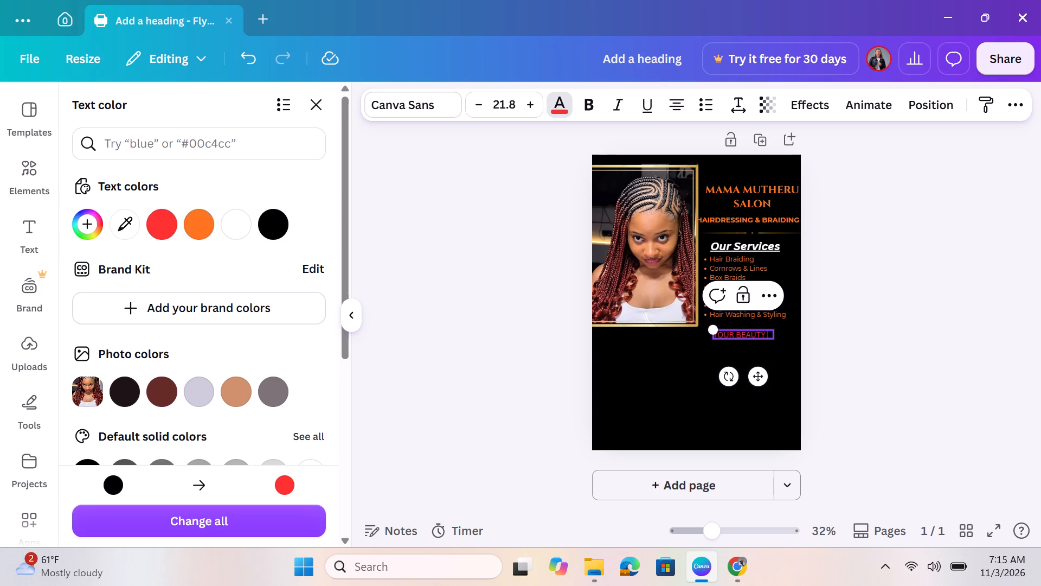
pyautogui.press(',')
pyautogui.press('space')
pyautogui.write('OUR')
pyautogui.press('space')
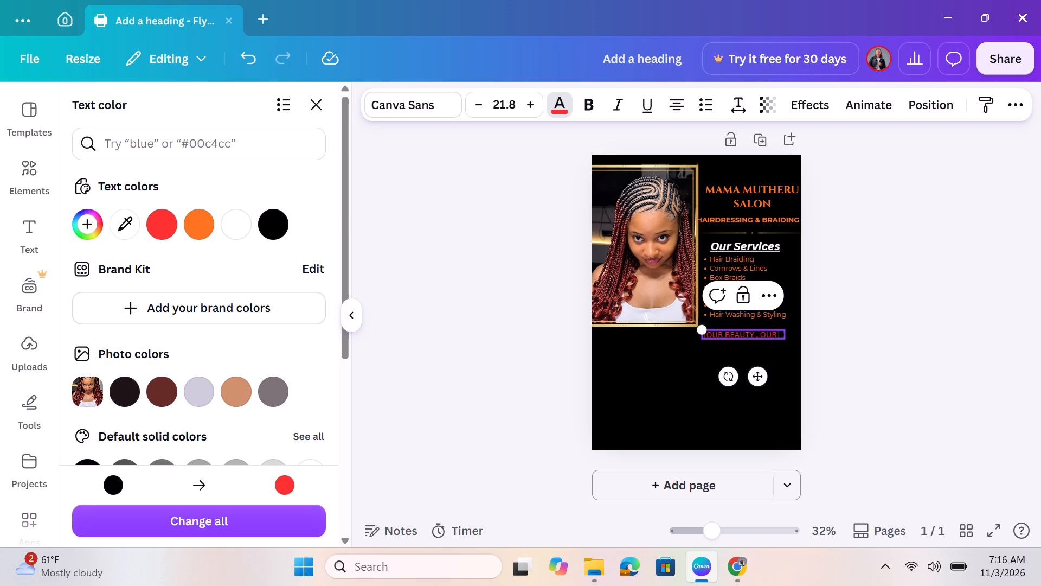
pyautogui.write('PRIO')
pyautogui.write('RITY')
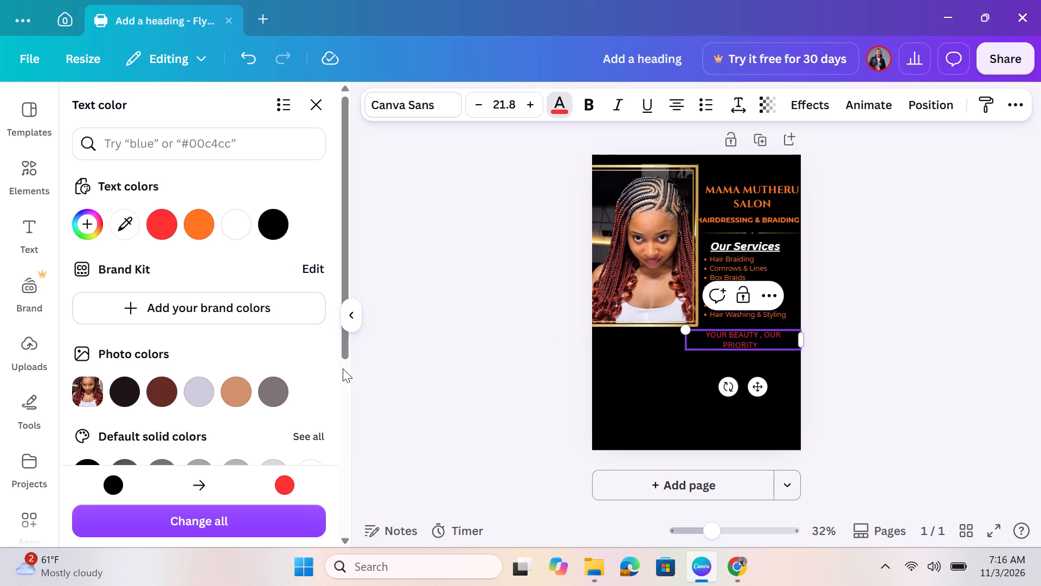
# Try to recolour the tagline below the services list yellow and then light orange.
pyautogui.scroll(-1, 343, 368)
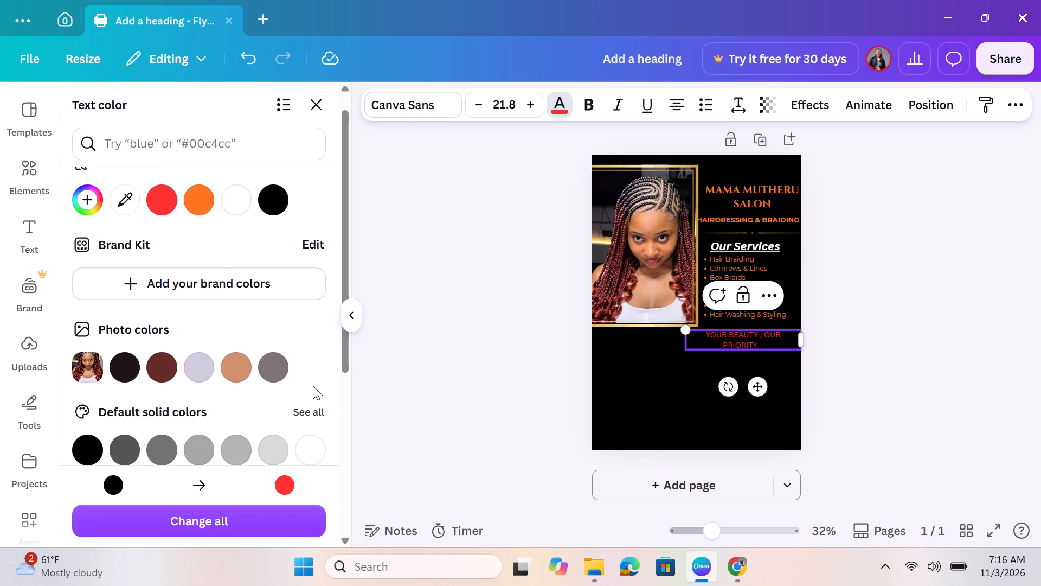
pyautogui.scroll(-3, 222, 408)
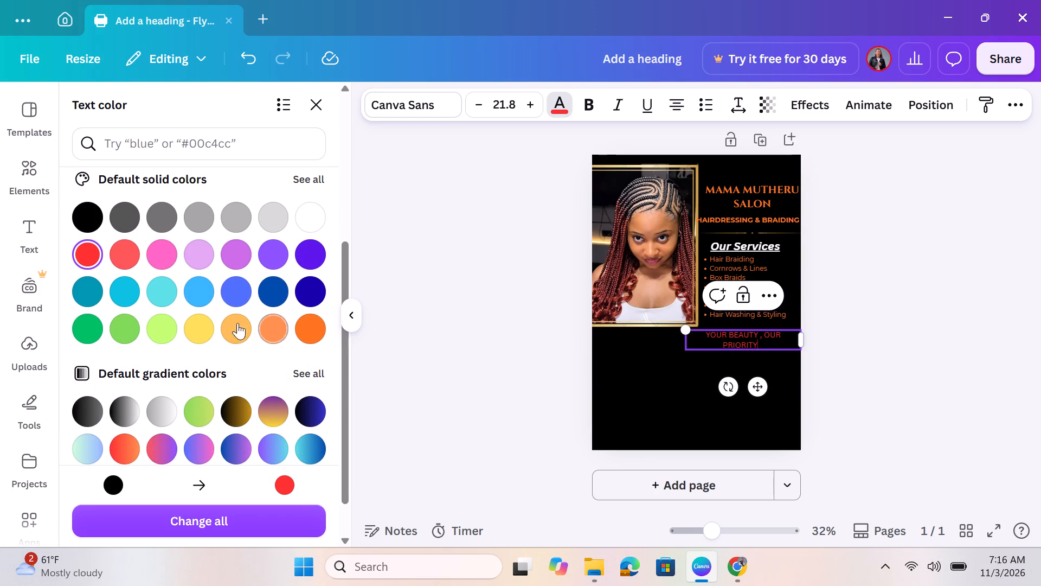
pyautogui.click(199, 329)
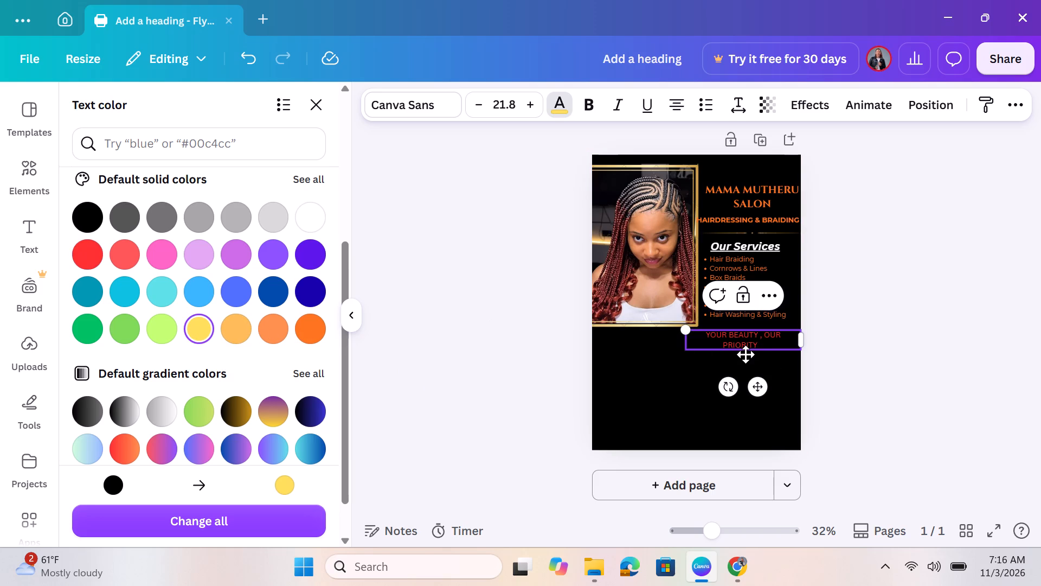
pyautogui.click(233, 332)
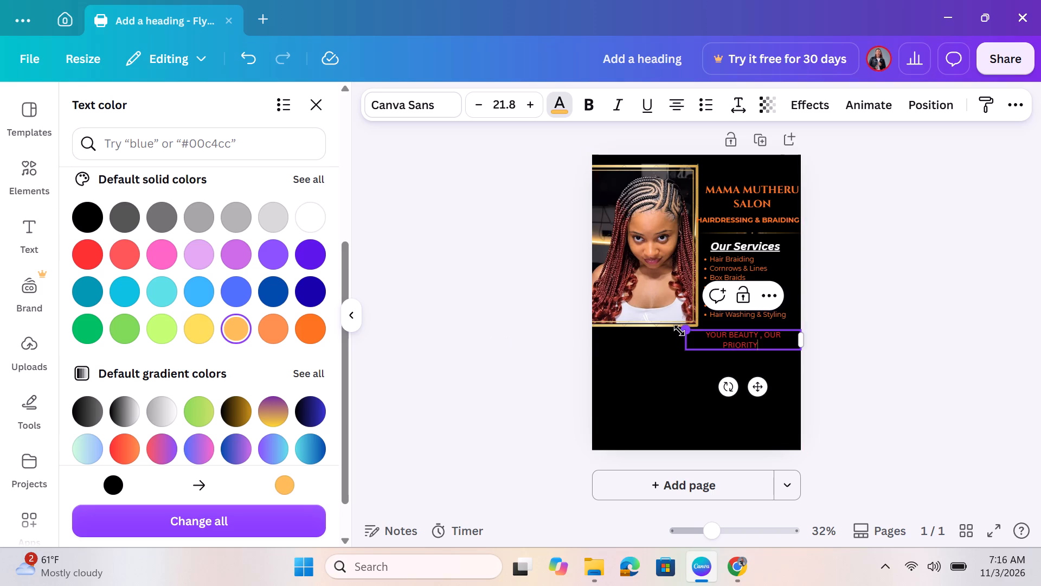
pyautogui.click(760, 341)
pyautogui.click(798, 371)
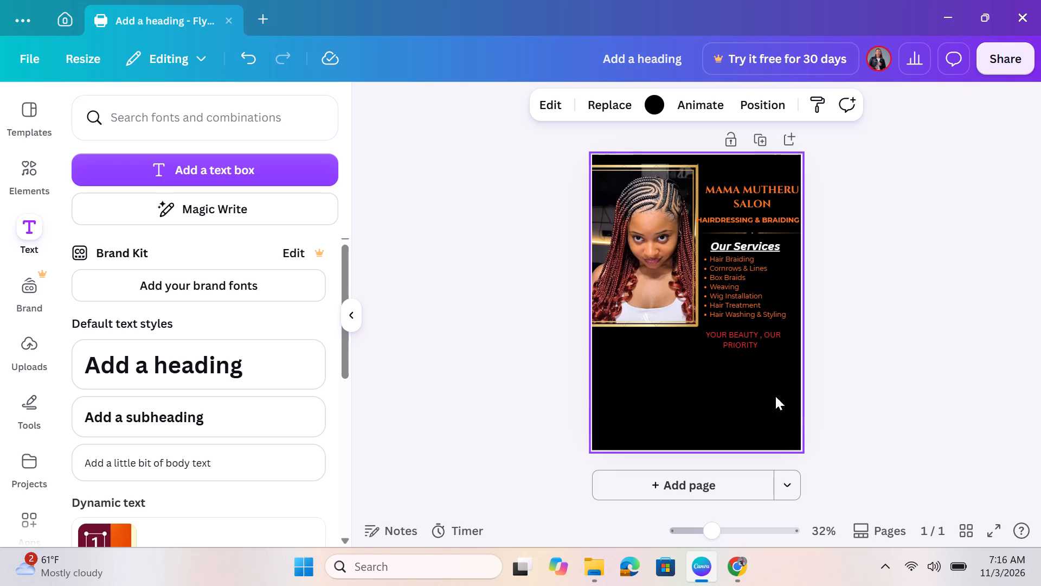
# Change the font of the whole tagline below the services list to Great Vibes.
pyautogui.tripleClick(745, 332)
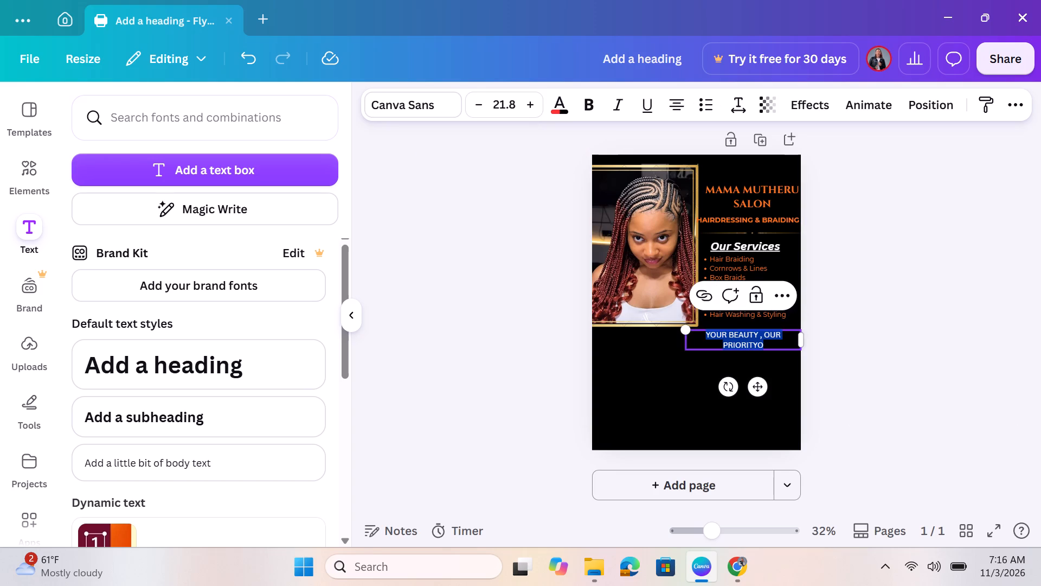
pyautogui.click(407, 96)
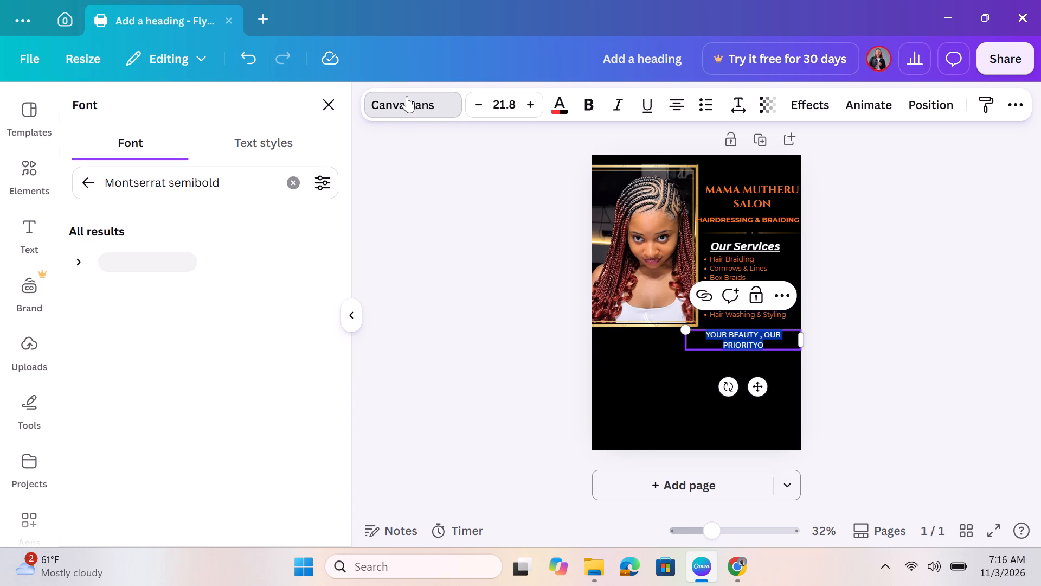
pyautogui.click(292, 177)
pyautogui.write('GREA')
pyautogui.press('y')
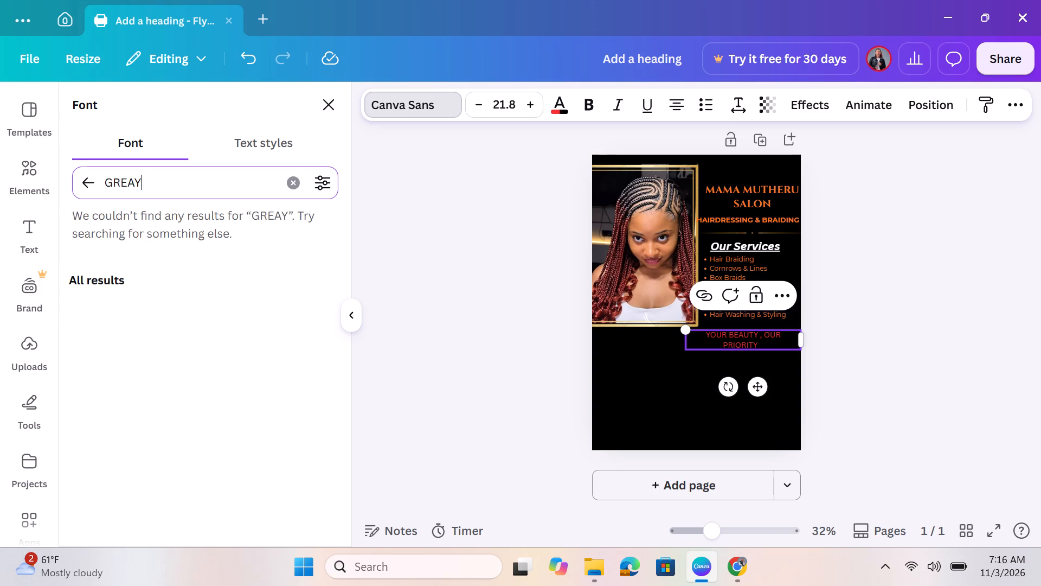
pyautogui.press('BackSpace')
pyautogui.write('T VIBES')
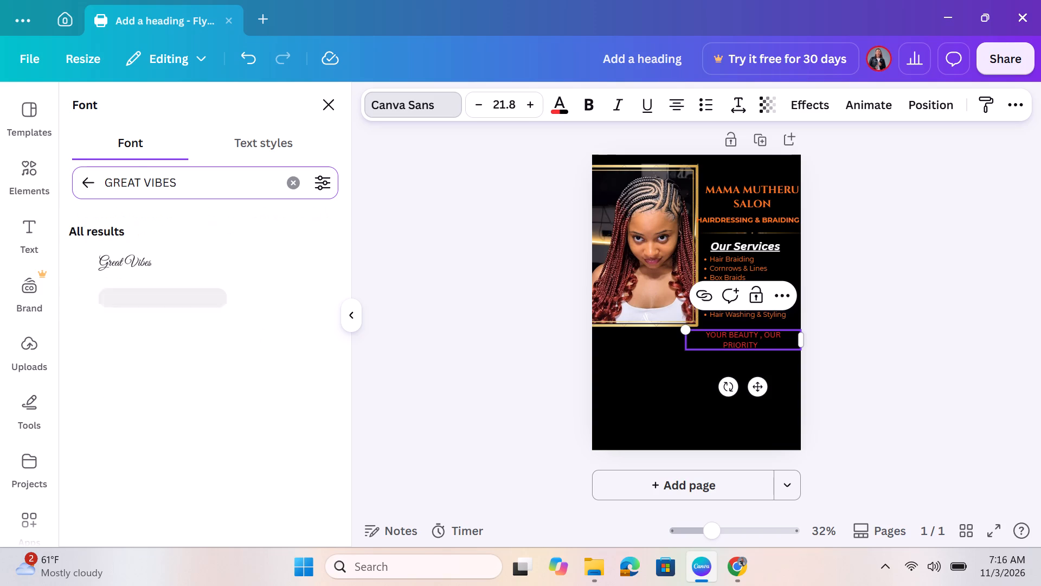
pyautogui.click(193, 269)
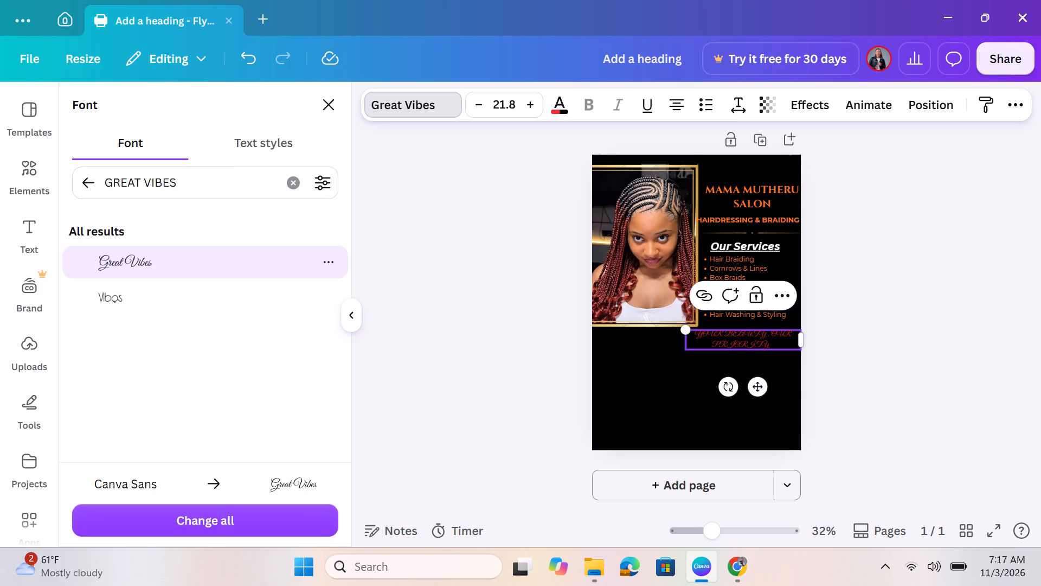
pyautogui.click(763, 345)
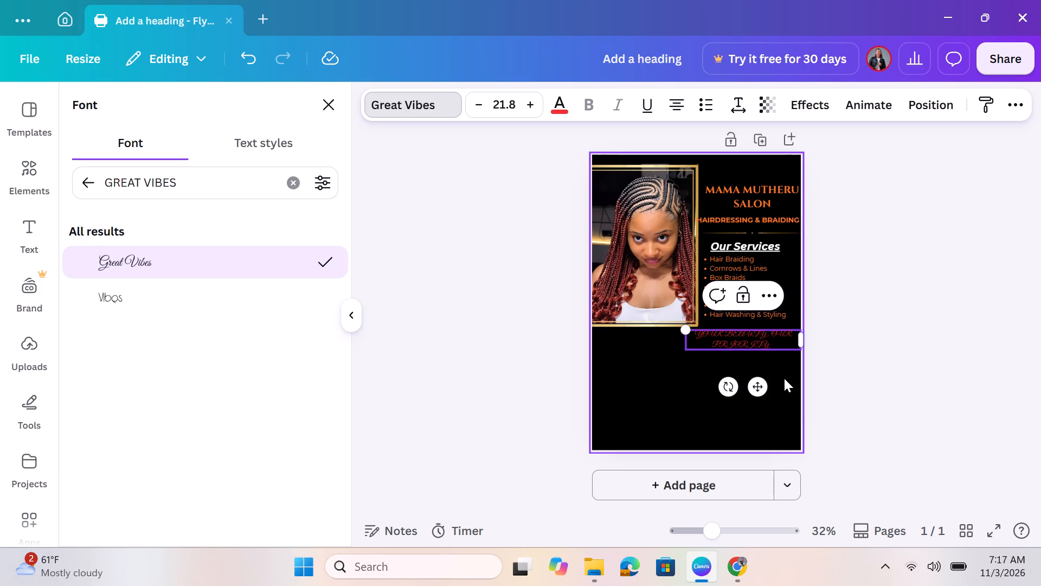
pyautogui.click(784, 378)
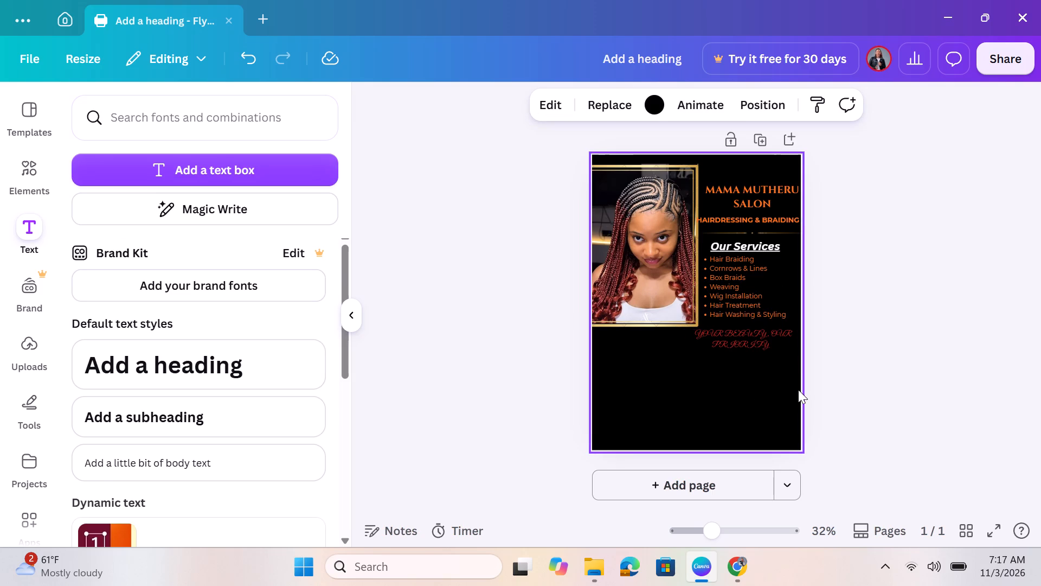
# Change the font of the whole tagline below the services list to Cinzel.
pyautogui.doubleClick(750, 333)
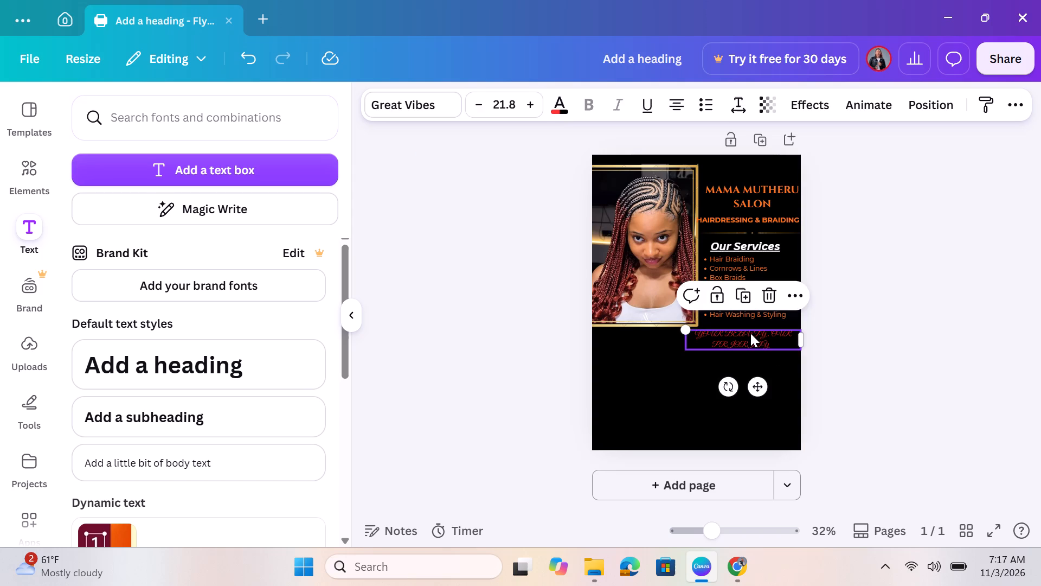
pyautogui.tripleClick(756, 340)
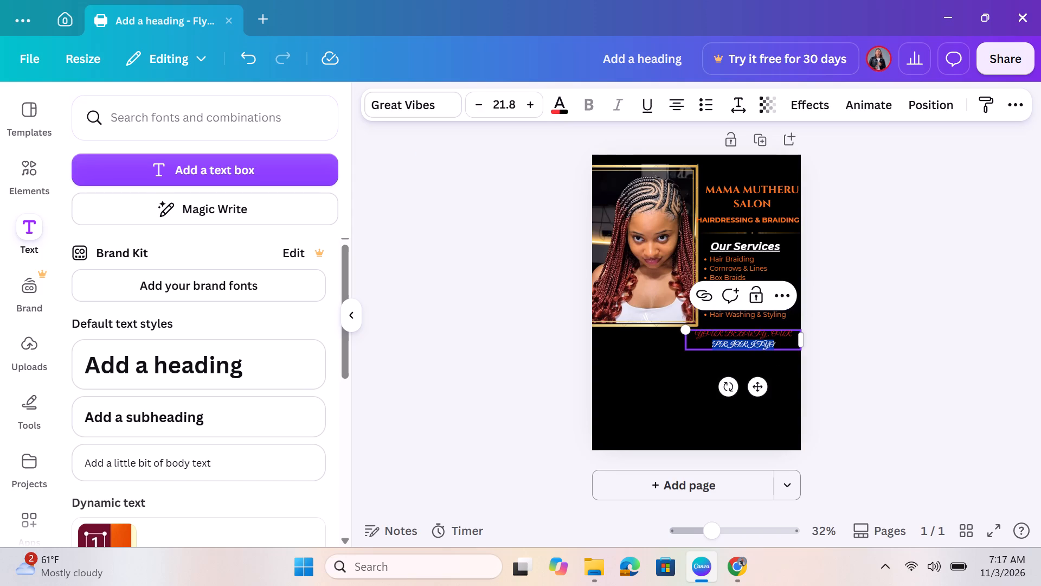
pyautogui.click(756, 340)
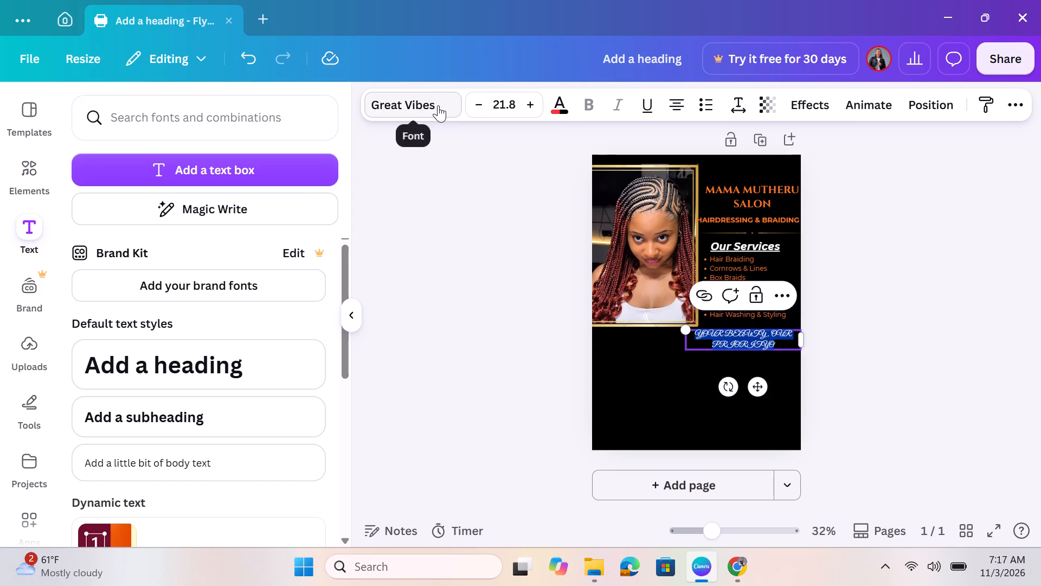
pyautogui.click(438, 105)
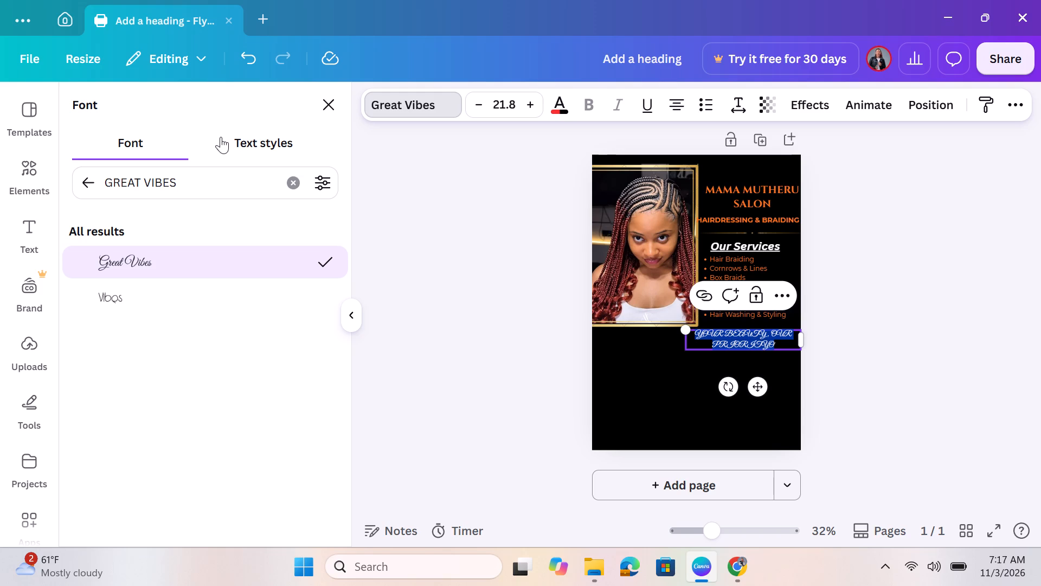
pyautogui.click(295, 187)
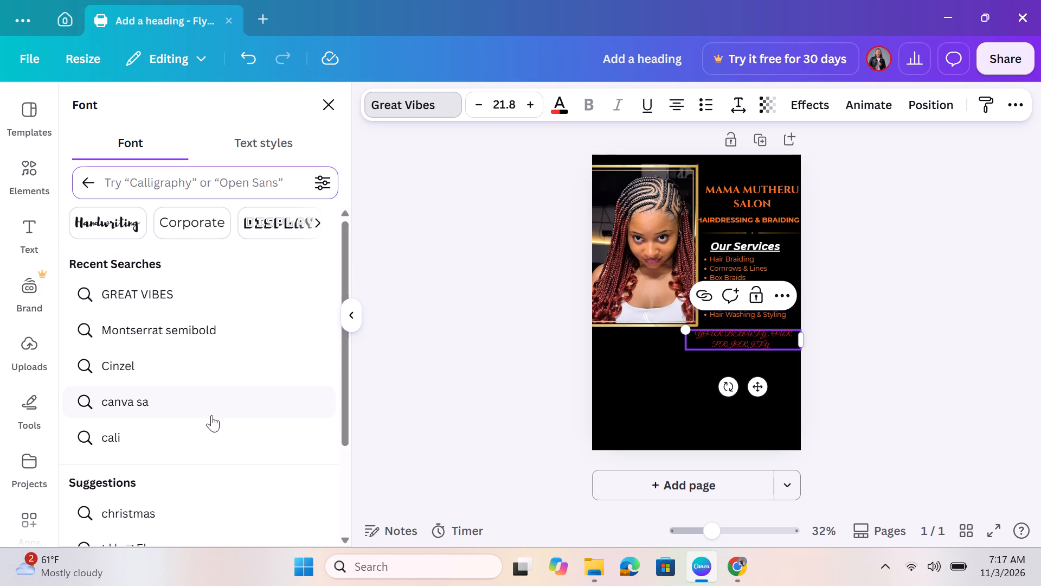
pyautogui.scroll(-3, 217, 417)
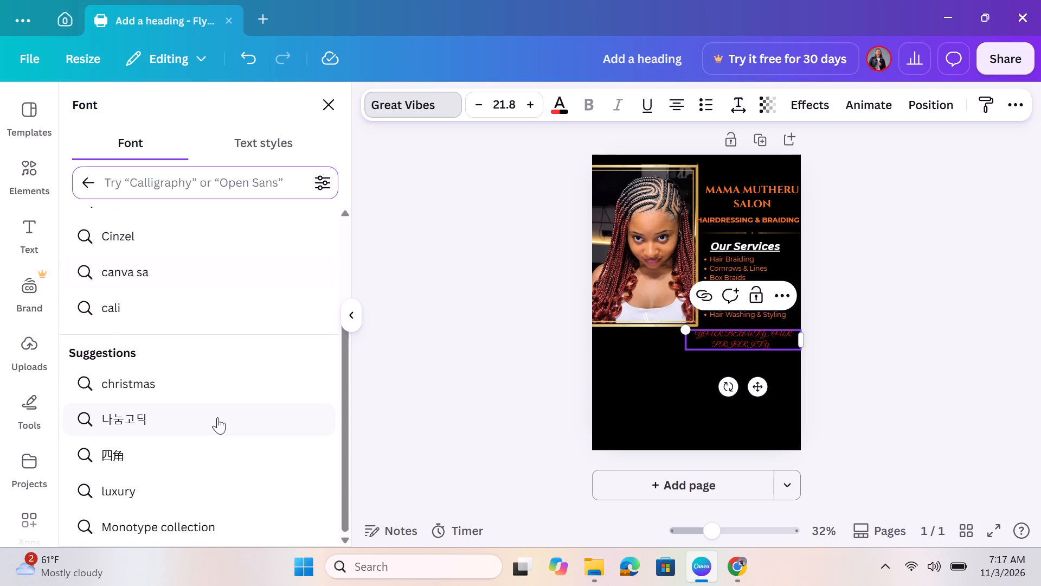
pyautogui.scroll(-1, 217, 417)
pyautogui.scroll(1, 206, 327)
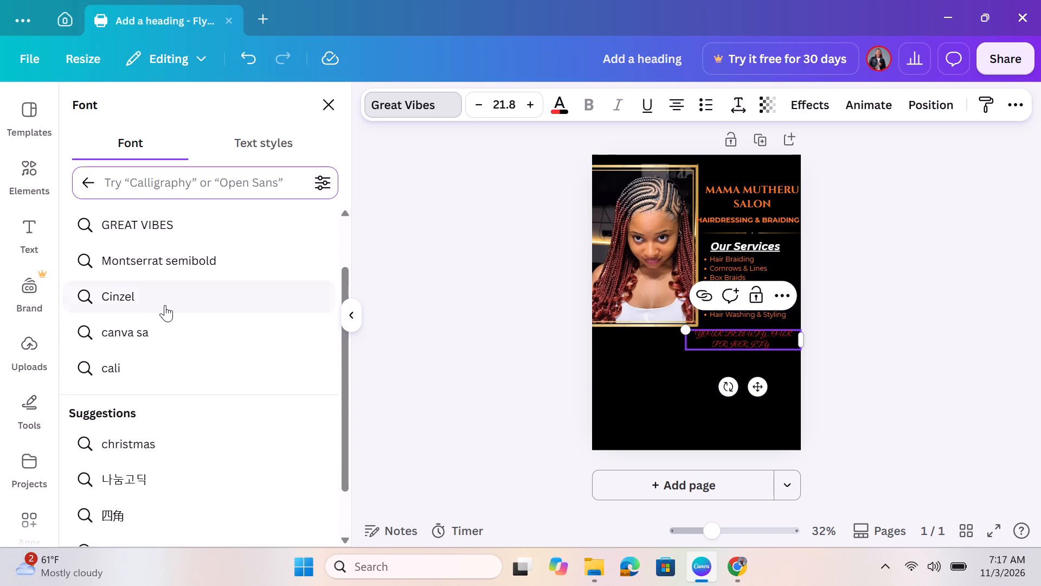
pyautogui.click(156, 293)
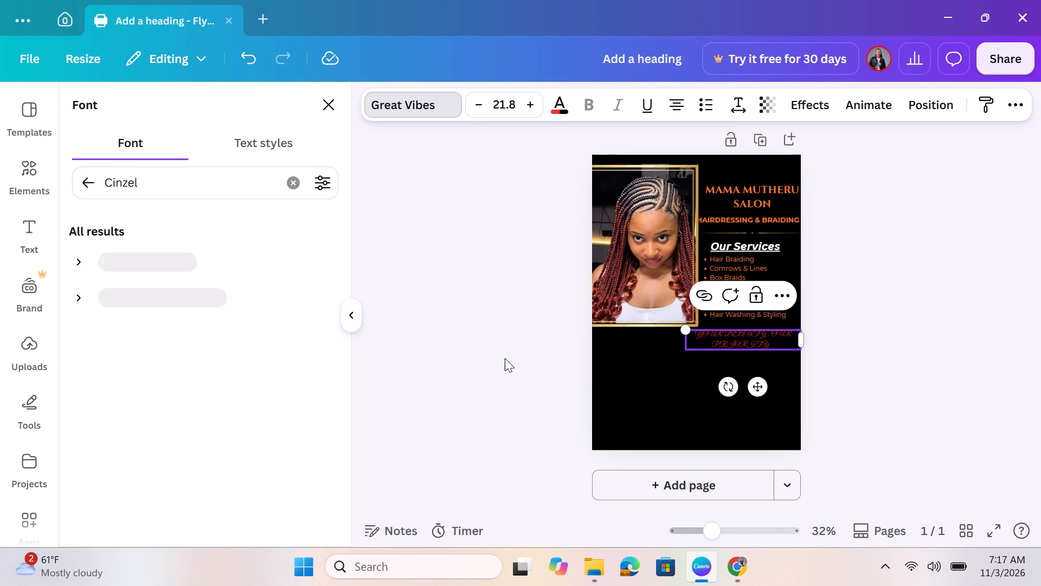
pyautogui.click(222, 255)
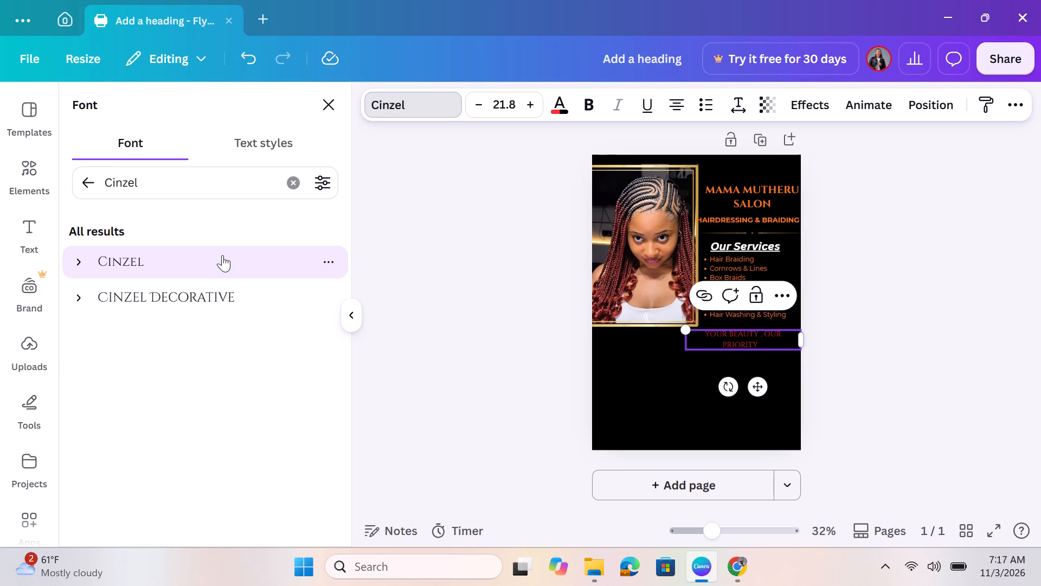
pyautogui.click(636, 388)
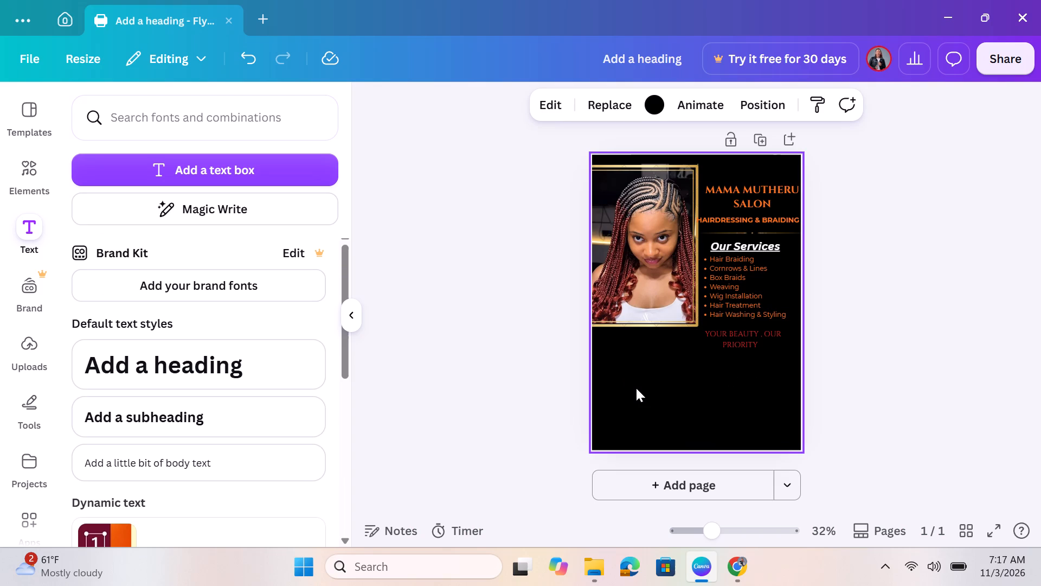
# Make the whole "YOUR BEAUTY , OUR PRIORITY" tagline bold.
pyautogui.doubleClick(752, 342)
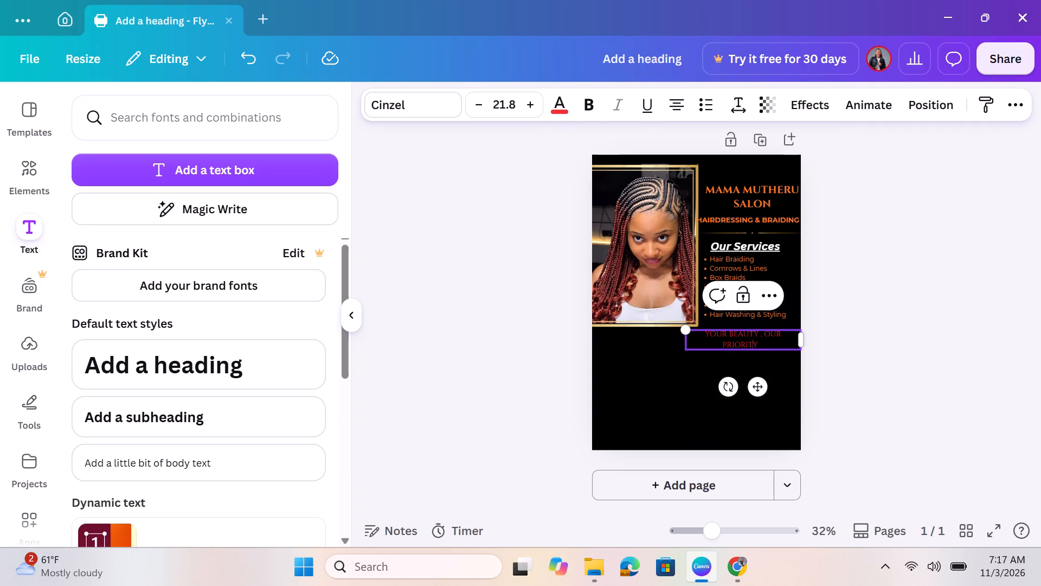
pyautogui.tripleClick(752, 342)
pyautogui.click(752, 342)
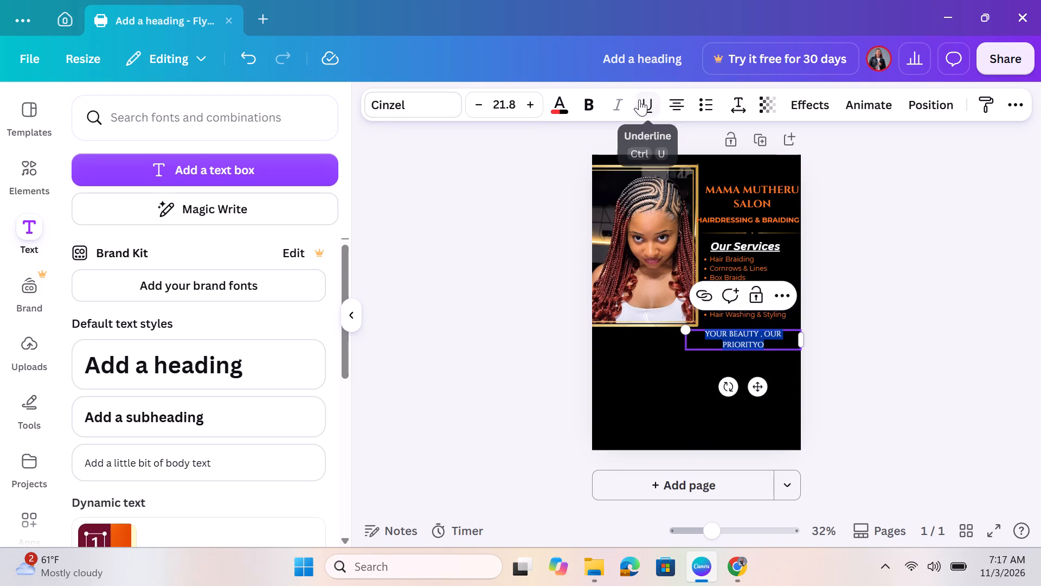
pyautogui.click(589, 106)
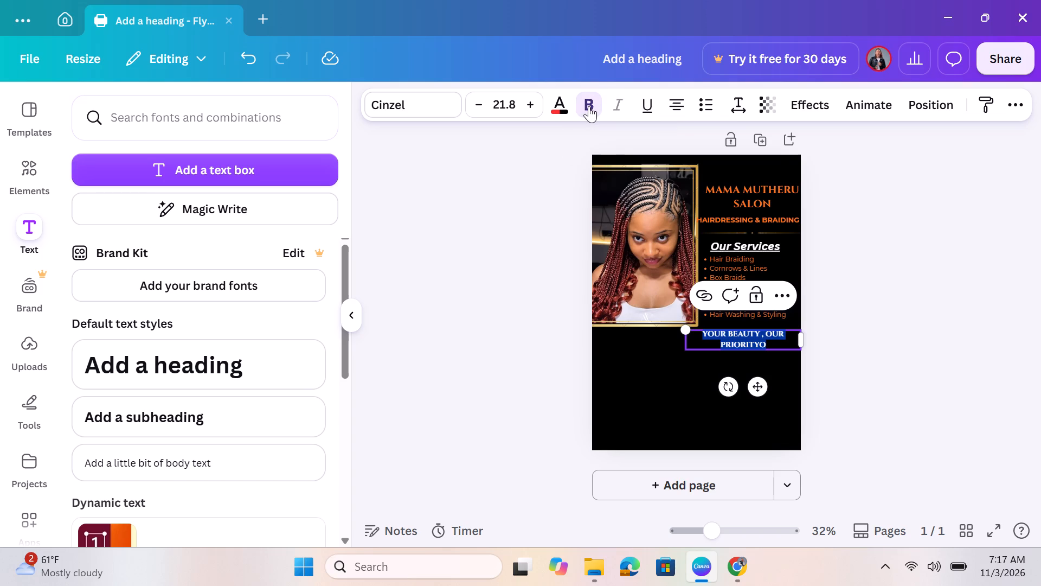
pyautogui.click(769, 341)
pyautogui.click(661, 365)
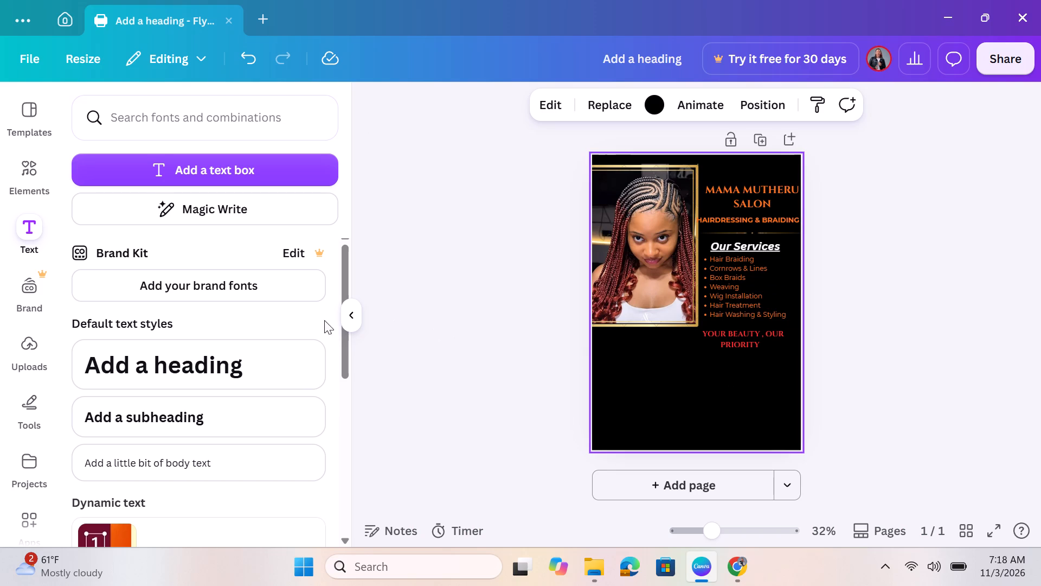
# Add a body text box, place it below the red tagline and enlarge it to about font size 28.7.
pyautogui.click(157, 467)
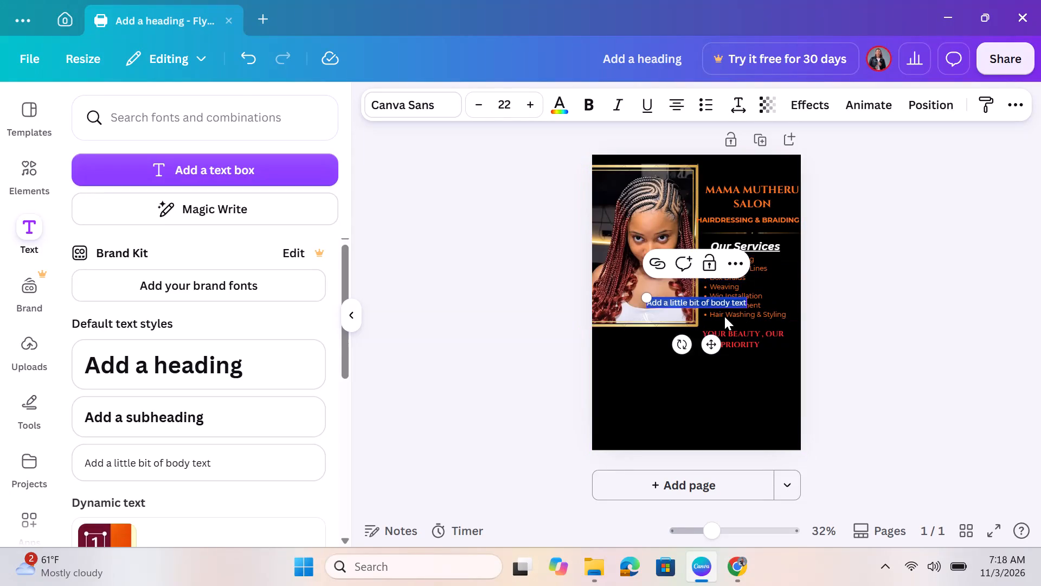
pyautogui.moveTo(710, 307); pyautogui.dragTo(713, 373)
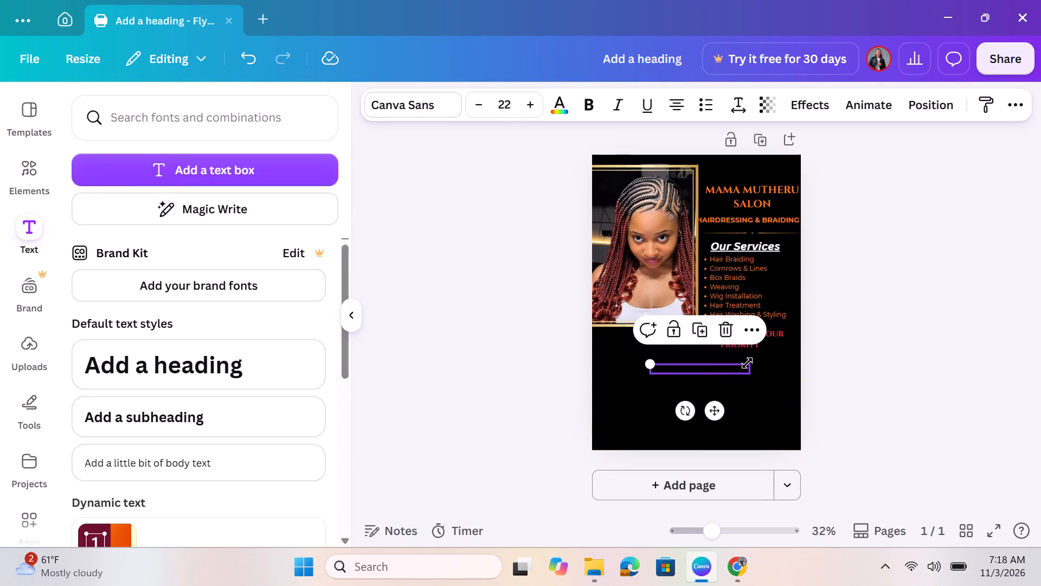
pyautogui.moveTo(748, 360); pyautogui.dragTo(776, 358)
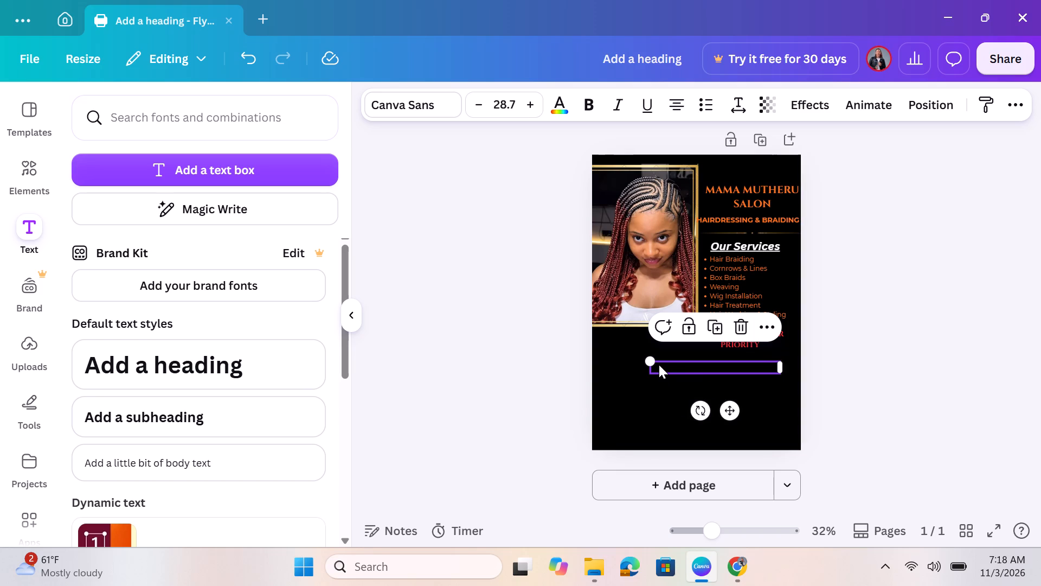
# Replace the placeholder in the new body text box with "Professional Service| Affordable Prices".
pyautogui.click(659, 365)
pyautogui.press('BackSpace')
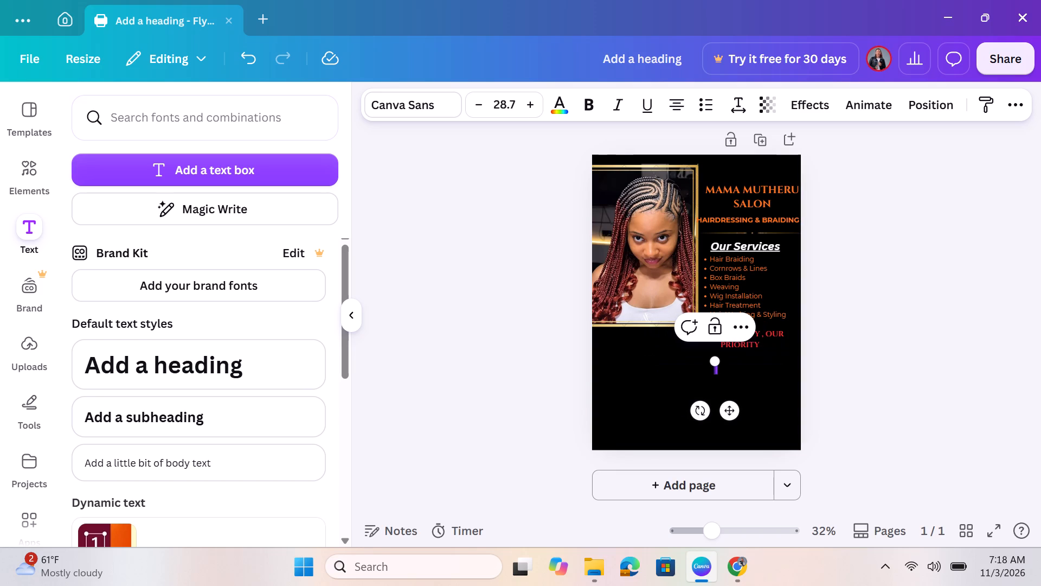
pyautogui.press('p')
pyautogui.write('ro')
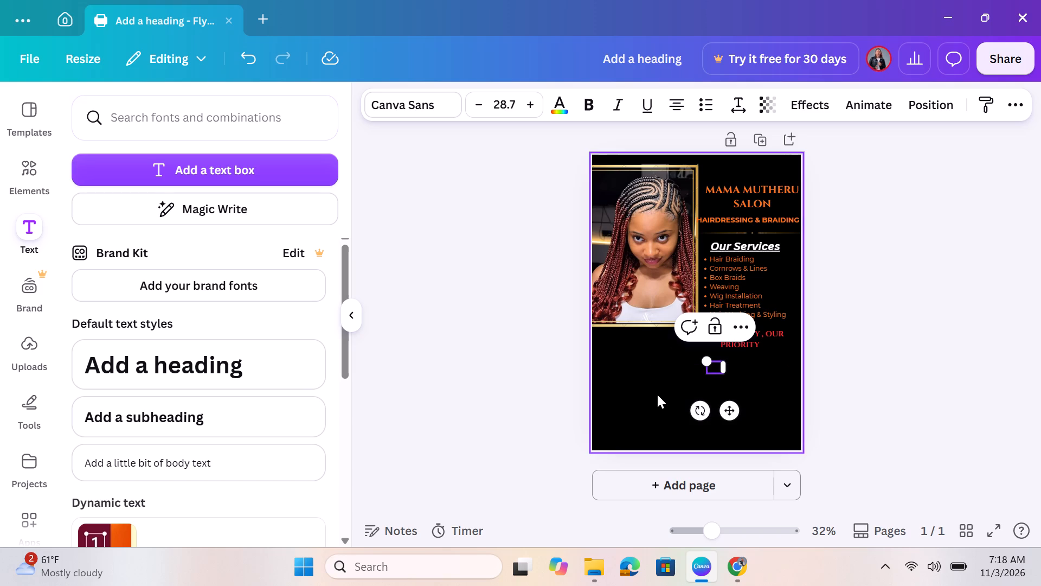
pyautogui.write('fessional')
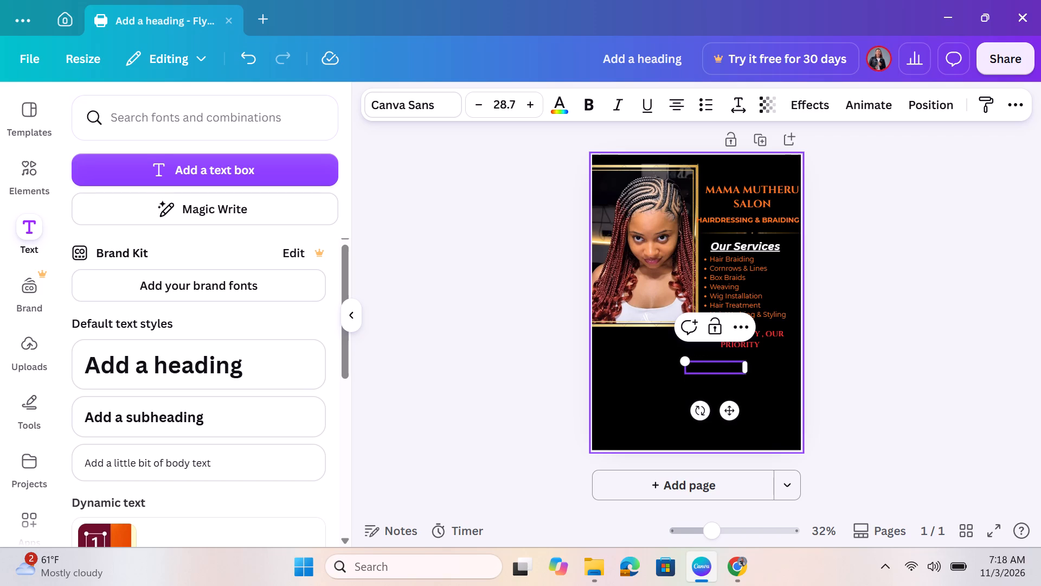
pyautogui.press('s')
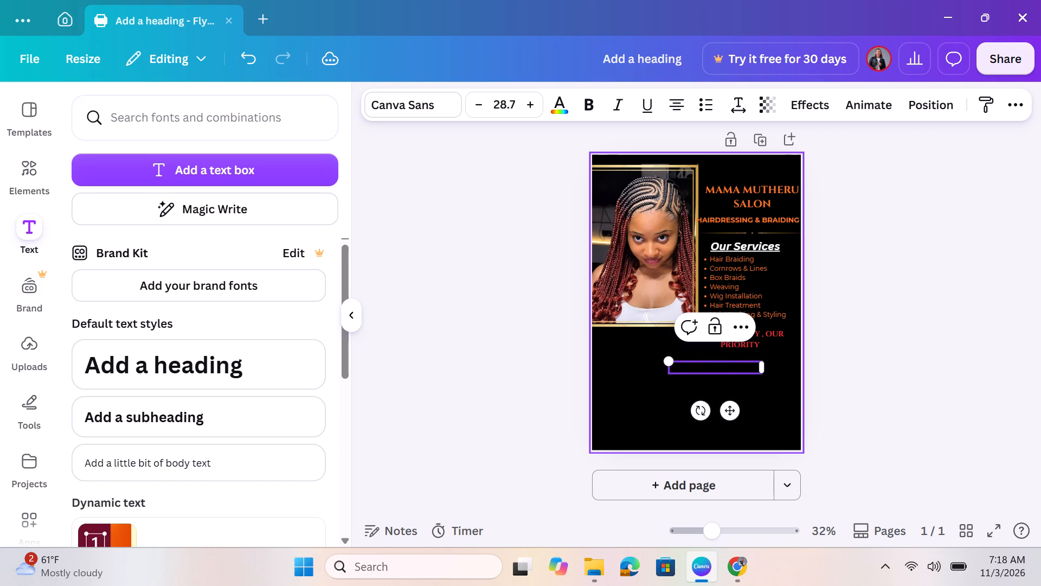
pyautogui.press('BackSpace')
pyautogui.write('ce')
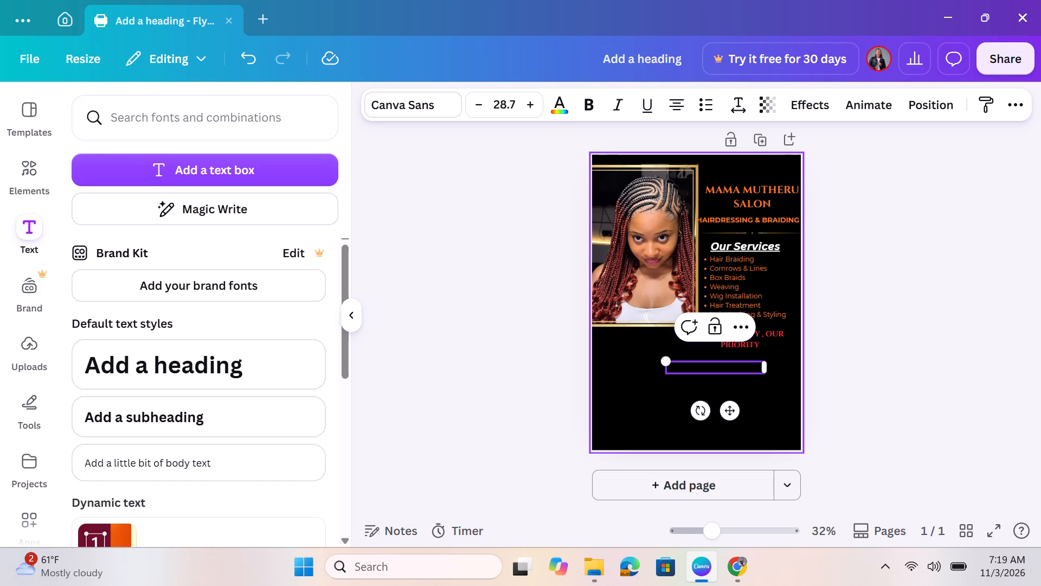
pyautogui.hotkey('shift', '|')
pyautogui.press('space')
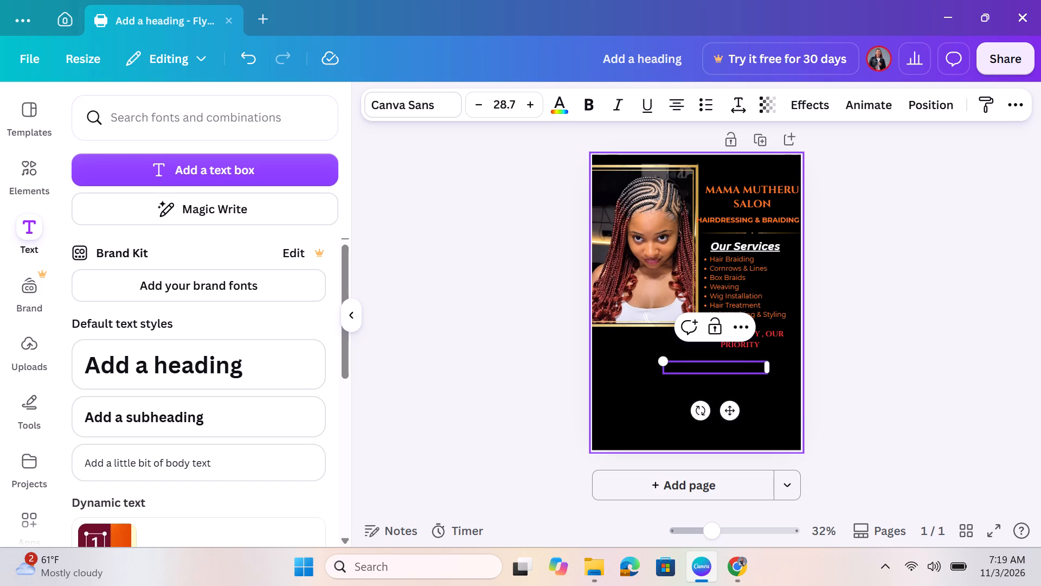
pyautogui.press('a')
pyautogui.write('ffordable')
pyautogui.press('space')
pyautogui.press('p')
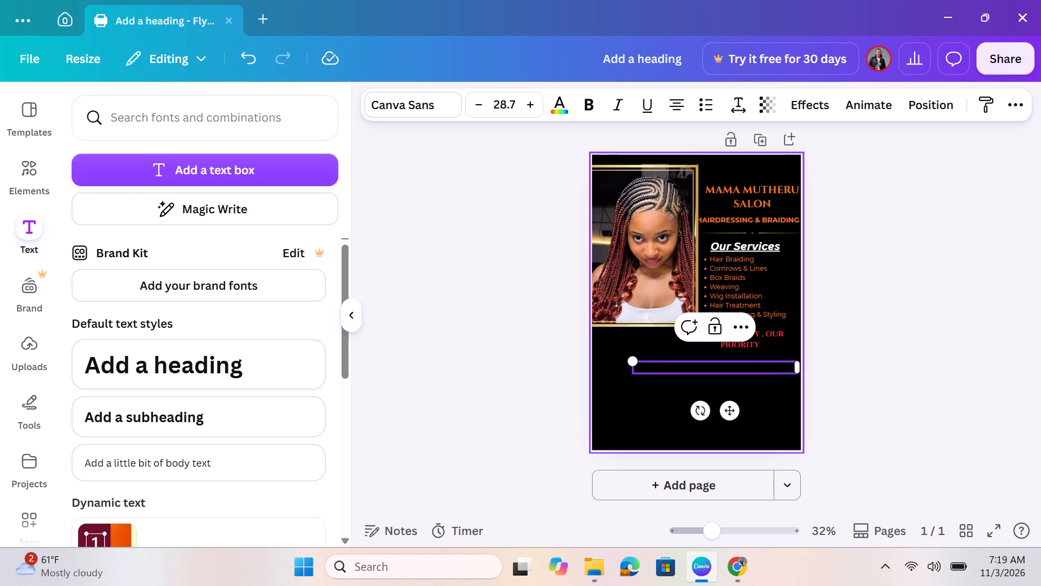
pyautogui.write('rices')
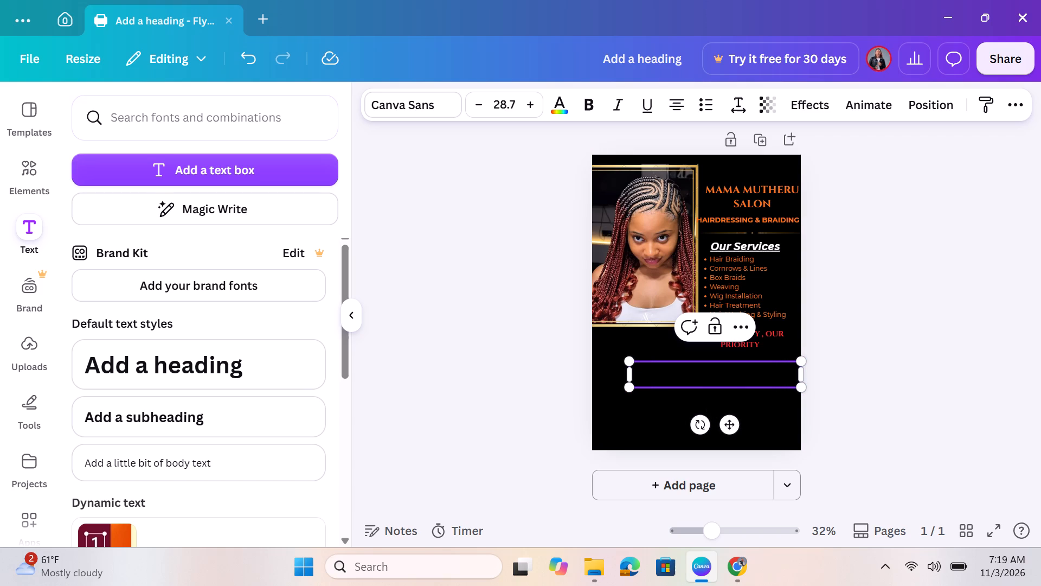
# Set the text colour of the whole "Professional Service| Affordable Prices" line to white.
pyautogui.doubleClick(723, 374)
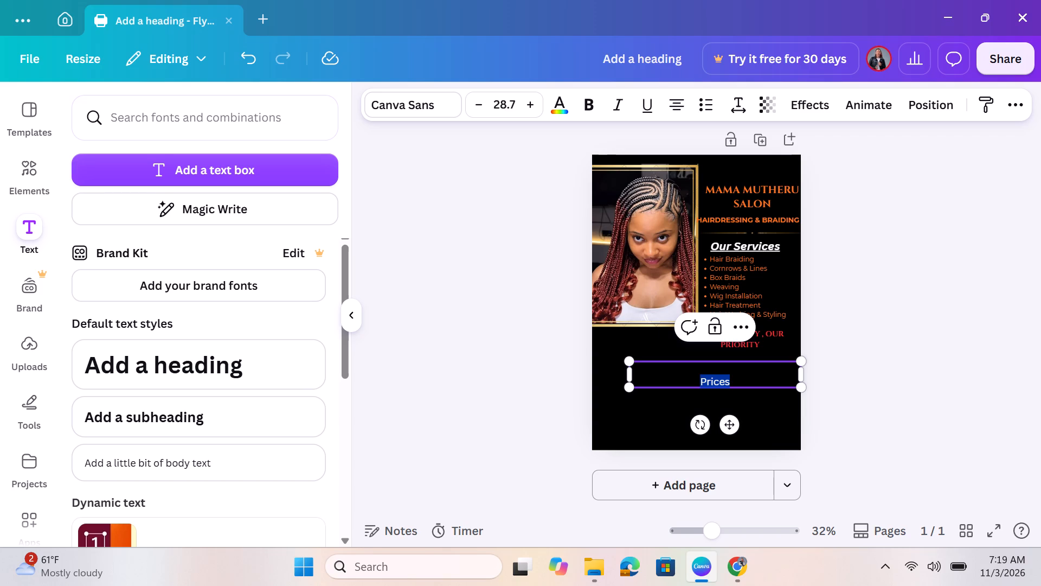
pyautogui.tripleClick(723, 374)
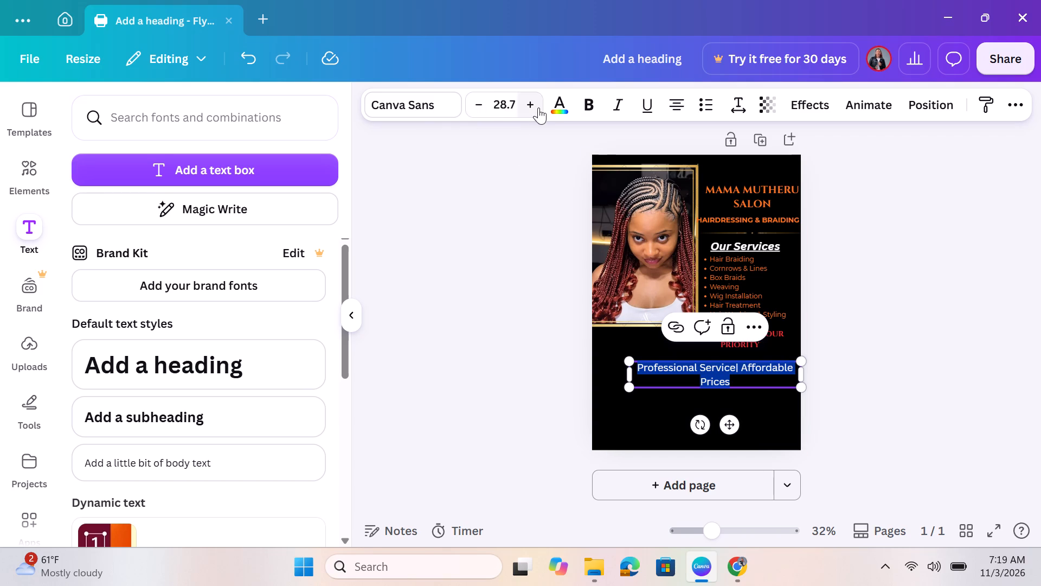
pyautogui.click(557, 107)
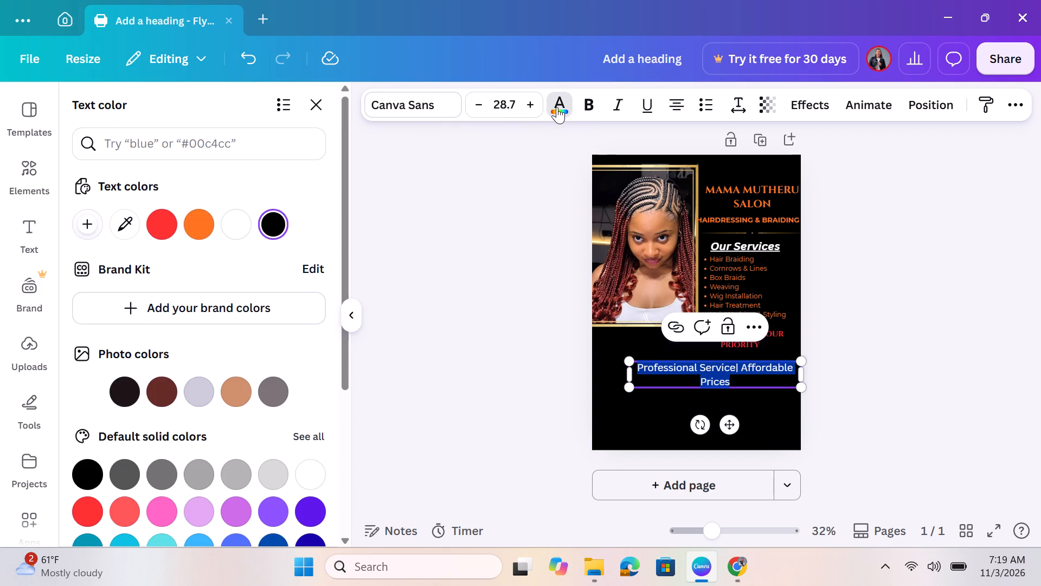
pyautogui.click(296, 475)
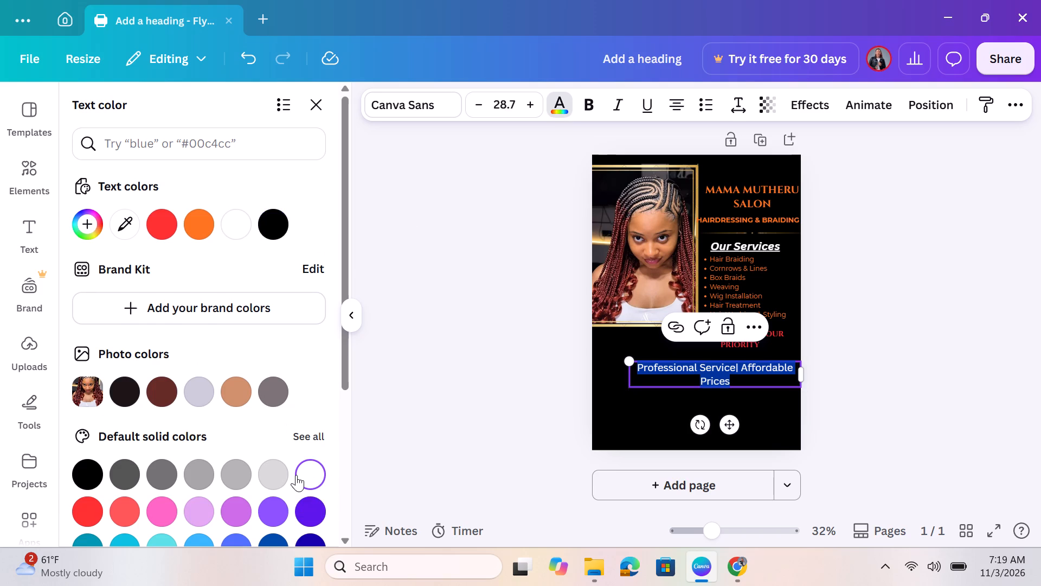
pyautogui.click(614, 392)
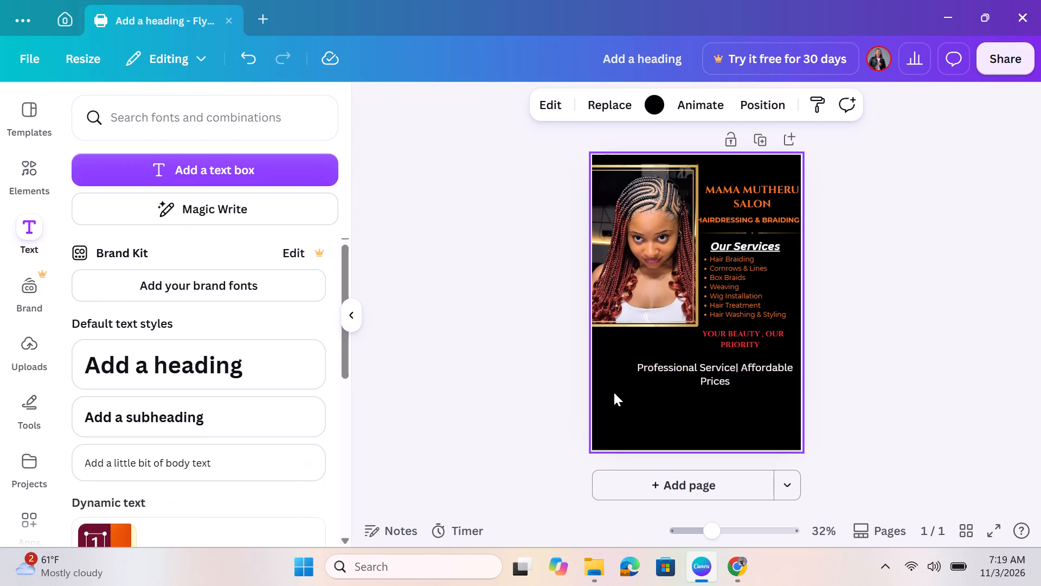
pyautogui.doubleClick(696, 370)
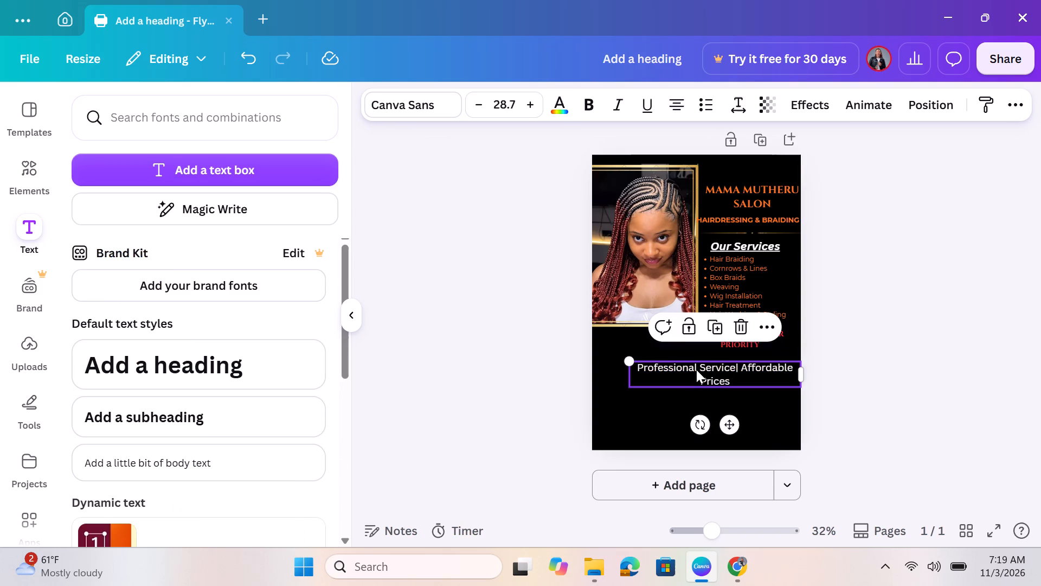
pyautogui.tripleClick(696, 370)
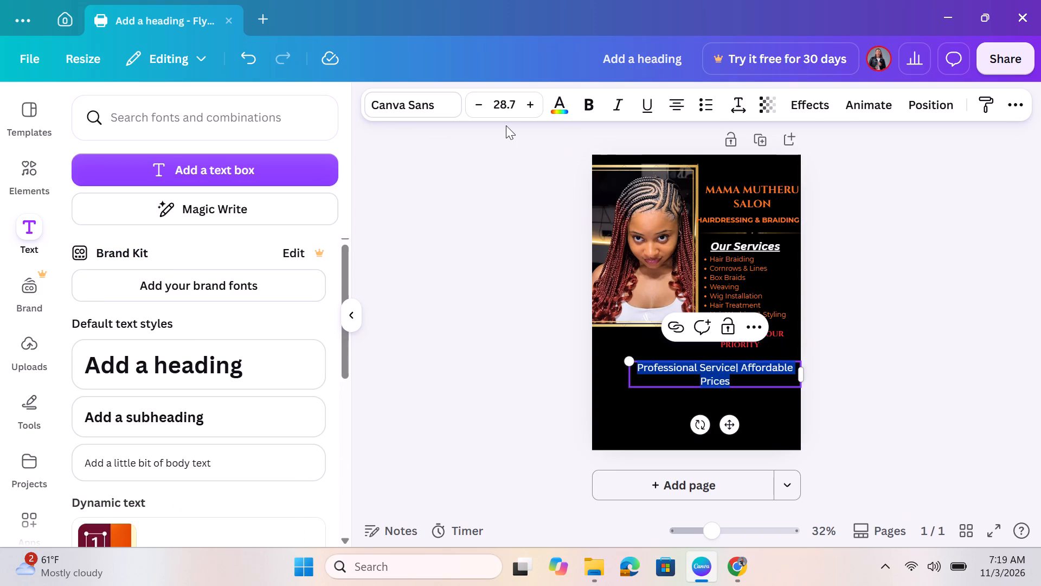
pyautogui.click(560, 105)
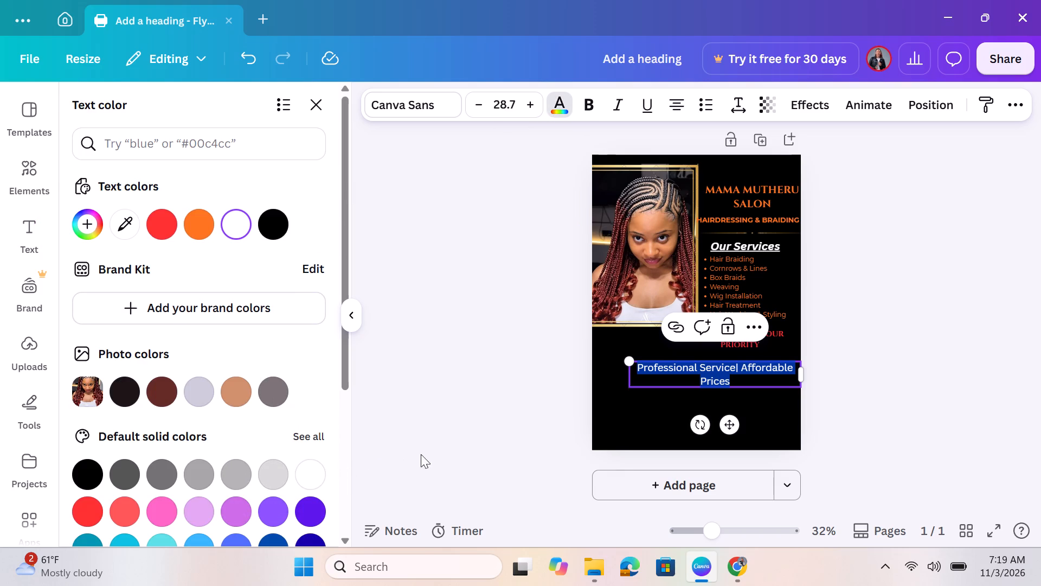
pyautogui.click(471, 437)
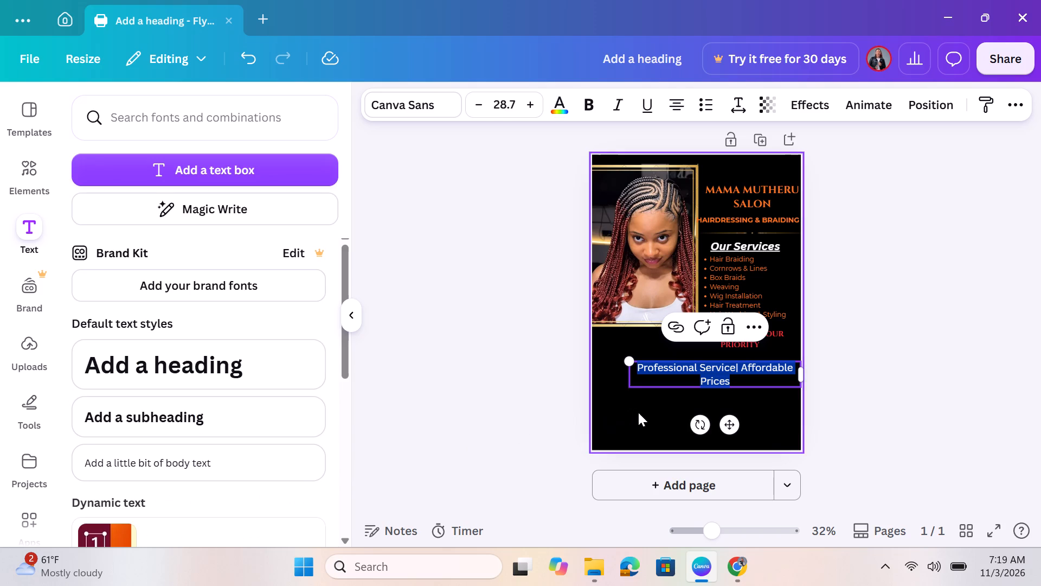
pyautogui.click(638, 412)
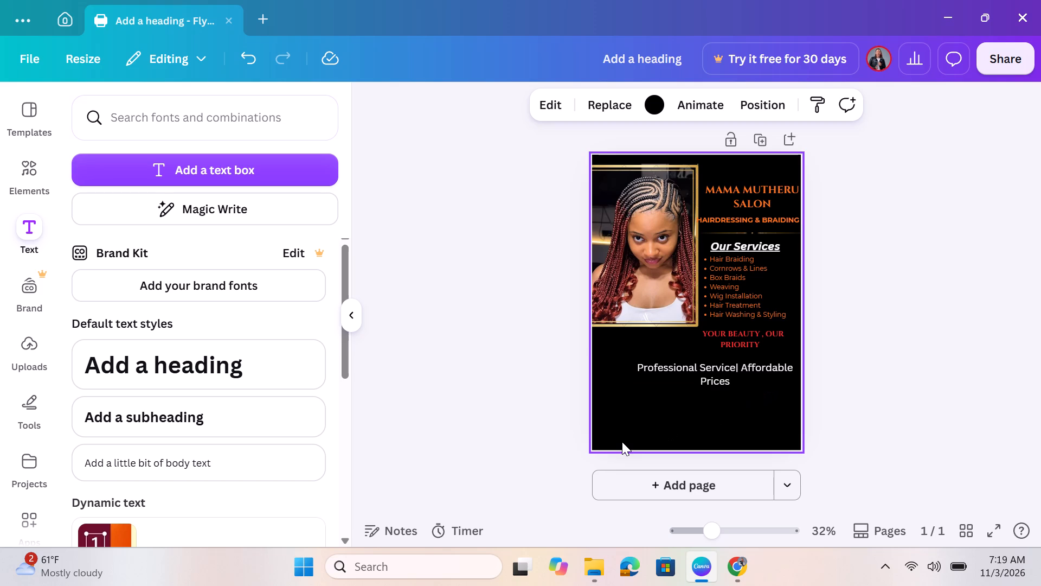
# Reduce the whole "Professional Service| Affordable Prices" line to font size 24.7 and make it bold.
pyautogui.tripleClick(723, 368)
pyautogui.click(723, 368)
pyautogui.doubleClick(723, 368)
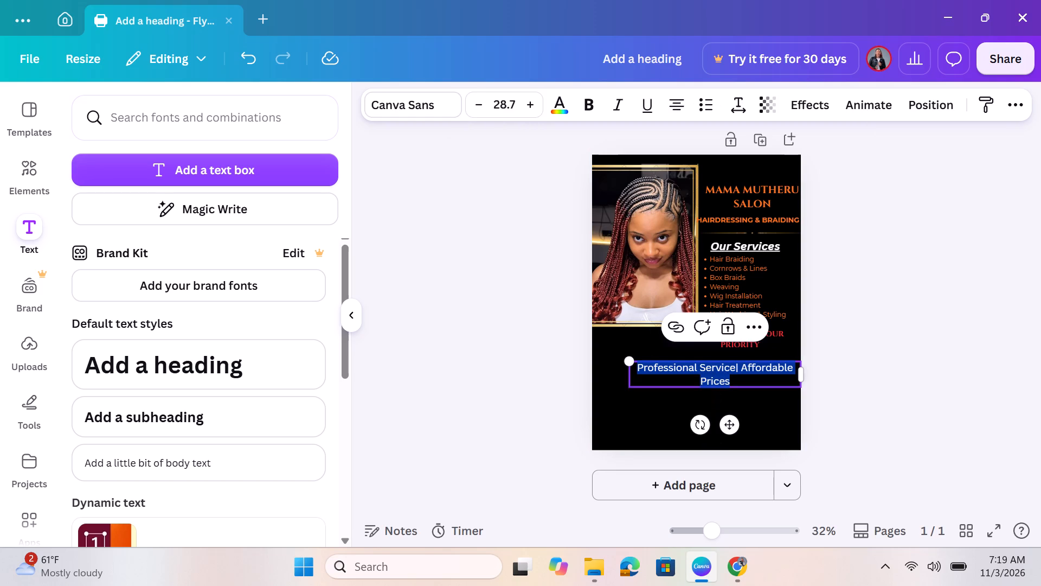
pyautogui.doubleClick(723, 368)
pyautogui.doubleClick(723, 368)
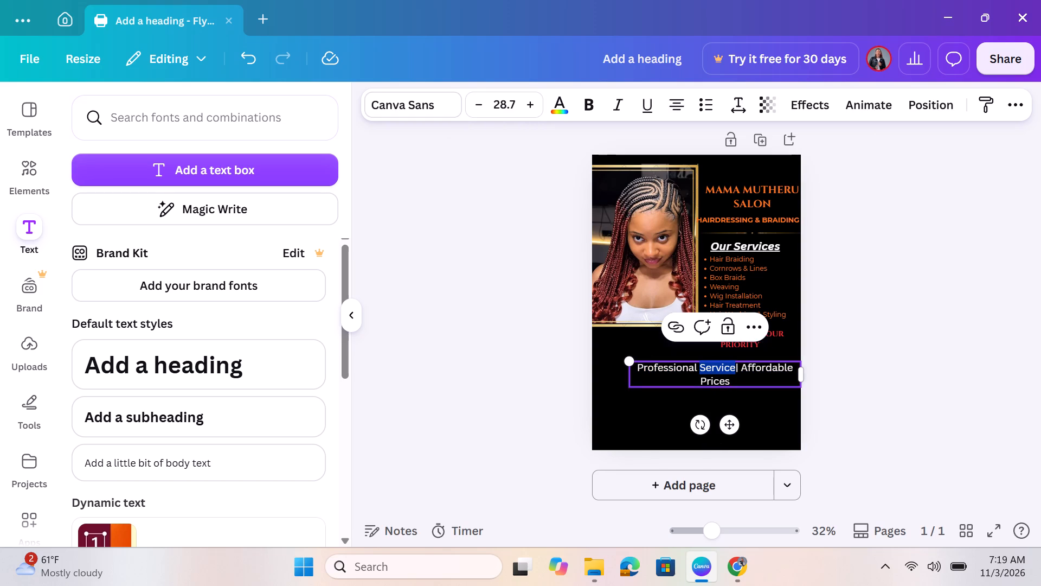
pyautogui.tripleClick(723, 379)
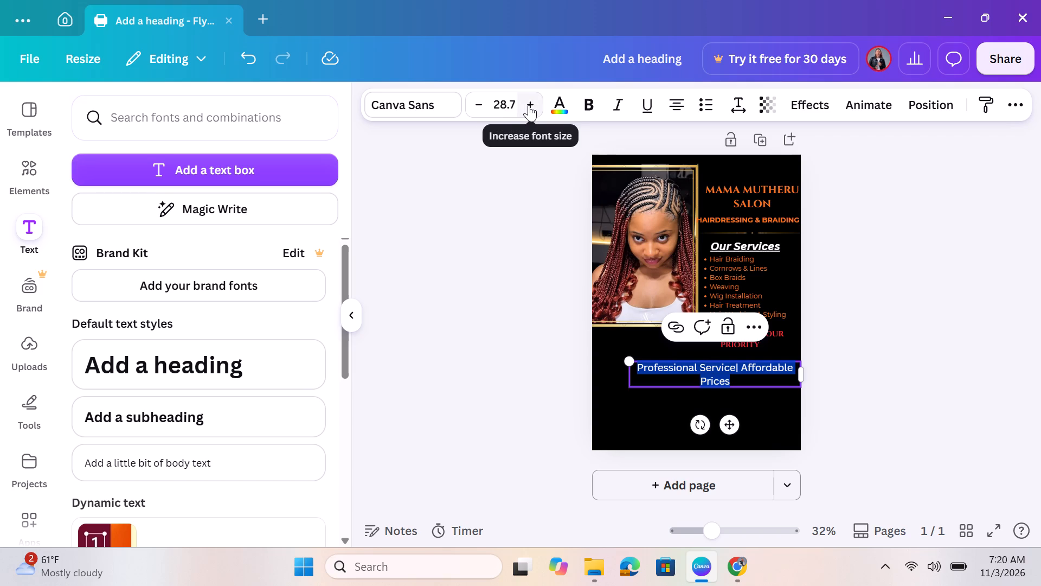
pyautogui.click(477, 105)
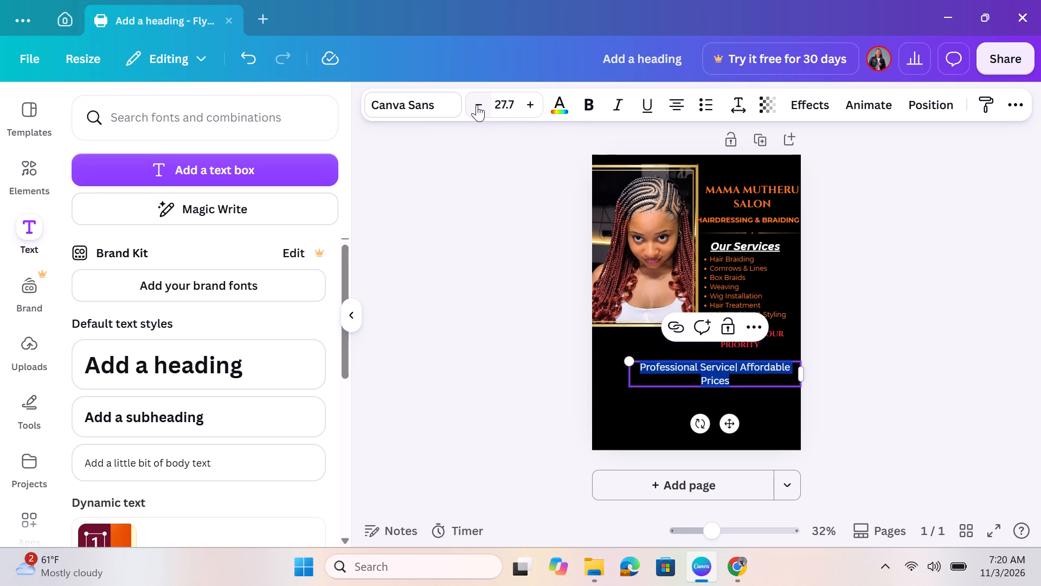
pyautogui.click(477, 105)
pyautogui.doubleClick(477, 105)
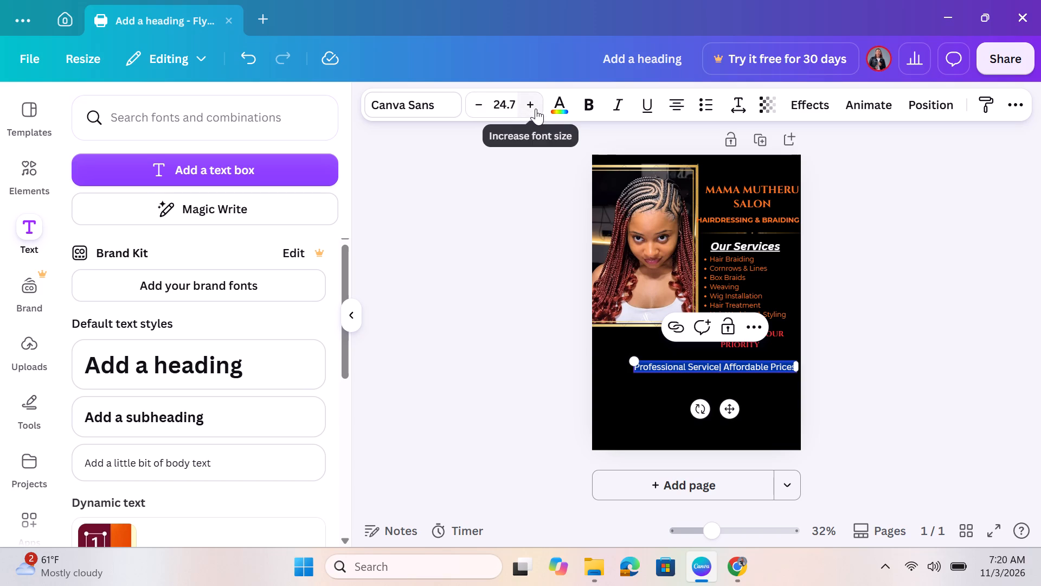
pyautogui.click(587, 103)
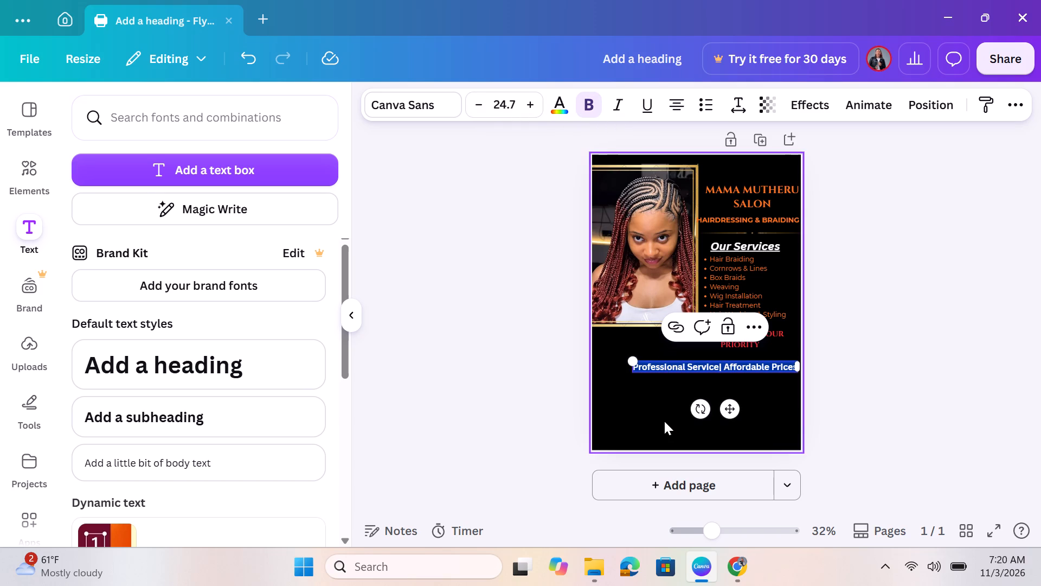
pyautogui.click(664, 421)
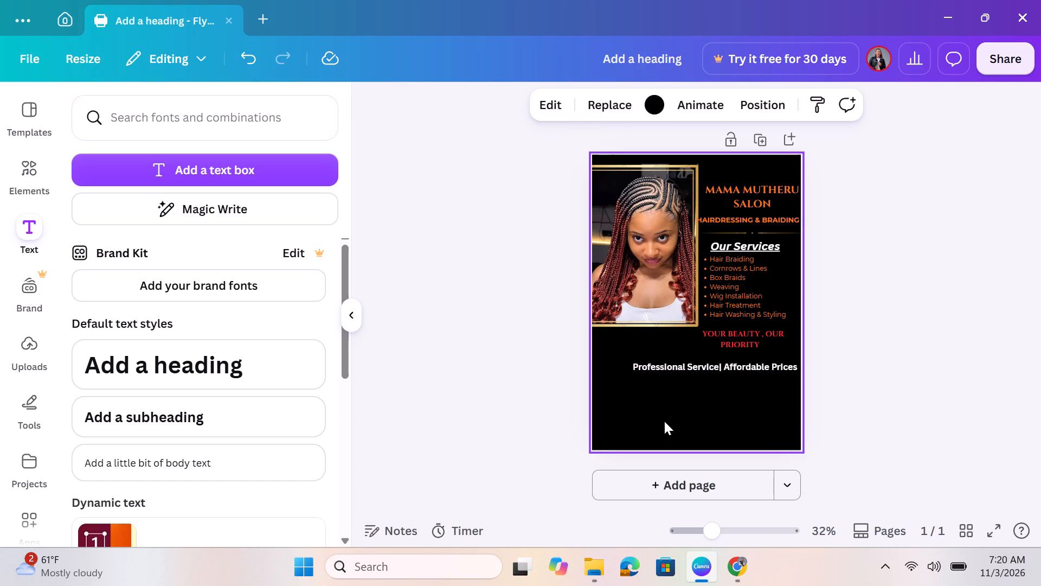
# Insert a space between "Service" and the vertical bar in the "Professional Service| Affordable Prices" line.
pyautogui.doubleClick(714, 367)
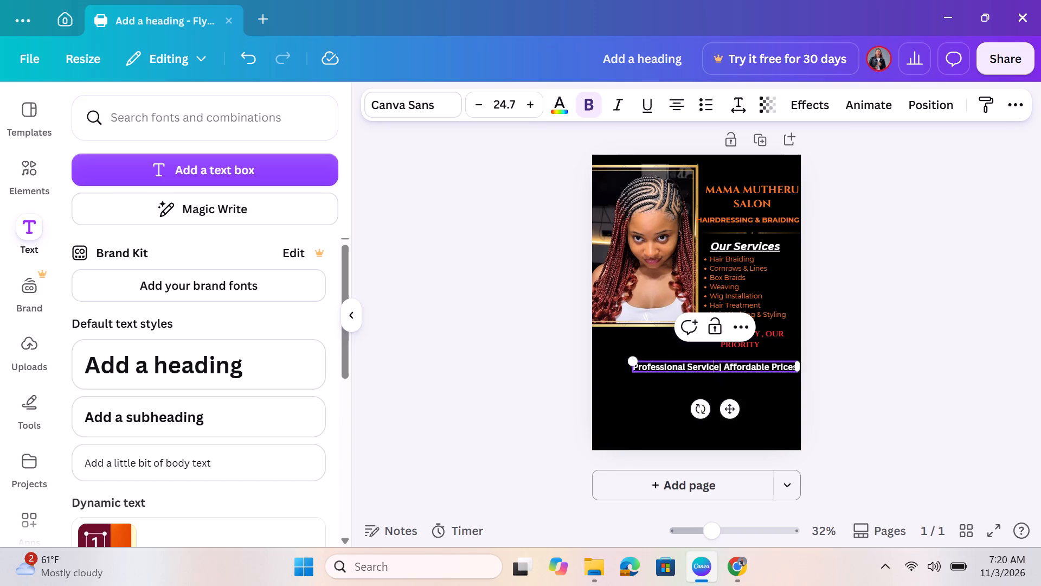
pyautogui.click(715, 366)
pyautogui.click(717, 366)
pyautogui.press('space')
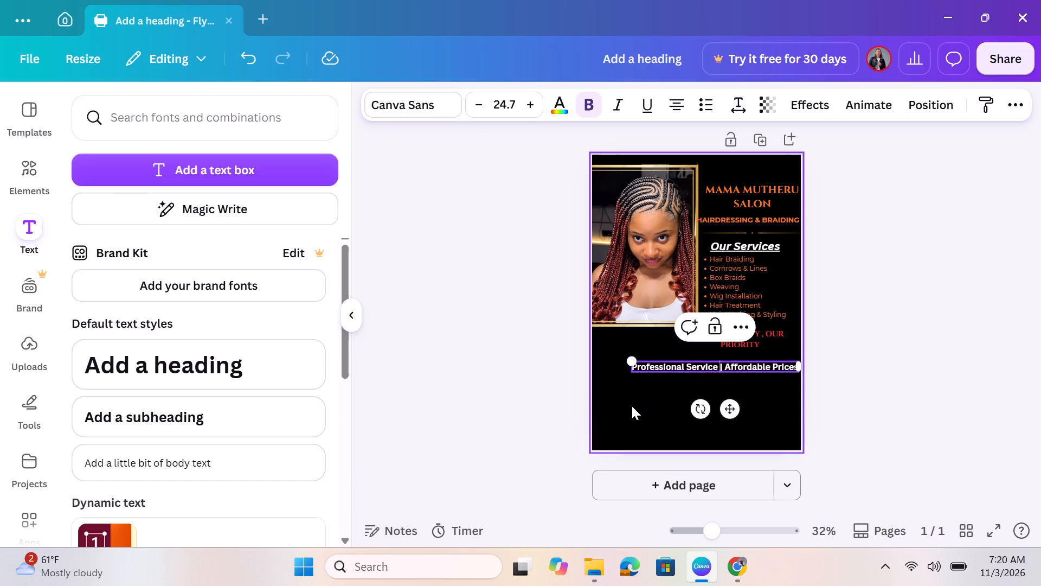
pyautogui.click(631, 406)
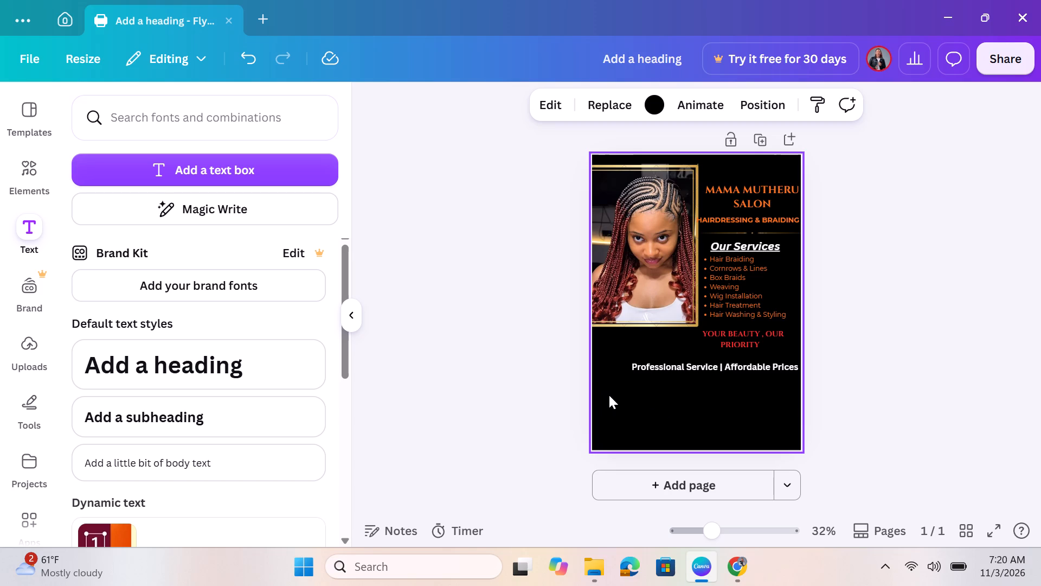
# Add another body text box and place it near the bottom of the flyer, below the white services line.
pyautogui.click(248, 455)
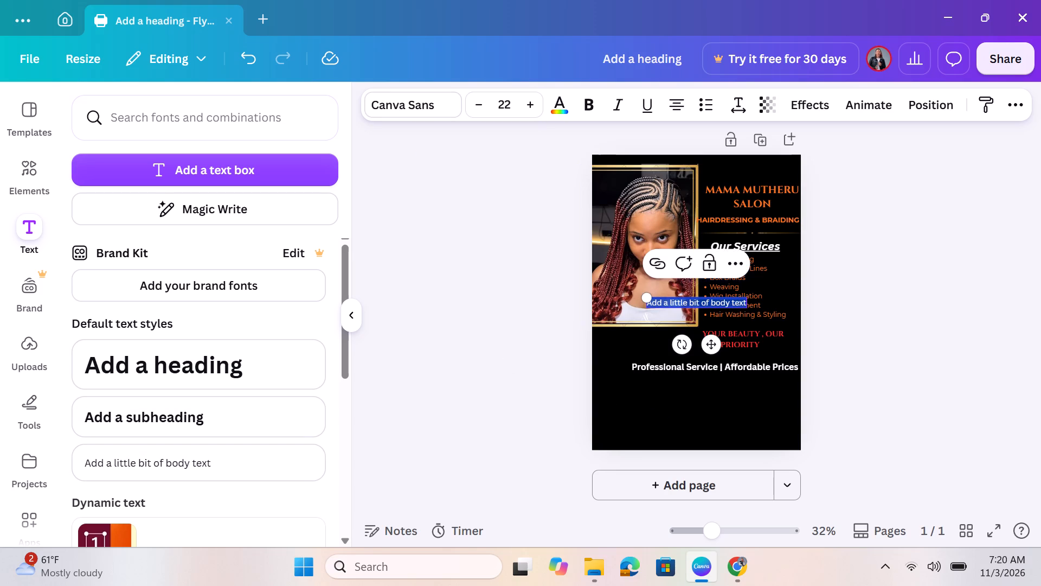
pyautogui.moveTo(672, 291); pyautogui.dragTo(670, 370)
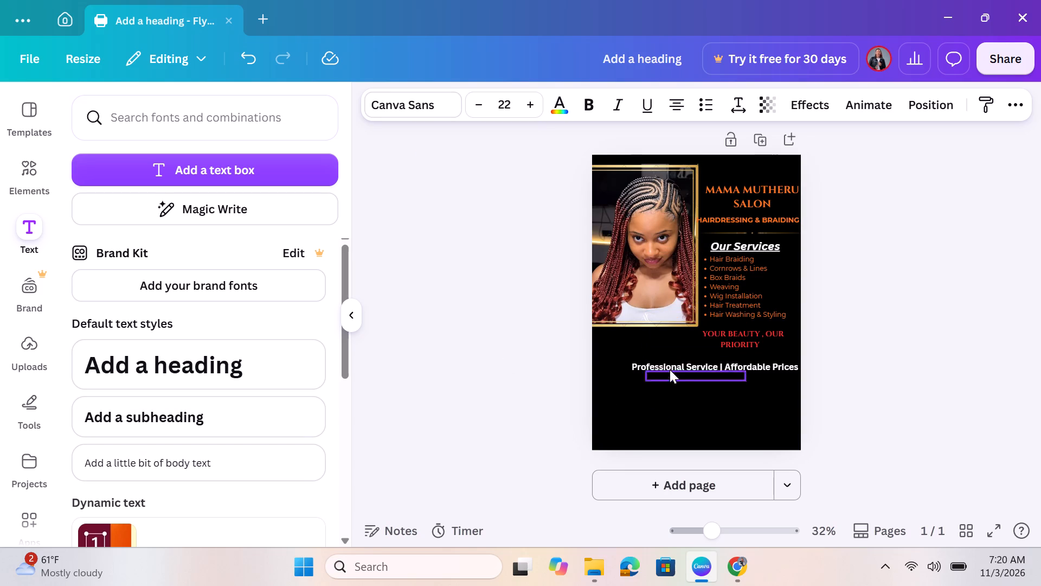
pyautogui.moveTo(670, 370); pyautogui.dragTo(629, 385)
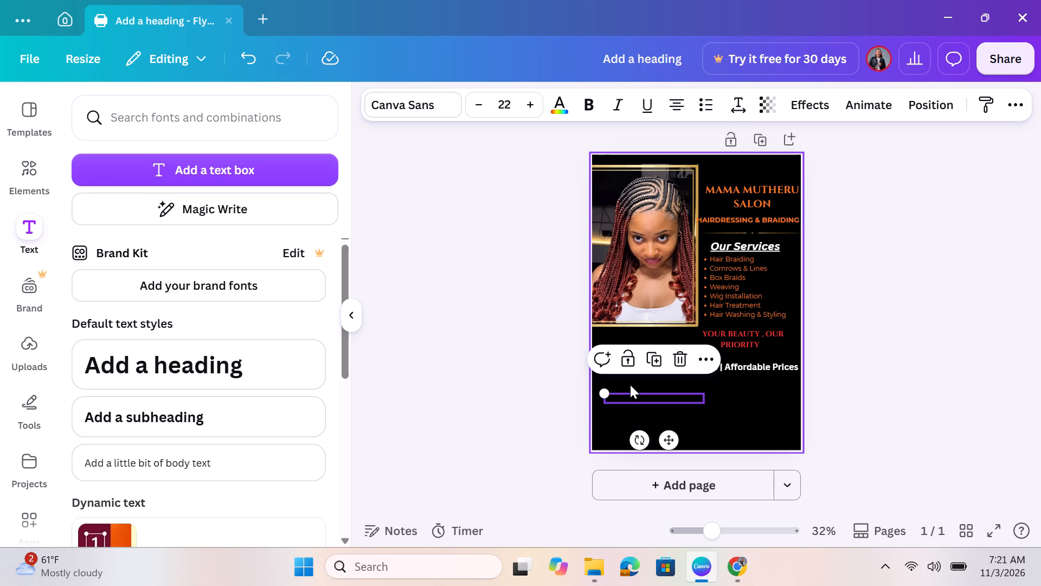
pyautogui.moveTo(631, 387); pyautogui.dragTo(633, 409)
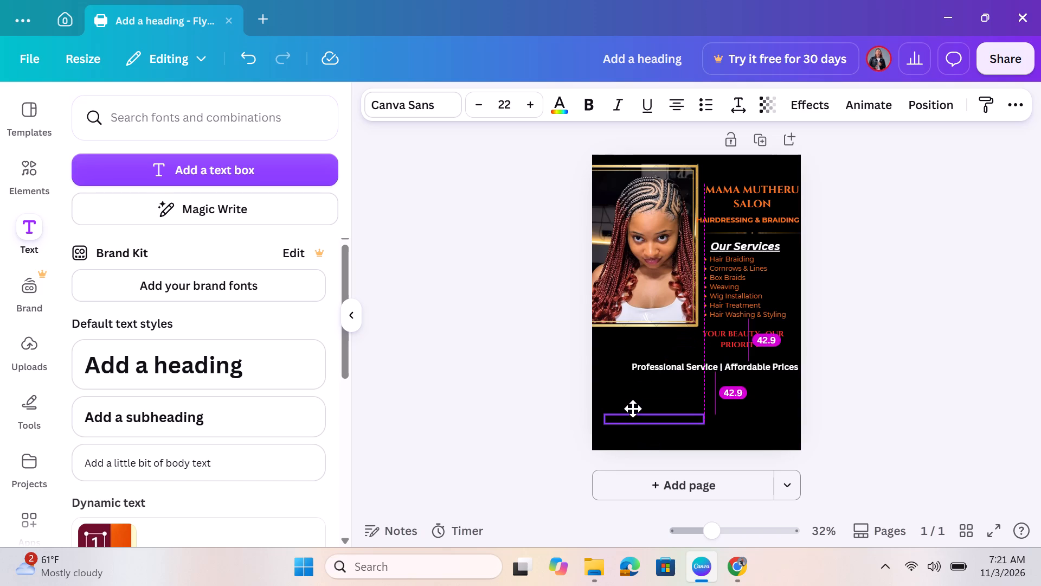
pyautogui.moveTo(633, 409); pyautogui.dragTo(633, 415)
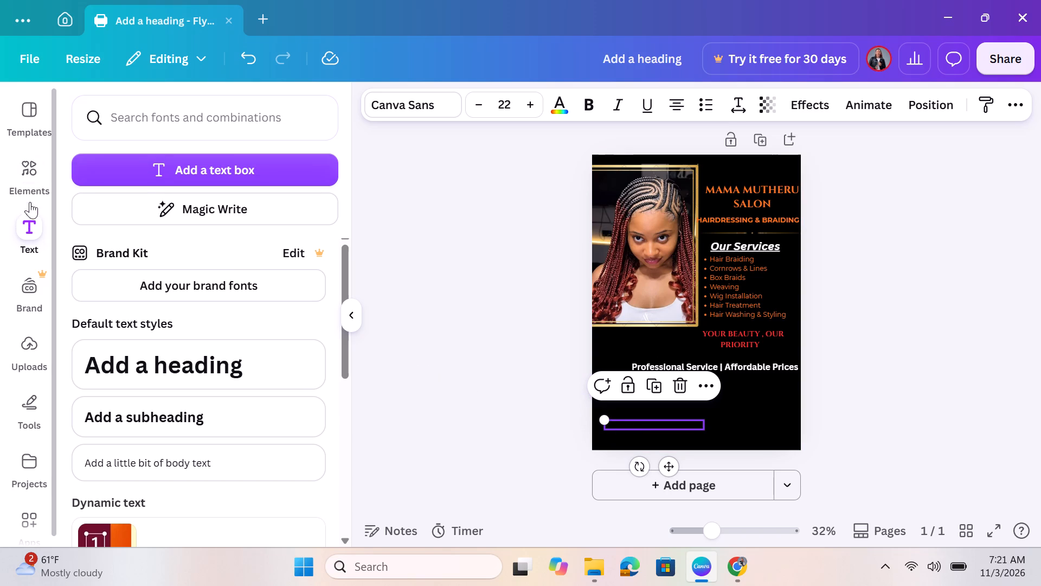
# Search the design elements for "dial icon".
pyautogui.click(27, 180)
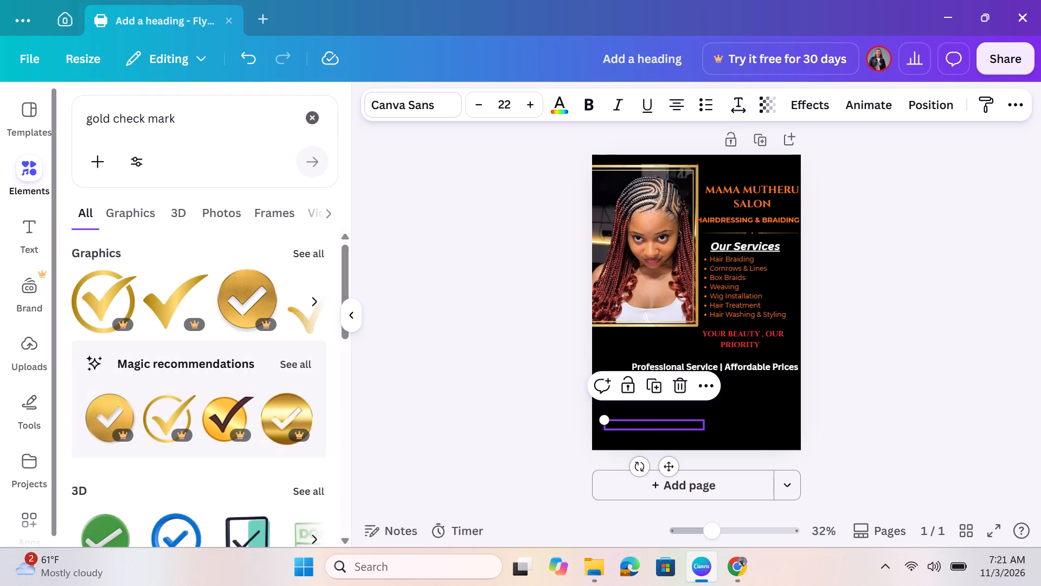
pyautogui.click(319, 114)
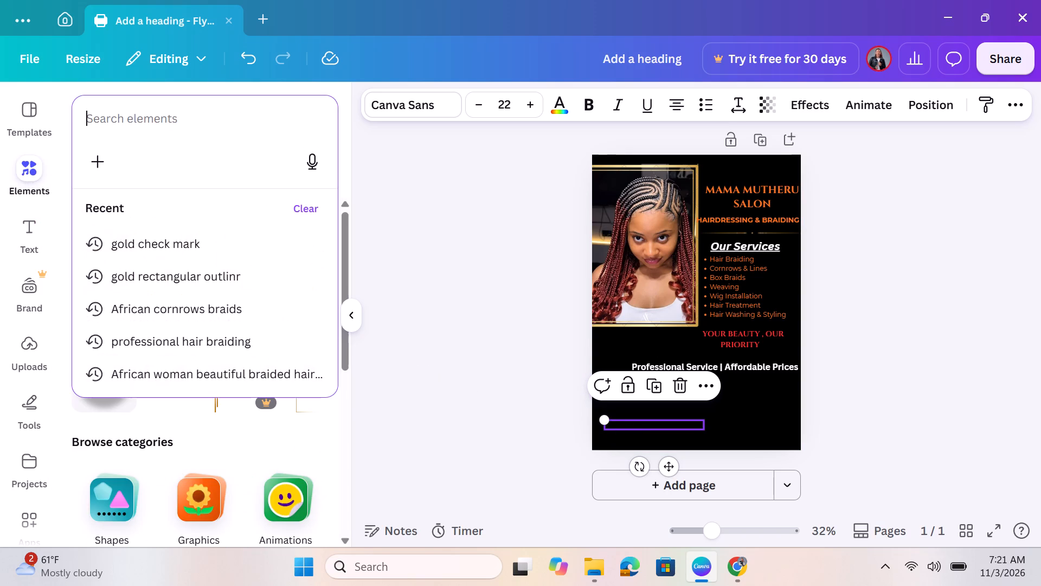
pyautogui.write('dial')
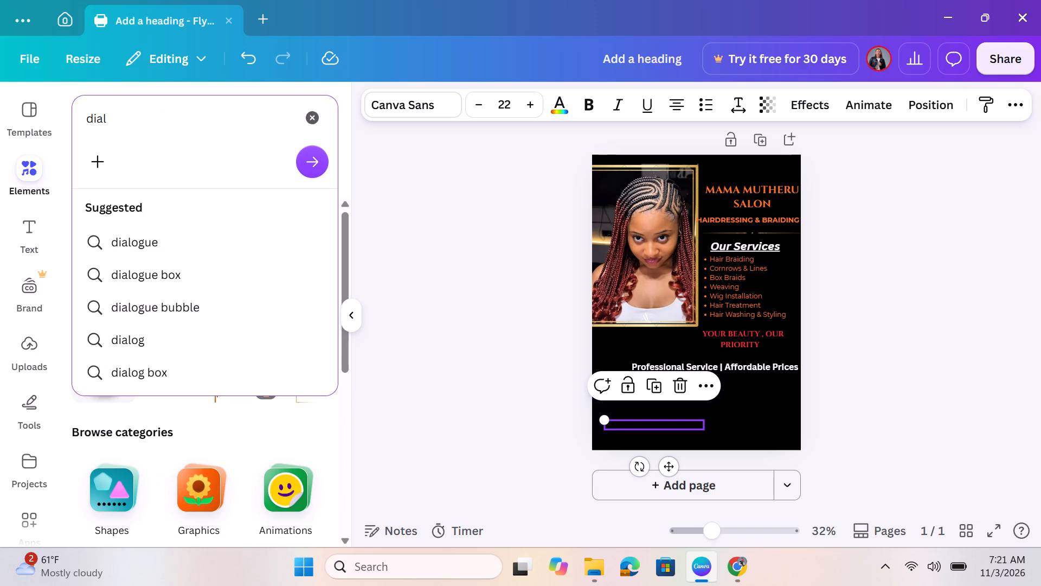
pyautogui.press('space')
pyautogui.write('icon')
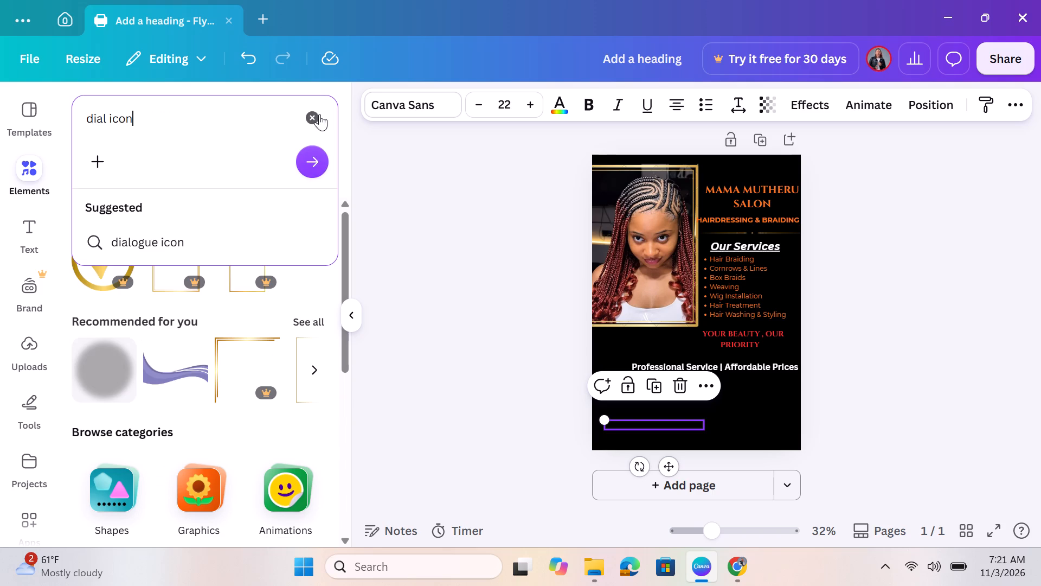
pyautogui.click(308, 170)
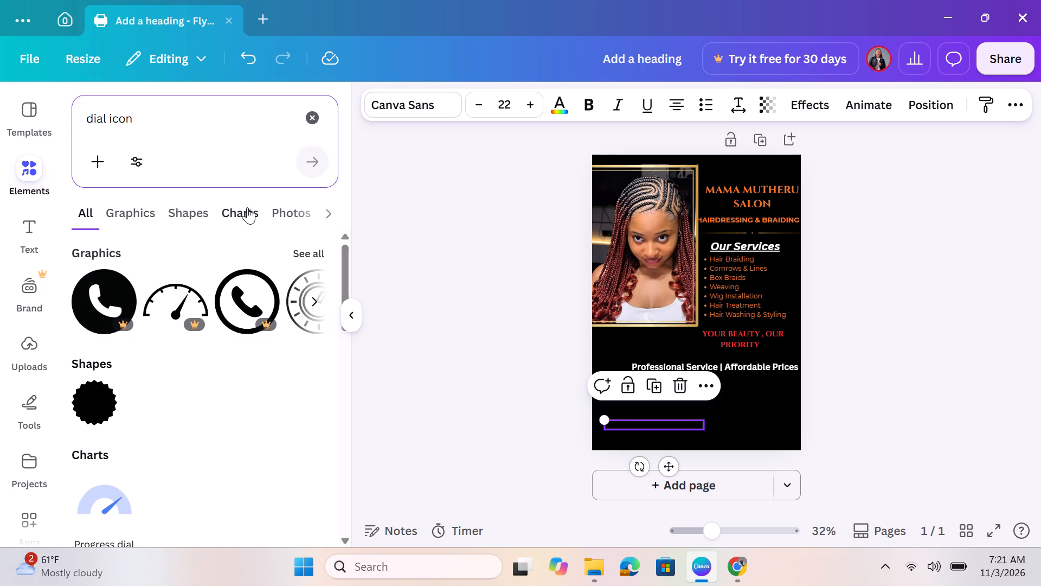
# Search the elements for "contact icon" and add the round green graphic with a white phone handset.
pyautogui.click(316, 112)
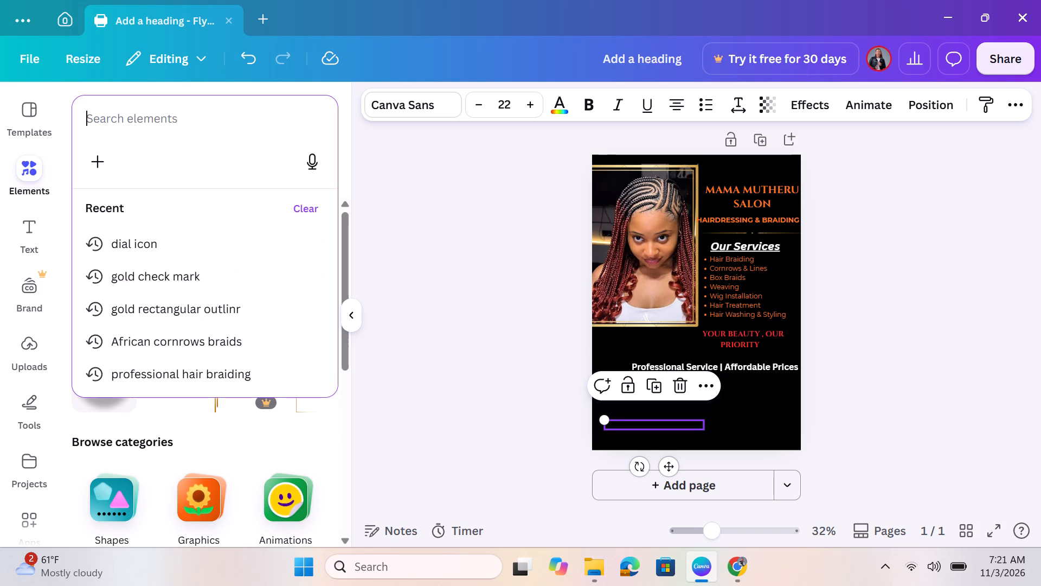
pyautogui.write('conta')
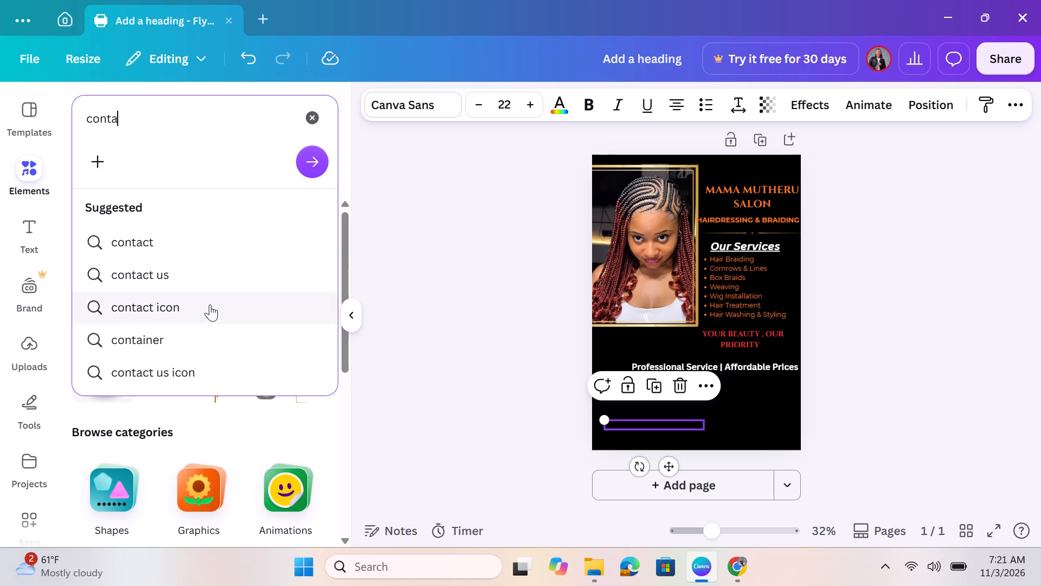
pyautogui.click(210, 304)
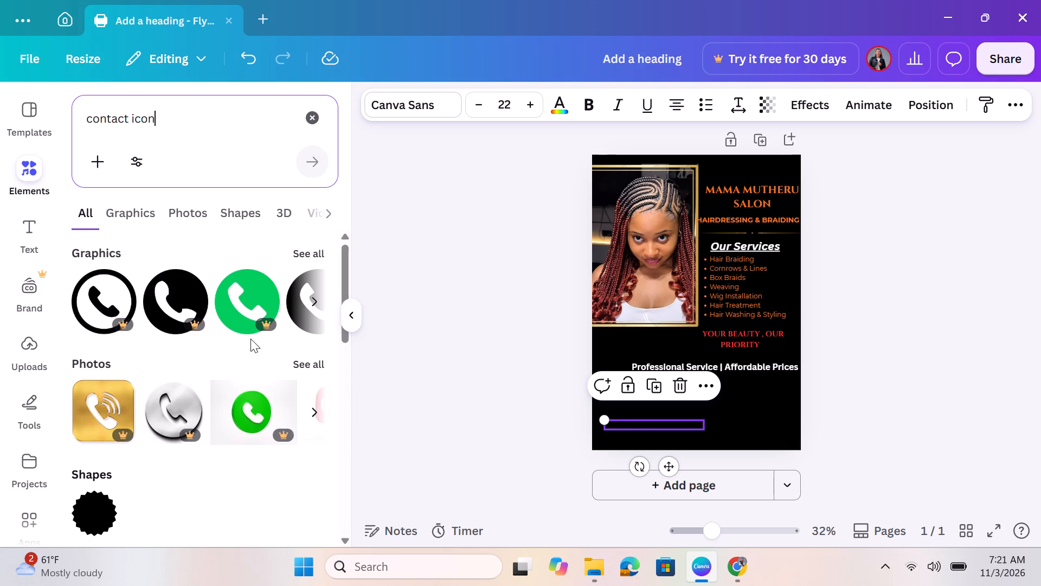
pyautogui.click(251, 299)
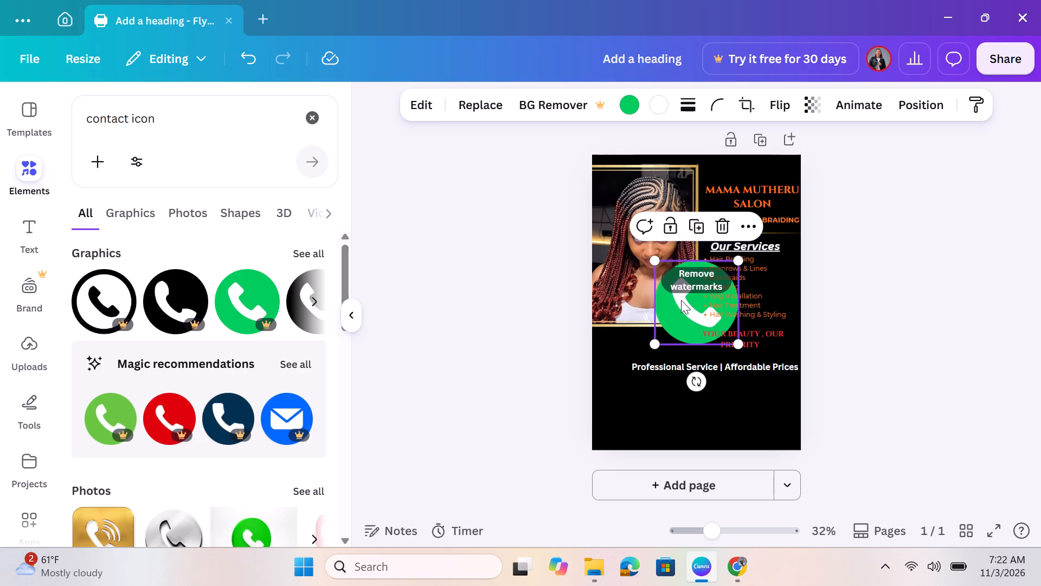
# Shrink the green phone icon to a small badge and place it in the flyer's lower-left area, below the "Professional Service | Affordable Prices" line.
pyautogui.moveTo(681, 300); pyautogui.dragTo(616, 373)
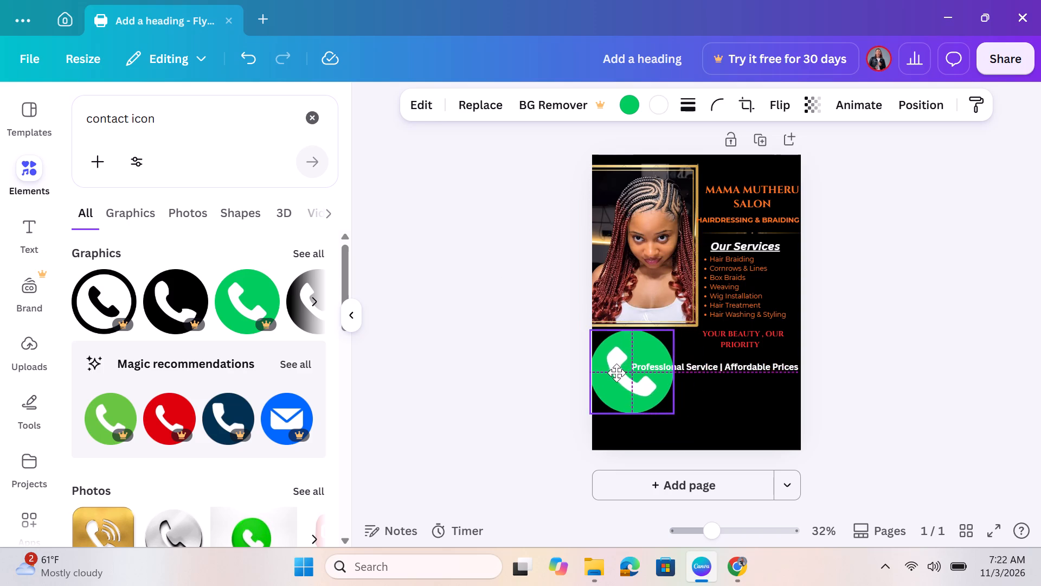
pyautogui.moveTo(616, 373); pyautogui.dragTo(618, 388)
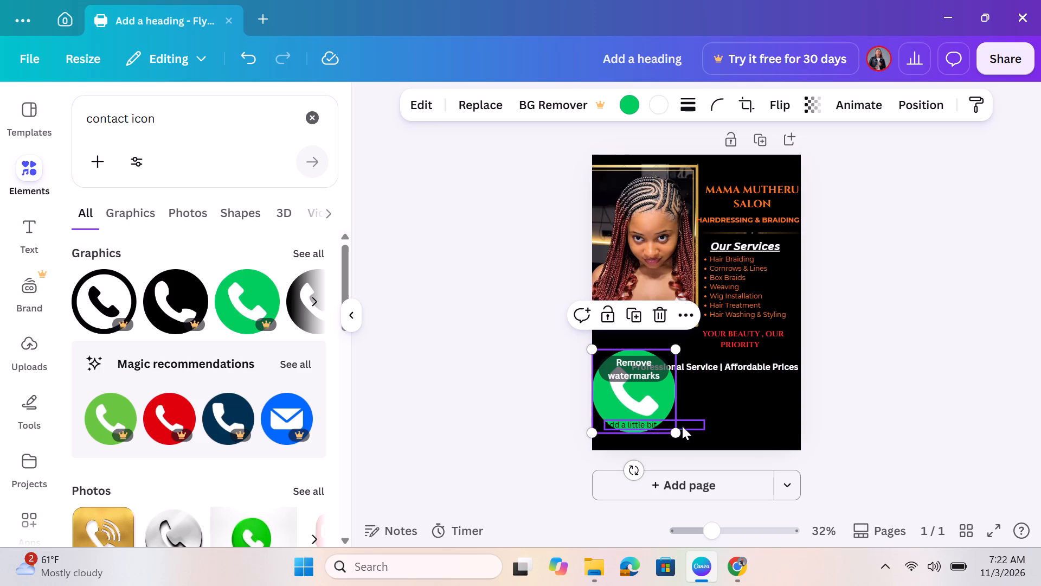
pyautogui.moveTo(675, 433); pyautogui.dragTo(669, 395)
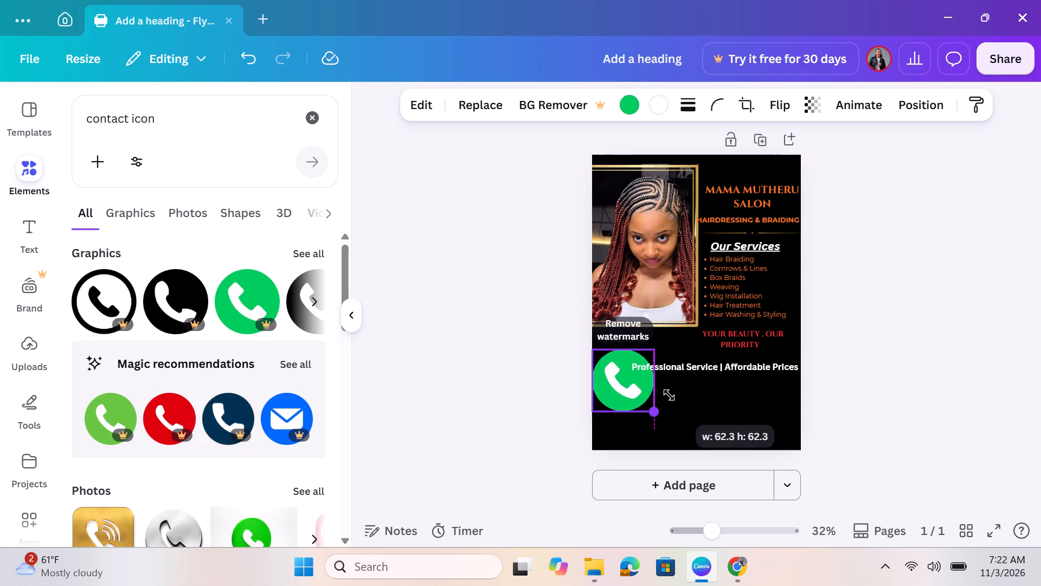
pyautogui.moveTo(669, 395); pyautogui.dragTo(663, 381)
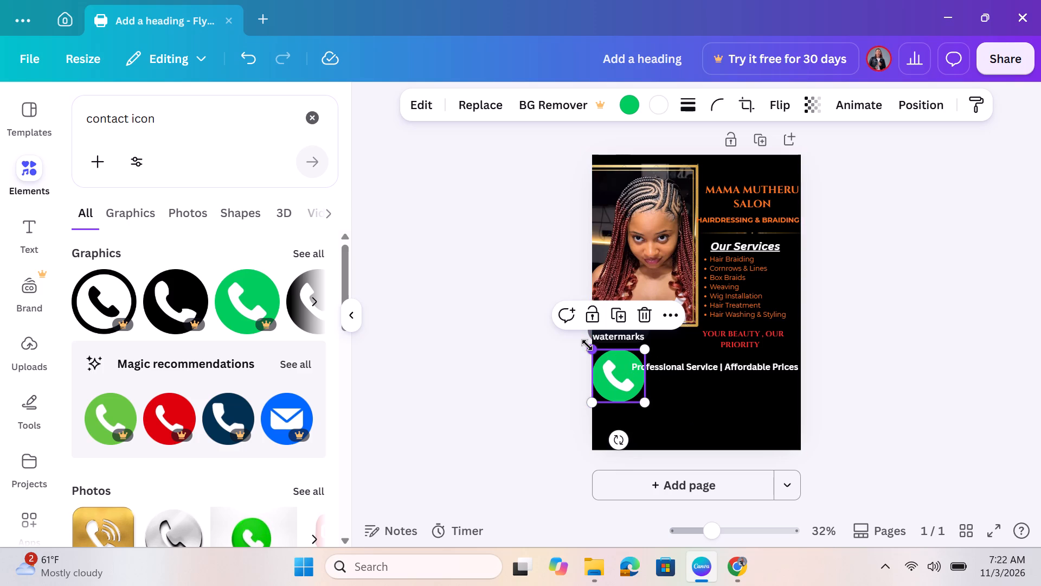
pyautogui.click(587, 345)
pyautogui.click(617, 364)
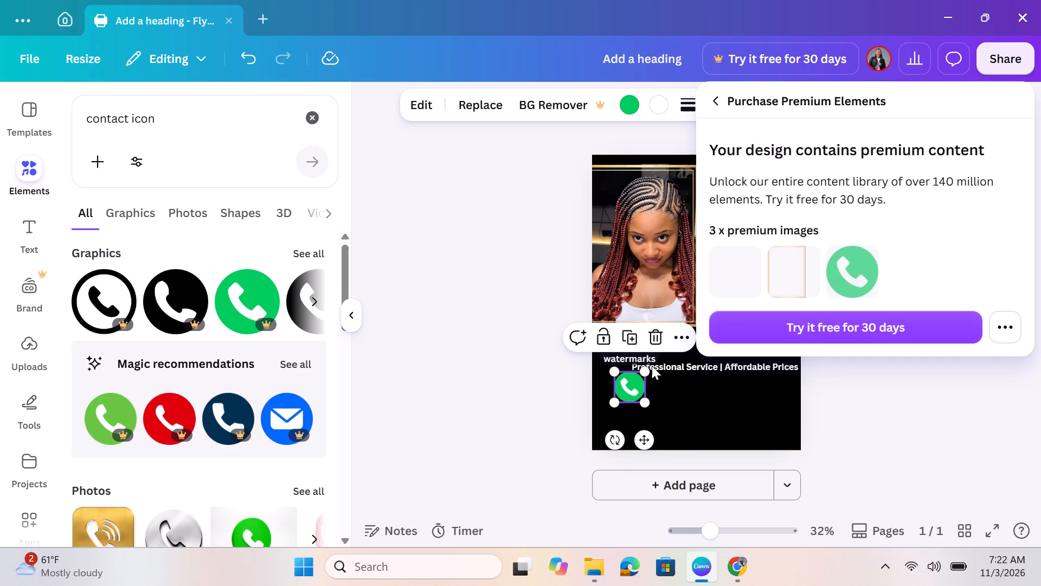
pyautogui.moveTo(642, 363); pyautogui.dragTo(638, 385)
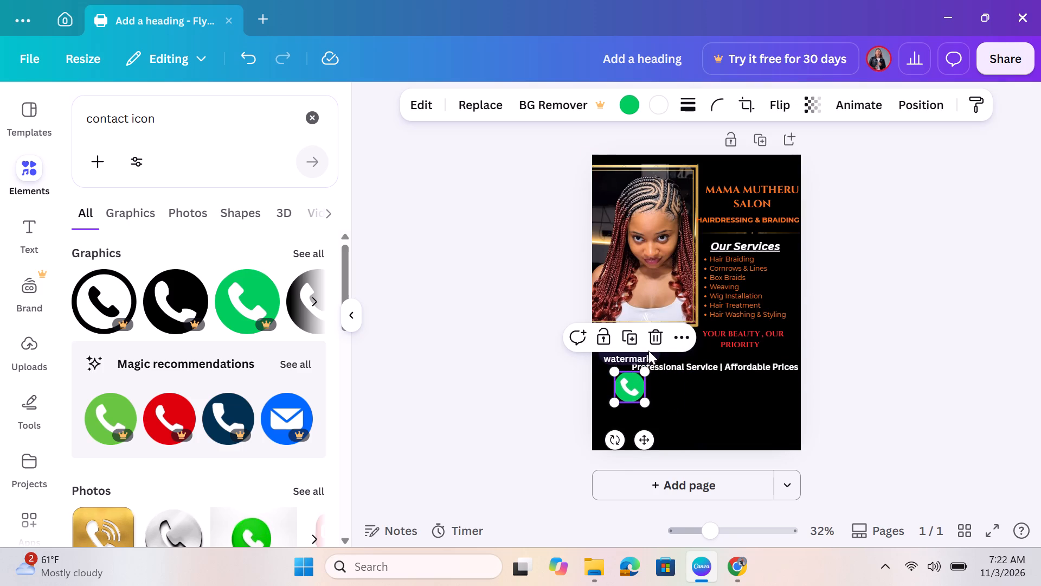
pyautogui.moveTo(646, 372); pyautogui.dragTo(642, 380)
pyautogui.moveTo(642, 380); pyautogui.dragTo(638, 386)
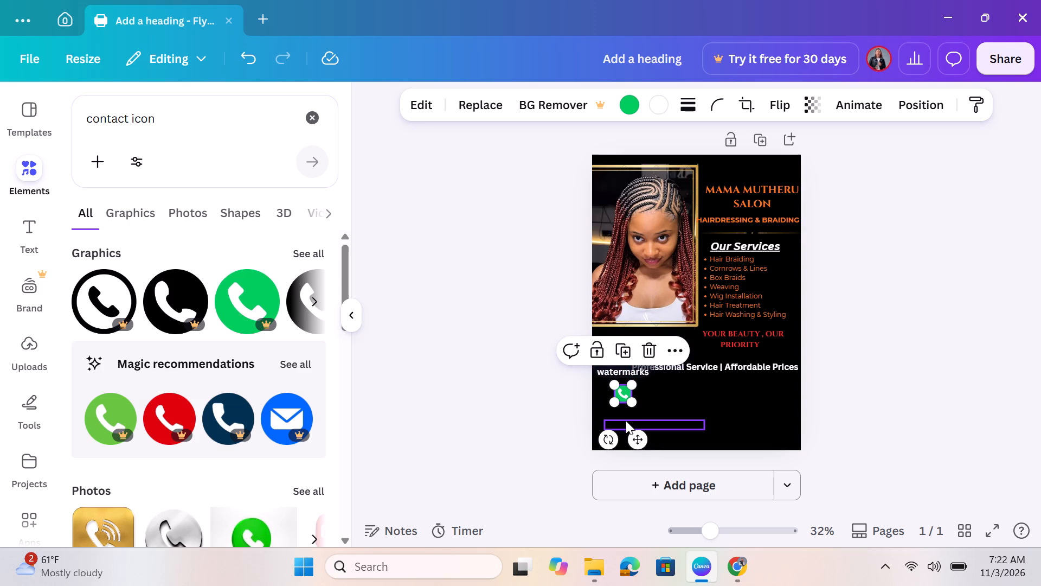
pyautogui.moveTo(622, 392); pyautogui.dragTo(621, 404)
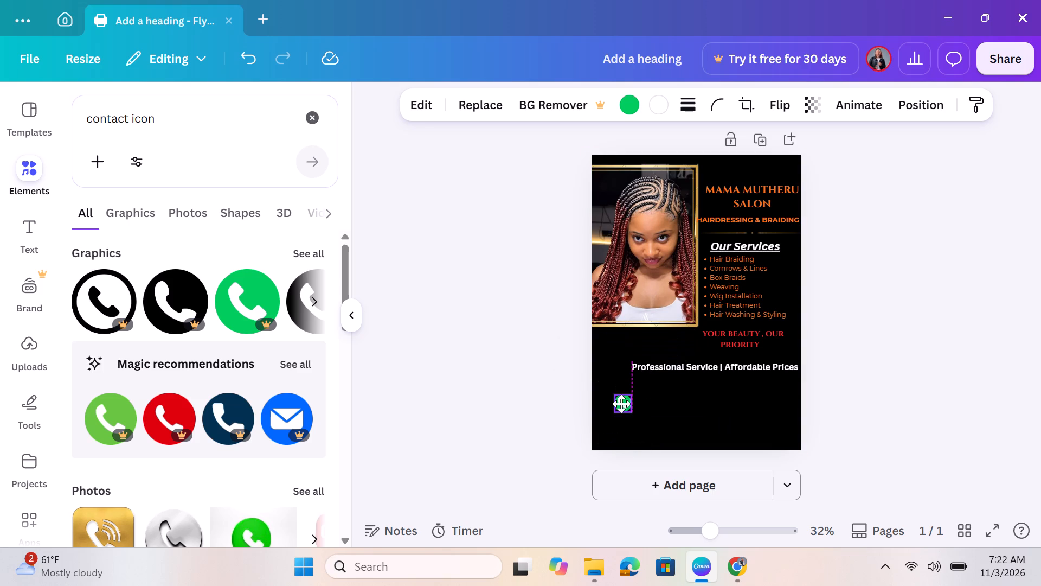
pyautogui.moveTo(621, 404); pyautogui.dragTo(614, 412)
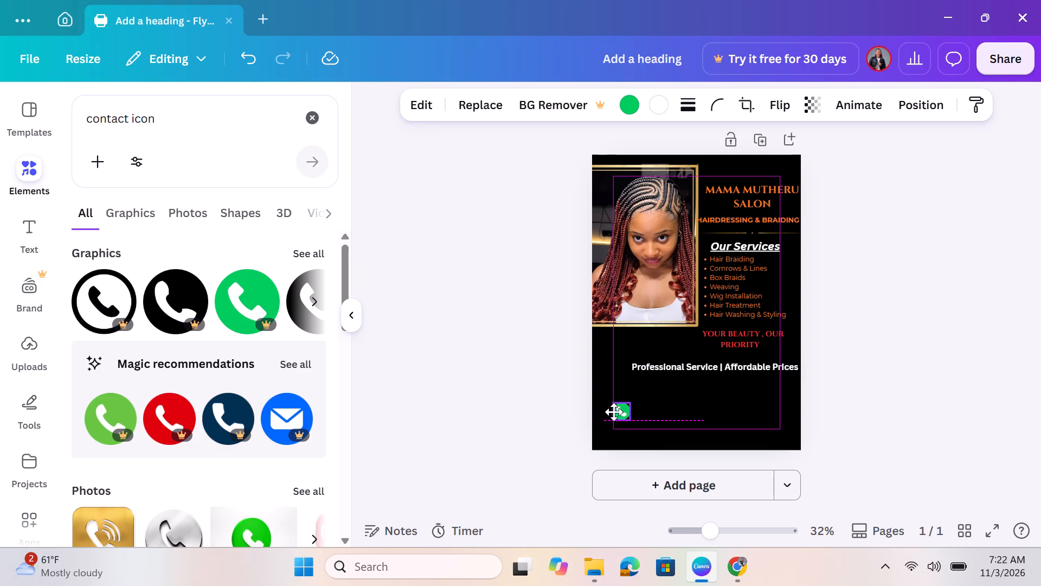
pyautogui.moveTo(614, 412); pyautogui.dragTo(611, 410)
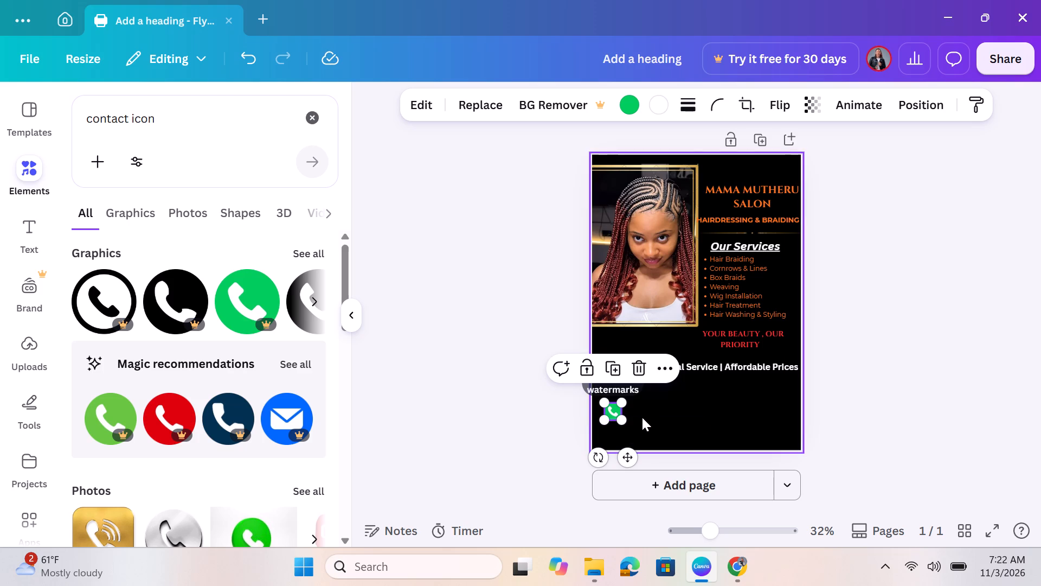
# Move the bottom body text box immediately to the right of the small green phone icon, level with it.
pyautogui.moveTo(642, 423); pyautogui.dragTo(646, 416)
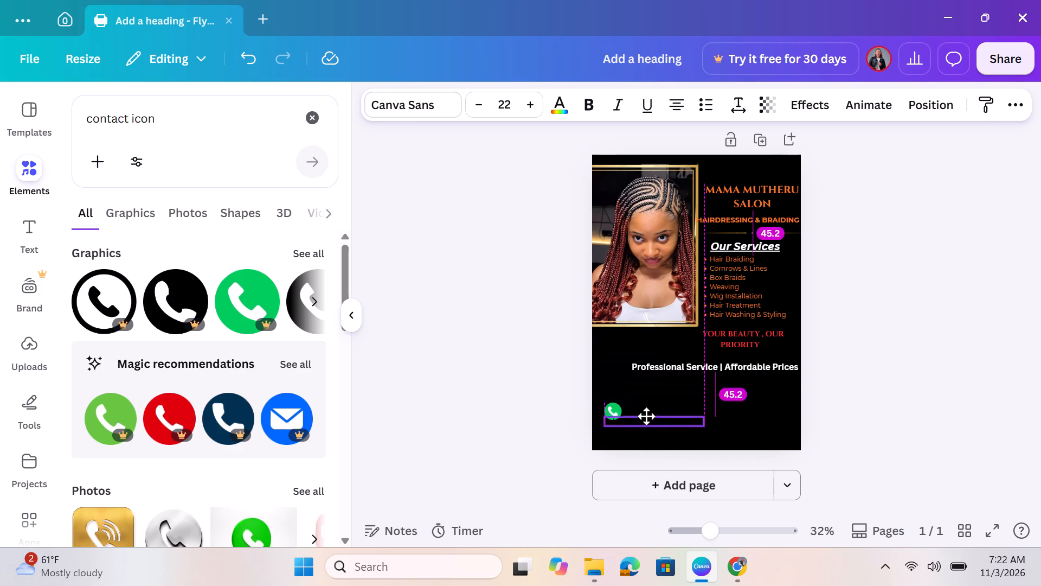
pyautogui.moveTo(646, 416); pyautogui.dragTo(658, 411)
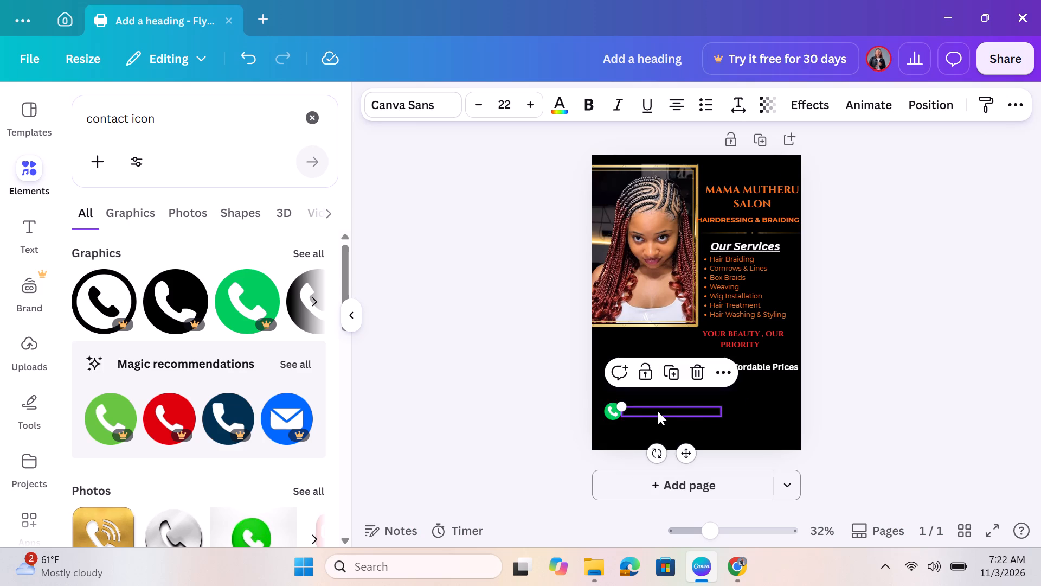
pyautogui.click(634, 409)
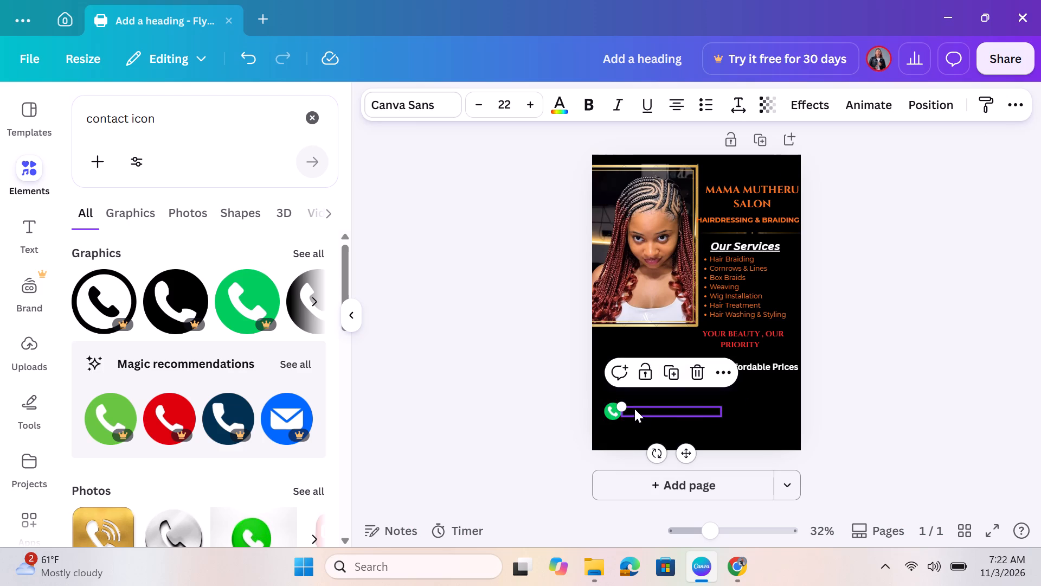
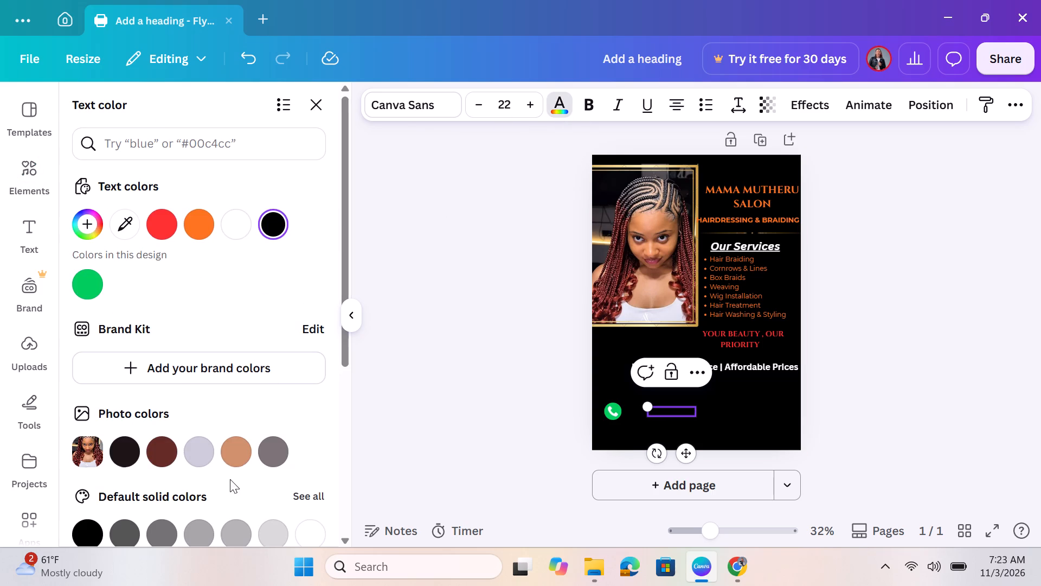
# Change the phone number text below the tagline to white (#ffffff).
pyautogui.click(230, 230)
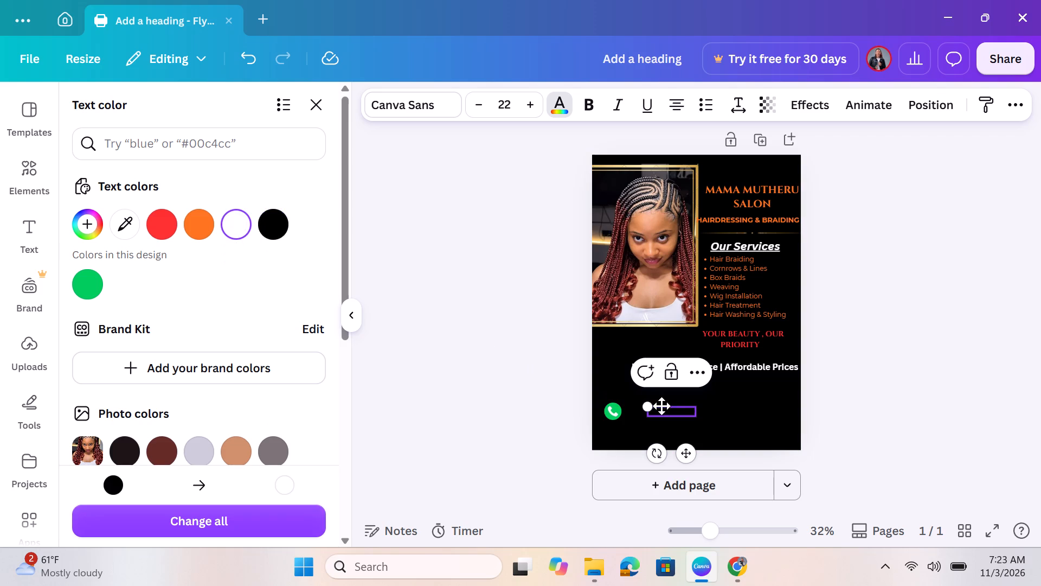
pyautogui.moveTo(674, 417); pyautogui.dragTo(673, 412)
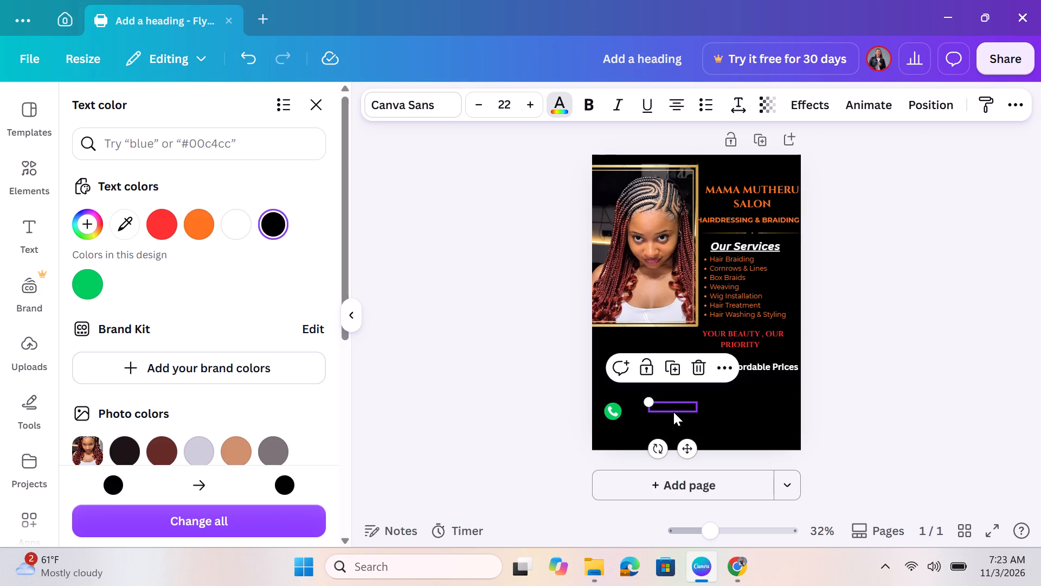
pyautogui.tripleClick(671, 403)
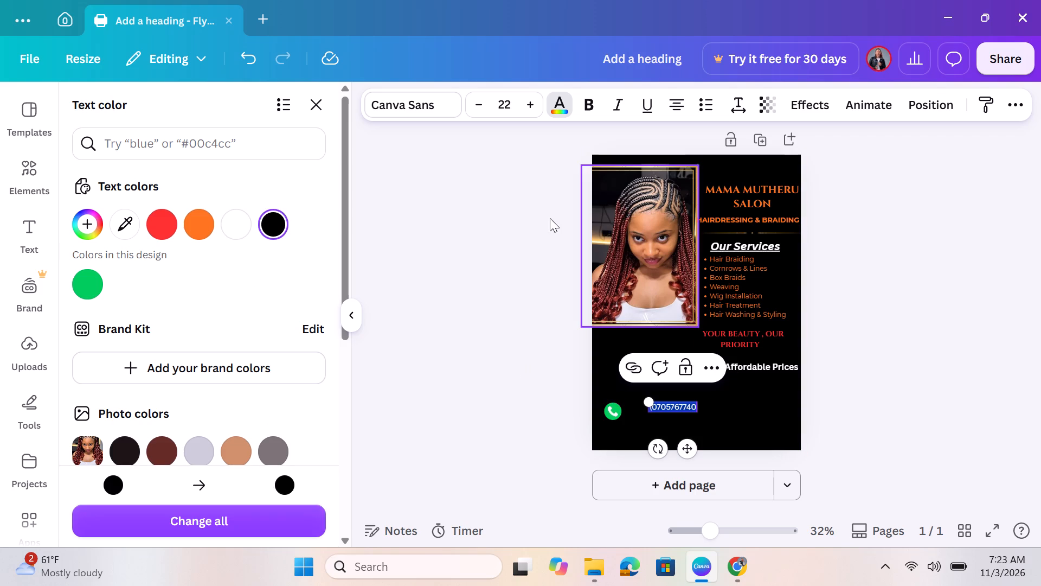
pyautogui.click(237, 225)
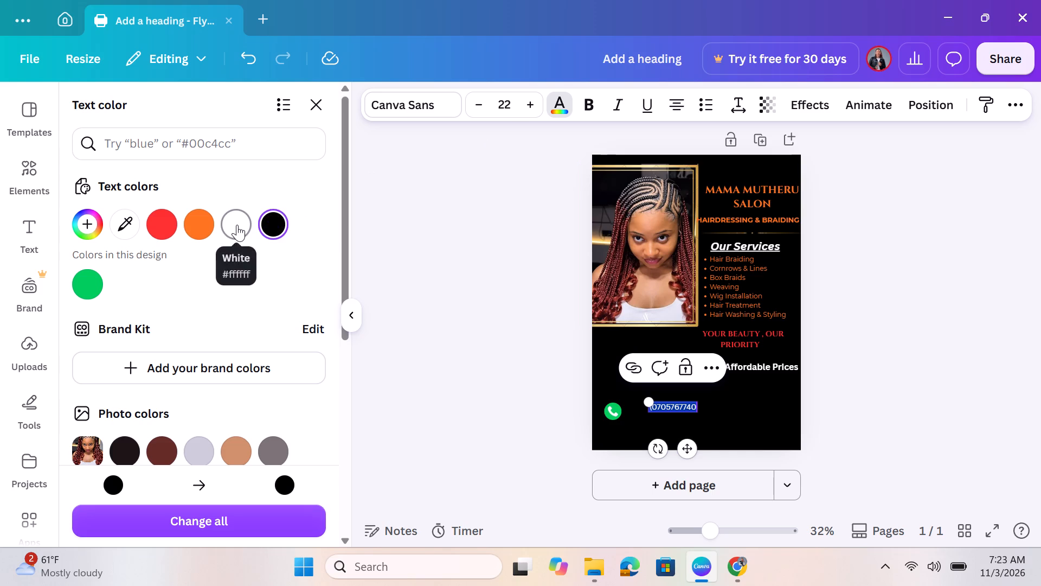
pyautogui.click(728, 409)
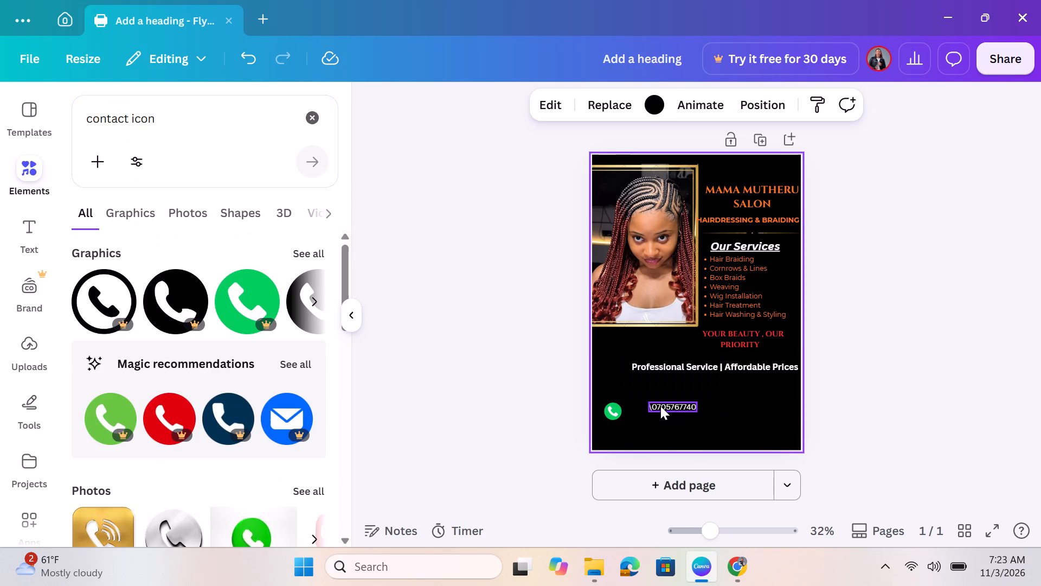
# Move the phone number text directly beside the green phone icon, level with its centre.
pyautogui.moveTo(660, 406); pyautogui.dragTo(638, 411)
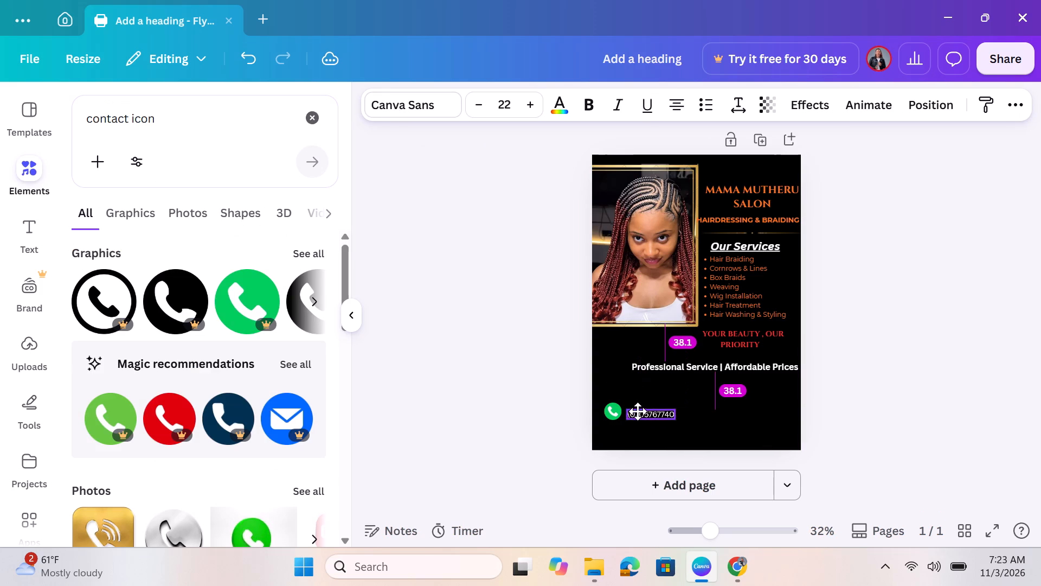
pyautogui.moveTo(638, 411); pyautogui.dragTo(635, 410)
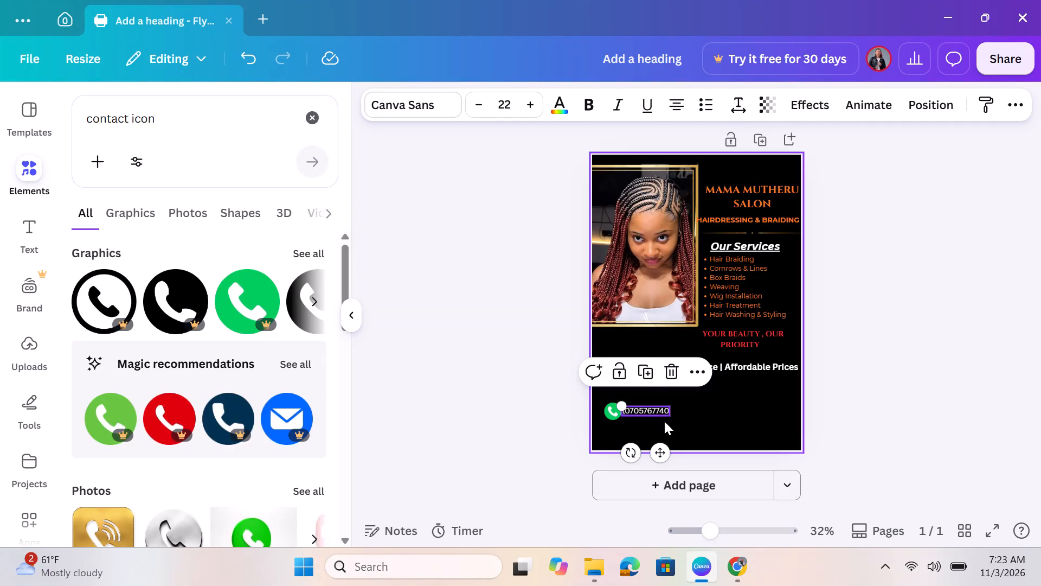
pyautogui.click(664, 421)
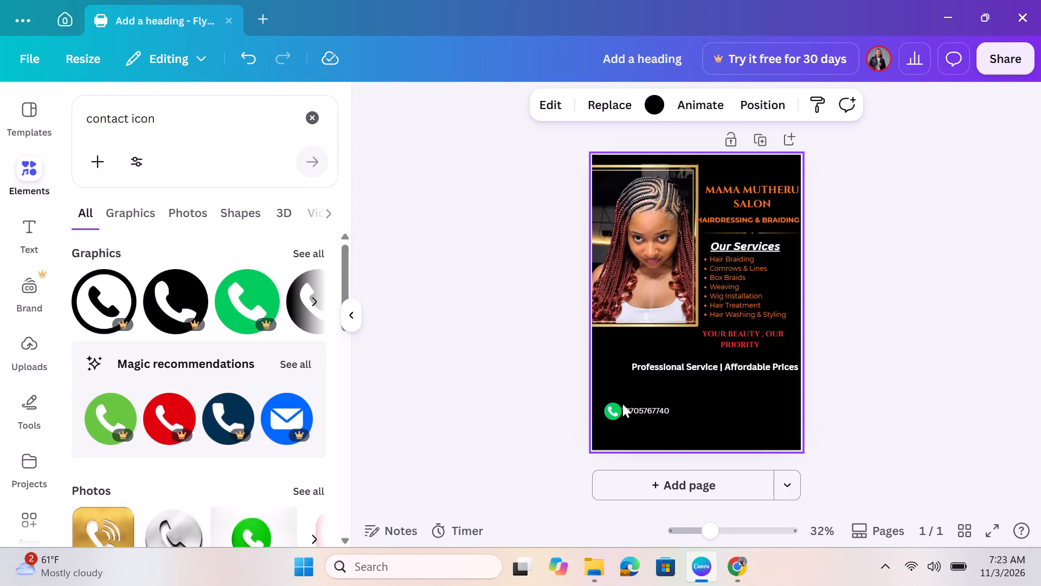
# Delete the stray character in front of the phone number's first digit.
pyautogui.click(622, 404)
pyautogui.doubleClick(625, 408)
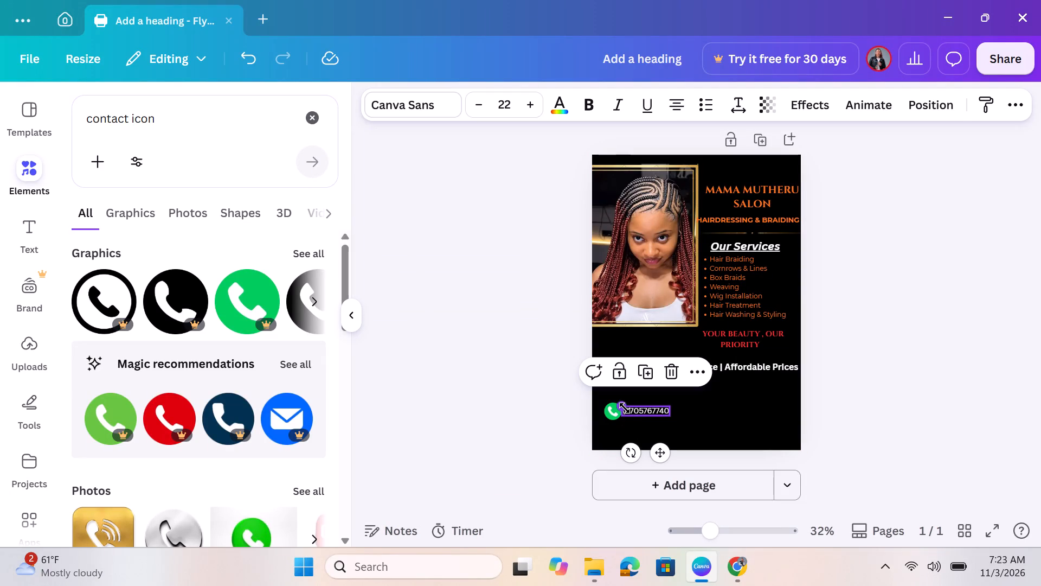
pyautogui.doubleClick(627, 409)
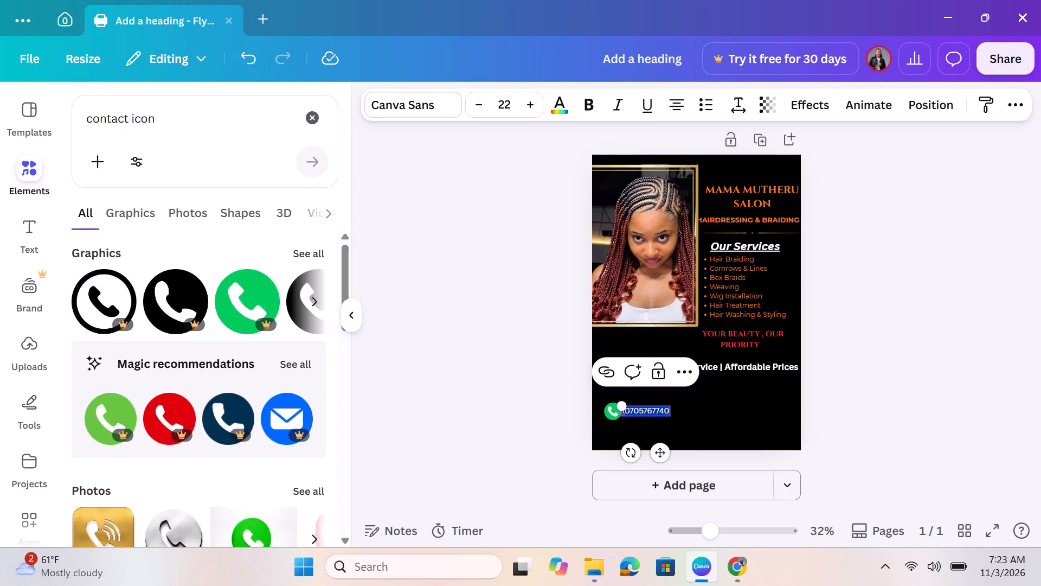
pyautogui.doubleClick(627, 409)
pyautogui.click(627, 409)
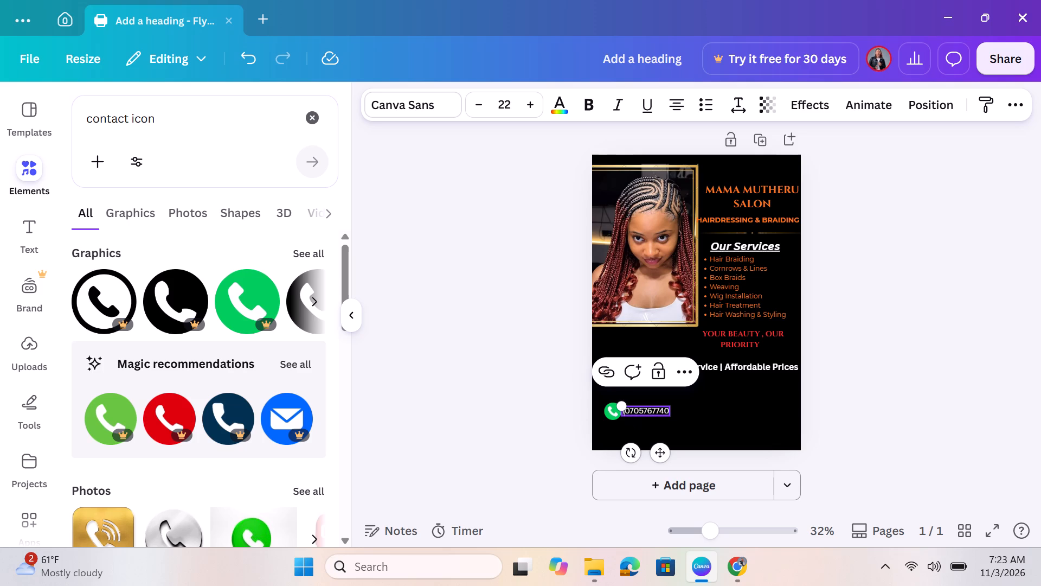
pyautogui.press('BackSpace')
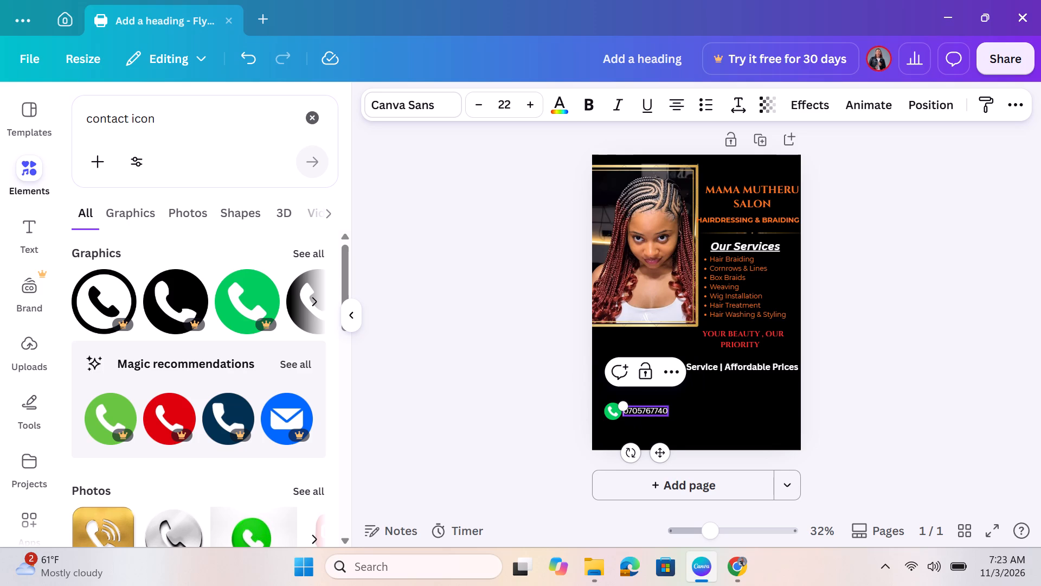
pyautogui.click(695, 421)
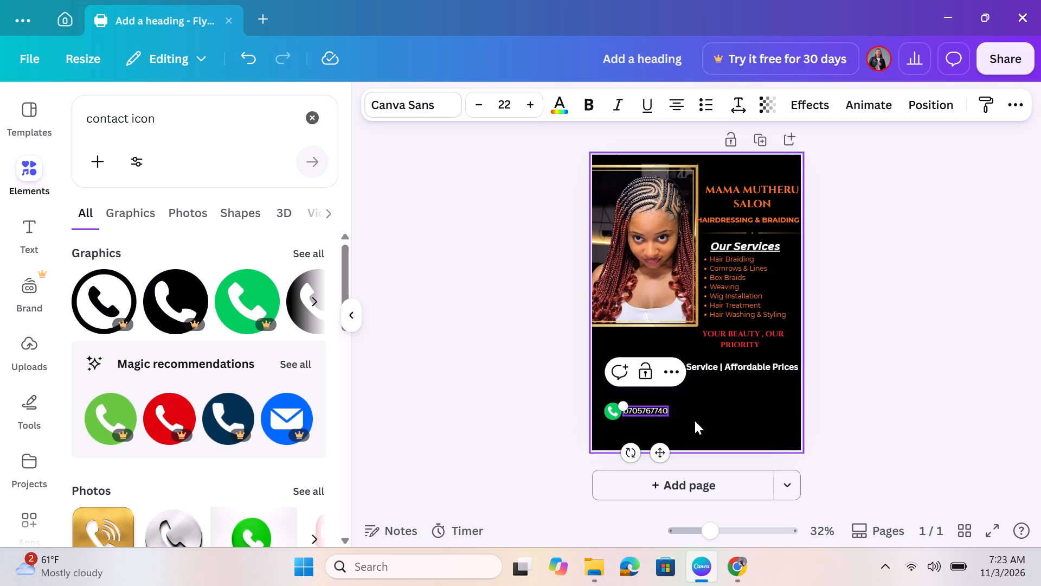
# Shift the phone number slightly away from the green phone icon, leaving a small gap between them.
pyautogui.click(642, 409)
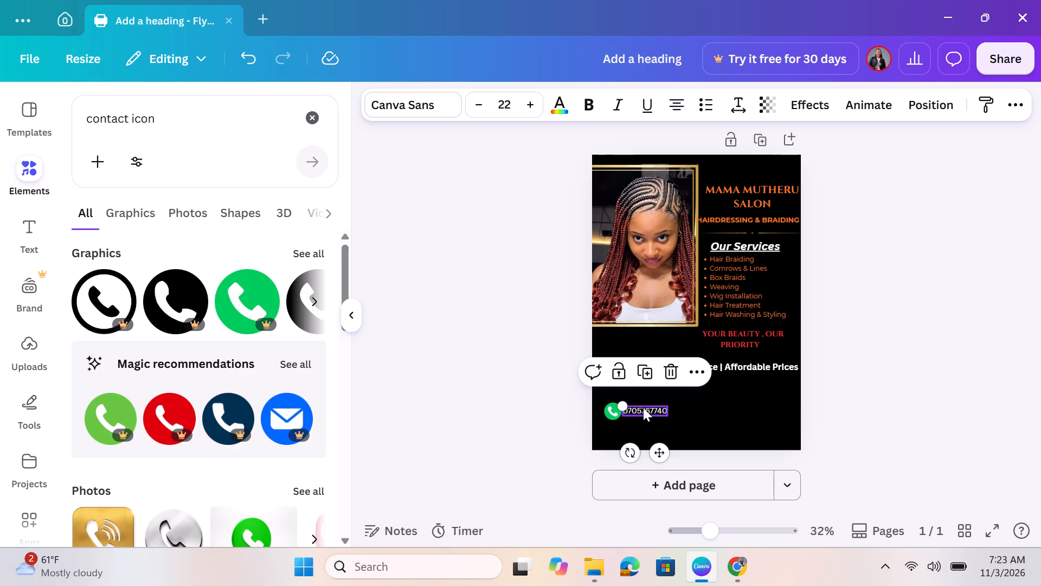
pyautogui.moveTo(647, 407); pyautogui.dragTo(649, 409)
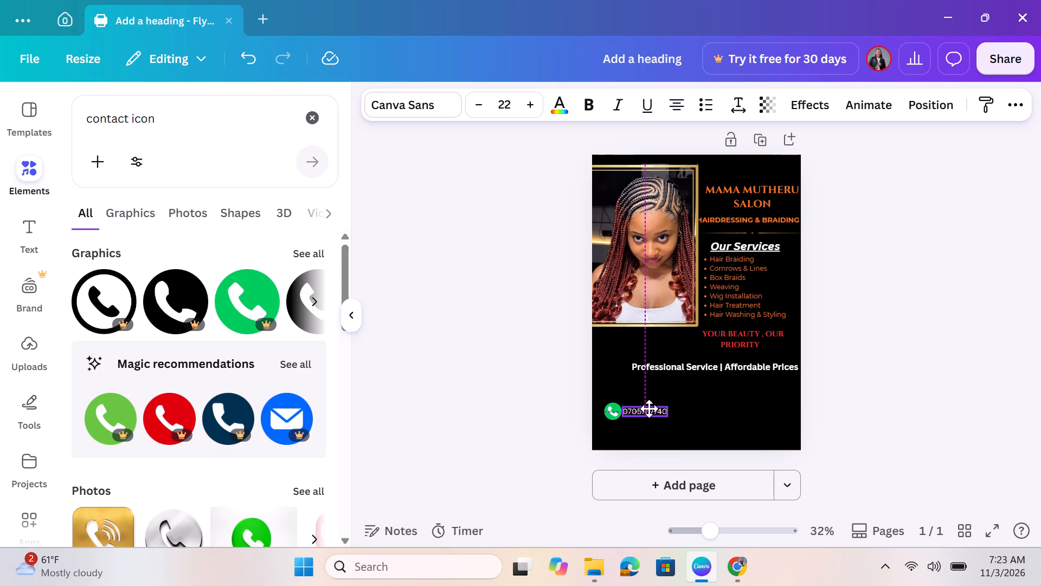
pyautogui.moveTo(649, 409); pyautogui.dragTo(651, 408)
pyautogui.moveTo(651, 408); pyautogui.dragTo(653, 408)
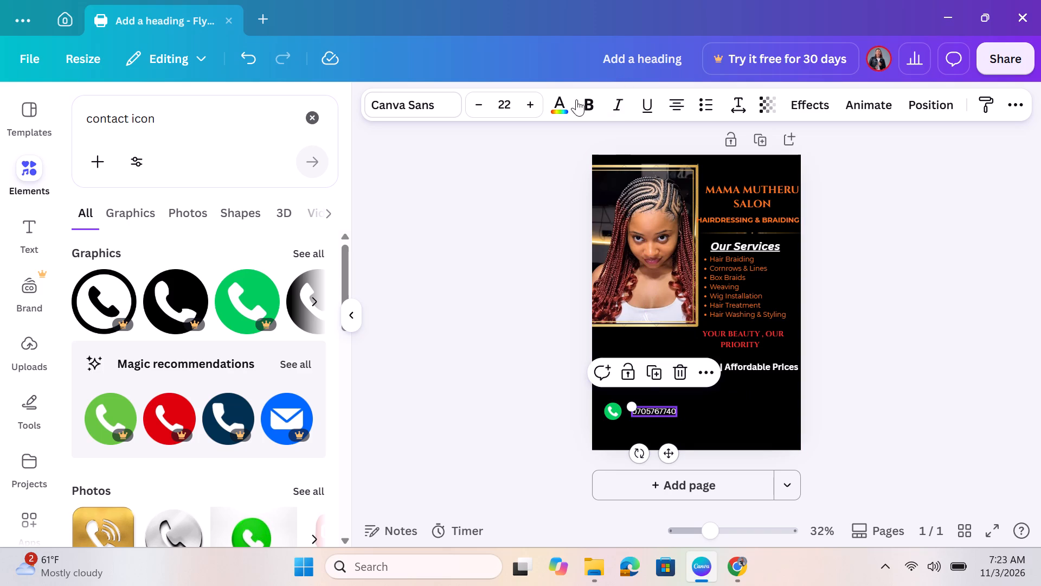
# Increase the phone number's font size to 28.
pyautogui.tripleClick(532, 100)
pyautogui.click(532, 100)
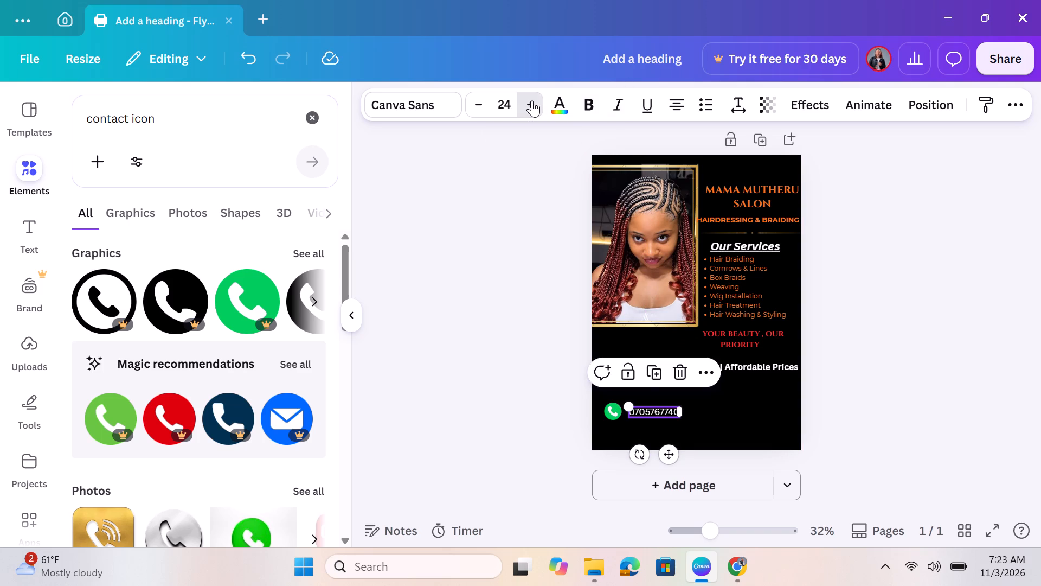
pyautogui.click(532, 100)
pyautogui.click(532, 100)
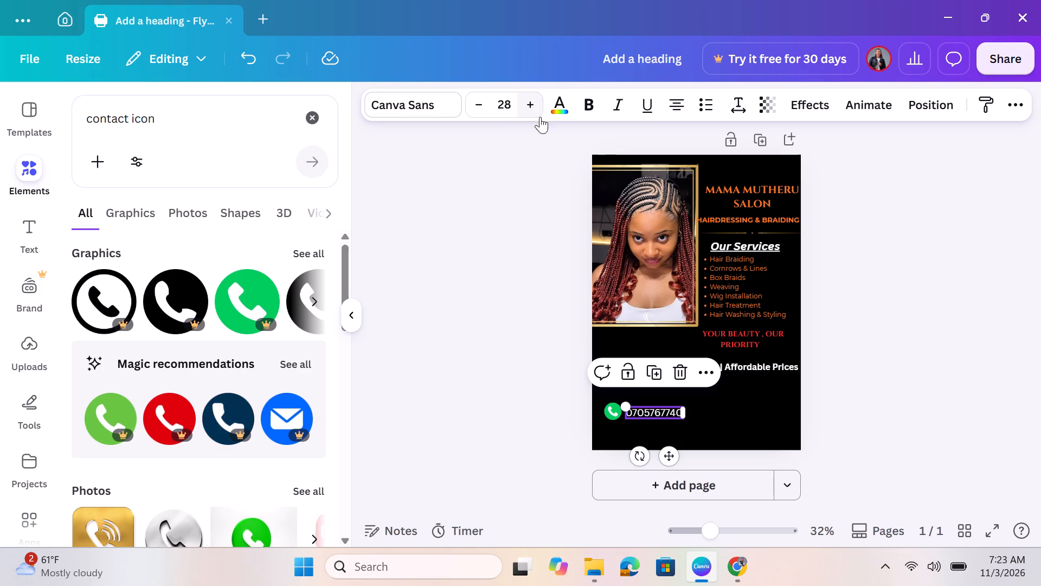
# Insert spaces in the phone number to split it into groups of four, three and three digits.
pyautogui.click(651, 413)
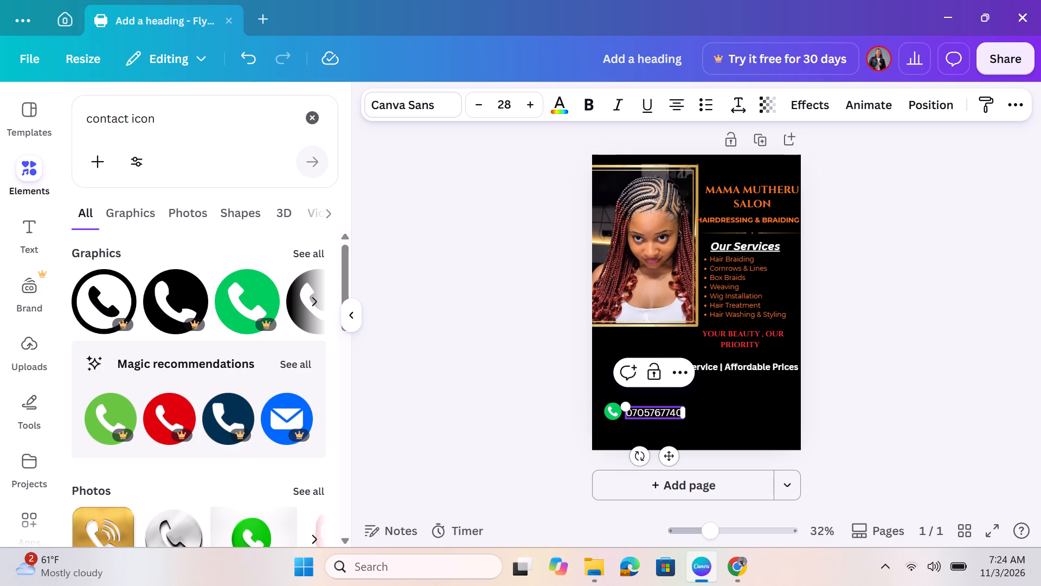
pyautogui.press('space')
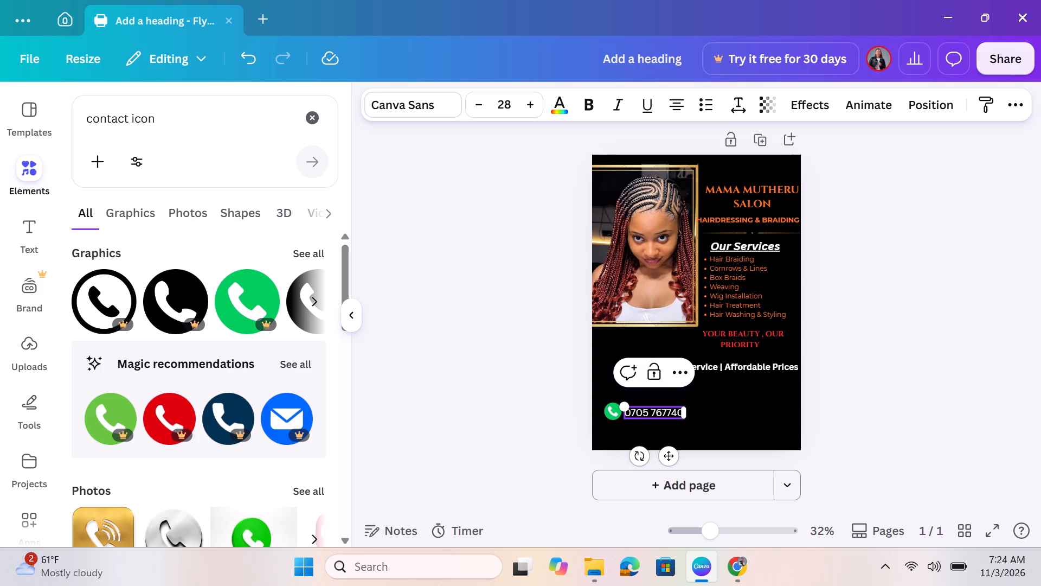
pyautogui.click(666, 411)
pyautogui.press('space')
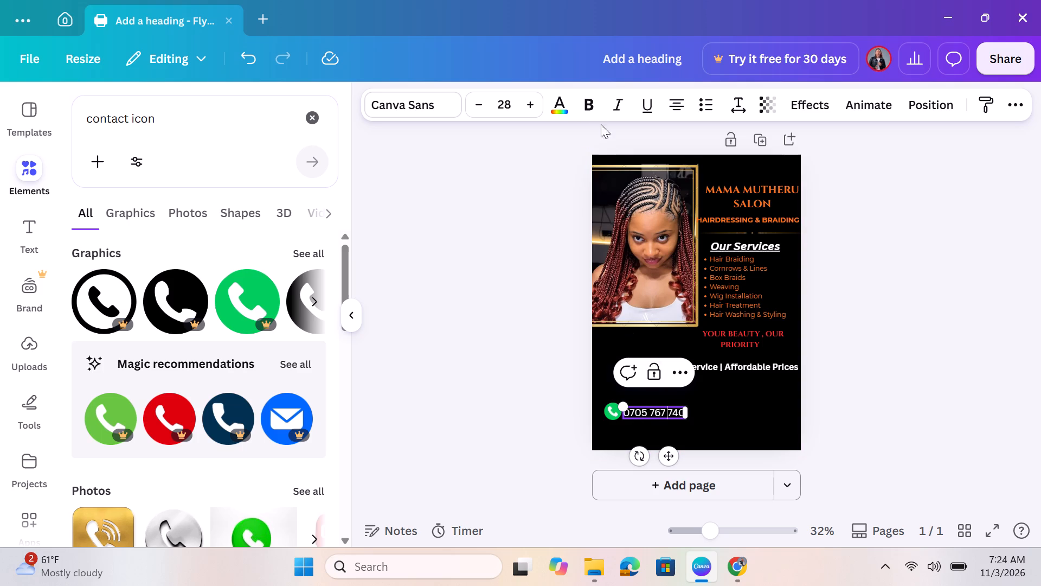
# Increase the phone number's font size to 33.
pyautogui.click(536, 105)
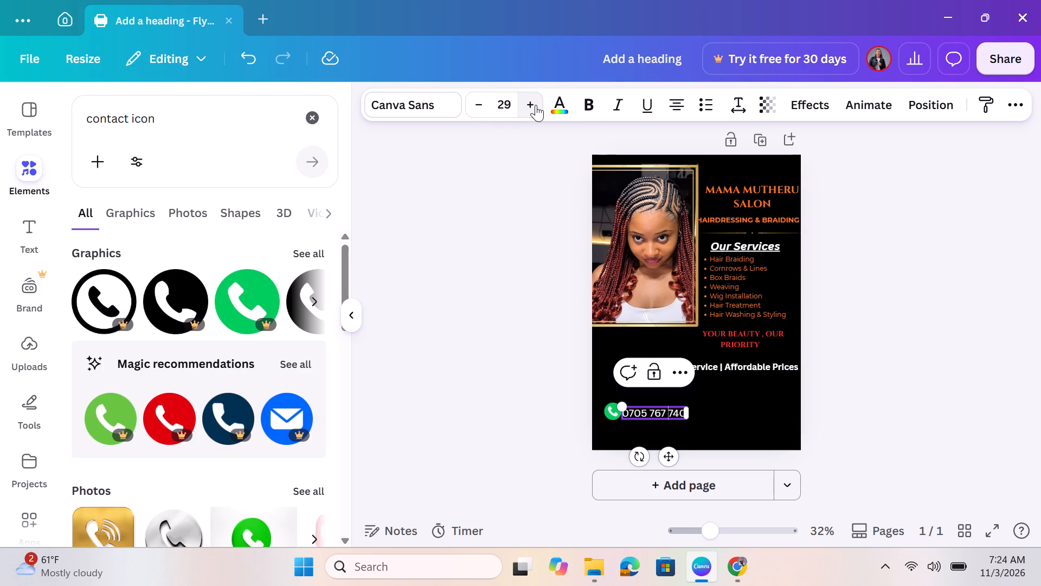
pyautogui.click(725, 425)
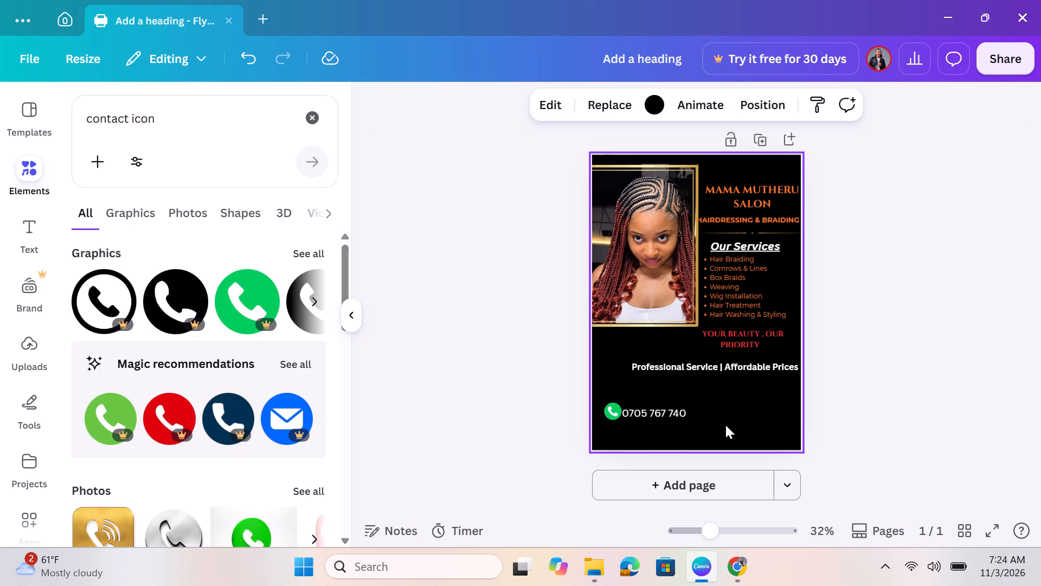
pyautogui.click(659, 410)
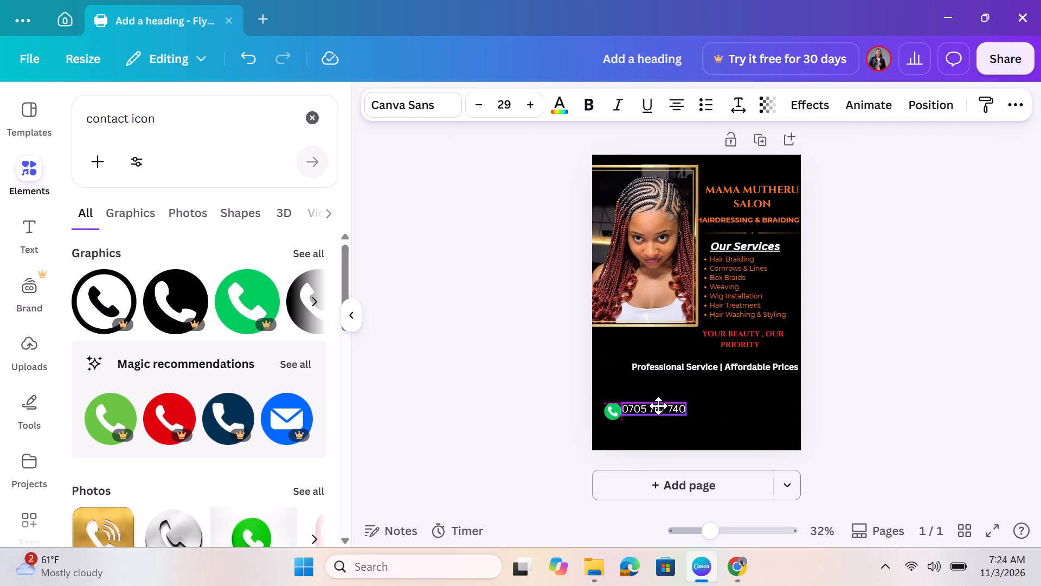
pyautogui.doubleClick(529, 107)
pyautogui.doubleClick(529, 107)
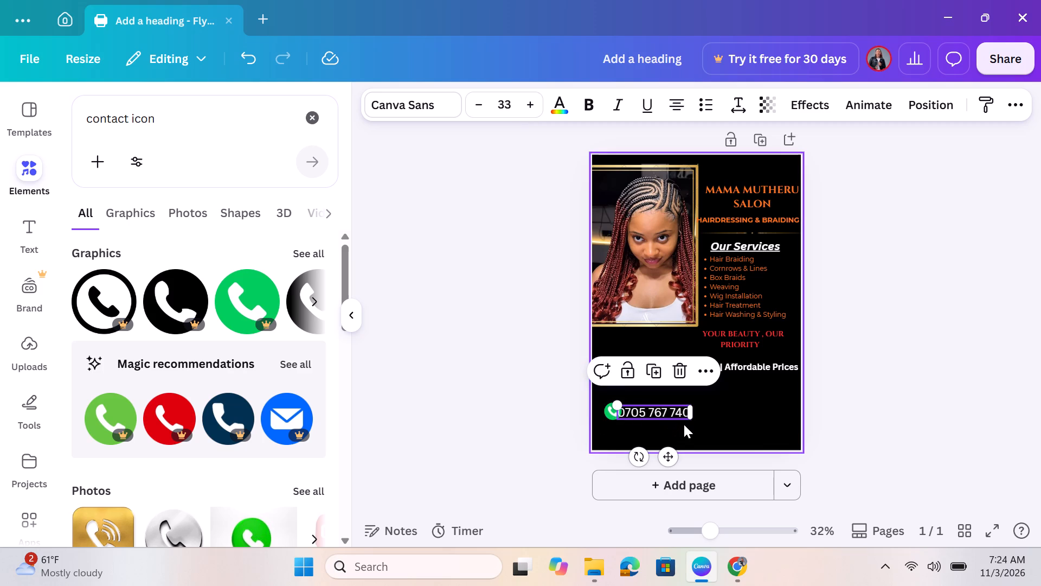
# Narrow the phone number's text box and scale it down to font size 30.7.
pyautogui.click(608, 411)
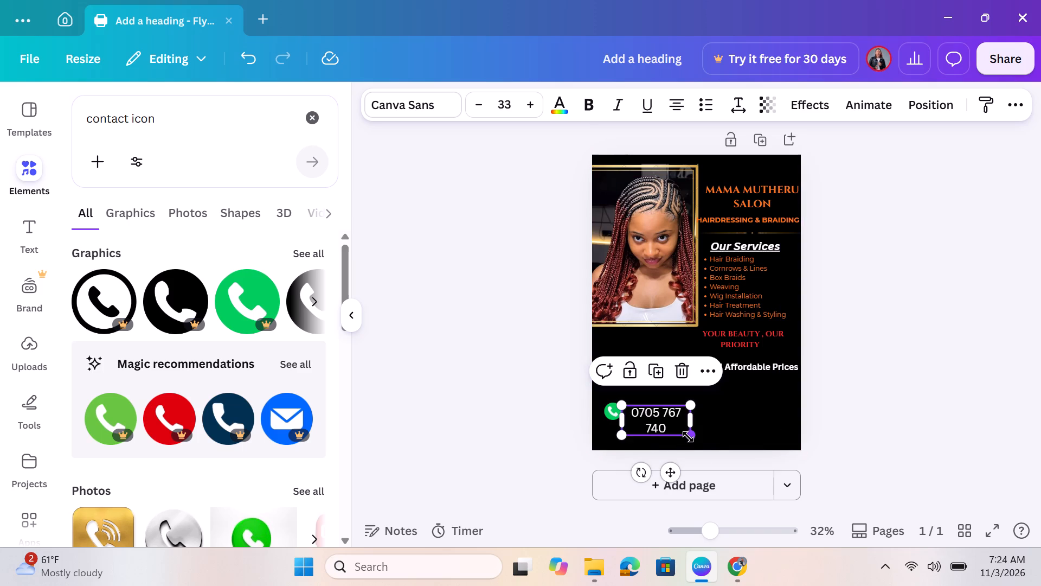
pyautogui.moveTo(688, 437); pyautogui.dragTo(691, 432)
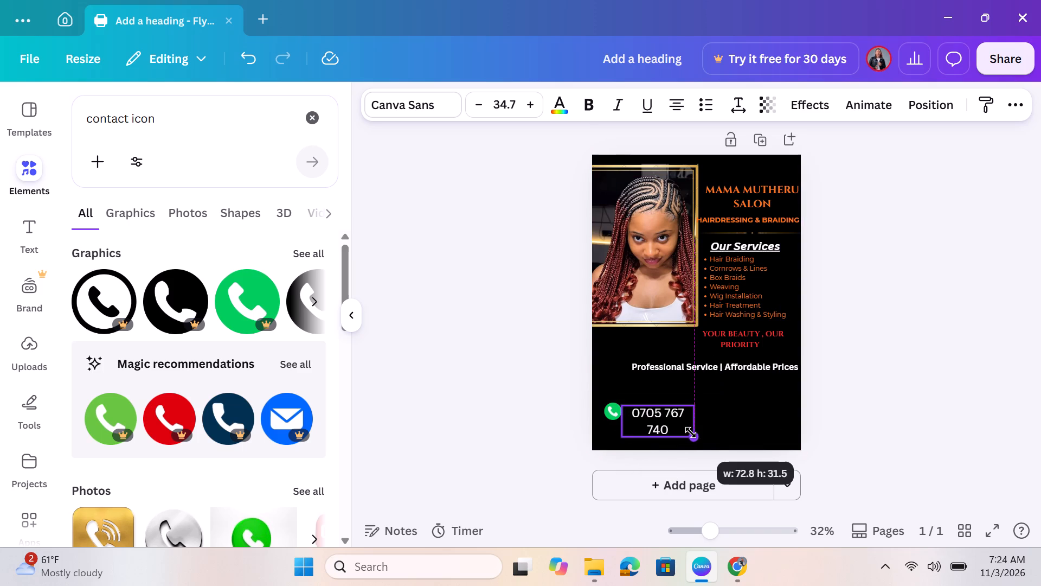
pyautogui.moveTo(691, 432); pyautogui.dragTo(683, 432)
pyautogui.moveTo(679, 417); pyautogui.dragTo(679, 416)
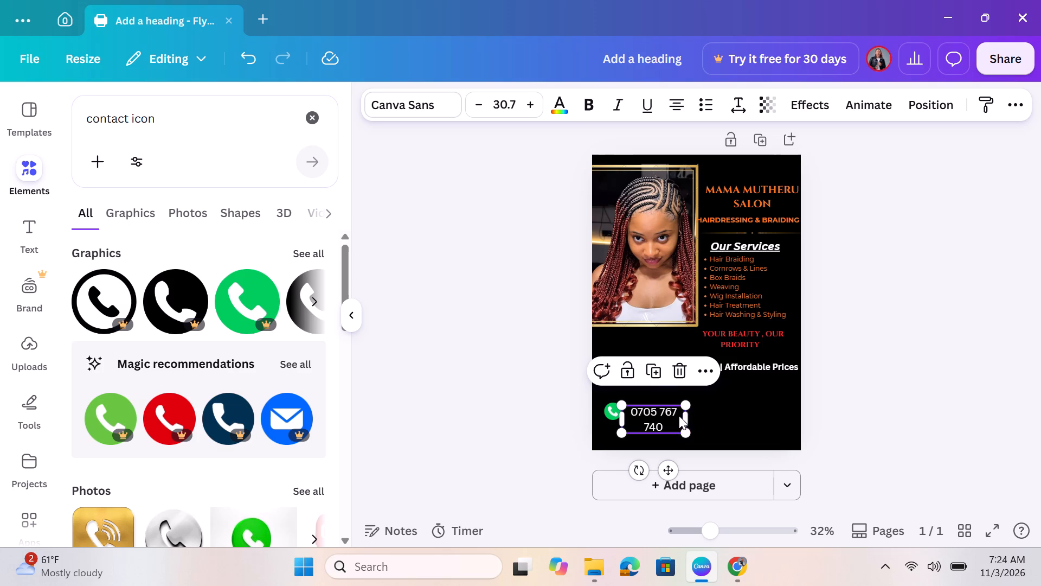
# Widen the phone number's text box to fit one line and place it just right of the green phone icon.
pyautogui.moveTo(679, 416); pyautogui.dragTo(689, 406)
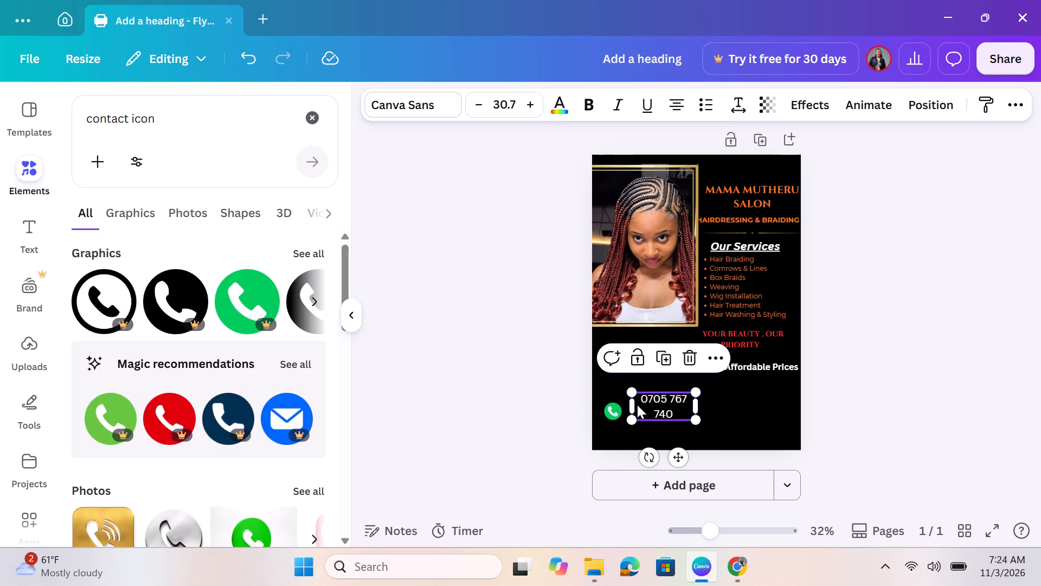
pyautogui.moveTo(690, 402); pyautogui.dragTo(710, 399)
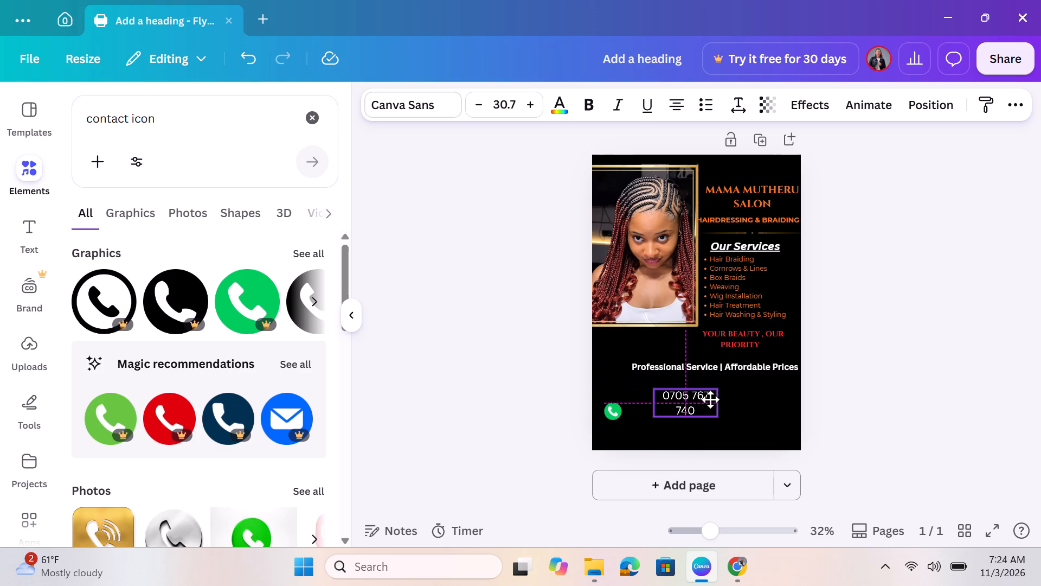
pyautogui.moveTo(710, 399); pyautogui.dragTo(698, 399)
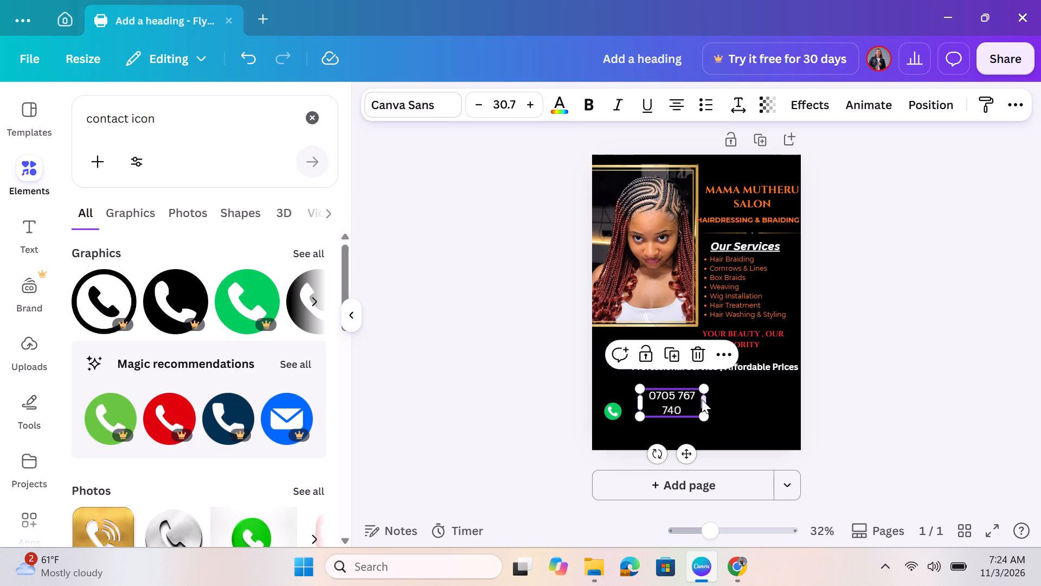
pyautogui.moveTo(706, 399); pyautogui.dragTo(733, 406)
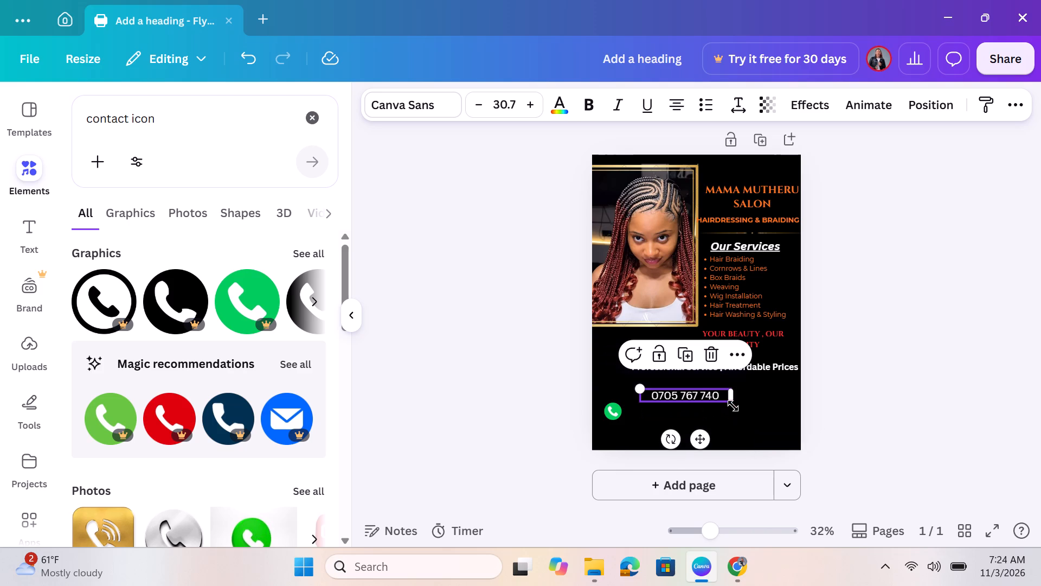
pyautogui.moveTo(700, 388); pyautogui.dragTo(690, 401)
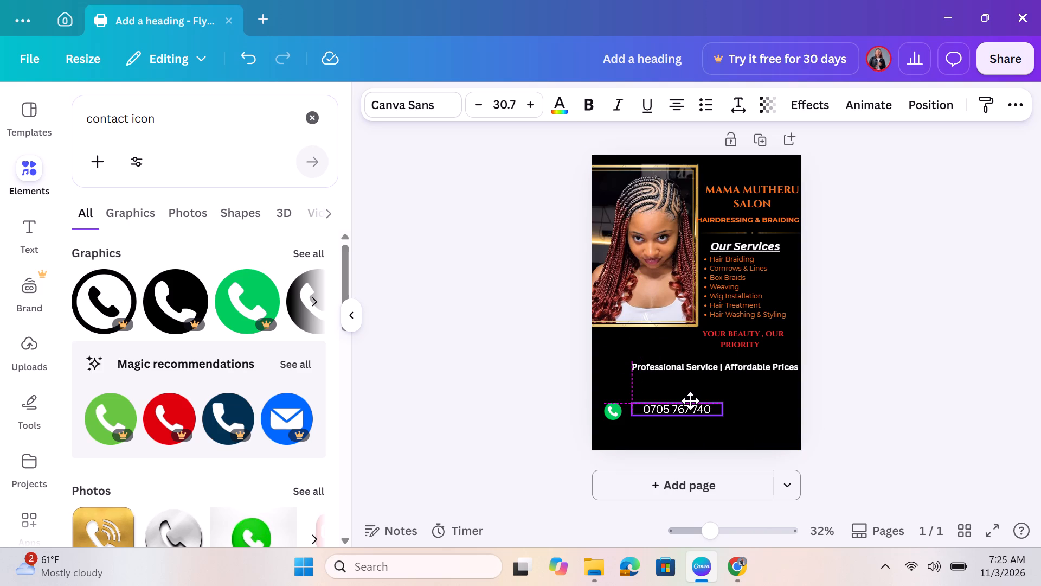
pyautogui.moveTo(690, 401); pyautogui.dragTo(686, 401)
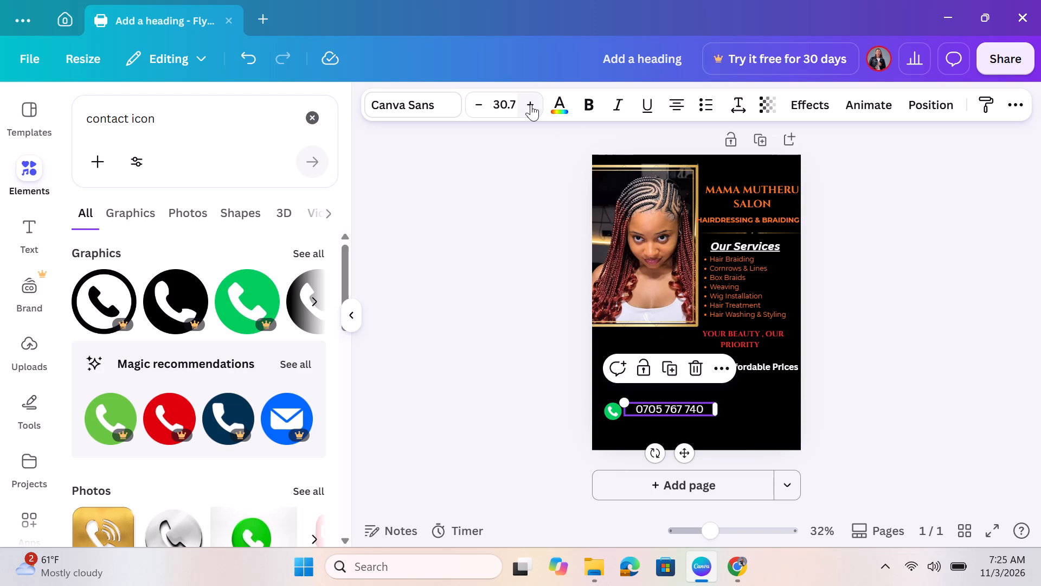
# Increase the phone number's font size to 36.7.
pyautogui.click(531, 104)
pyautogui.click(531, 104)
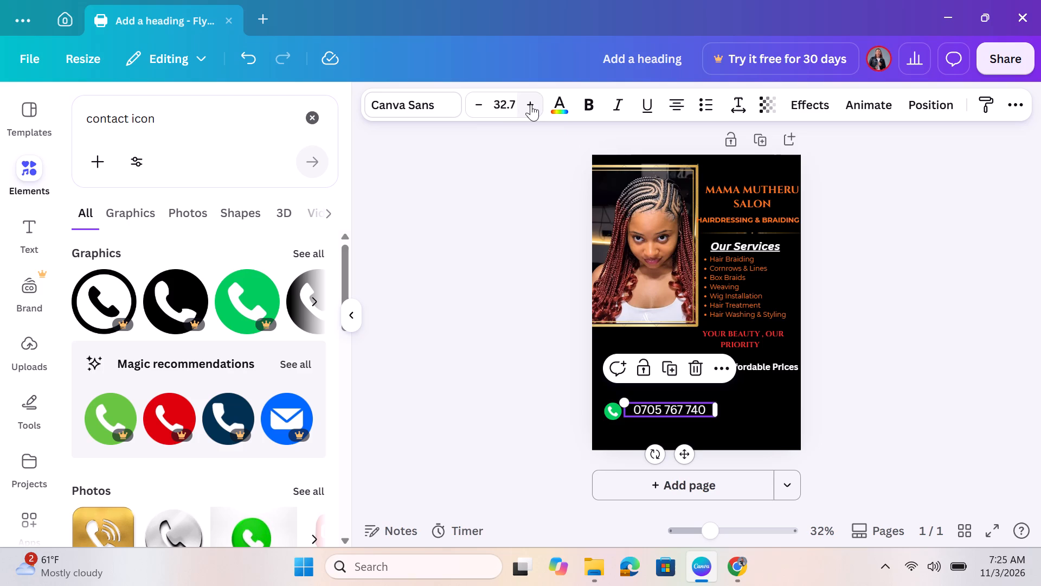
pyautogui.doubleClick(531, 104)
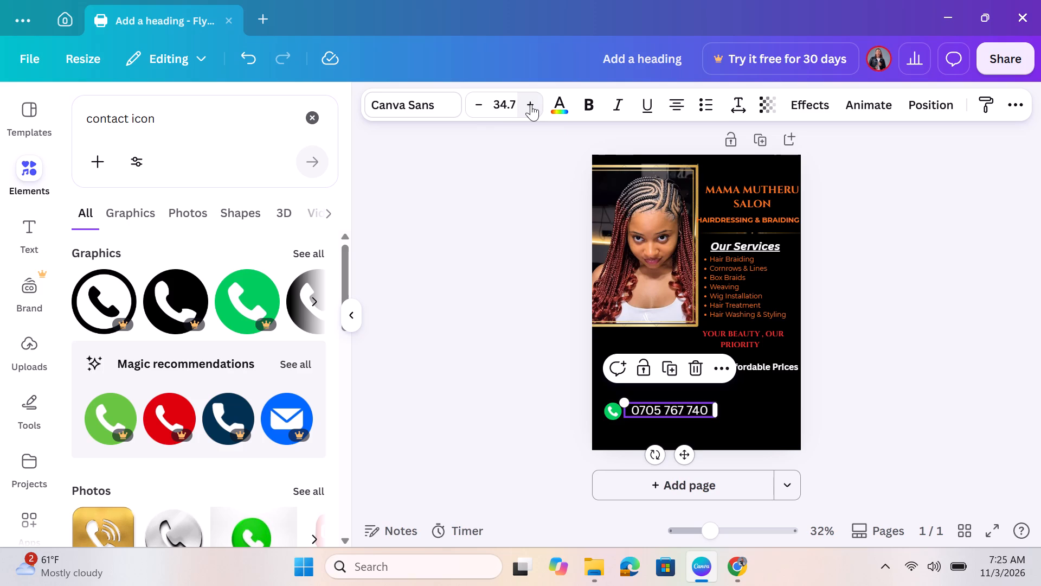
pyautogui.doubleClick(531, 104)
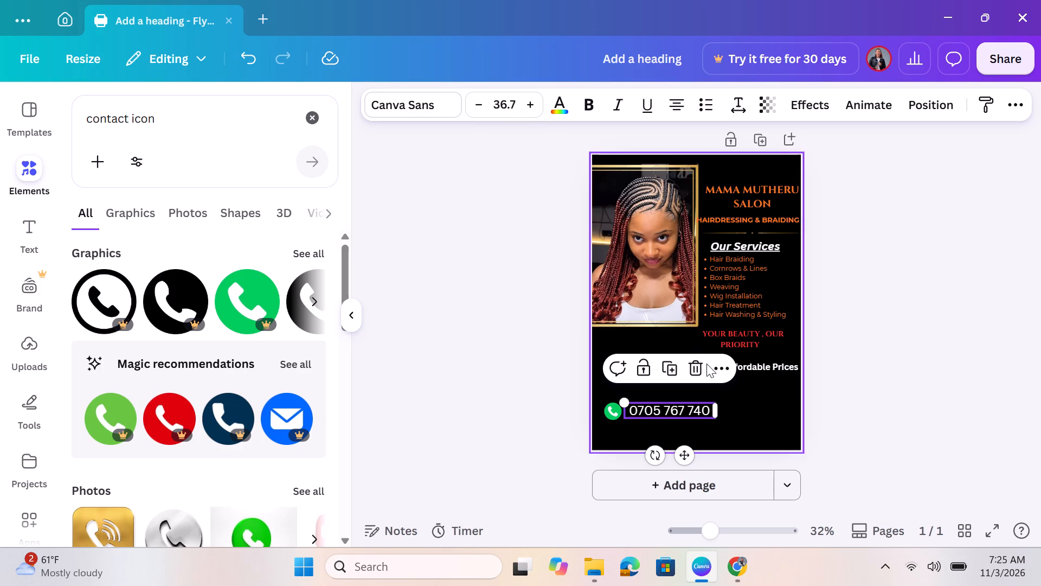
pyautogui.click(750, 434)
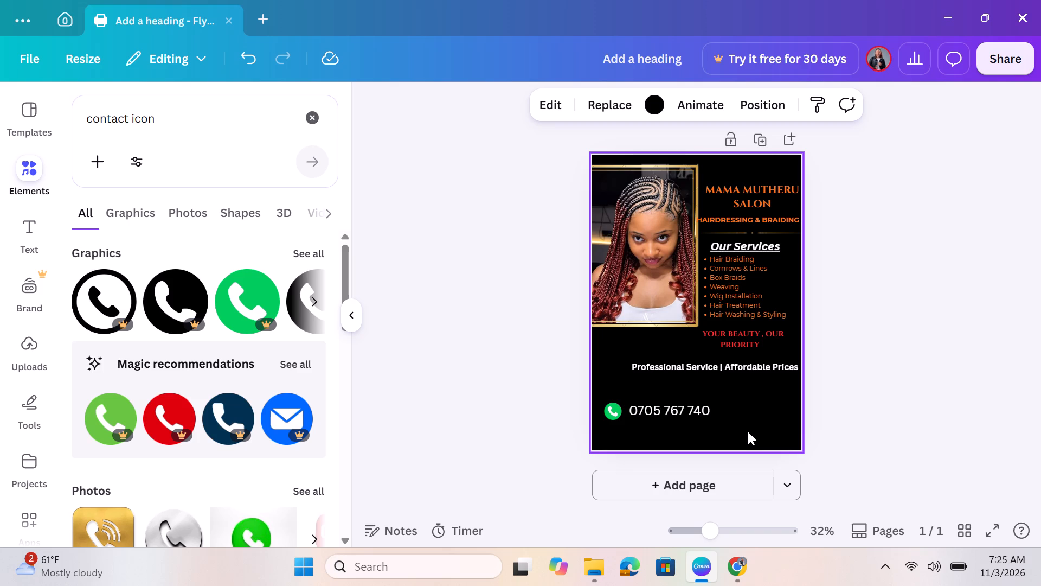
pyautogui.click(653, 431)
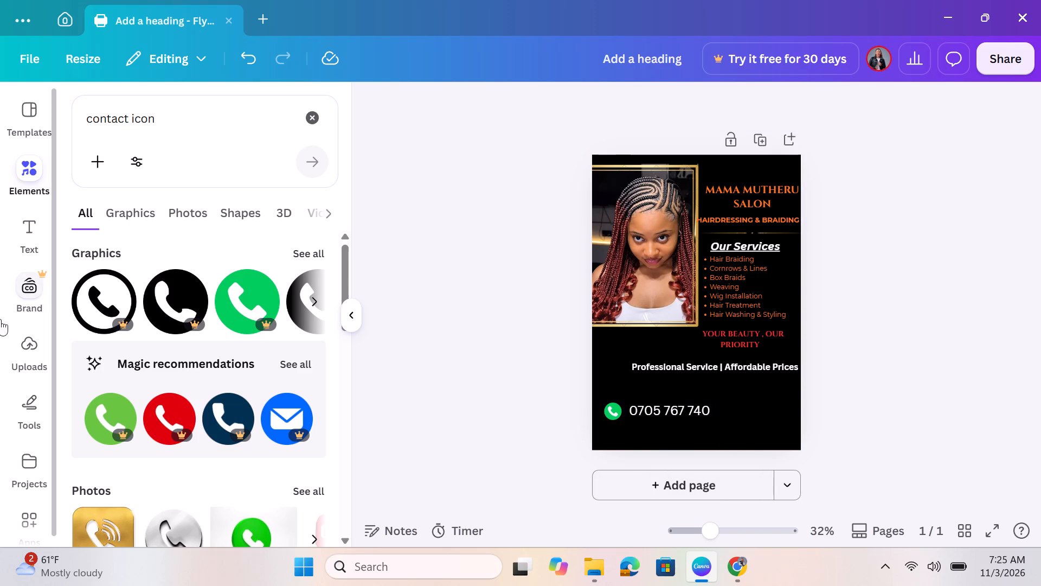
# Search the elements for "lines" and add the thick wavy line with several waves from the shape results.
pyautogui.click(35, 232)
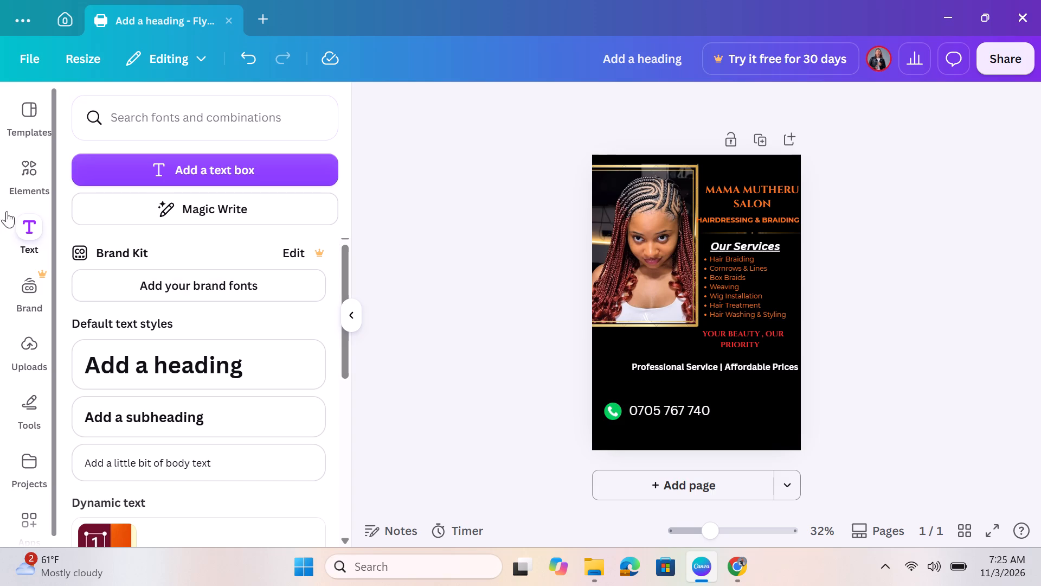
pyautogui.click(27, 176)
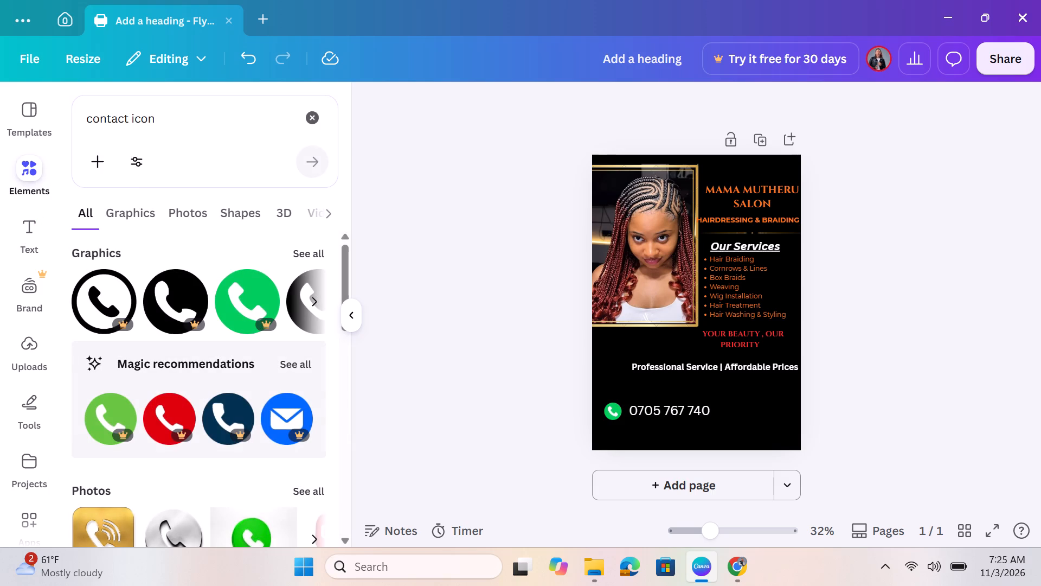
pyautogui.click(312, 110)
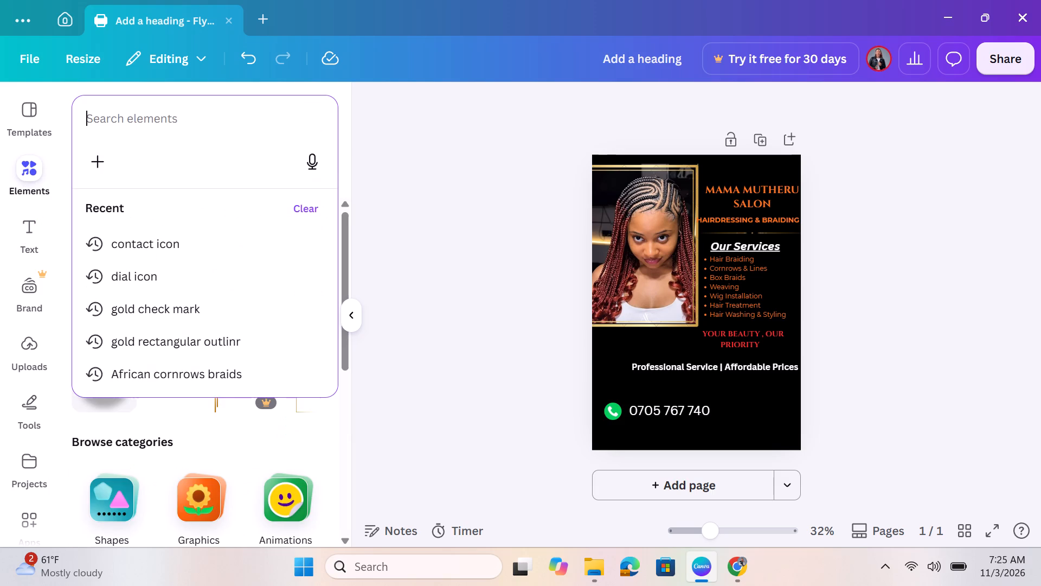
pyautogui.write('lines')
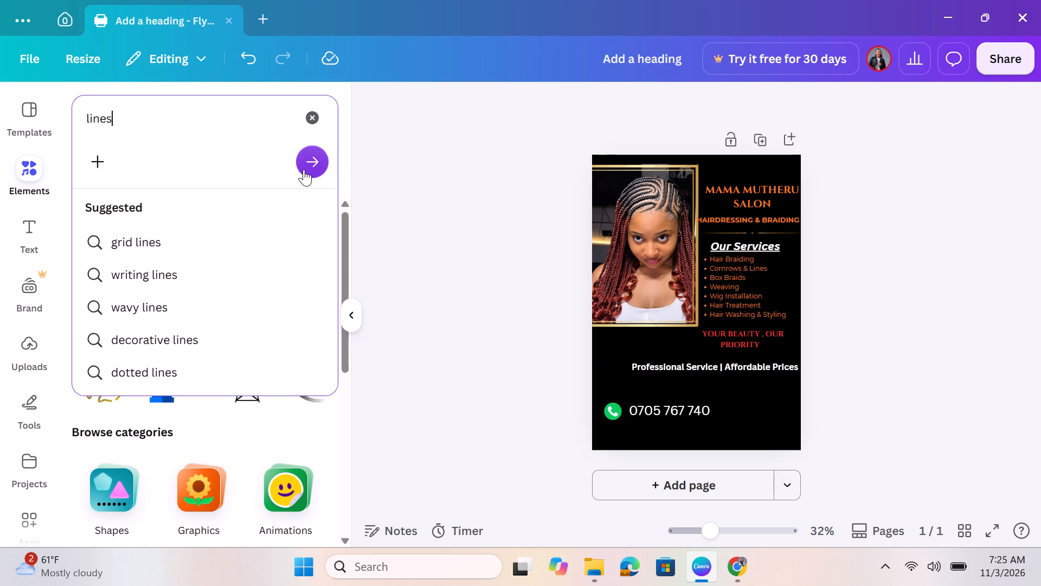
pyautogui.click(303, 169)
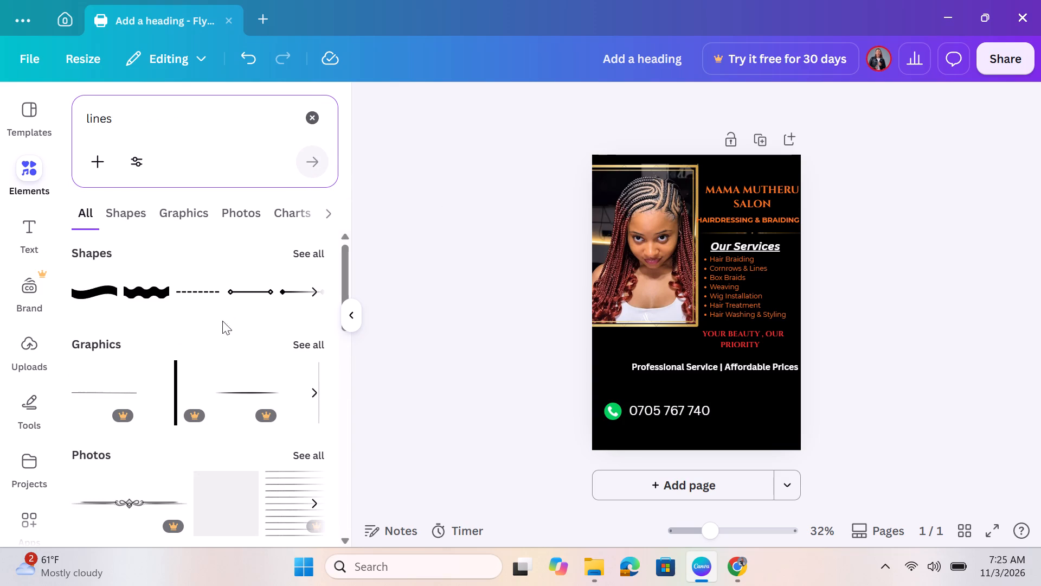
pyautogui.scroll(-3, 219, 324)
pyautogui.scroll(1, 219, 324)
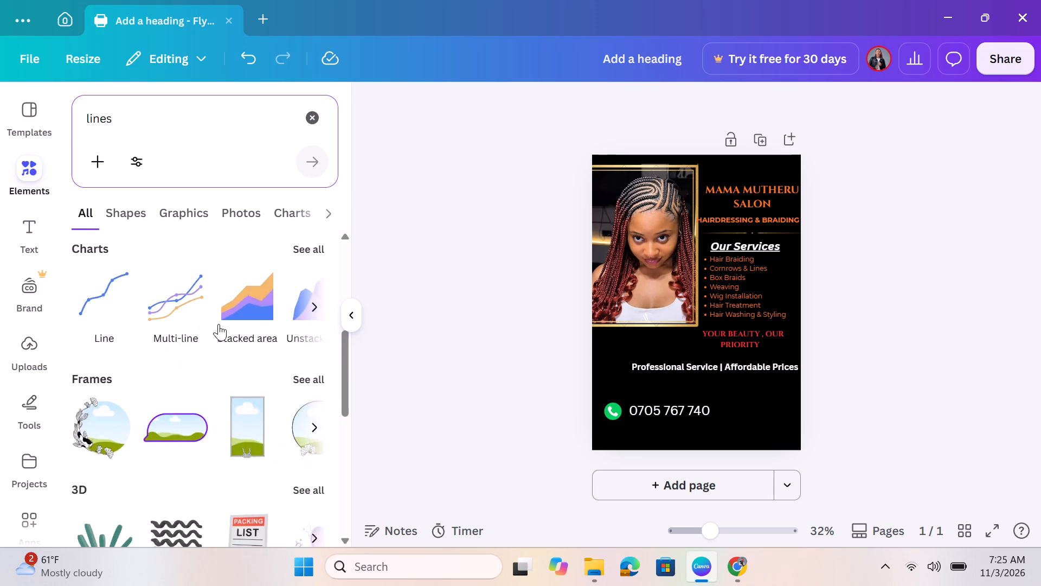
pyautogui.scroll(1, 219, 324)
pyautogui.click(312, 245)
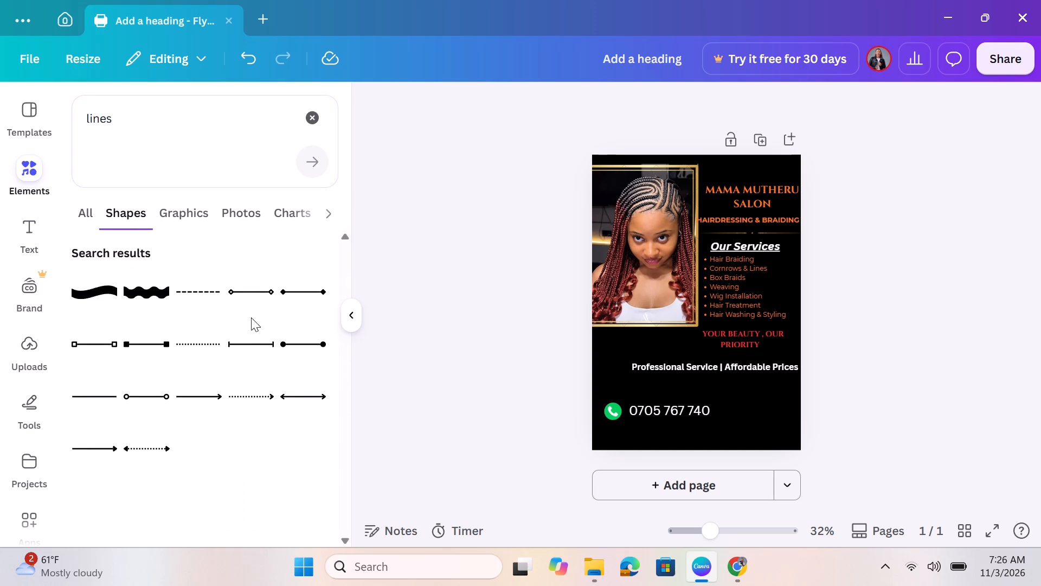
pyautogui.scroll(-1, 240, 354)
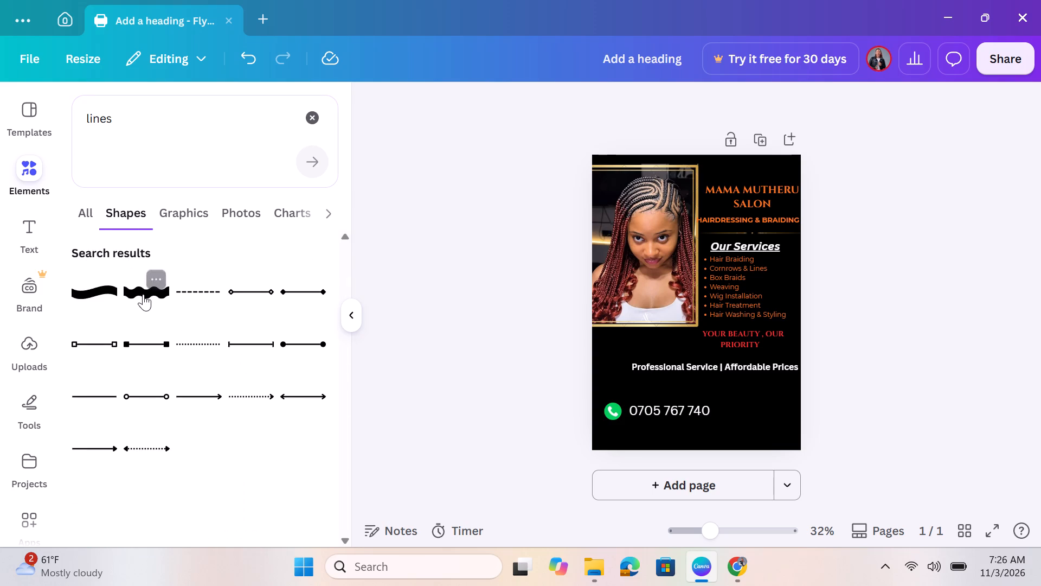
pyautogui.click(140, 292)
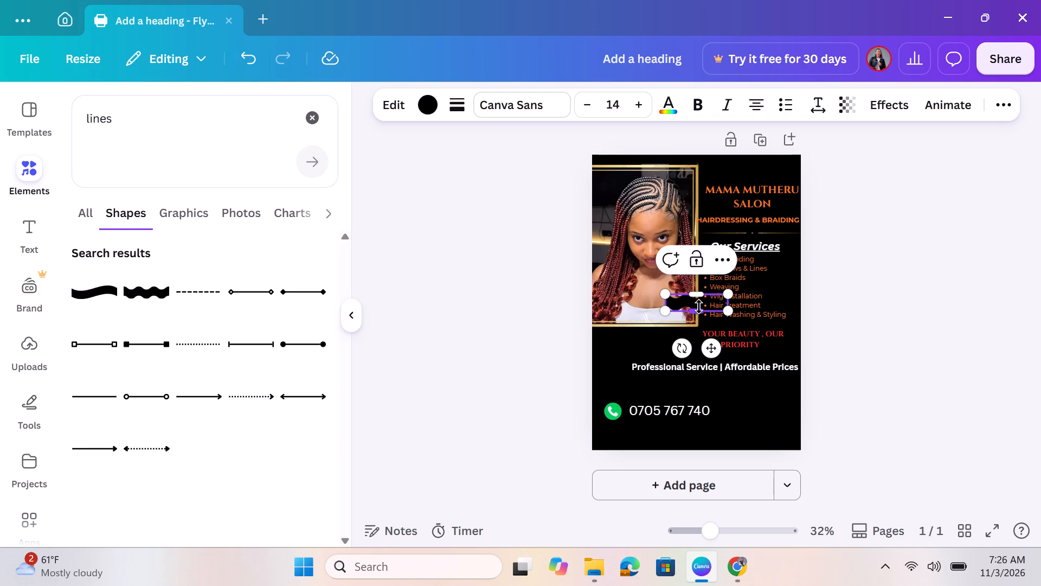
# Make the black wavy shape slightly taller, then scale it down proportionally to a smaller width.
pyautogui.moveTo(699, 307); pyautogui.dragTo(702, 309)
pyautogui.moveTo(702, 309); pyautogui.dragTo(697, 313)
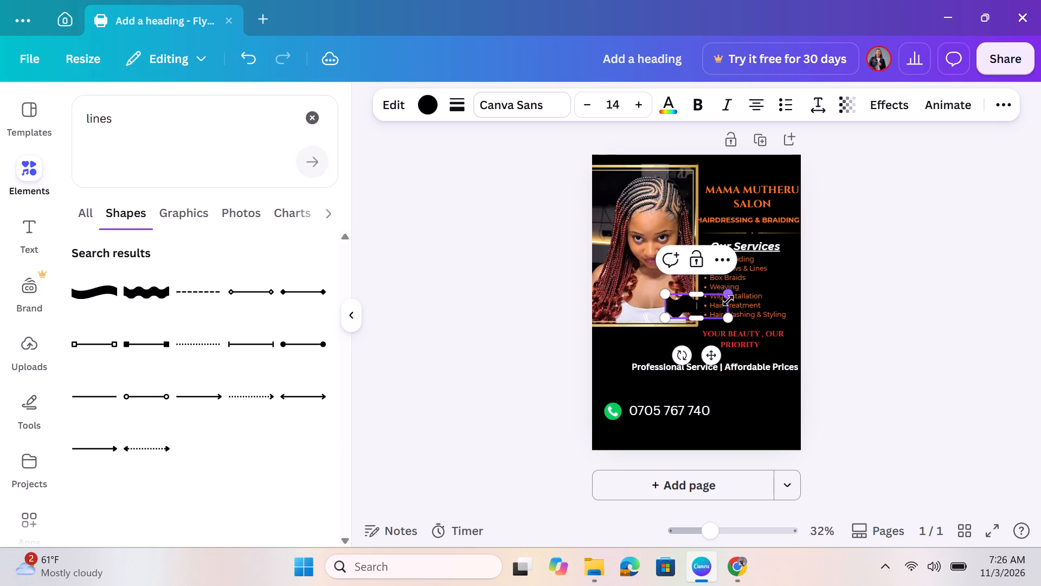
pyautogui.moveTo(729, 297); pyautogui.dragTo(715, 306)
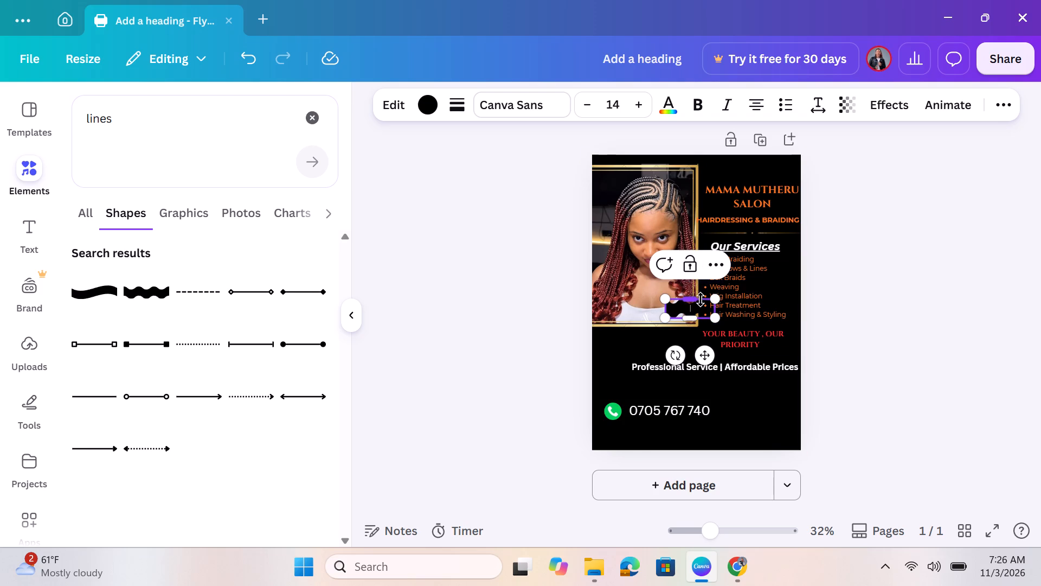
pyautogui.click(600, 366)
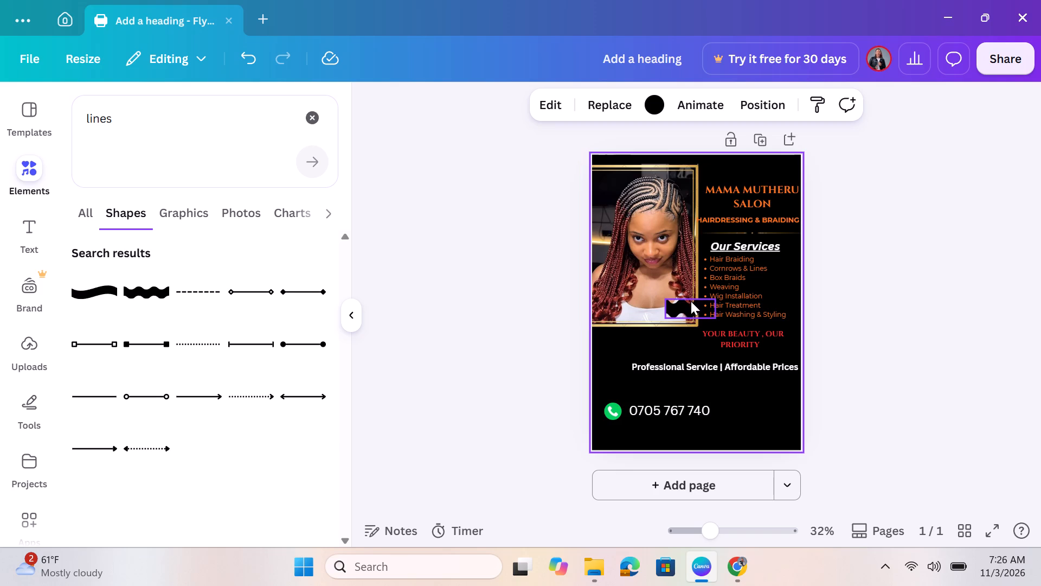
# Move the wavy shape to the bottom of the flyer, directly beneath the phone number.
pyautogui.moveTo(691, 301); pyautogui.dragTo(753, 415)
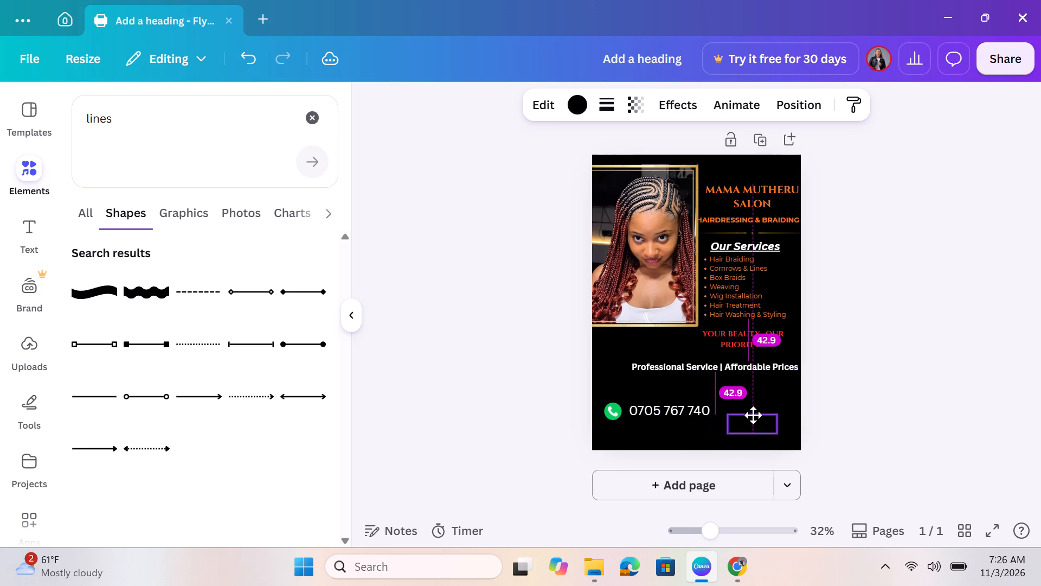
pyautogui.moveTo(753, 415); pyautogui.dragTo(697, 425)
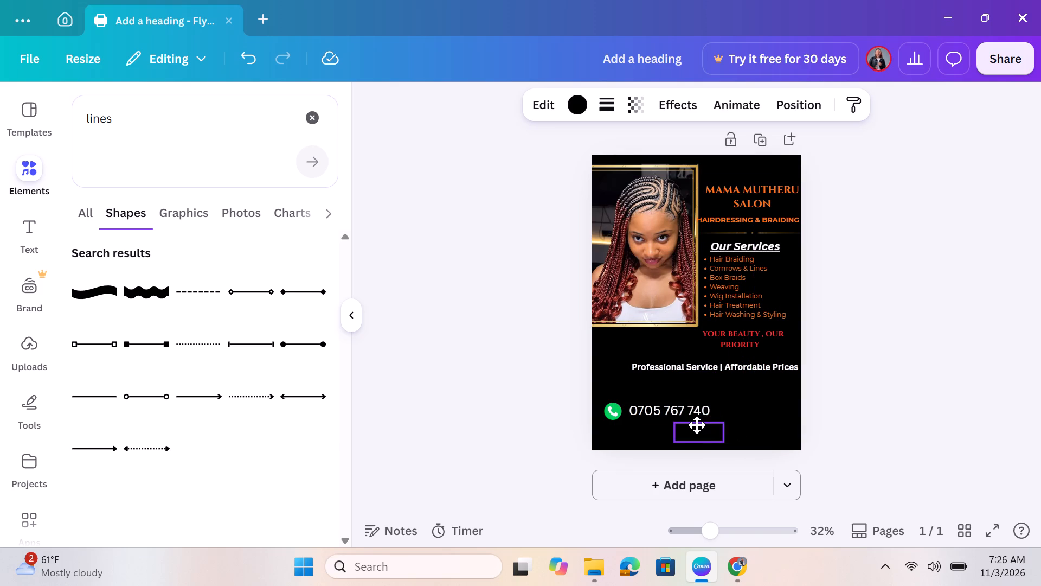
pyautogui.moveTo(697, 425); pyautogui.dragTo(672, 423)
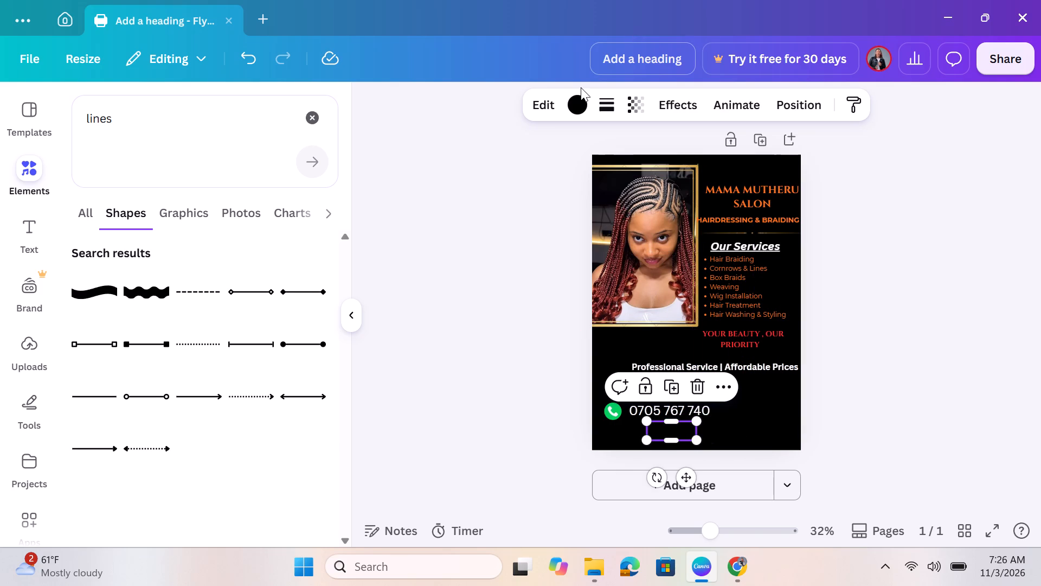
# Fill the wavy shape with the default red-to-purple gradient.
pyautogui.click(580, 99)
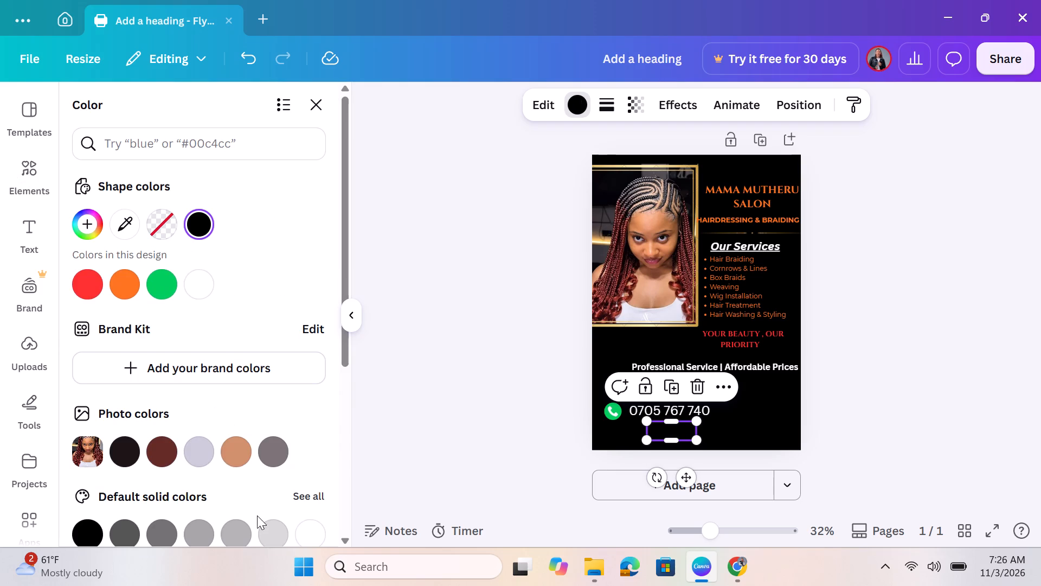
pyautogui.scroll(-2, 257, 515)
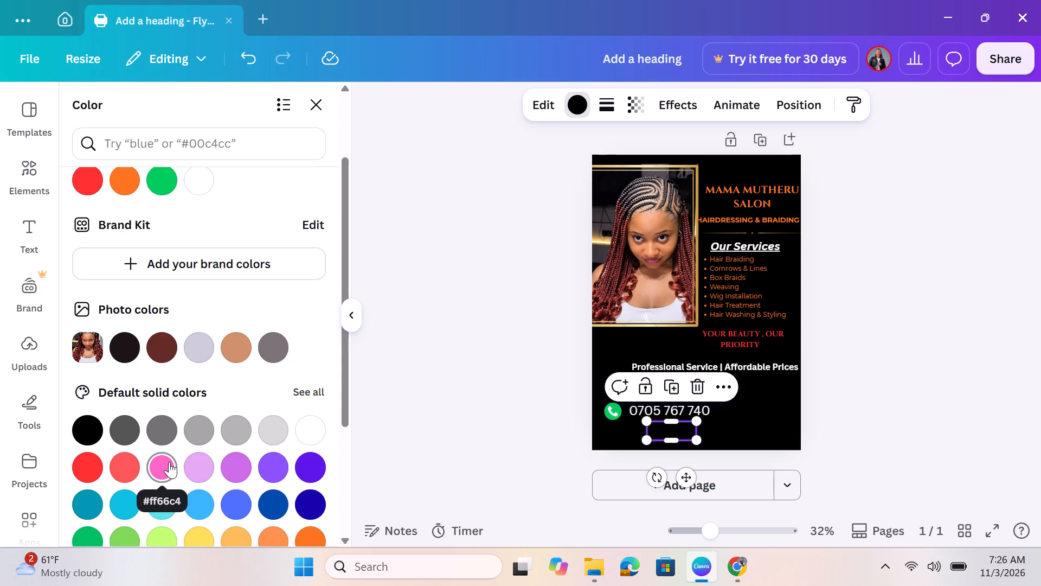
pyautogui.scroll(-1, 123, 461)
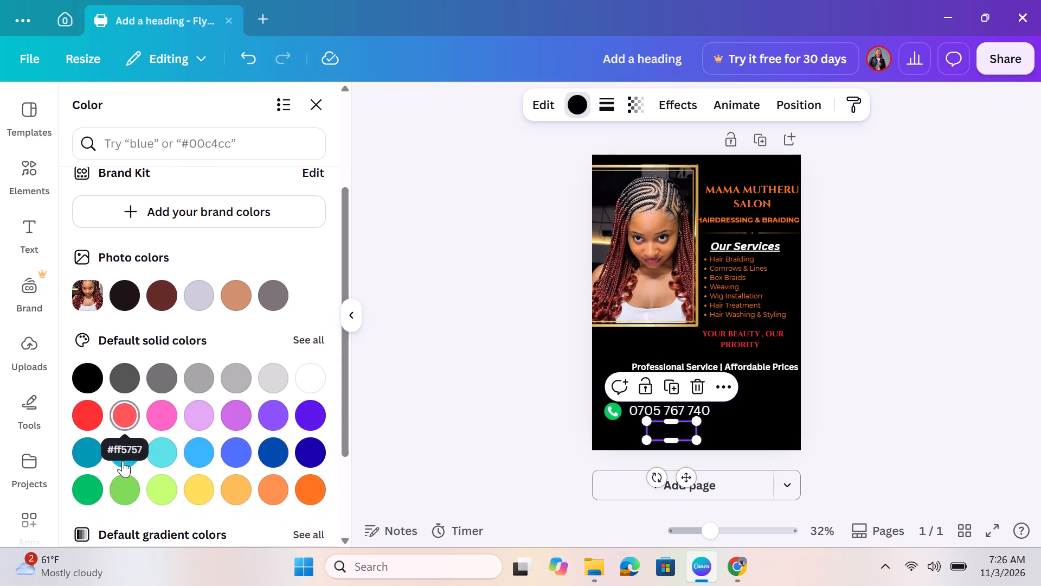
pyautogui.scroll(-2, 123, 461)
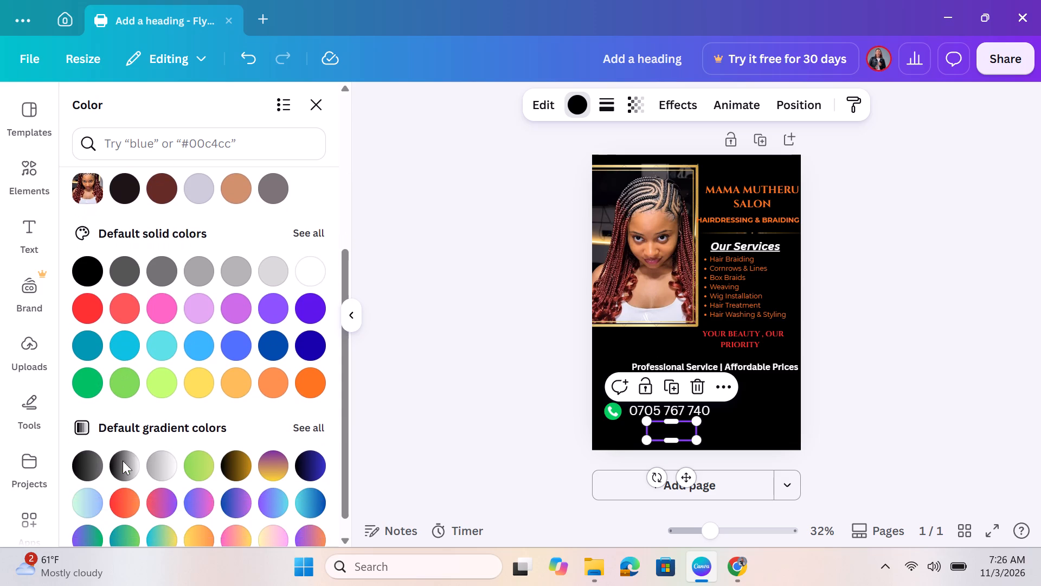
pyautogui.scroll(-1, 123, 461)
pyautogui.click(165, 507)
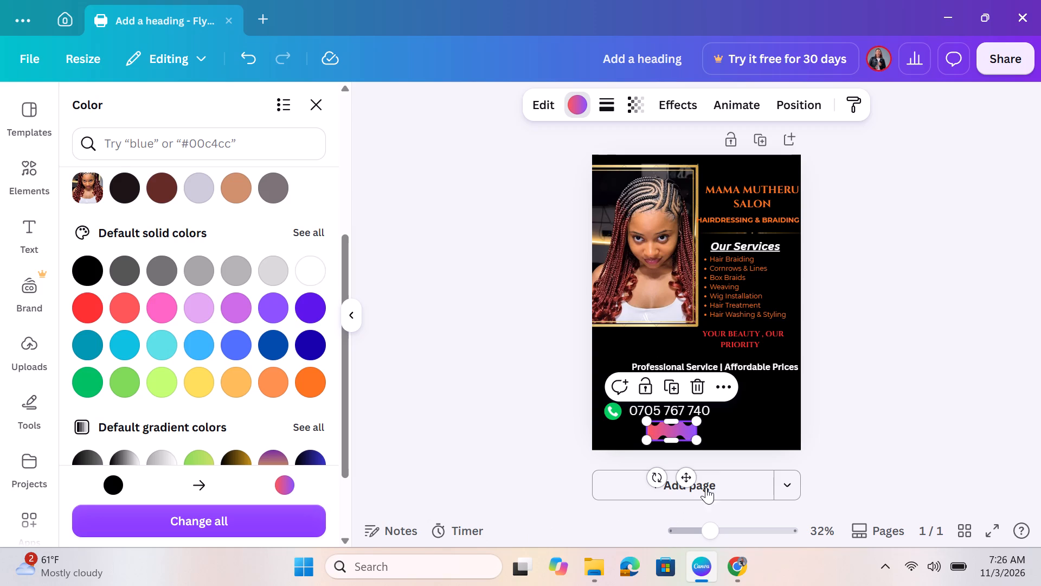
pyautogui.click(717, 441)
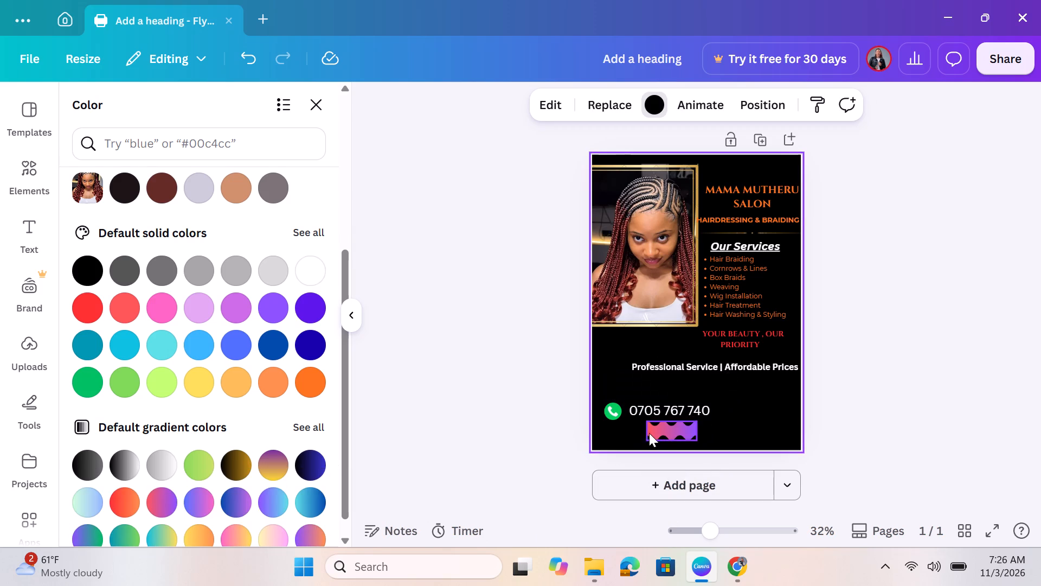
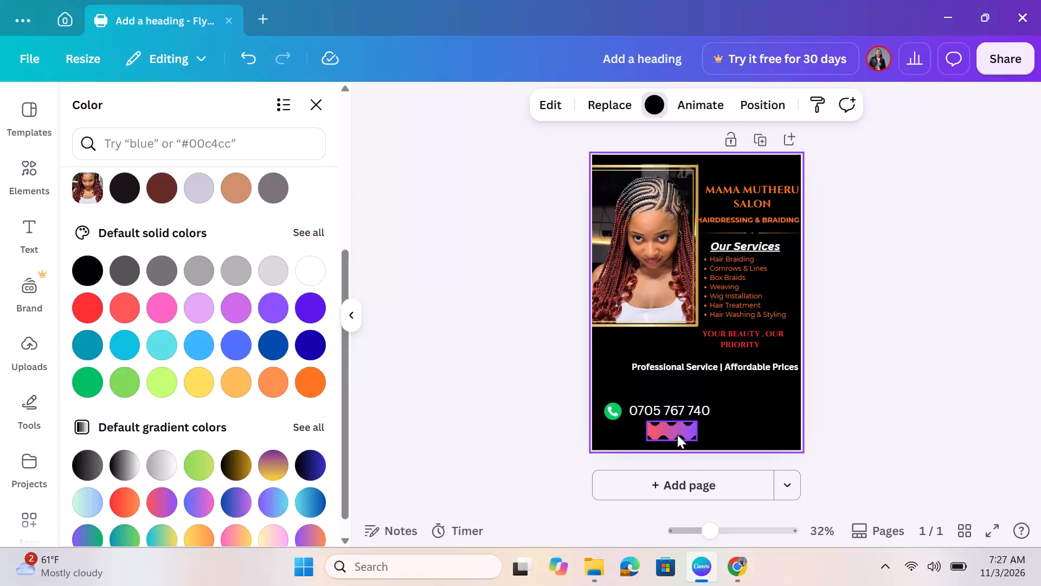
# Delete the wavy pink-purple gradient shape below the phone number on the salon flyer.
pyautogui.click(677, 435)
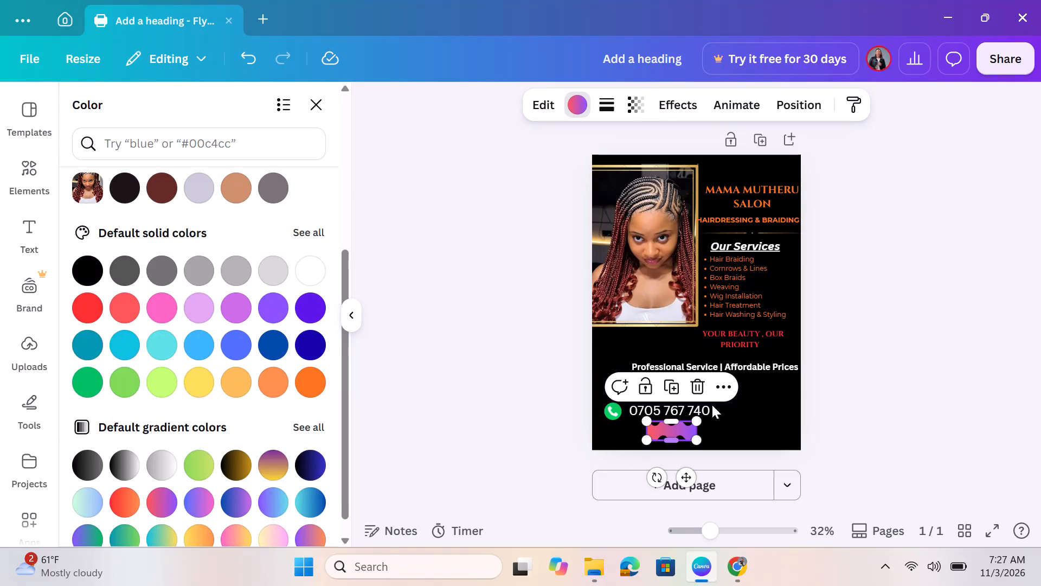
pyautogui.click(697, 380)
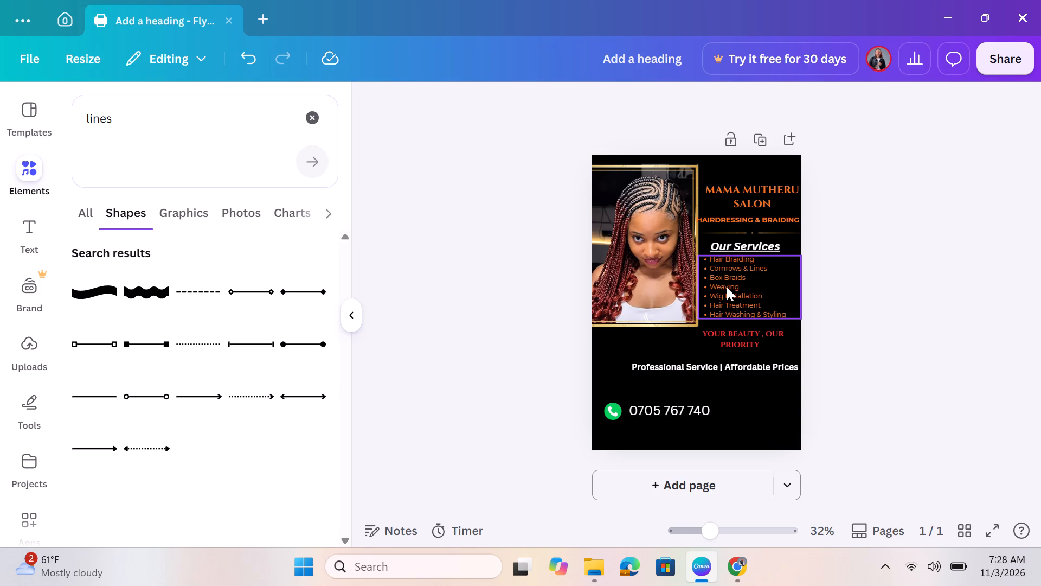
pyautogui.click(643, 333)
pyautogui.click(643, 333)
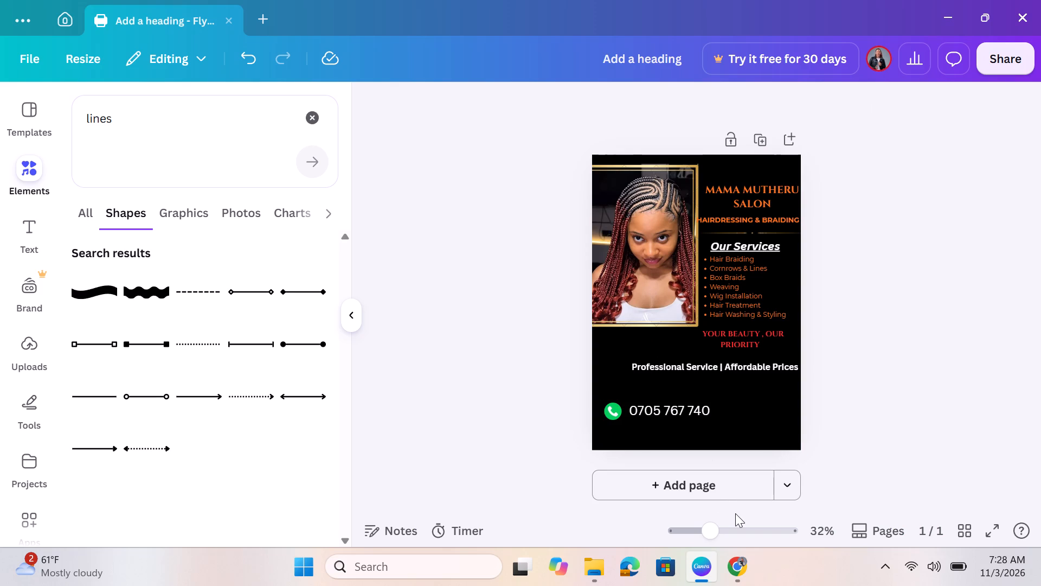
# Switch to Chrome and search Google Images for "a collection of braided heads of ladies".
pyautogui.click(732, 573)
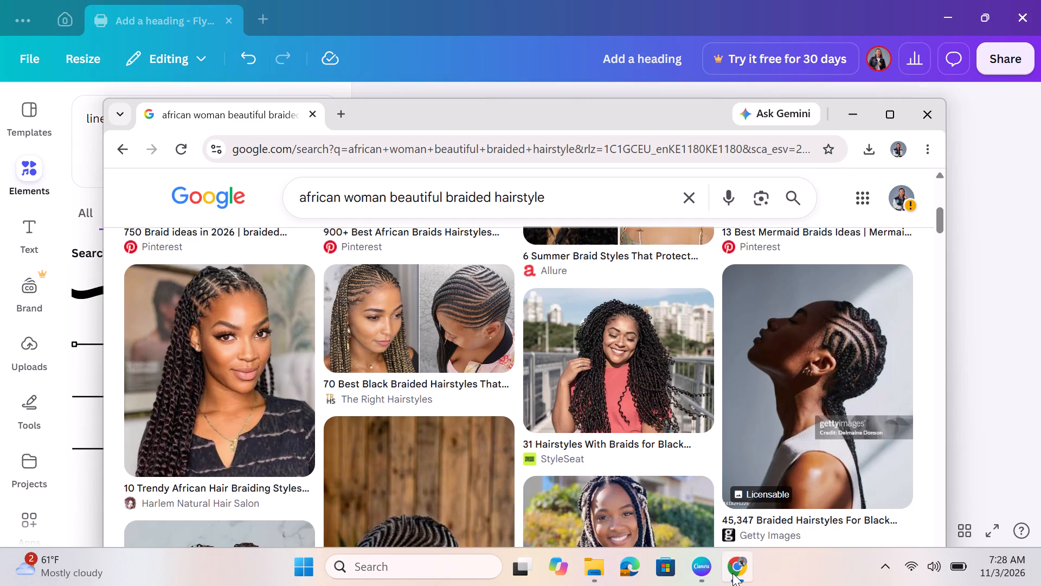
pyautogui.click(683, 207)
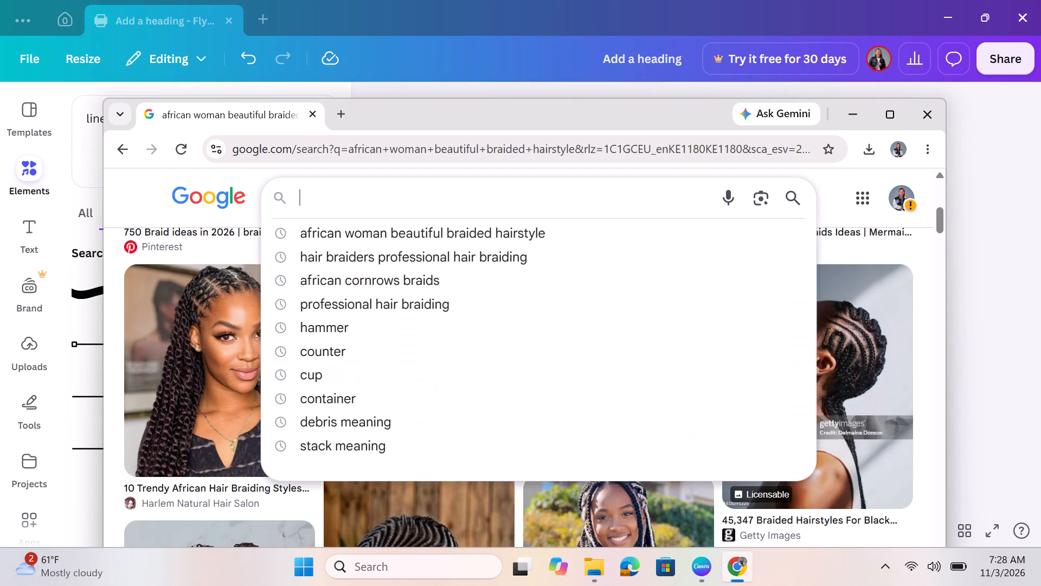
pyautogui.click(649, 202)
pyautogui.write('a collectio')
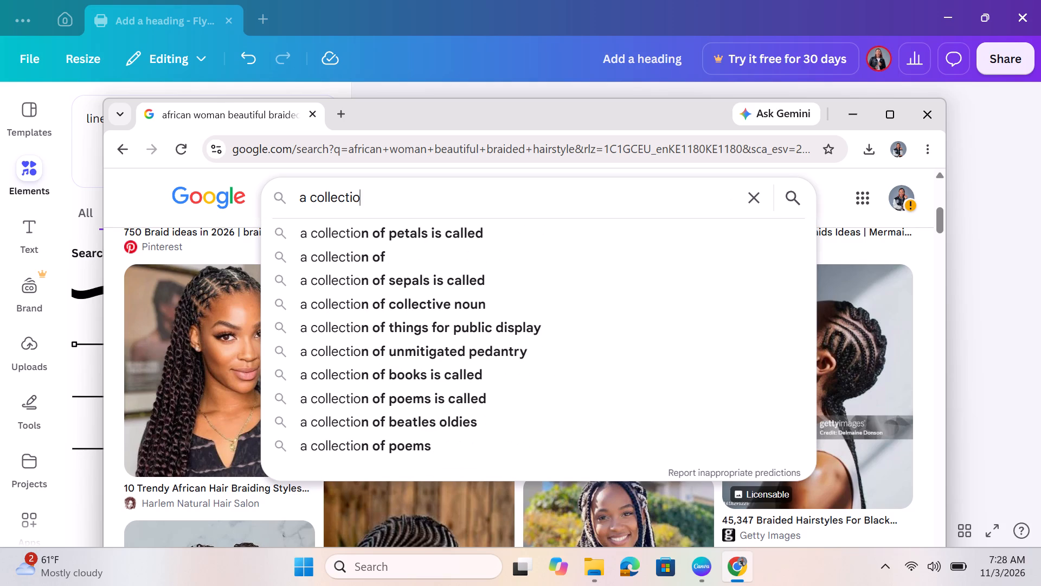
pyautogui.write('n')
pyautogui.press('space')
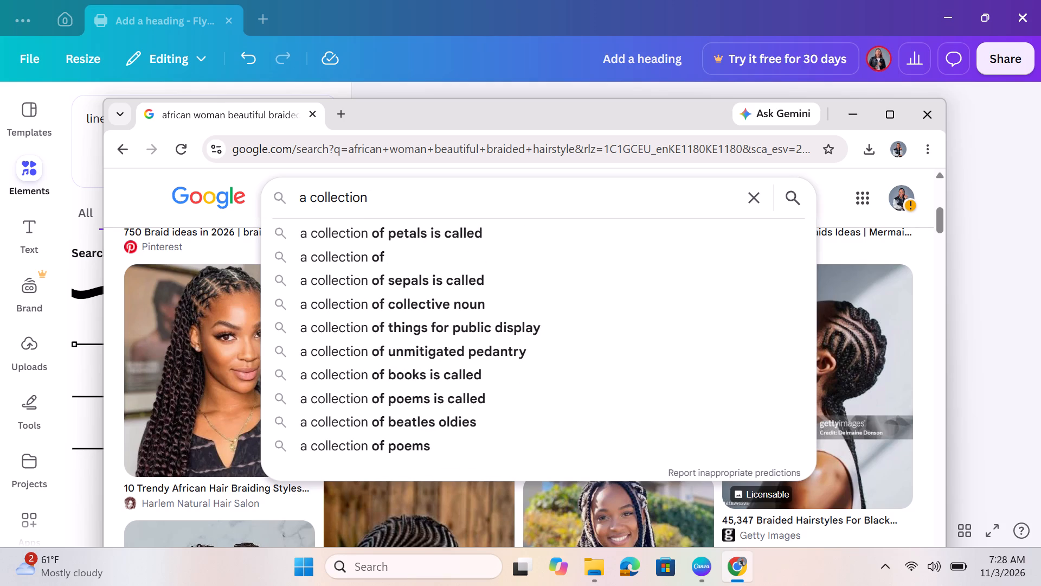
pyautogui.press('0')
pyautogui.press('f')
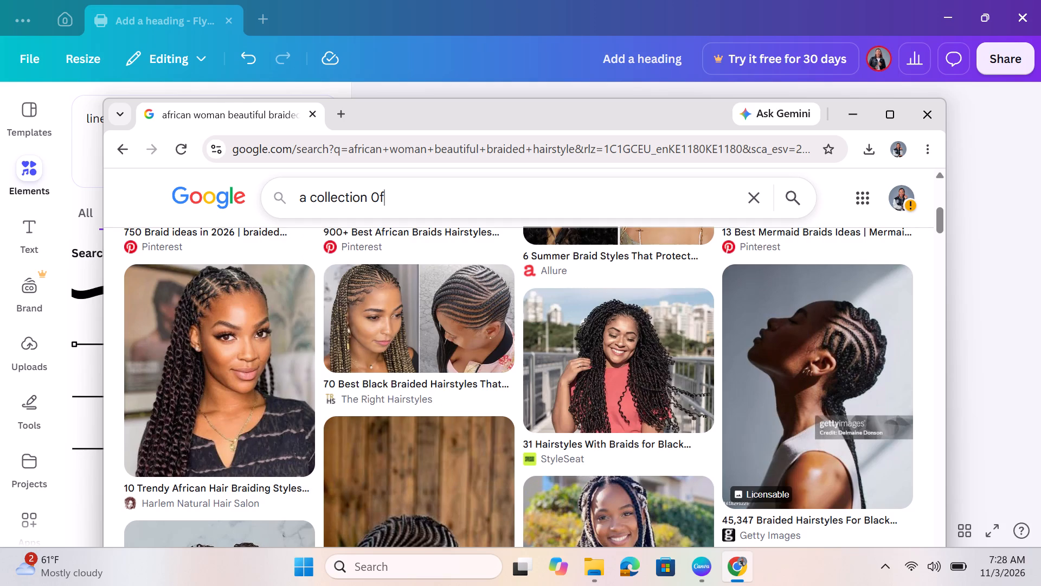
pyautogui.press('BackSpace')
pyautogui.press('BackSpace')
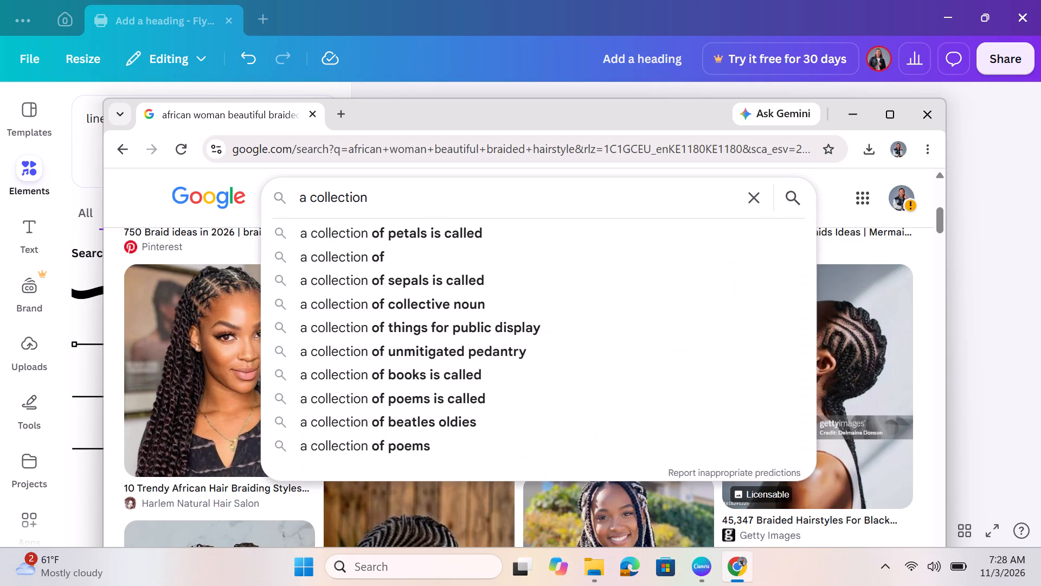
pyautogui.write('of braided')
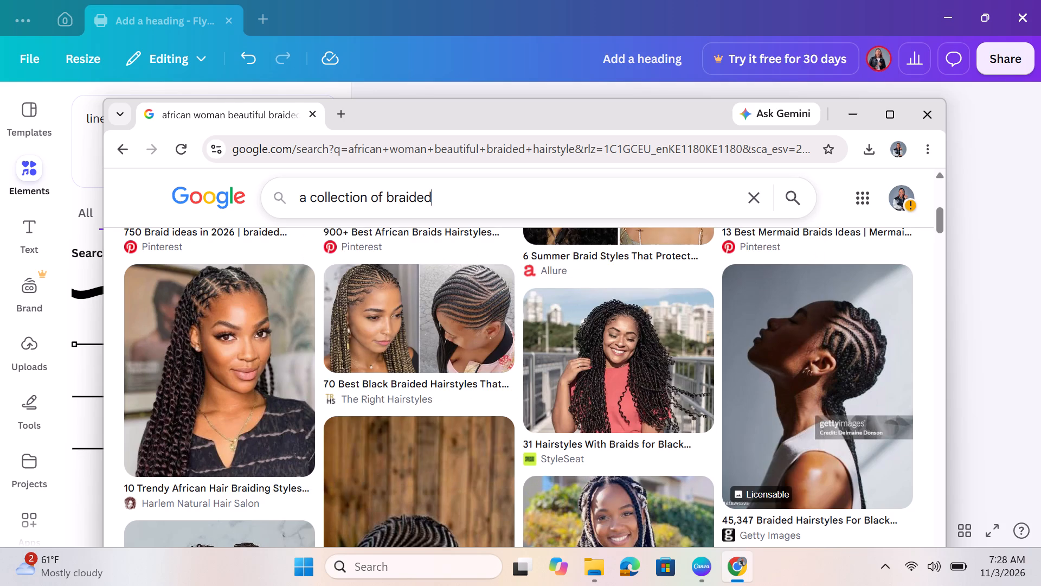
pyautogui.press(',')
pyautogui.press('BackSpace')
pyautogui.press('space')
pyautogui.write('heads of la')
pyautogui.write('dies')
pyautogui.press('Return')
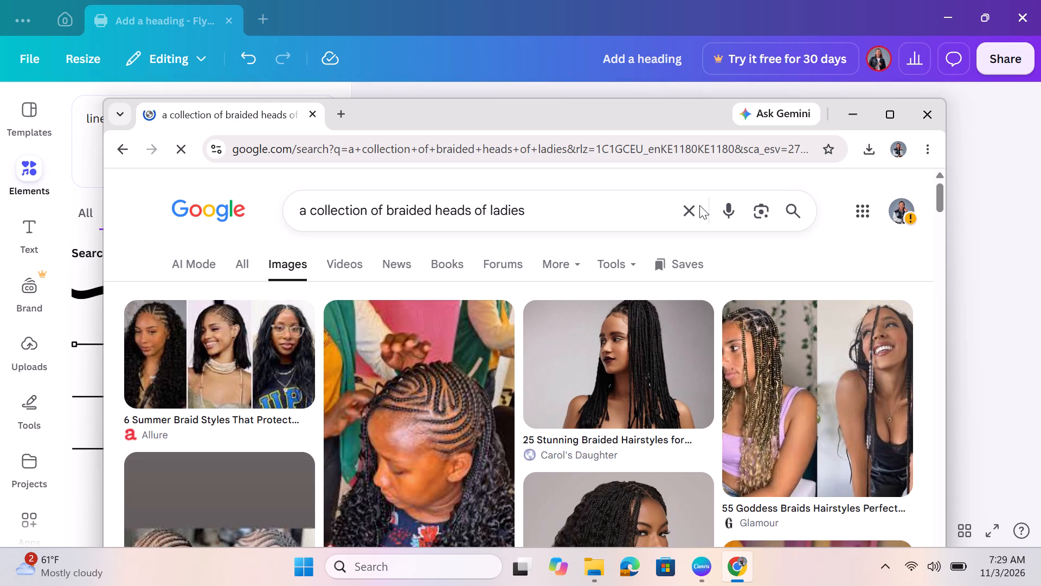
# Look through the image results for a picture of women's braided hairstyles suited to the salon flyer.
pyautogui.scroll(-2, 551, 390)
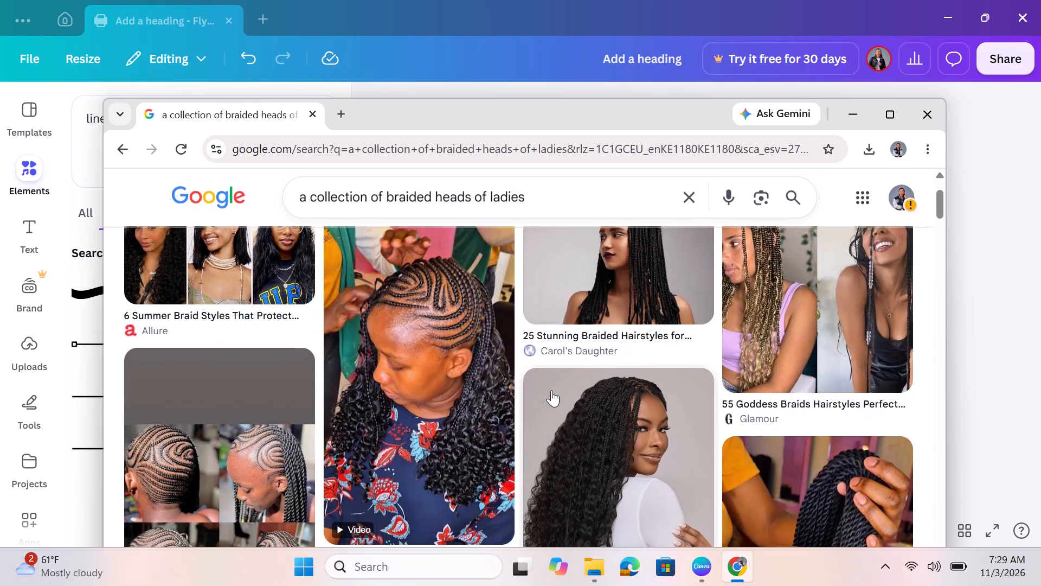
pyautogui.scroll(-4, 551, 390)
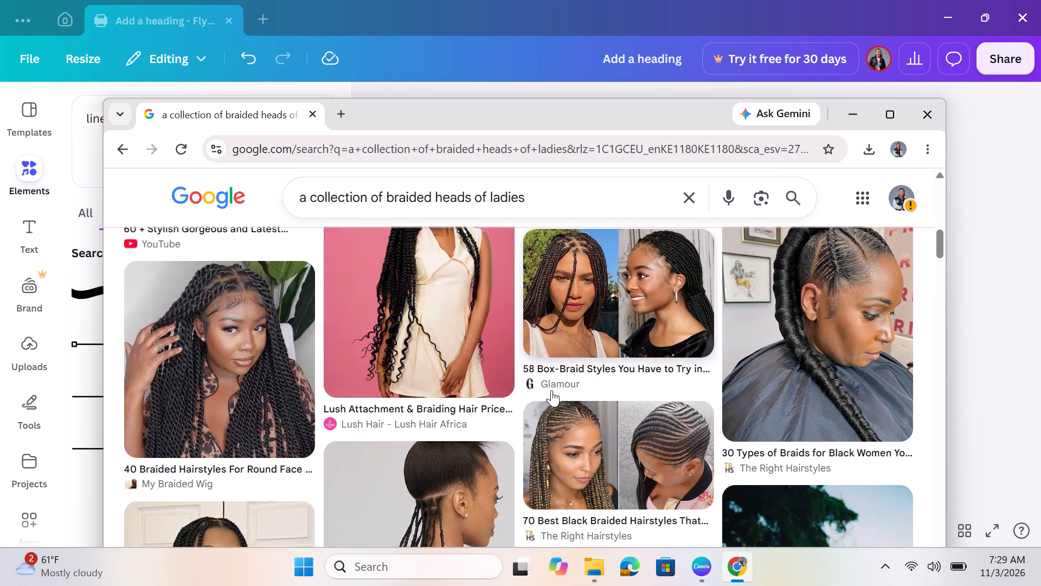
pyautogui.scroll(-3, 551, 390)
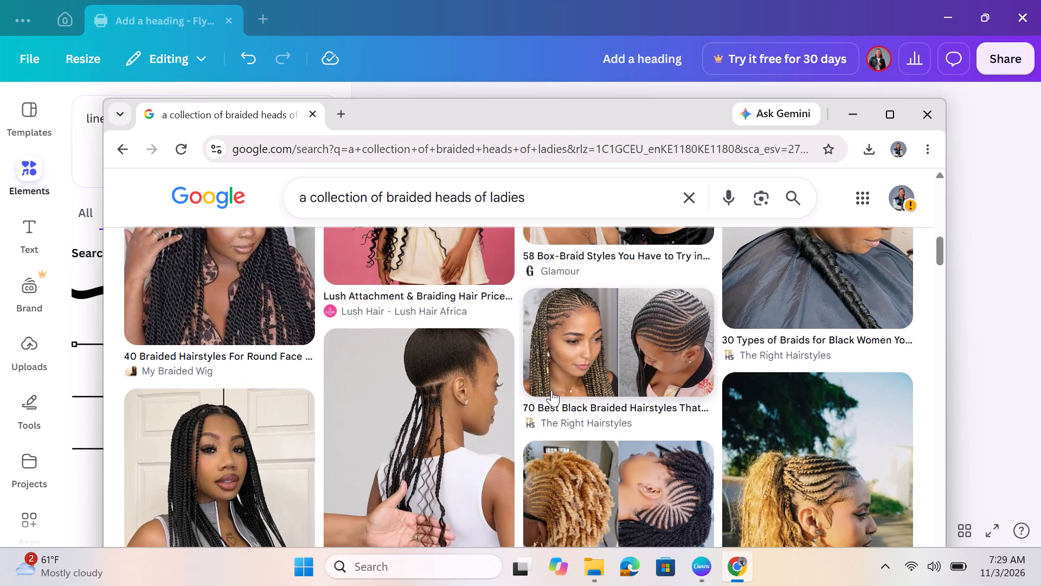
pyautogui.scroll(-1, 551, 390)
pyautogui.hscroll(1, 551, 390)
pyautogui.scroll(-2, 551, 390)
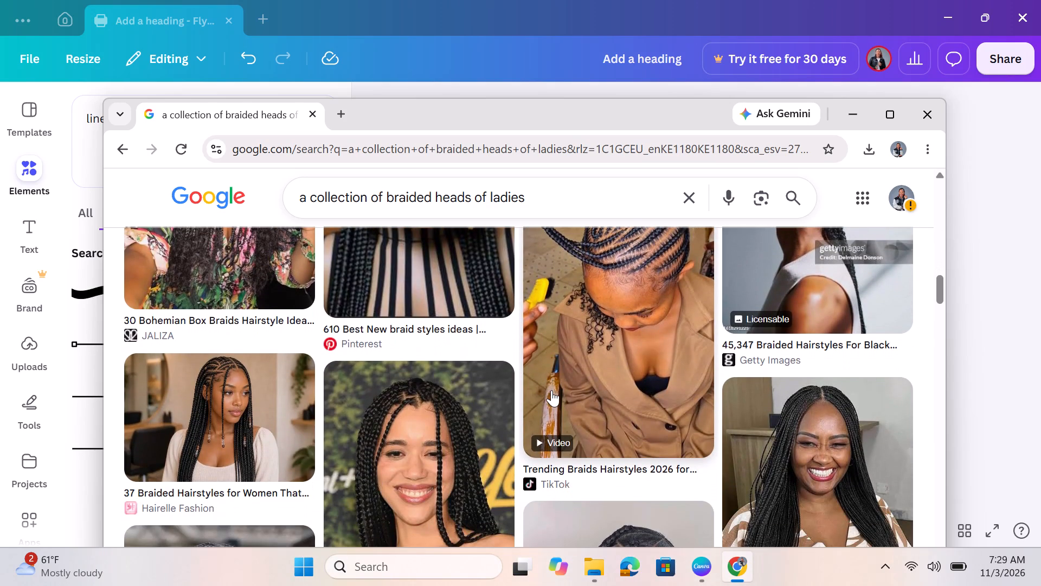
pyautogui.scroll(-3, 551, 390)
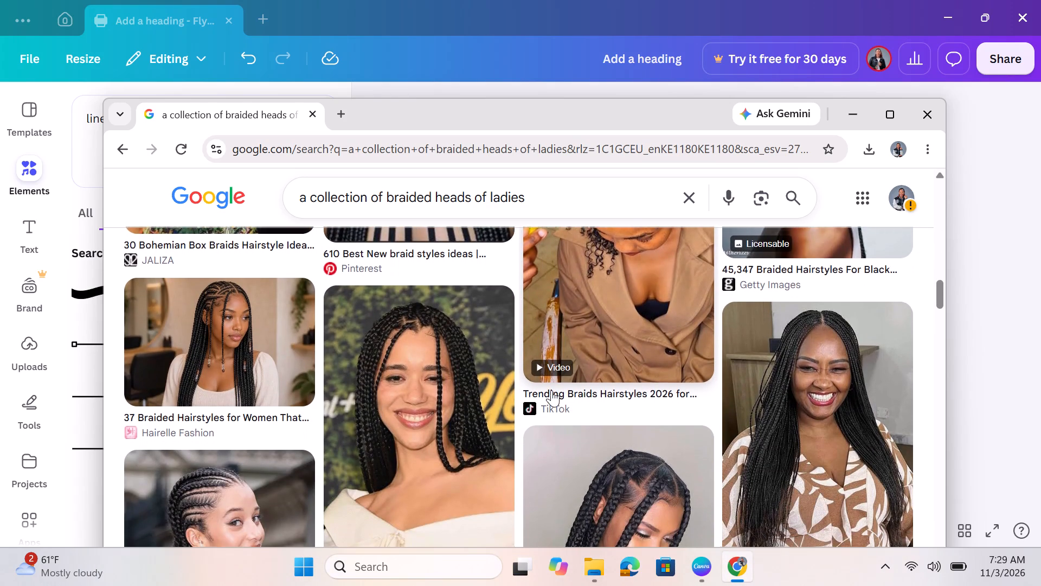
pyautogui.scroll(-3, 551, 390)
pyautogui.hscroll(1, 551, 390)
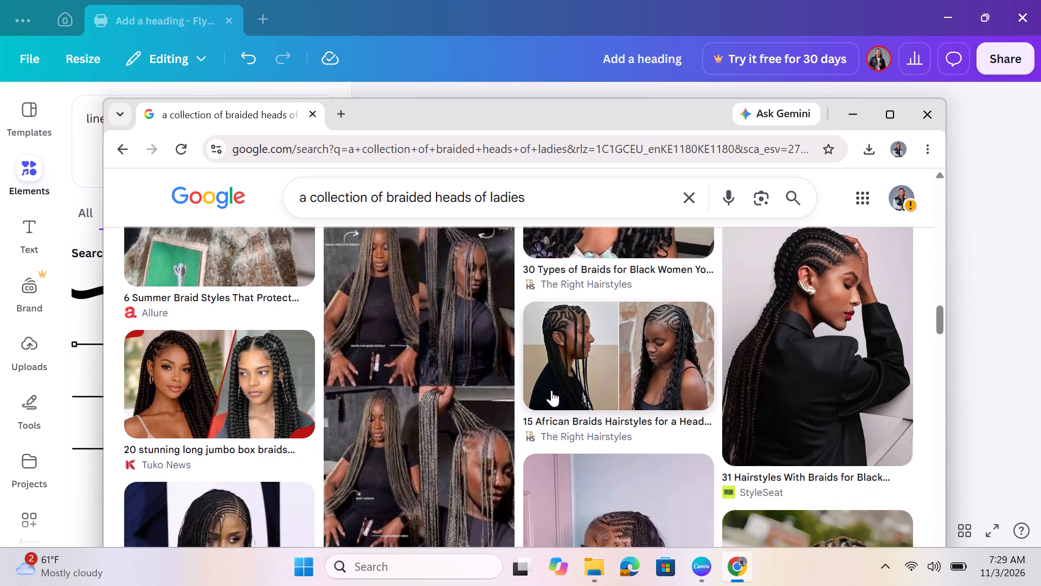
pyautogui.scroll(-1, 551, 390)
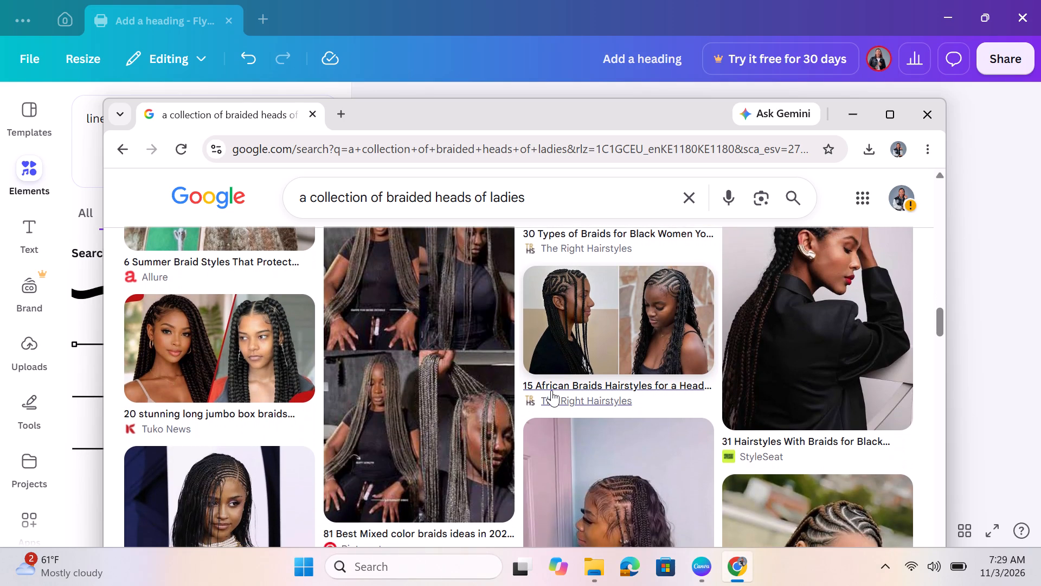
pyautogui.scroll(-2, 551, 390)
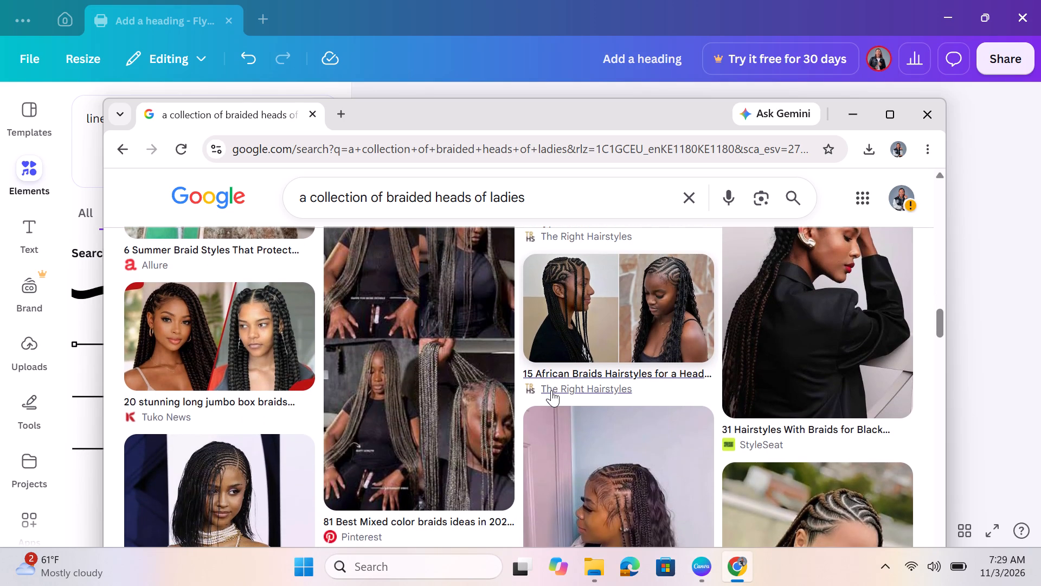
pyautogui.scroll(-3, 551, 390)
pyautogui.hscroll(1, 551, 390)
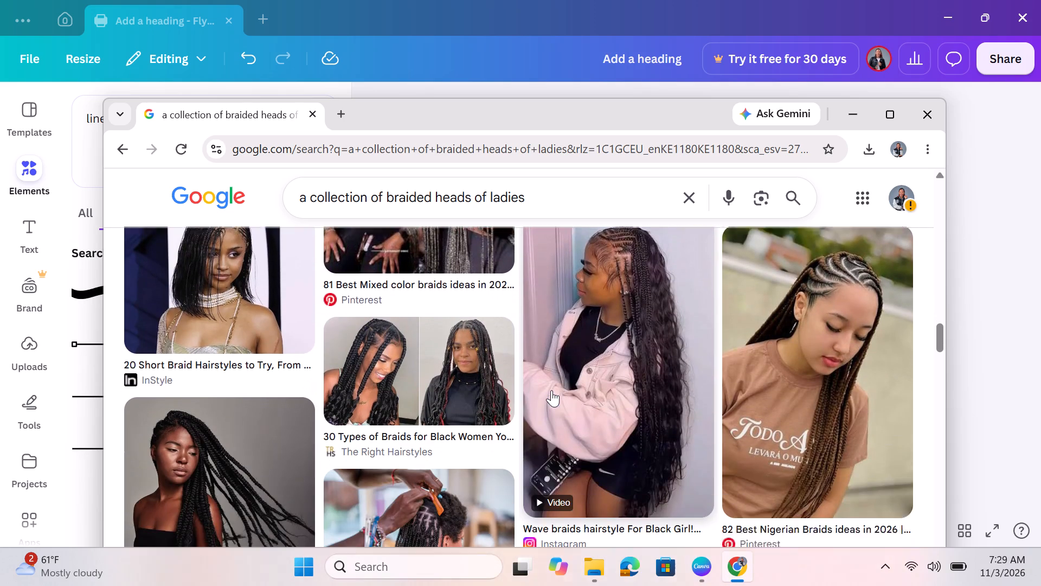
pyautogui.hscroll(1, 551, 390)
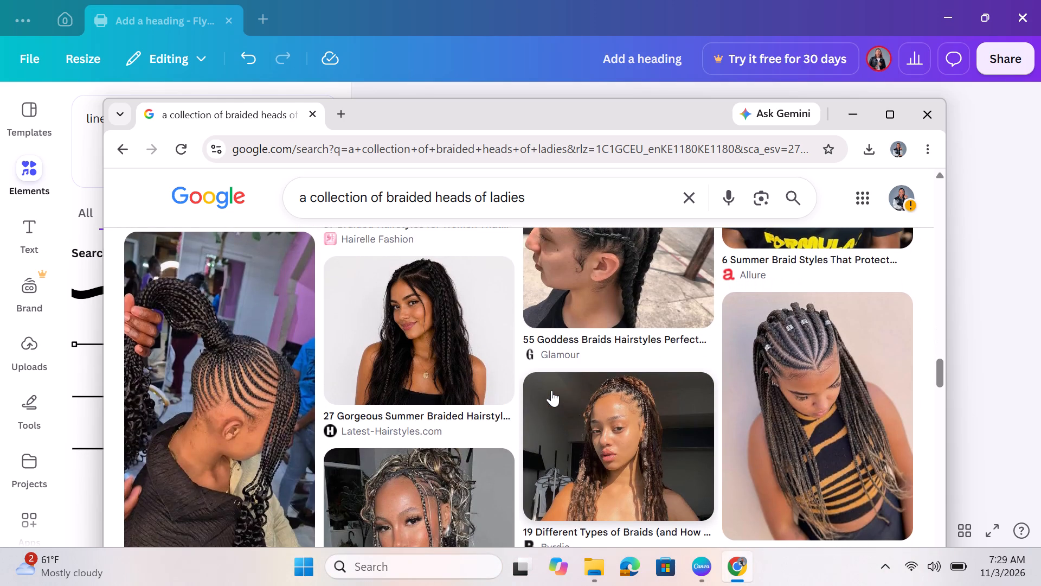
pyautogui.scroll(-3, 551, 390)
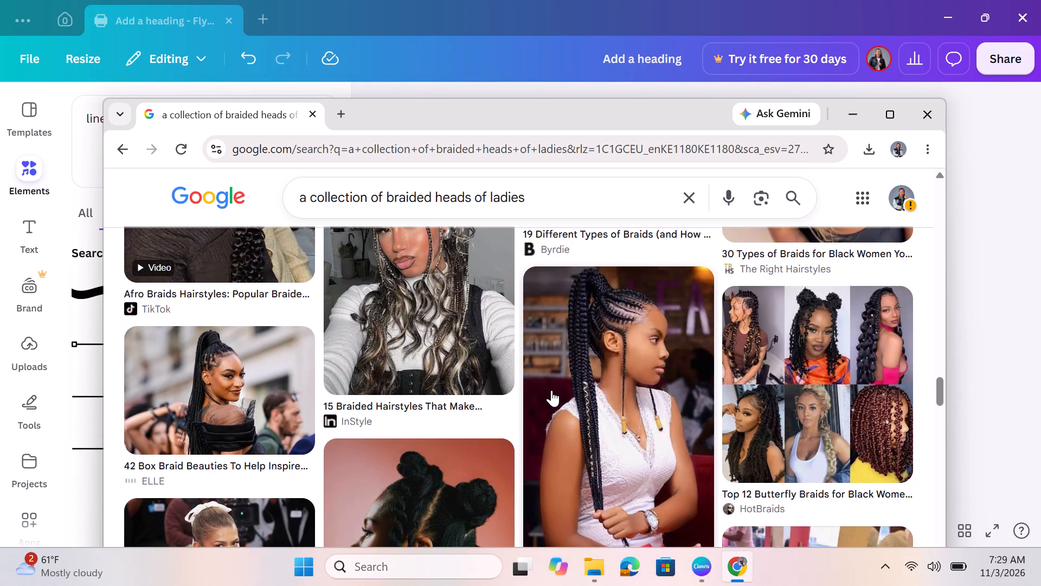
pyautogui.scroll(-3, 551, 390)
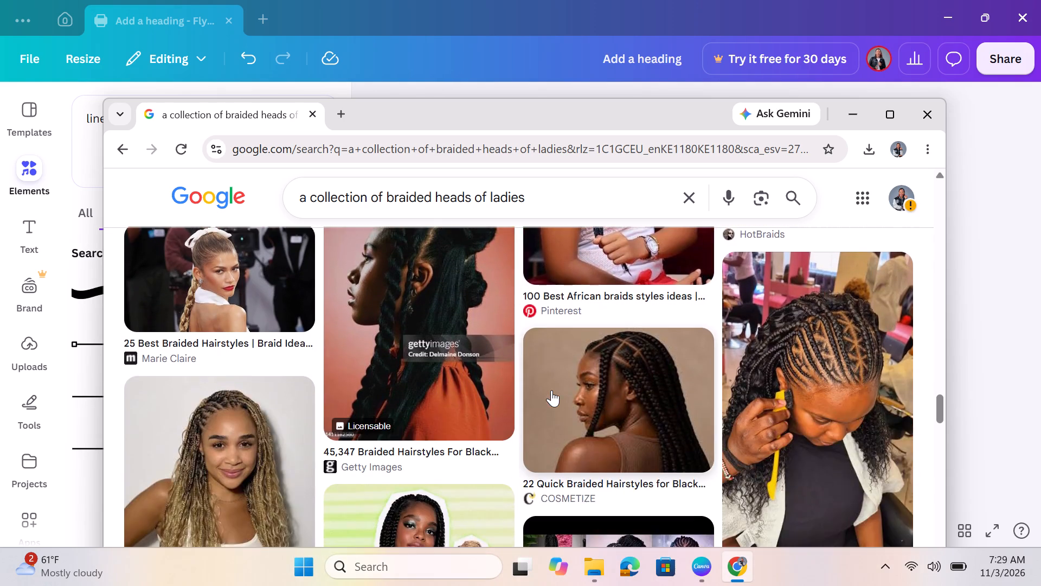
pyautogui.scroll(-1, 551, 390)
pyautogui.hscroll(2, 551, 390)
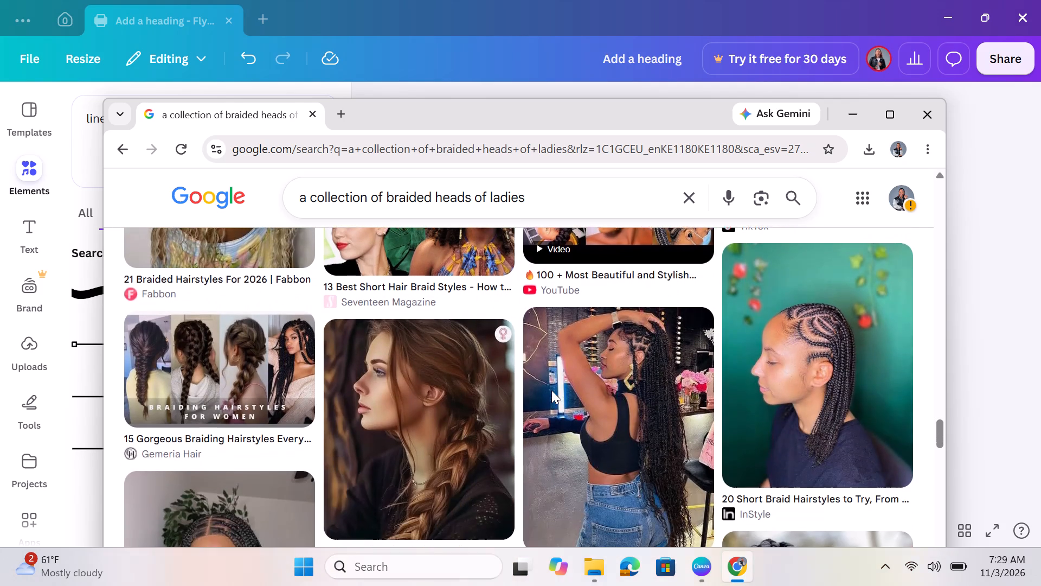
pyautogui.hscroll(4, 551, 390)
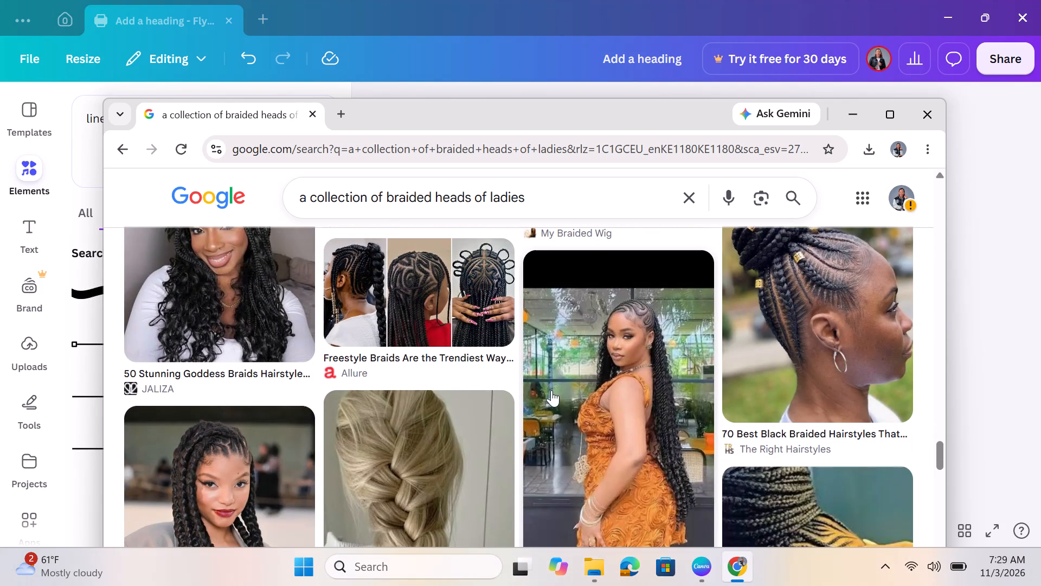
pyautogui.scroll(-2, 551, 390)
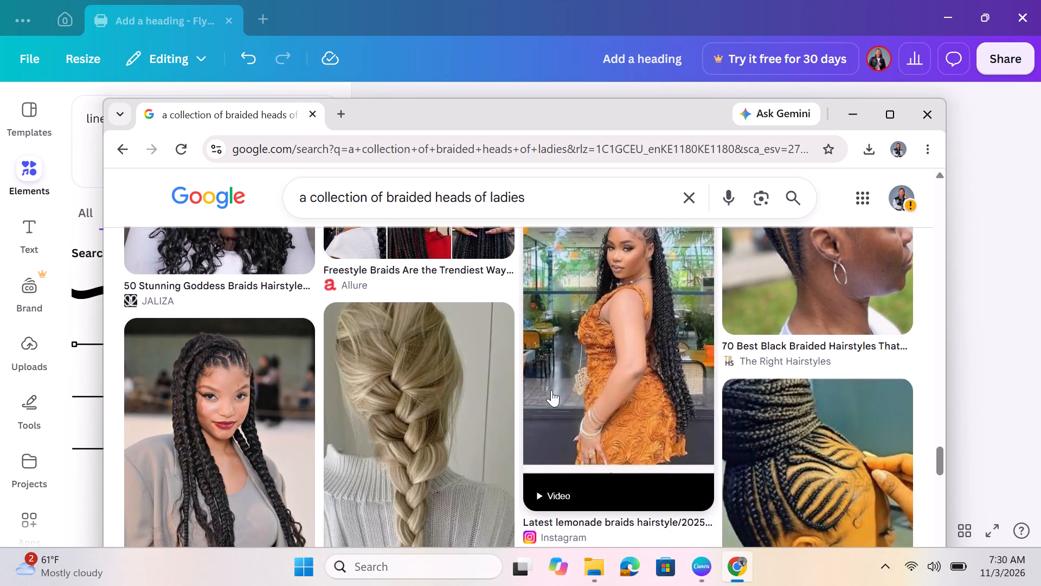
pyautogui.scroll(-1, 551, 390)
pyautogui.hscroll(1, 551, 390)
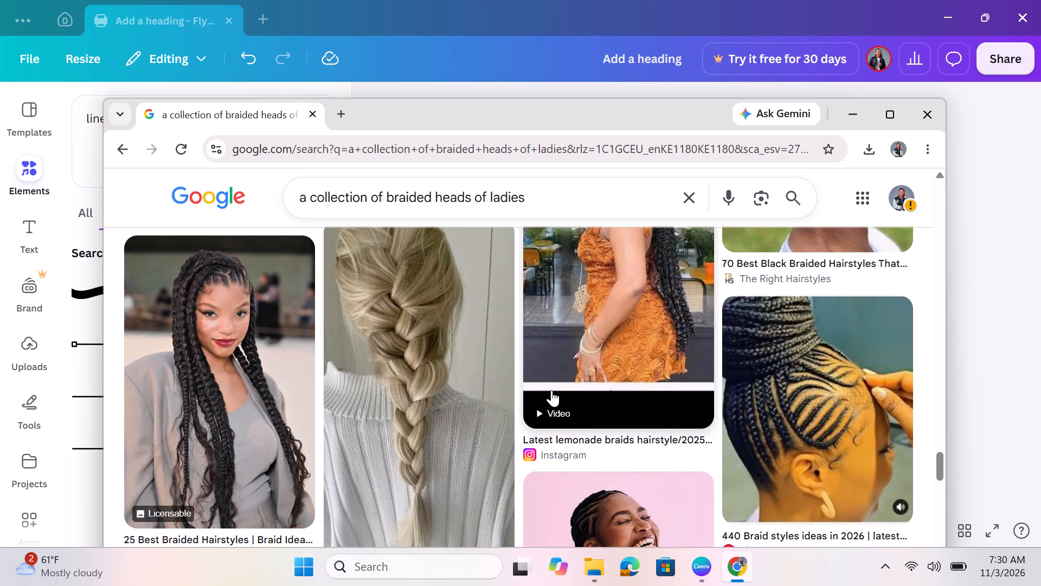
pyautogui.scroll(-1, 551, 390)
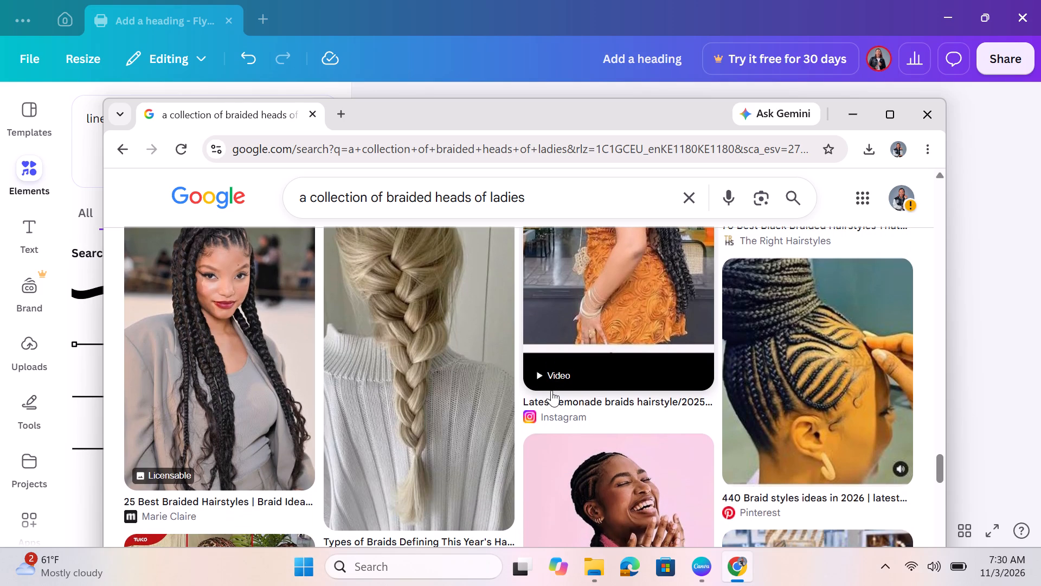
pyautogui.scroll(-1, 551, 390)
pyautogui.hscroll(1, 551, 390)
pyautogui.scroll(-1, 551, 390)
pyautogui.hscroll(1, 551, 390)
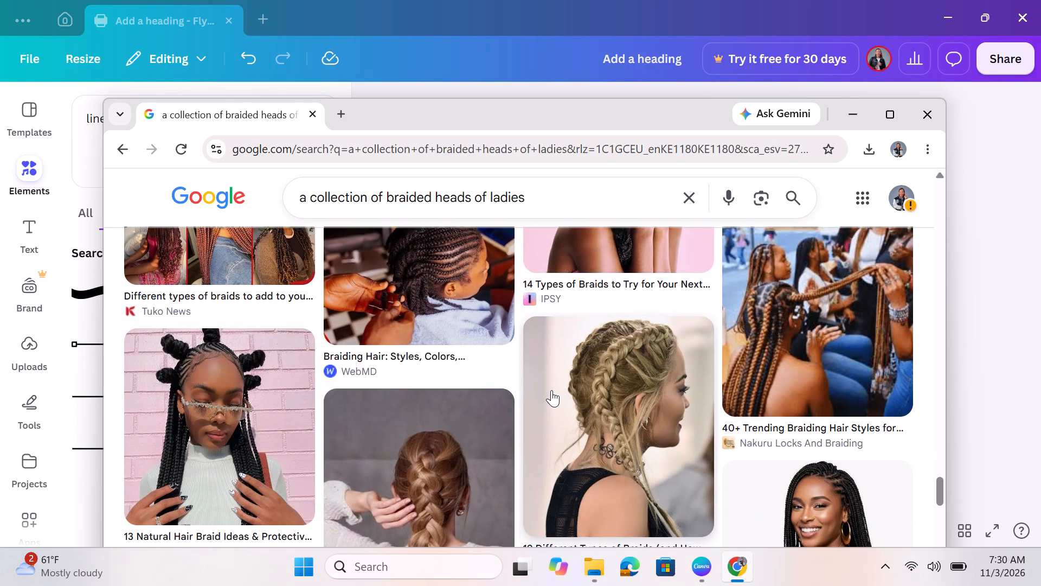
pyautogui.hscroll(3, 551, 390)
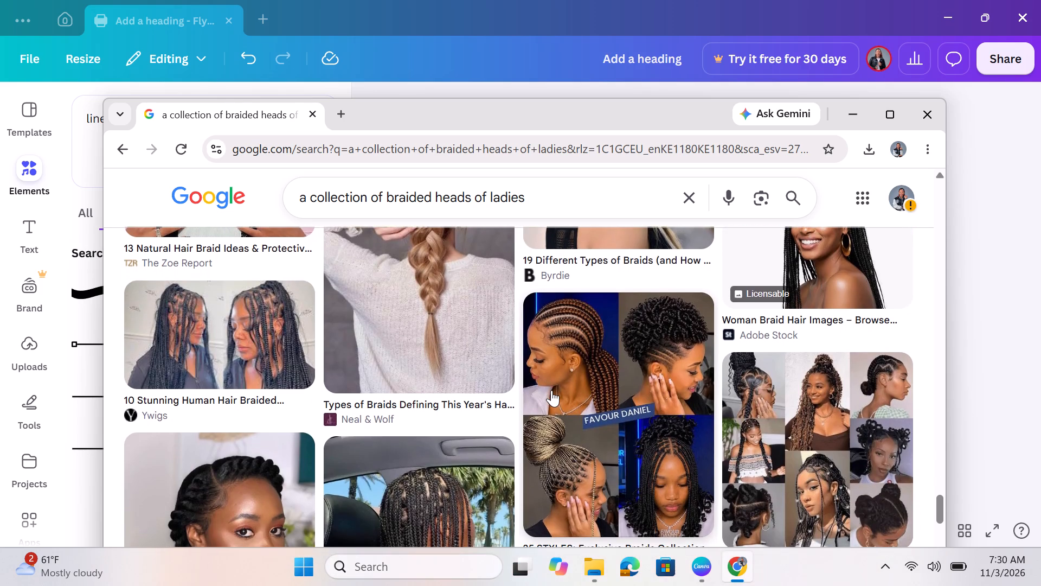
pyautogui.scroll(-2, 551, 390)
pyautogui.scroll(7, 478, 380)
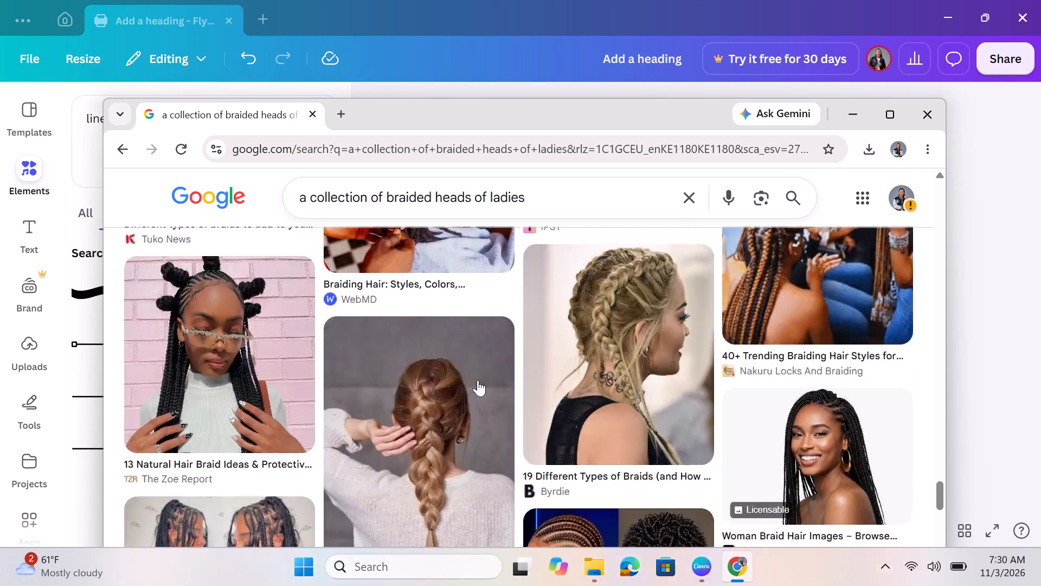
# Go back over the image results for braided heads of ladies, examining the hairstyle pictures for one that suits the salon flyer.
pyautogui.scroll(18, 478, 380)
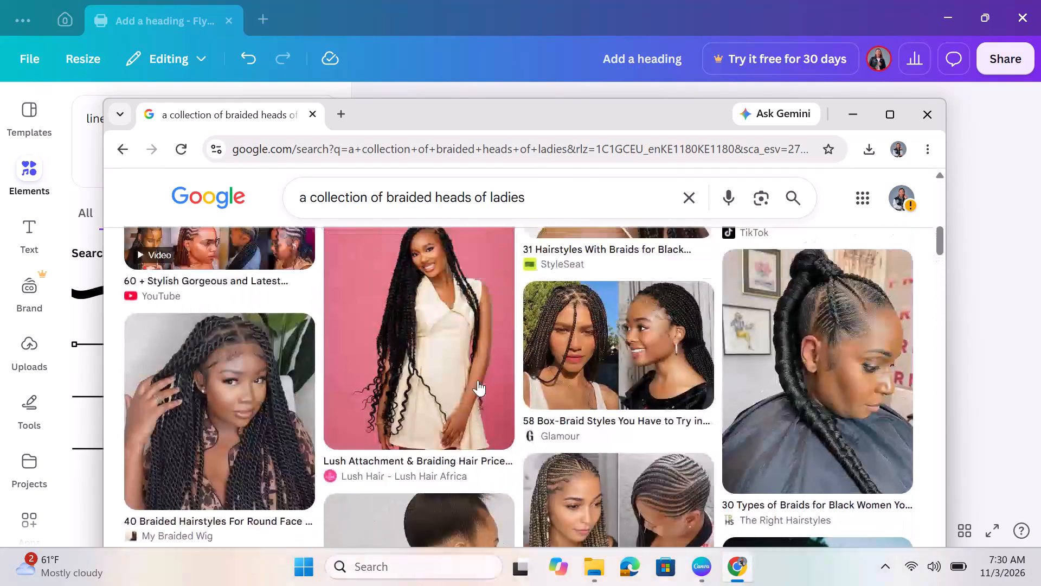
pyautogui.scroll(4, 478, 380)
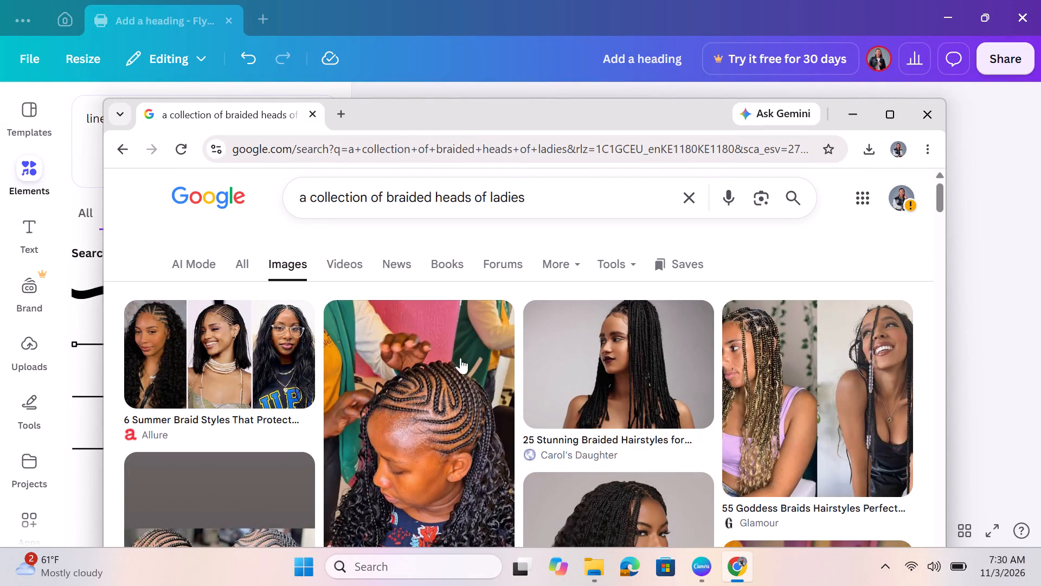
pyautogui.scroll(-1, 500, 368)
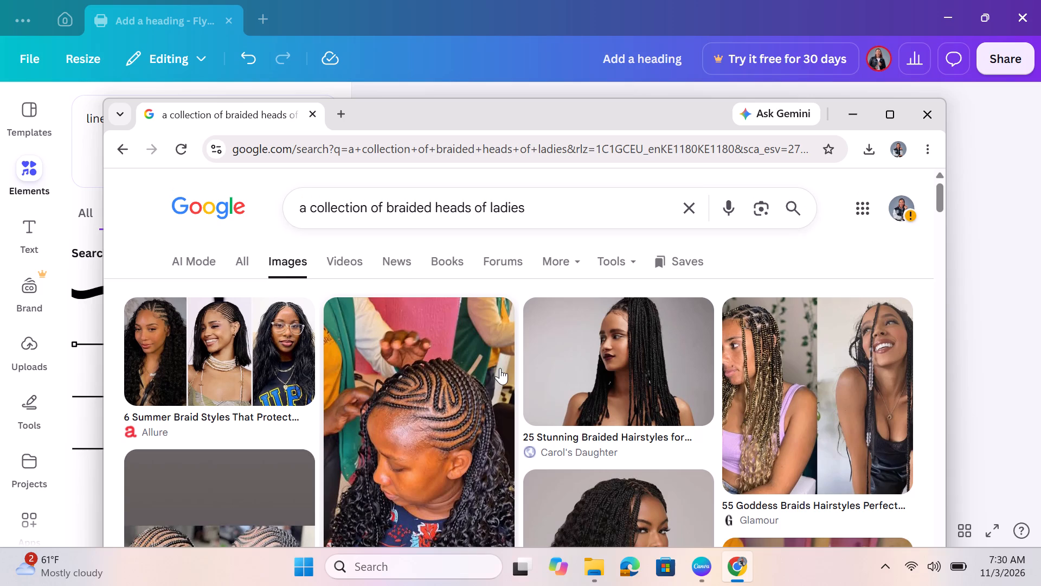
pyautogui.scroll(-2, 500, 368)
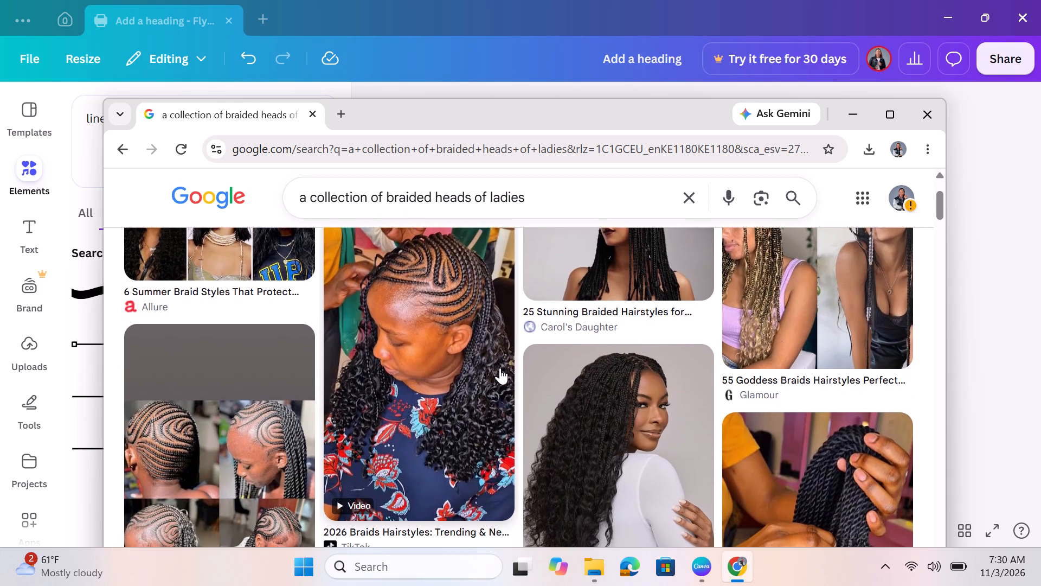
pyautogui.scroll(-1, 500, 368)
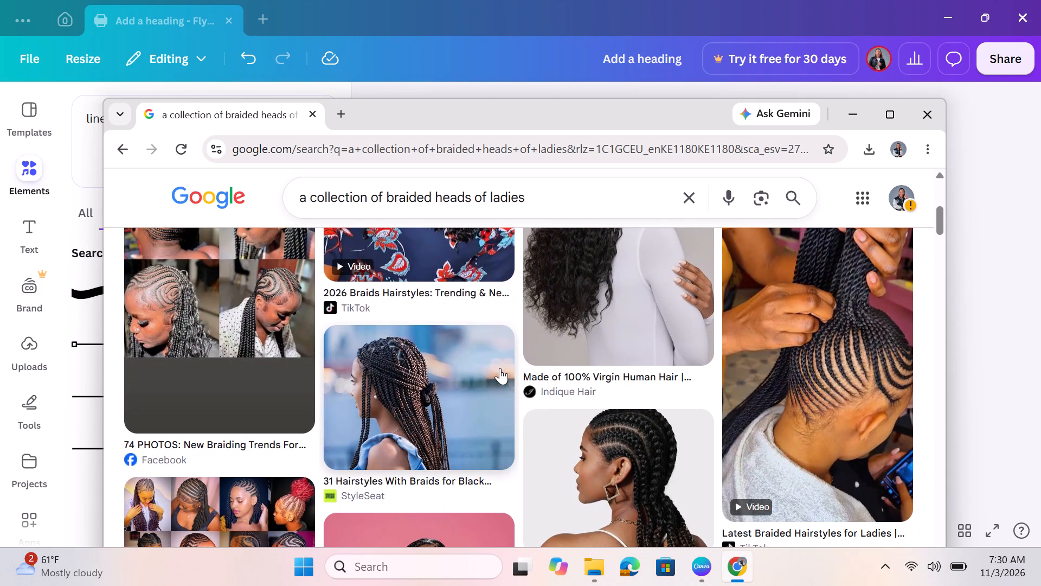
pyautogui.scroll(-3, 505, 417)
pyautogui.hscroll(3, 505, 417)
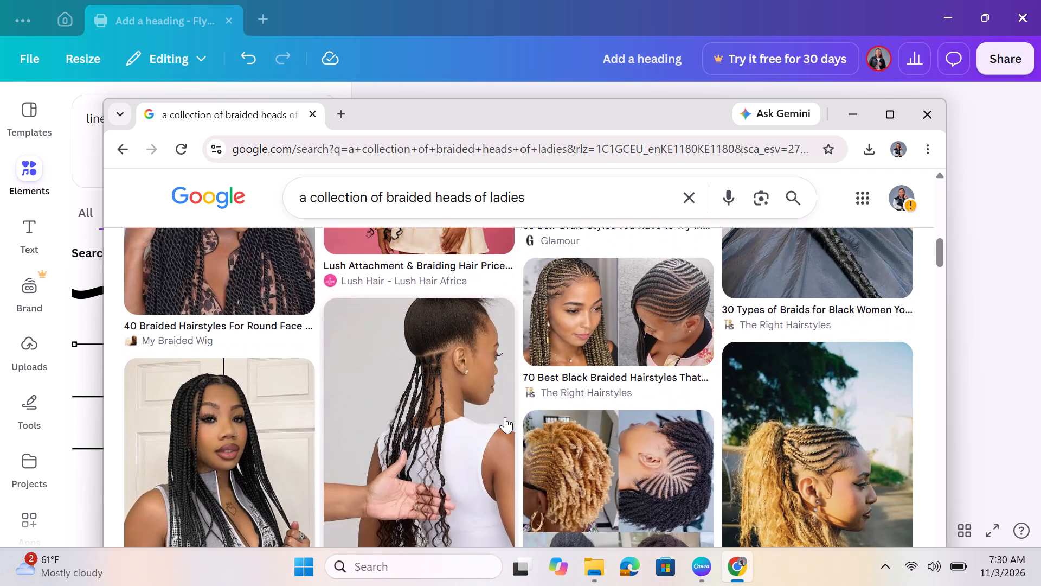
pyautogui.hscroll(4, 505, 417)
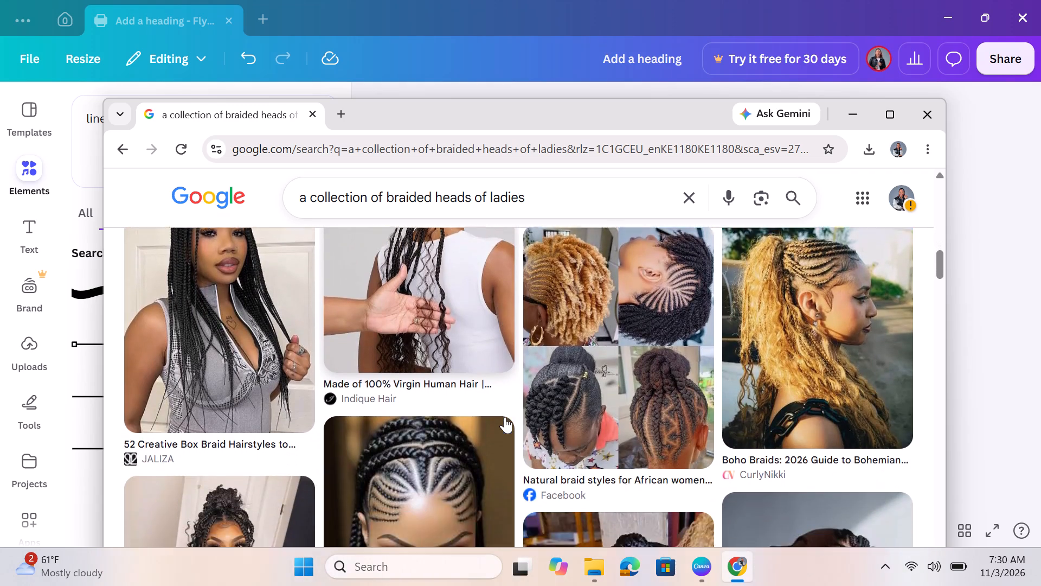
pyautogui.hscroll(4, 505, 417)
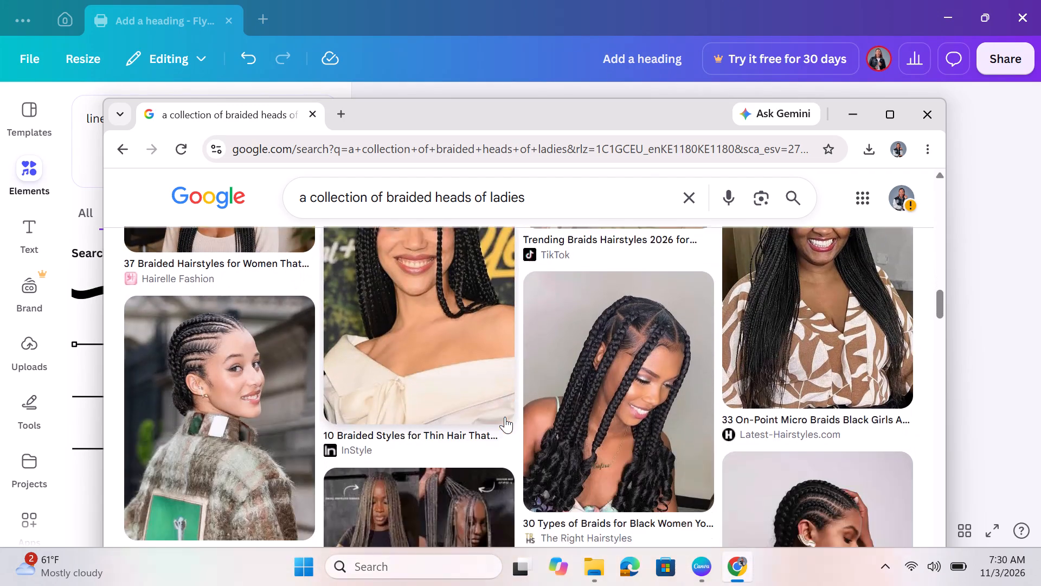
pyautogui.hscroll(3, 505, 417)
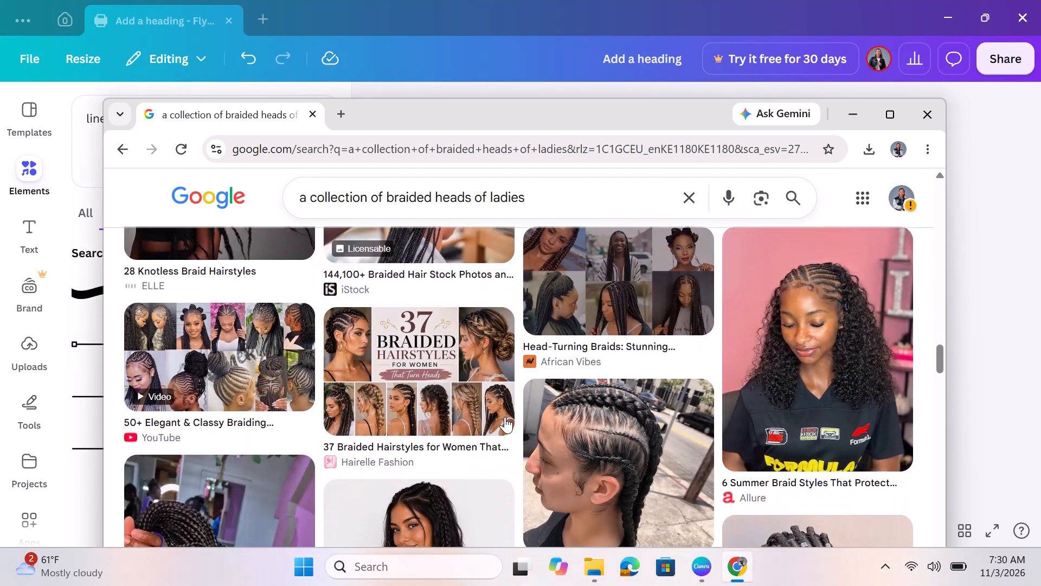
pyautogui.hscroll(3, 505, 417)
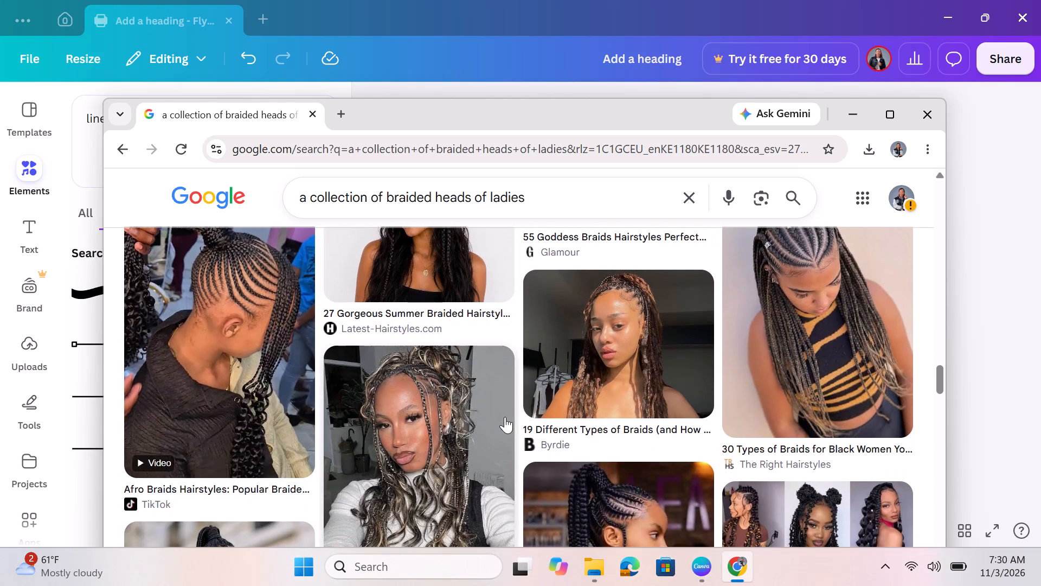
pyautogui.scroll(1, 505, 417)
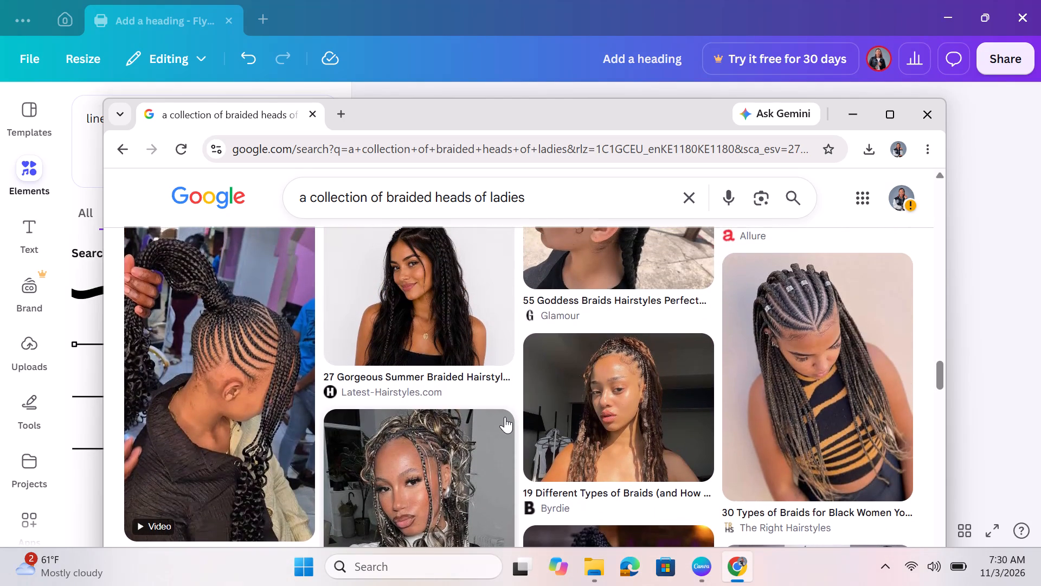
pyautogui.scroll(-1, 505, 417)
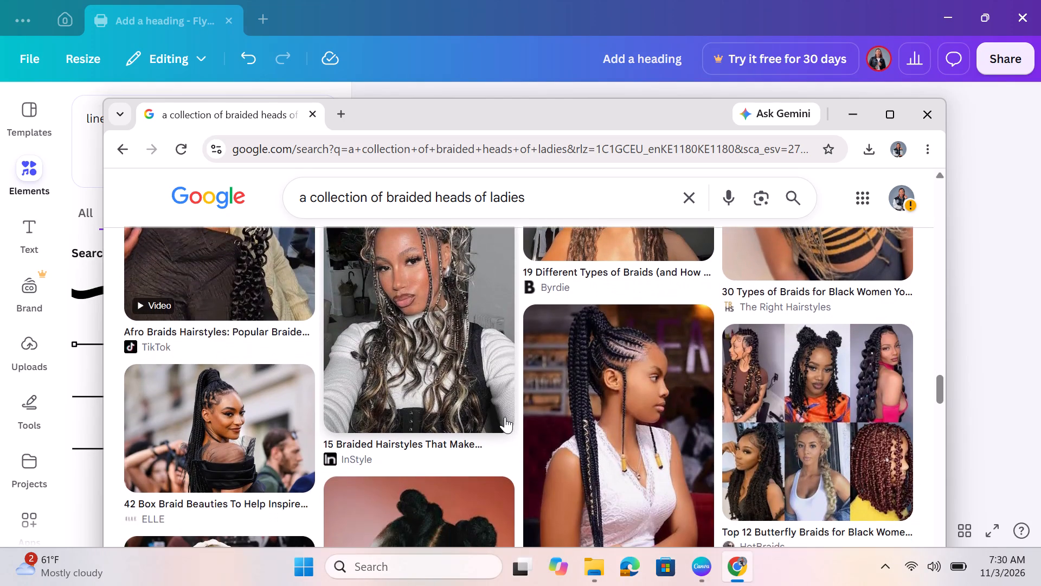
pyautogui.hscroll(4, 505, 417)
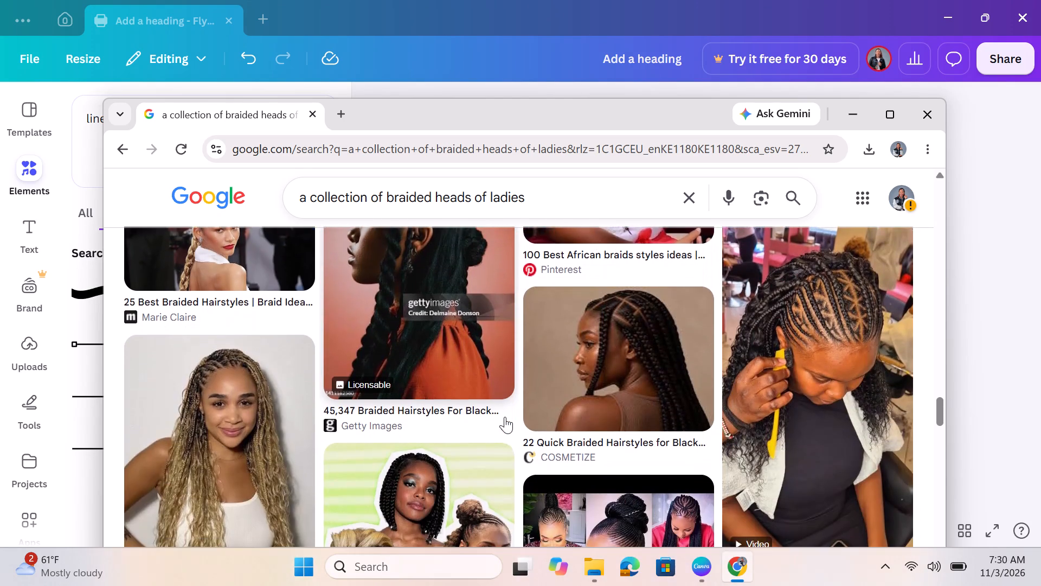
pyautogui.scroll(-1, 505, 417)
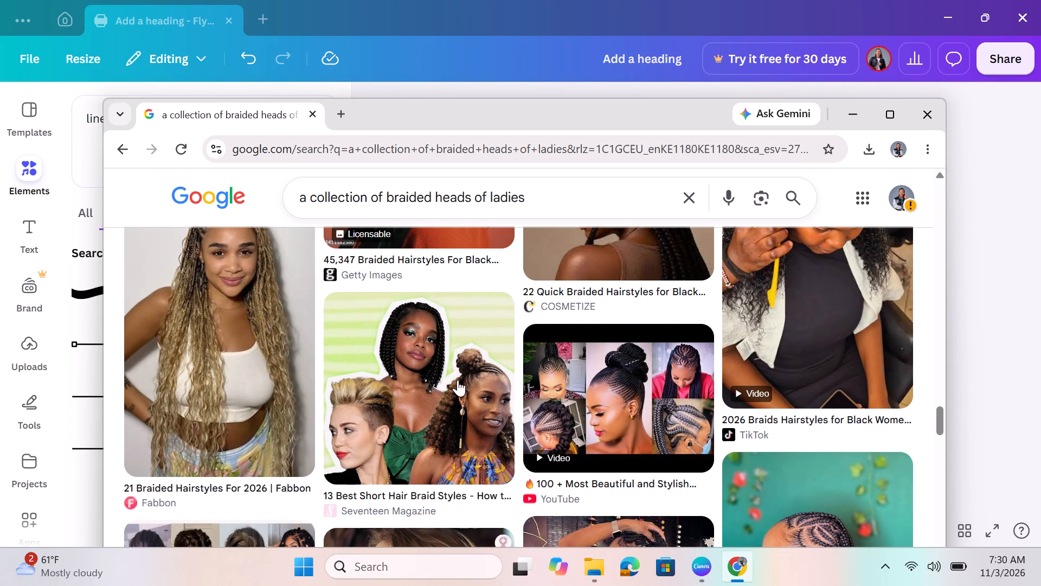
pyautogui.scroll(-1, 458, 380)
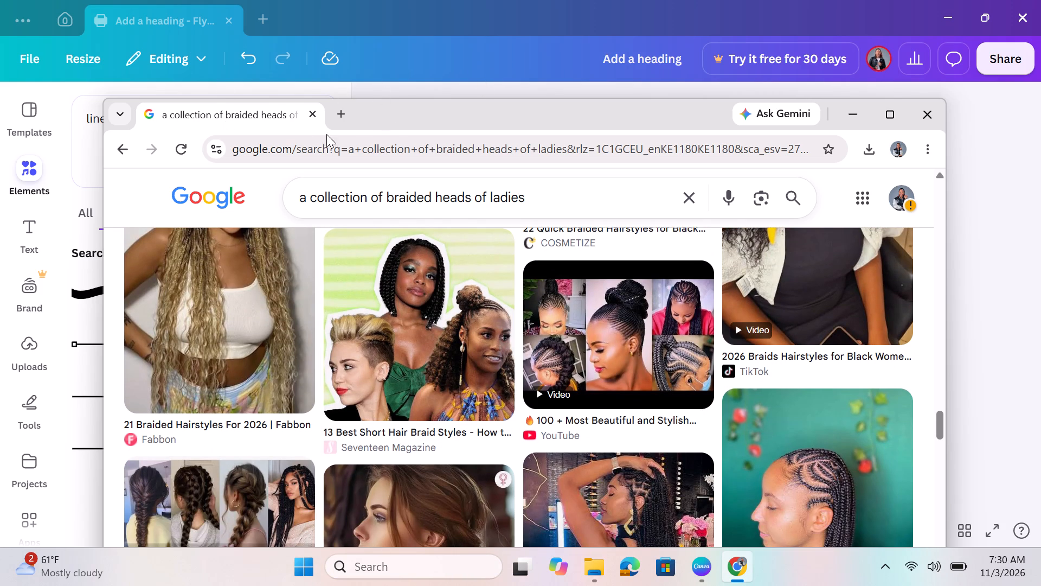
# Refine the Google Images search to "a beautiful collection of braided heads of ladies".
pyautogui.click(265, 106)
pyautogui.click(269, 111)
pyautogui.click(547, 196)
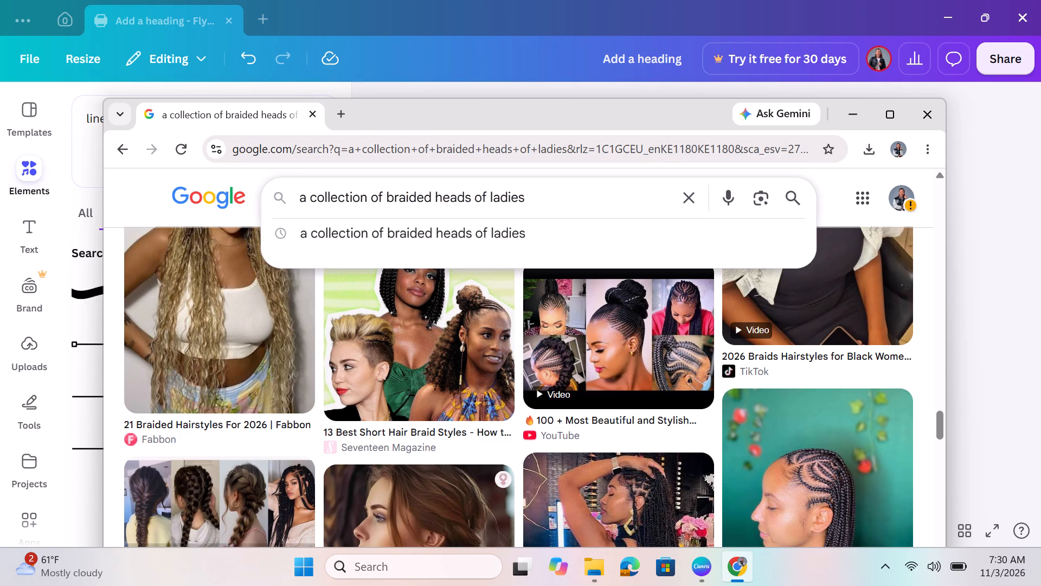
pyautogui.click(308, 199)
pyautogui.press('space')
pyautogui.write('beautifu')
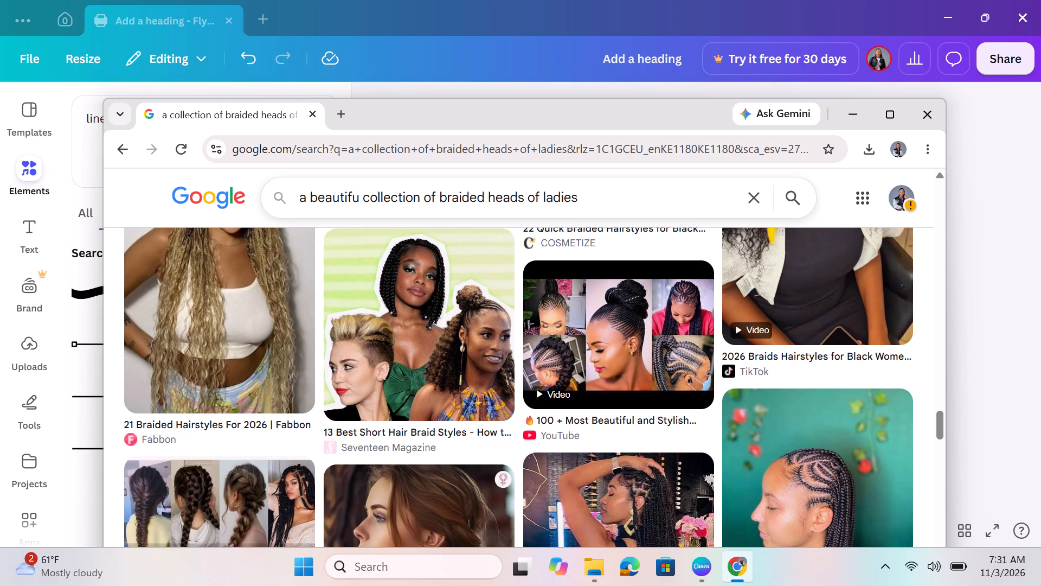
pyautogui.press('l')
pyautogui.press('Return')
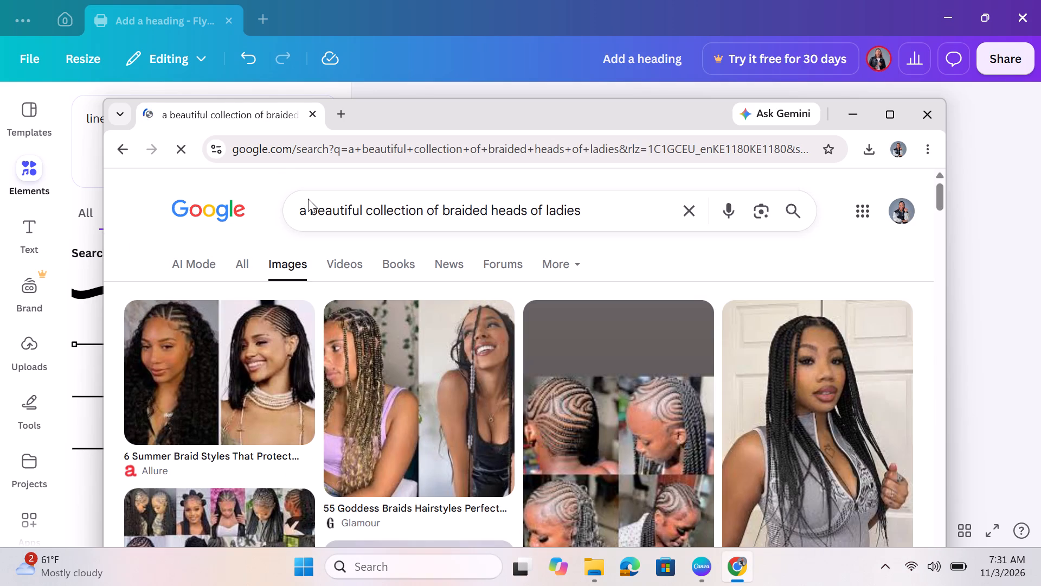
# Look through the refined image results for a braided-hairstyle picture suited to the salon flyer.
pyautogui.scroll(-1, 396, 396)
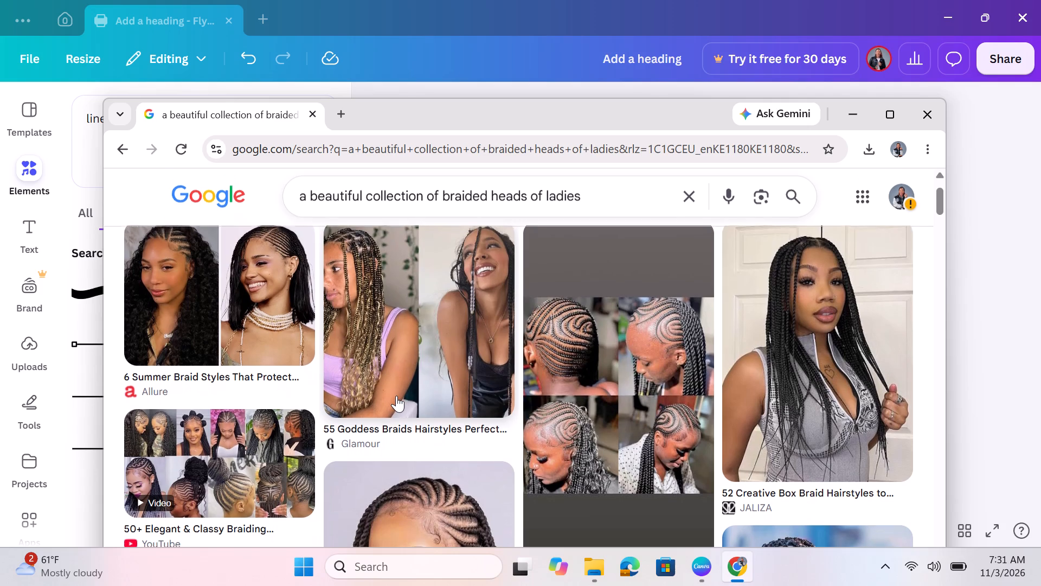
pyautogui.scroll(-1, 396, 396)
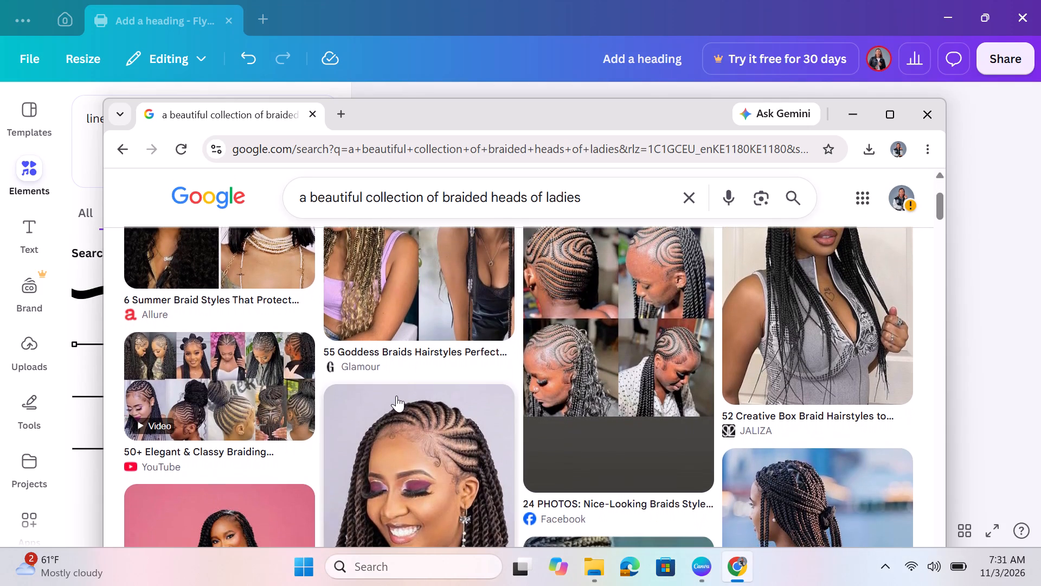
pyautogui.scroll(2, 396, 396)
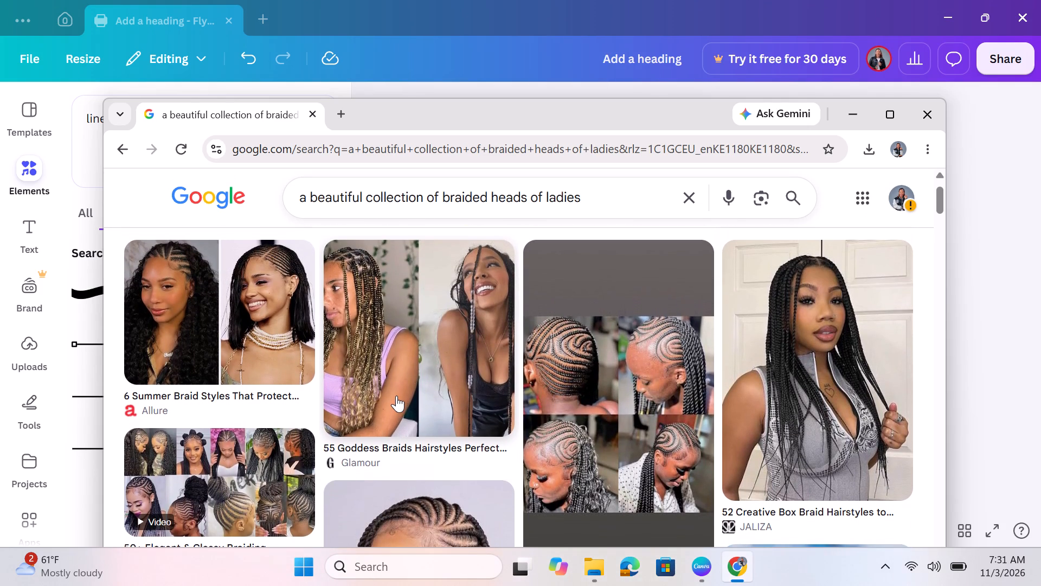
pyautogui.scroll(-2, 396, 396)
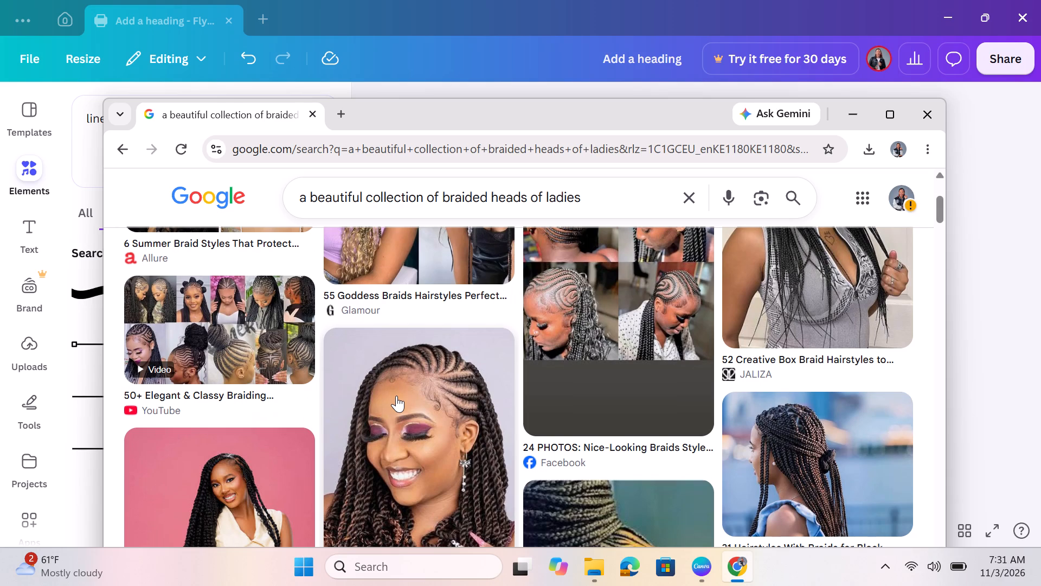
pyautogui.scroll(-4, 396, 396)
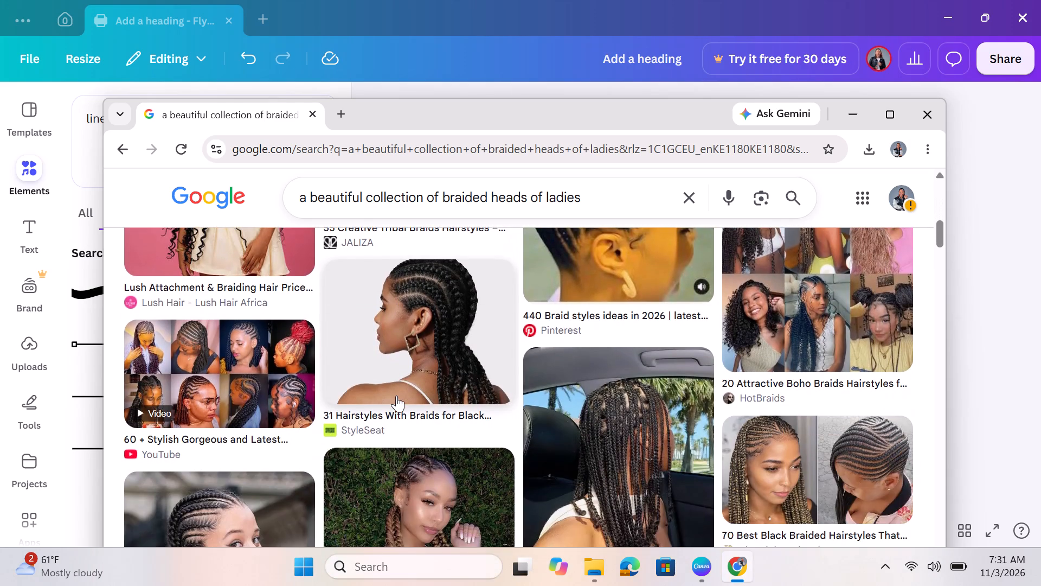
pyautogui.scroll(-1, 396, 396)
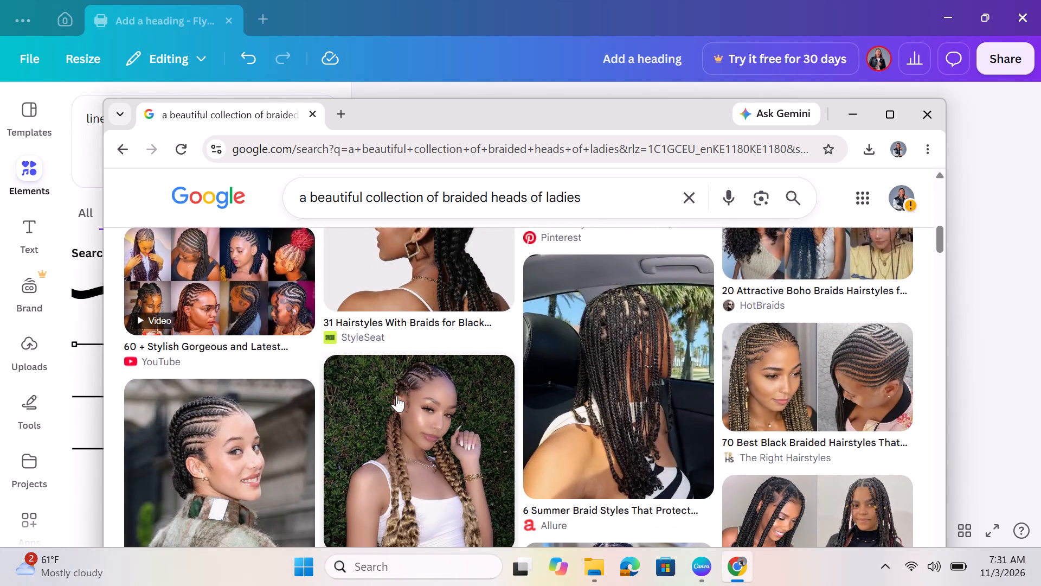
# Look further through the image results and open the preview of the collage "24 PHOTOS: Polished Braided Looks for Ladies".
pyautogui.scroll(-2, 397, 393)
pyautogui.hscroll(1, 401, 387)
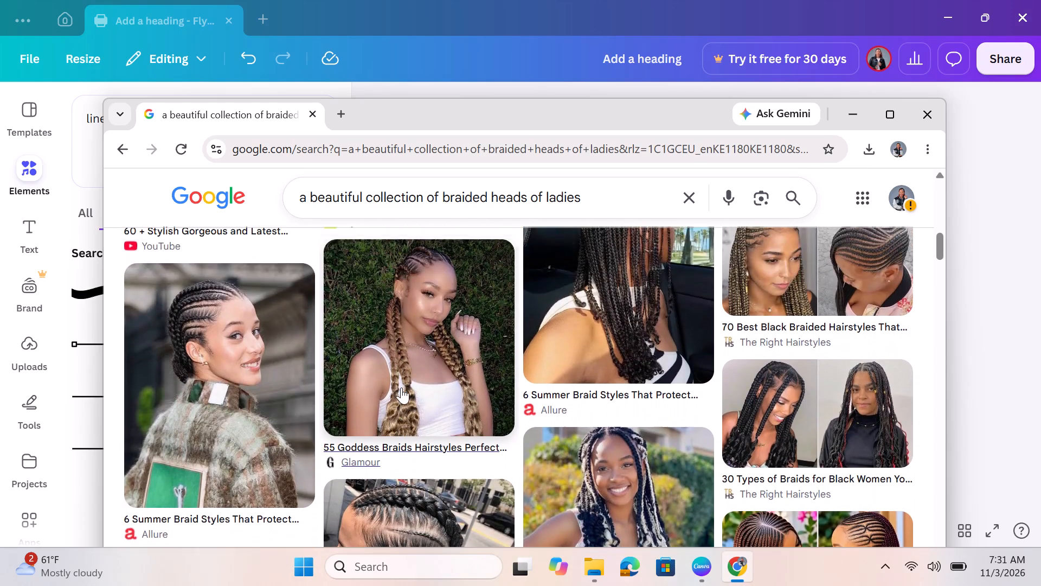
pyautogui.hscroll(2, 401, 387)
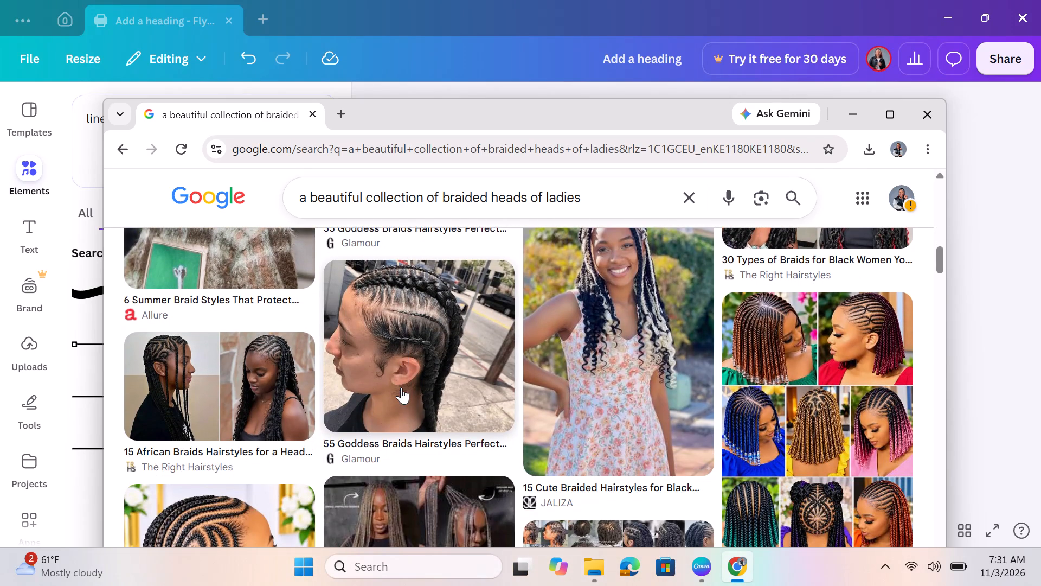
pyautogui.scroll(-1, 401, 387)
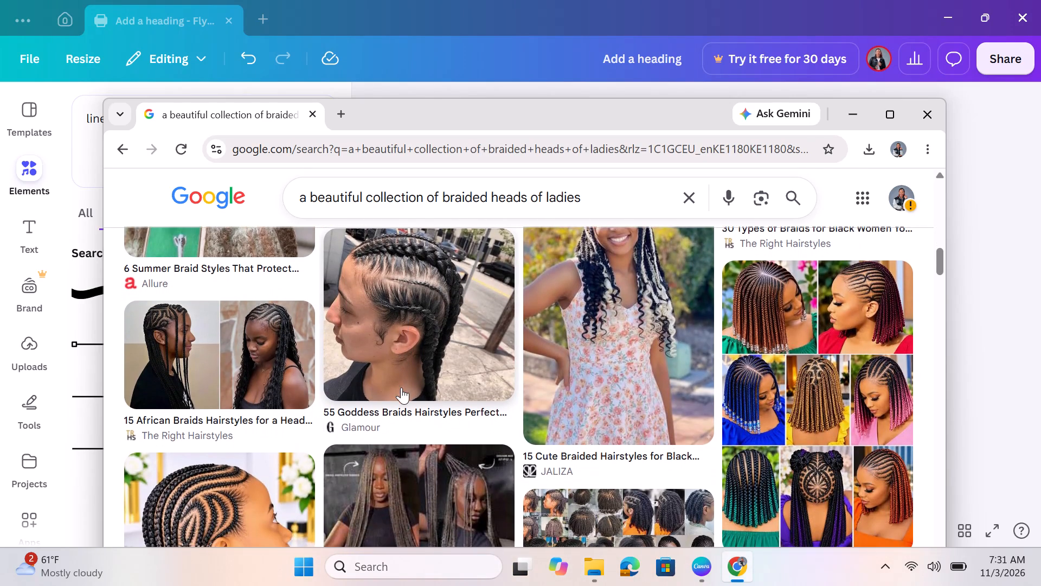
pyautogui.scroll(-1, 401, 387)
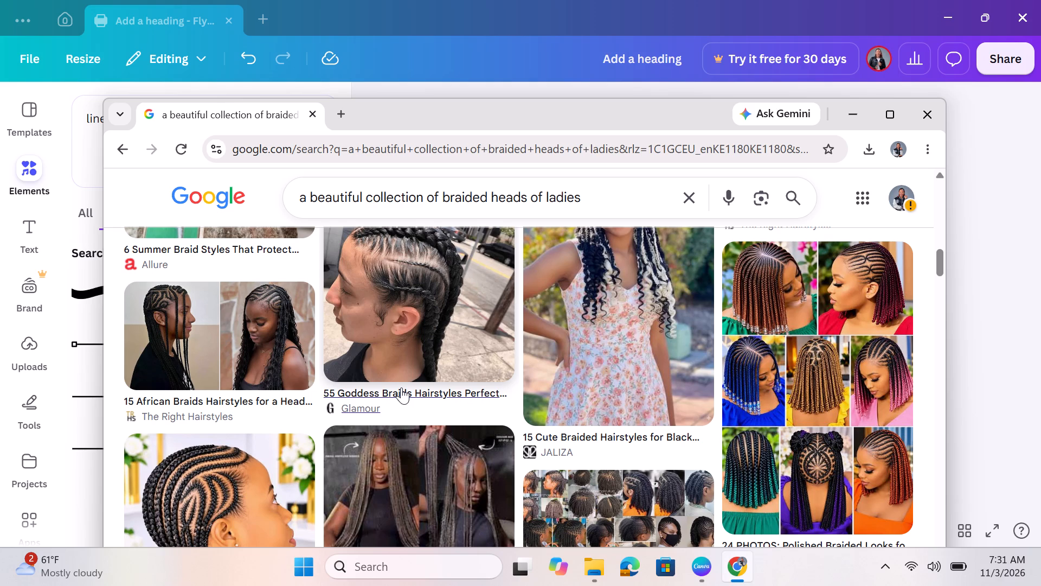
pyautogui.click(886, 471)
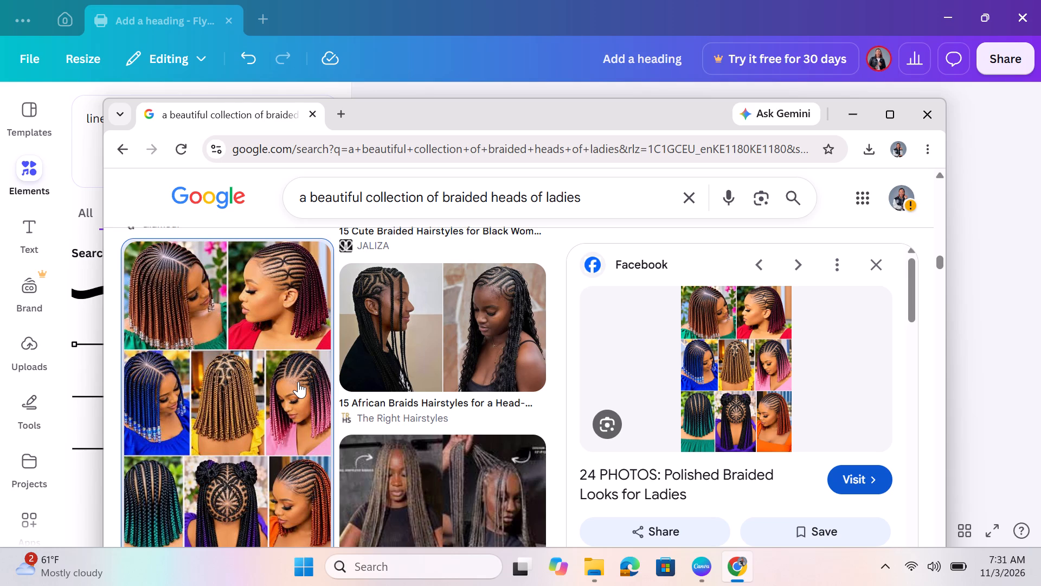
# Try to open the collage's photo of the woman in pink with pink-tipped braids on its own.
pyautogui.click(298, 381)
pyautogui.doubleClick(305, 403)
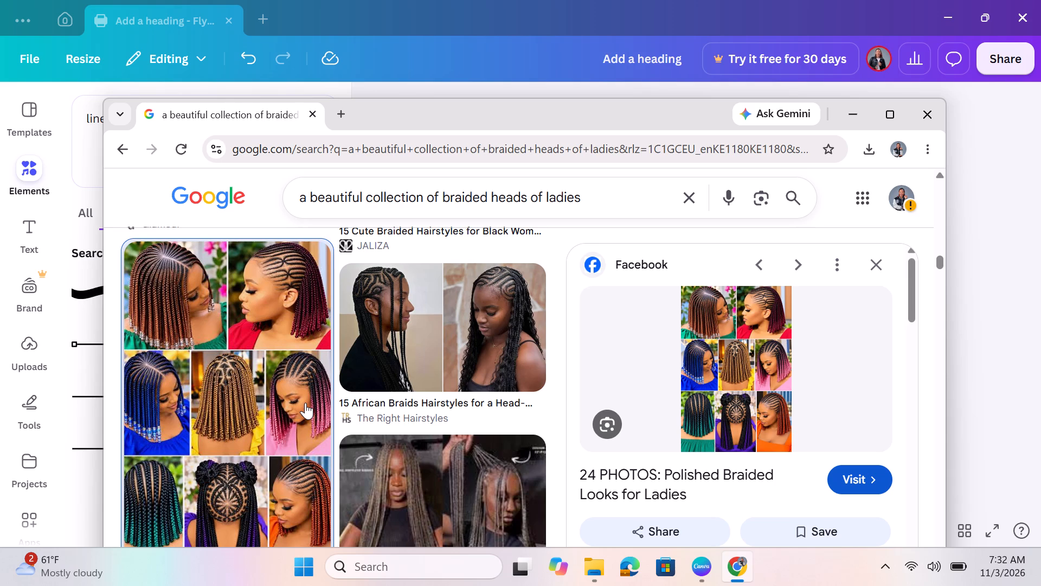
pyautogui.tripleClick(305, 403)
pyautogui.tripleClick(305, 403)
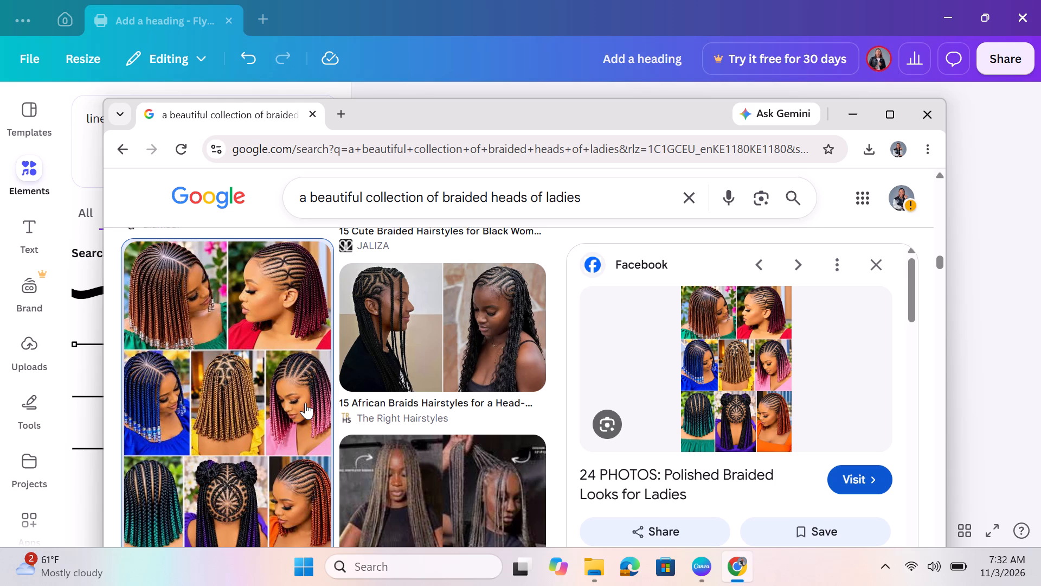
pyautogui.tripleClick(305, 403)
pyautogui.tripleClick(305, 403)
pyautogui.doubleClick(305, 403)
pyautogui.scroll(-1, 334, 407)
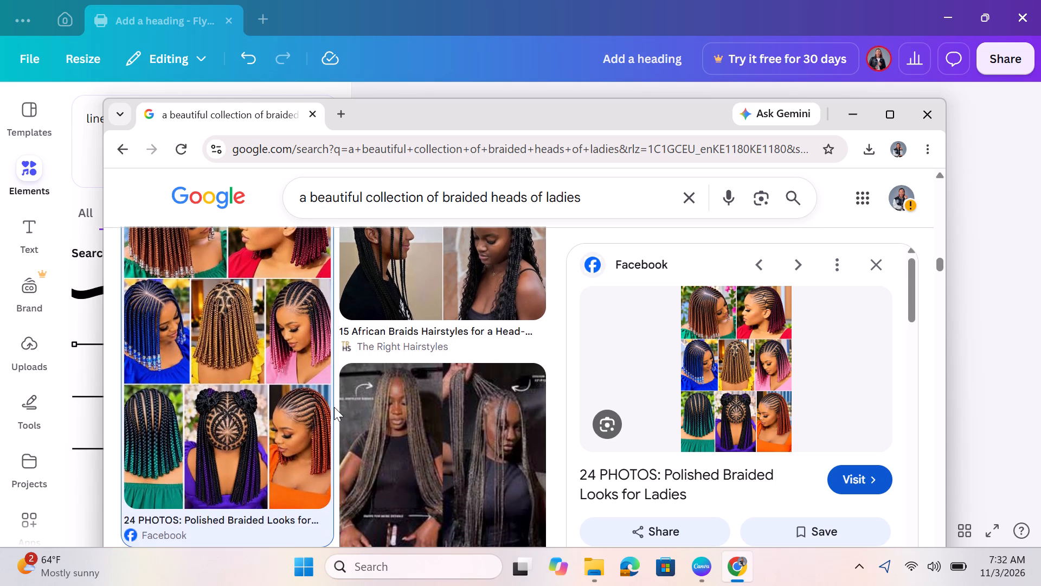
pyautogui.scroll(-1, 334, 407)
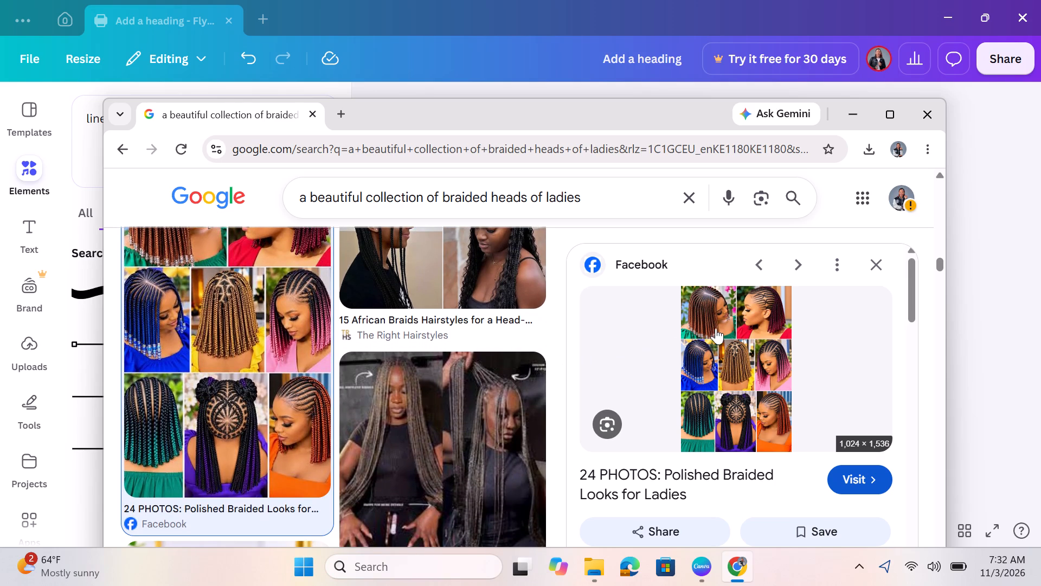
# Open the collage's source post on Facebook, examine its braided-hairstyle photos for the flyer, and close the page.
pyautogui.doubleClick(731, 325)
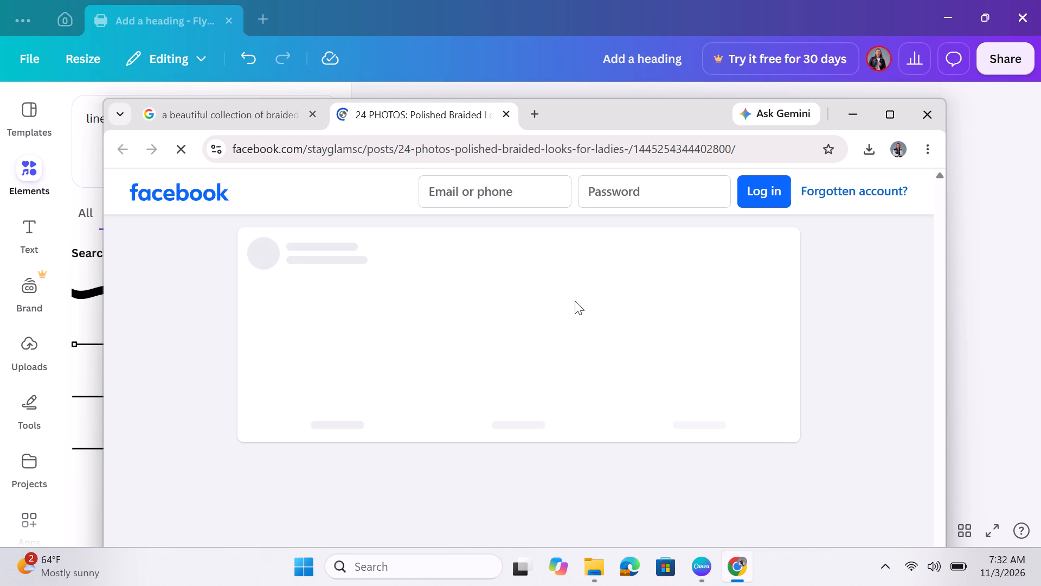
pyautogui.scroll(-1, 493, 410)
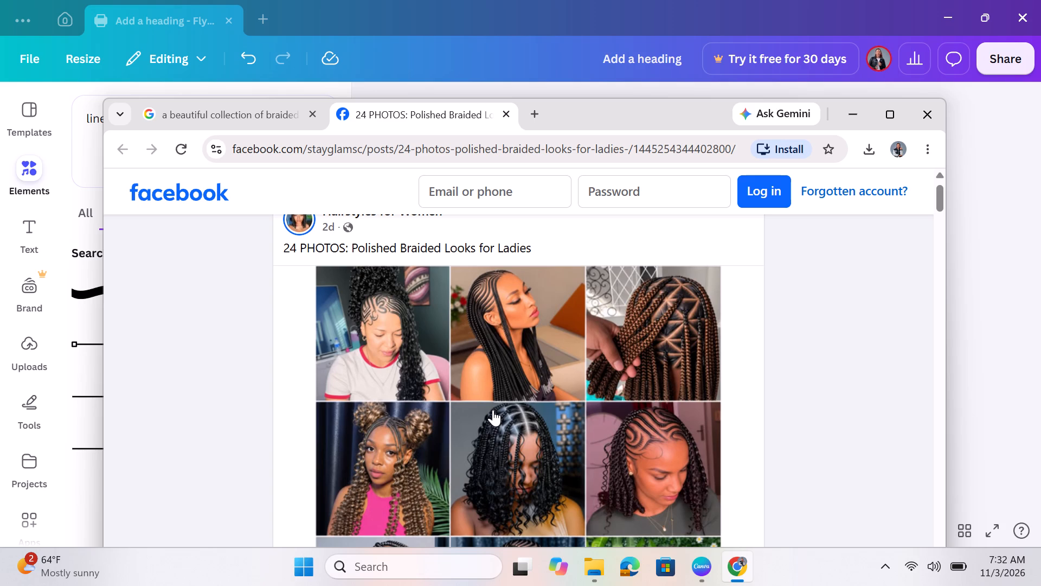
pyautogui.scroll(-2, 544, 427)
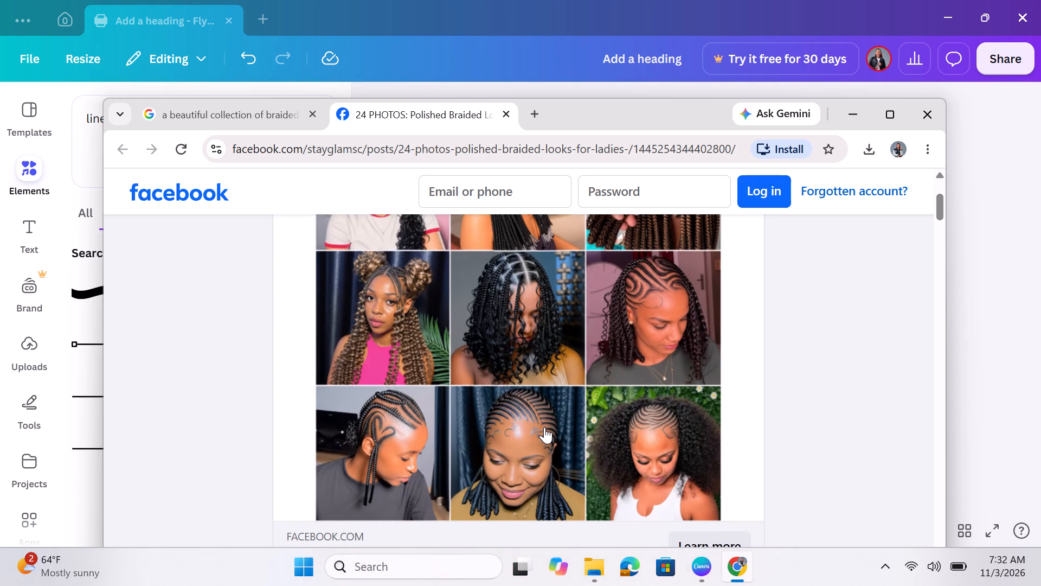
pyautogui.scroll(-1, 544, 427)
pyautogui.scroll(3, 544, 427)
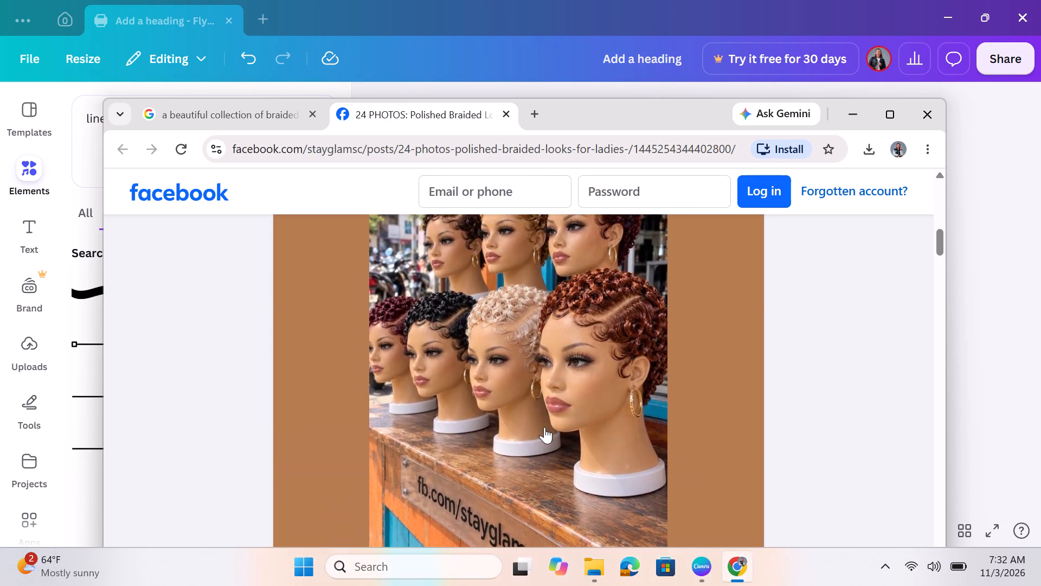
pyautogui.scroll(5, 544, 427)
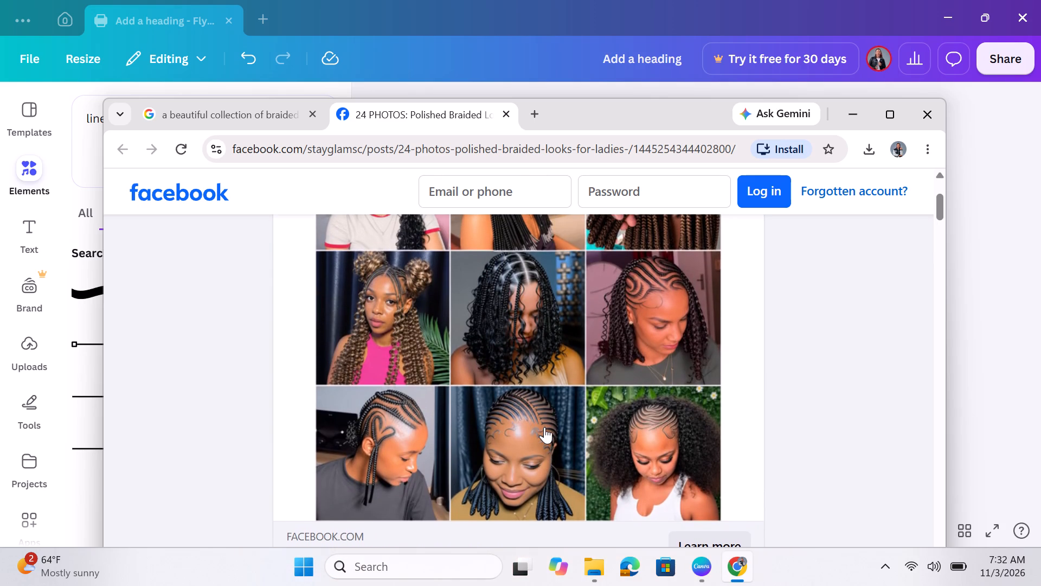
pyautogui.scroll(3, 544, 427)
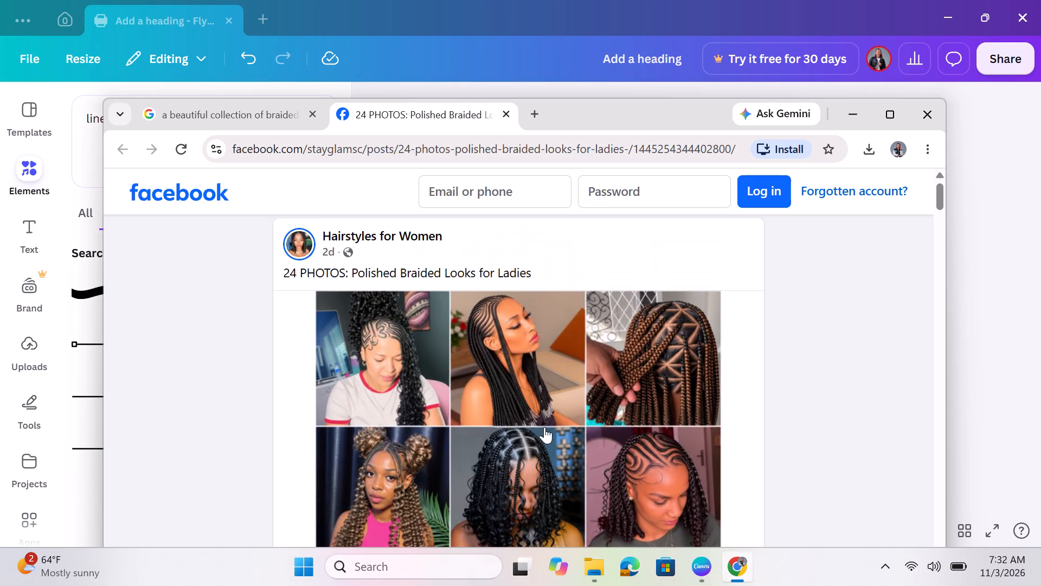
pyautogui.scroll(2, 544, 427)
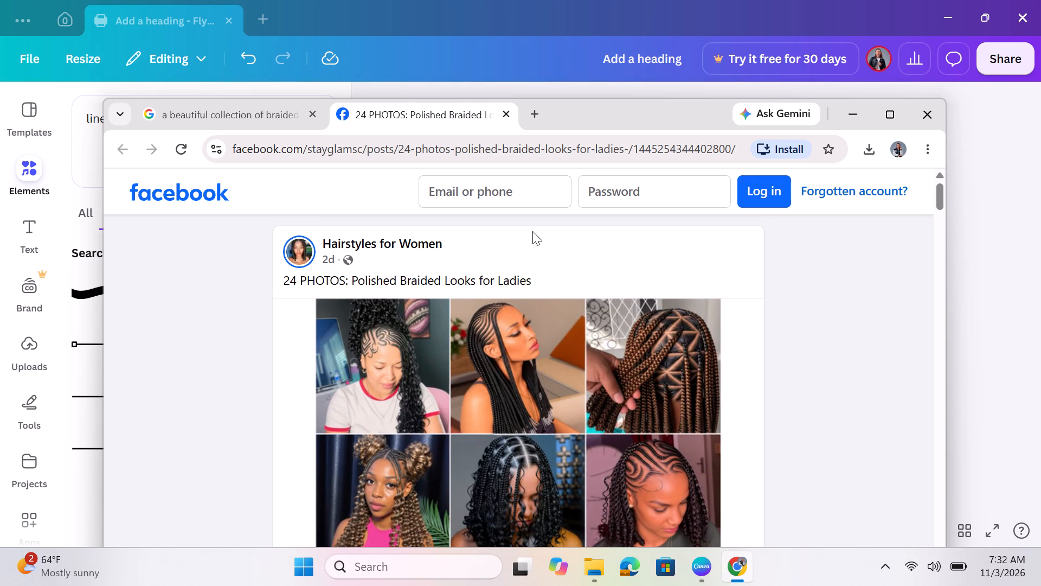
pyautogui.click(502, 115)
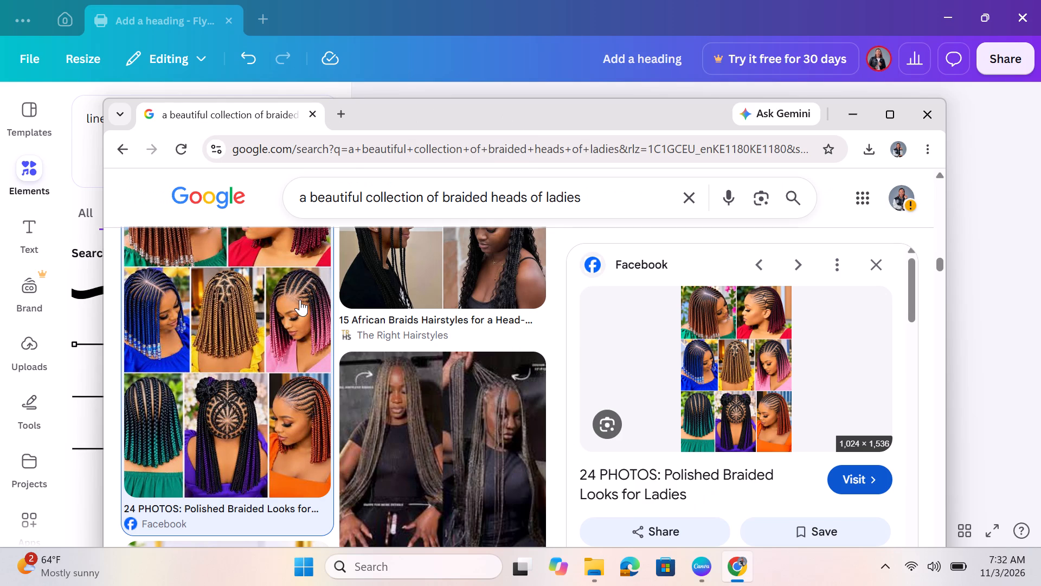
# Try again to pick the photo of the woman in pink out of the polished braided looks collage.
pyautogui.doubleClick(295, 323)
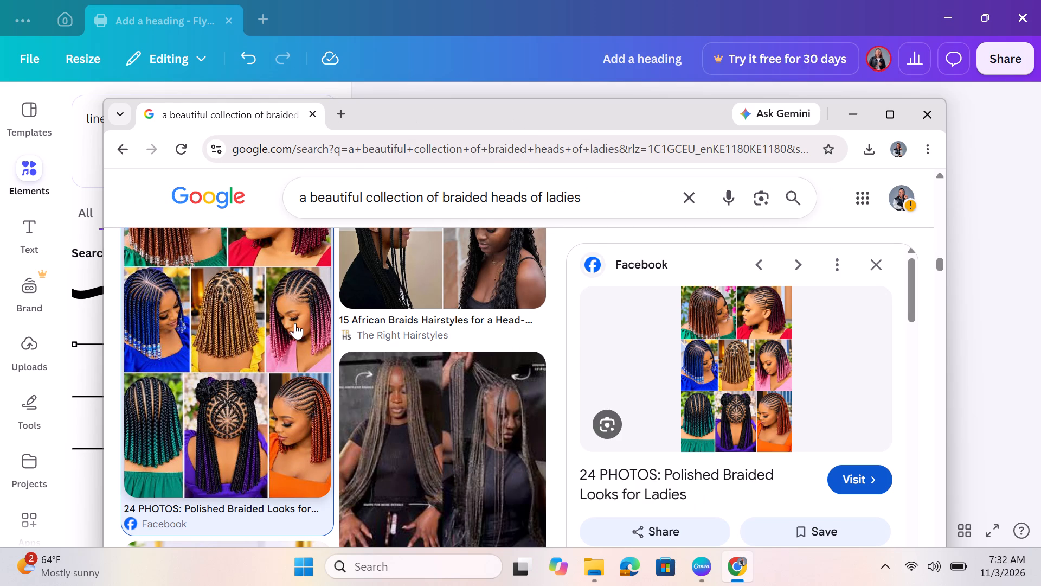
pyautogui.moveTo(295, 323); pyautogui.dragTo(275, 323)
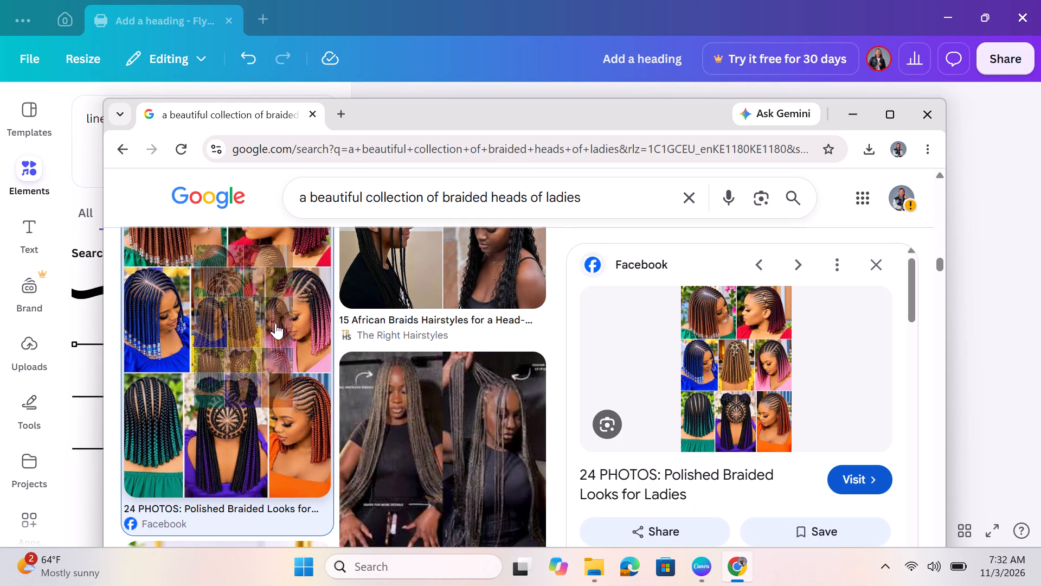
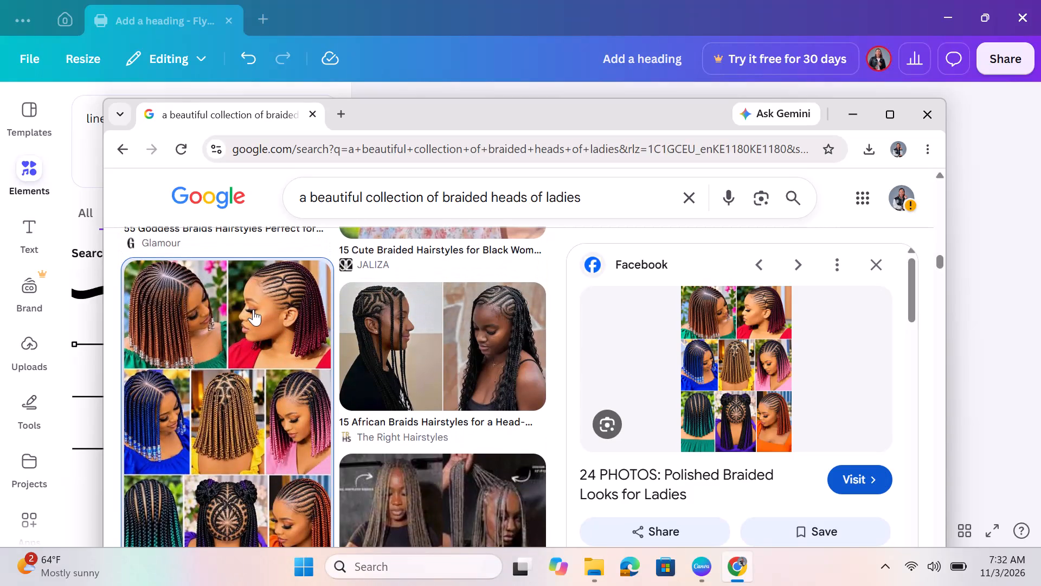
# Open the source post of the "24 PHOTOS: Polished Braided Looks for Ladies" collage, examine its hairstyle photos, and return to the image results.
pyautogui.tripleClick(253, 309)
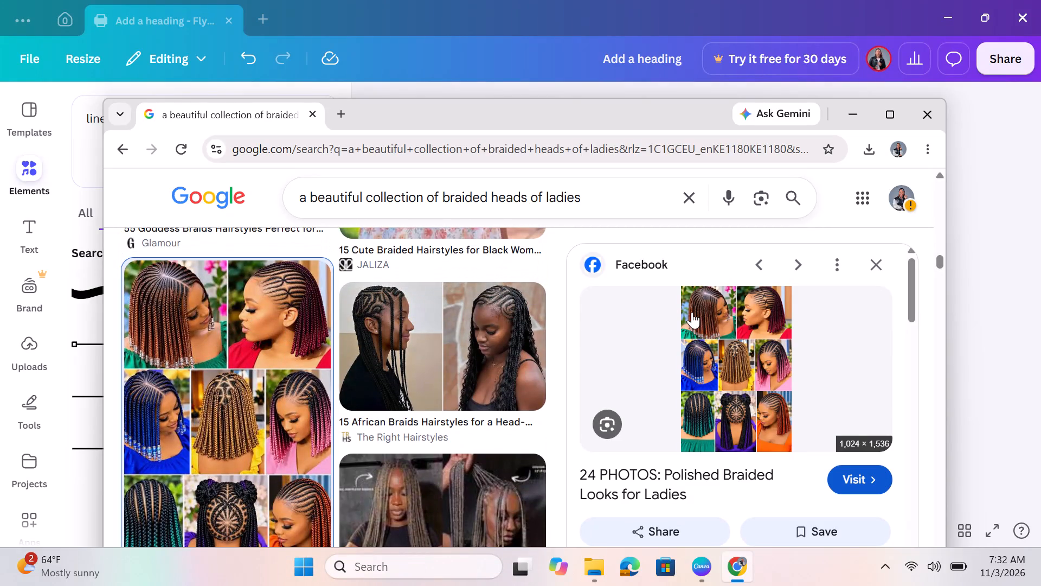
pyautogui.doubleClick(748, 315)
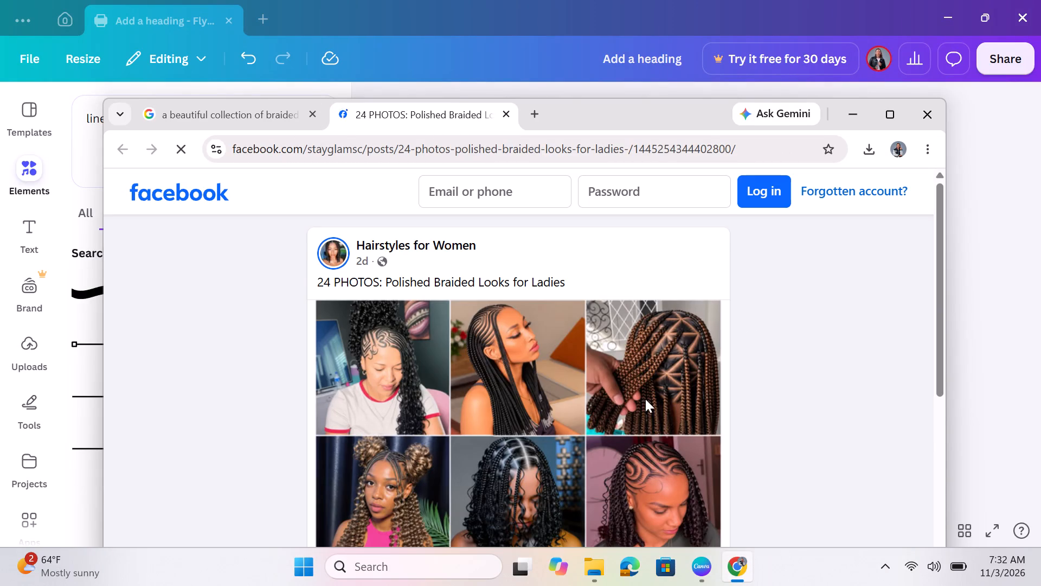
pyautogui.scroll(-1, 645, 399)
pyautogui.hscroll(4, 645, 399)
pyautogui.scroll(8, 645, 399)
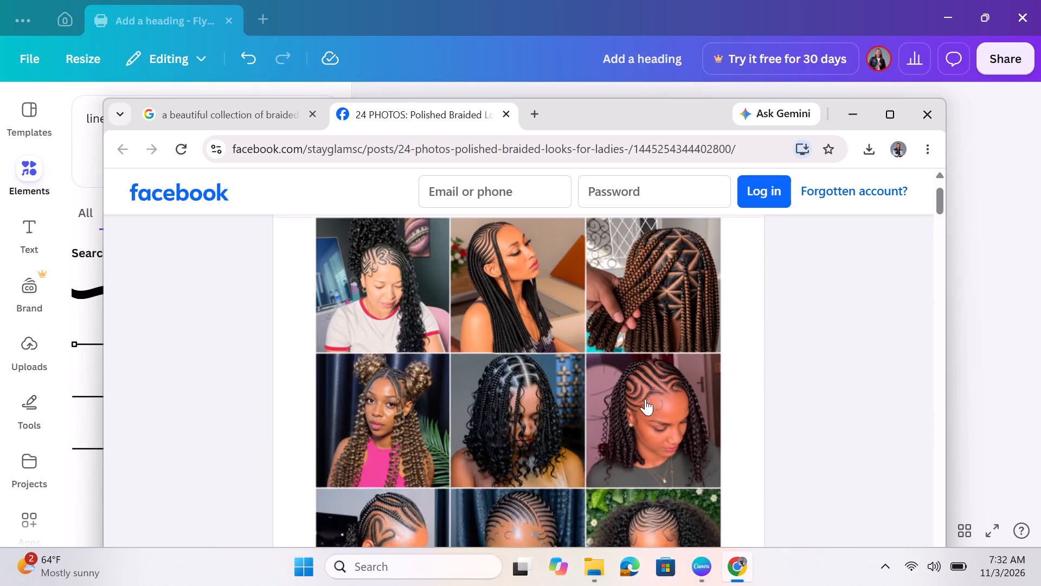
pyautogui.scroll(1, 645, 399)
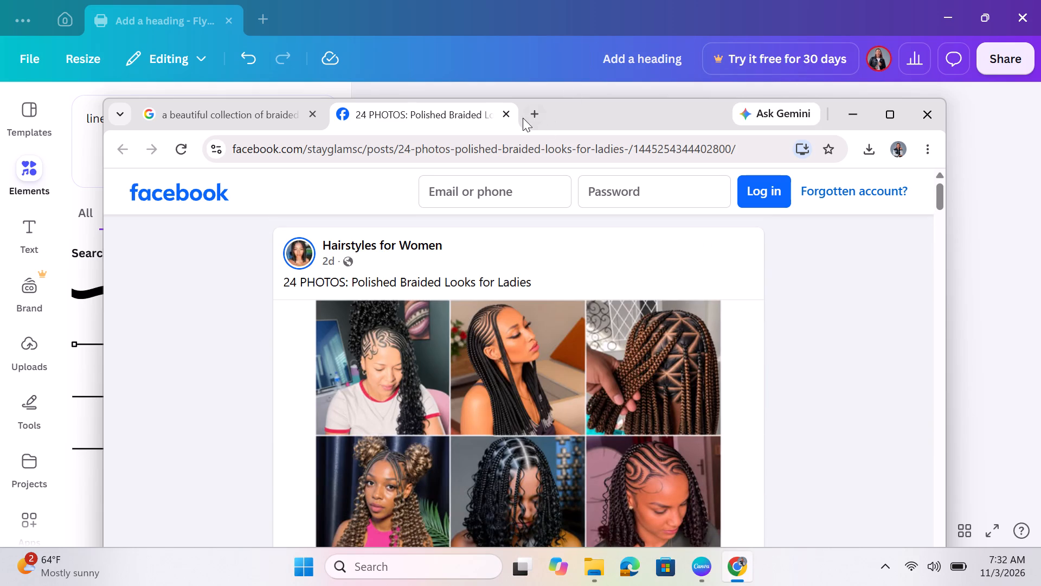
pyautogui.click(507, 112)
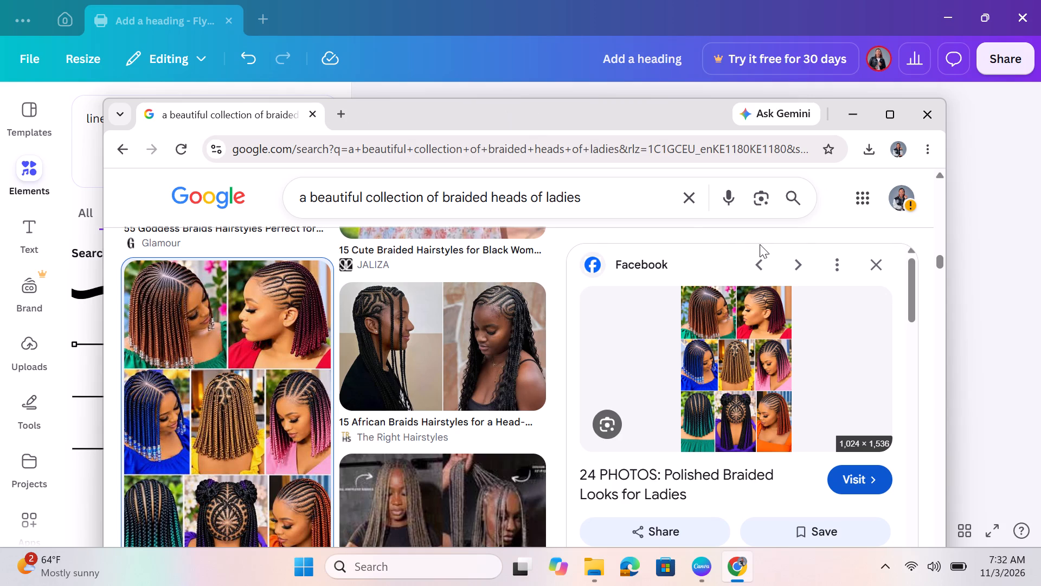
# Look through the related images for the selected braids collage for a hairstyle picture suited to the salon flyer.
pyautogui.scroll(-2, 781, 335)
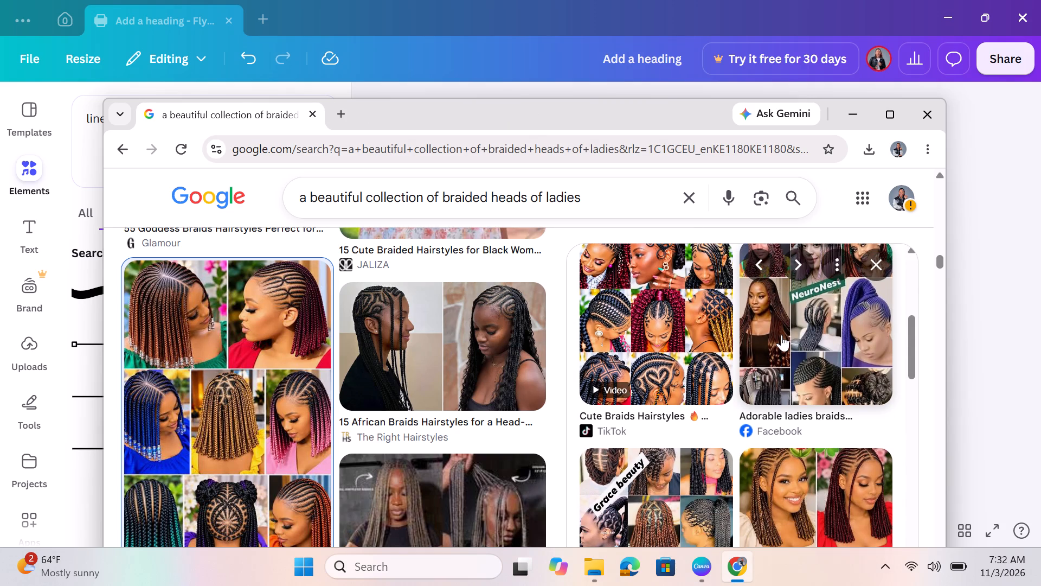
pyautogui.scroll(-5, 781, 335)
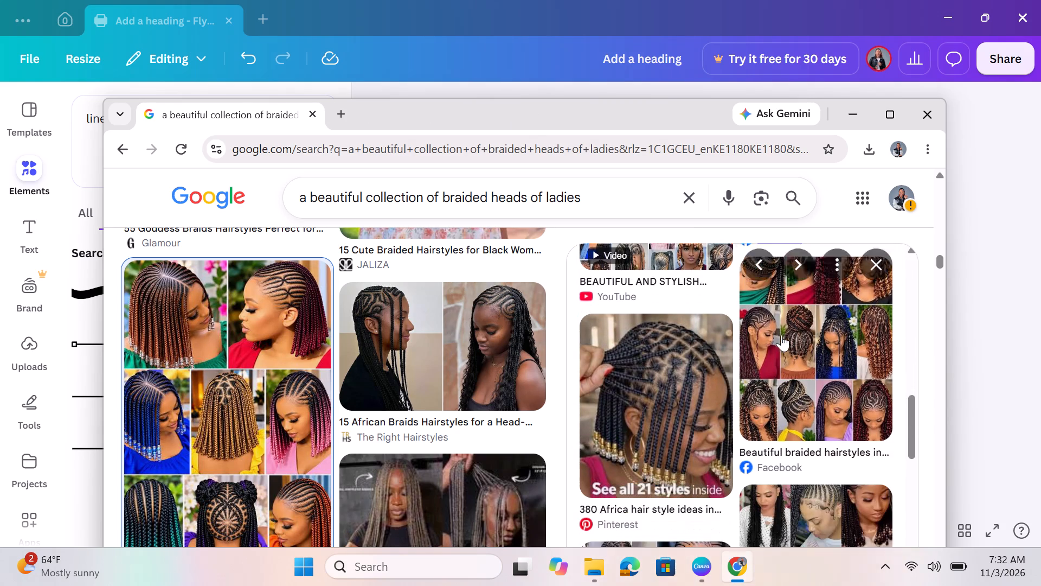
pyautogui.scroll(-2, 781, 335)
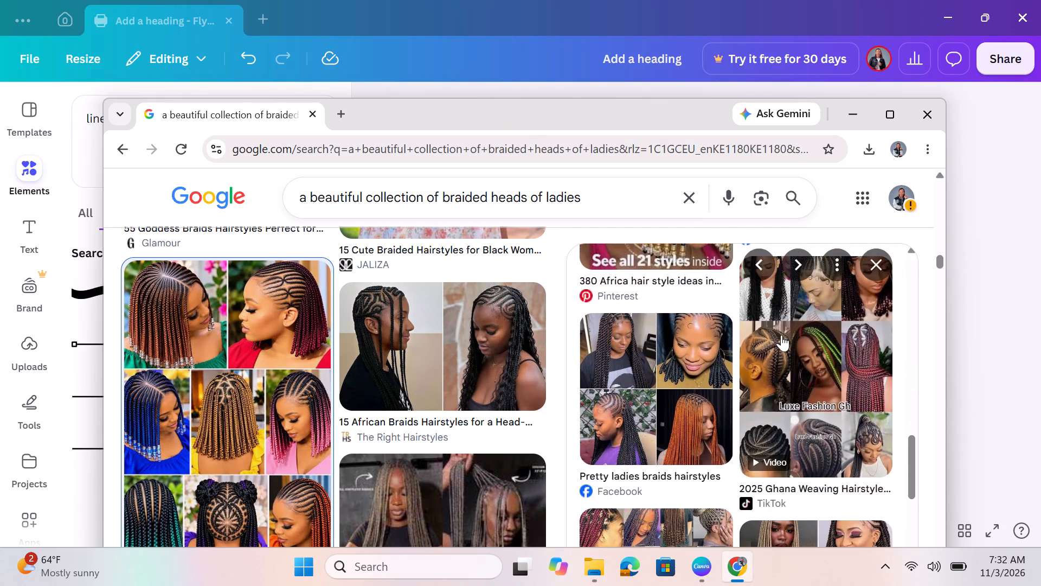
pyautogui.scroll(-1, 781, 335)
pyautogui.scroll(-1, 502, 433)
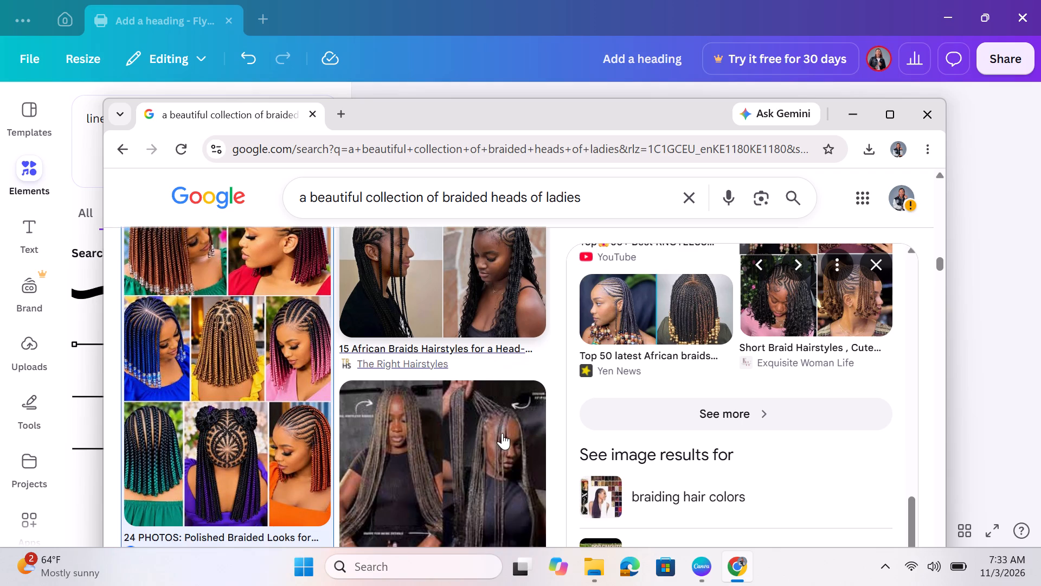
# Look further through the image results for a braided-hairstyle picture suited to the salon flyer.
pyautogui.scroll(-4, 502, 433)
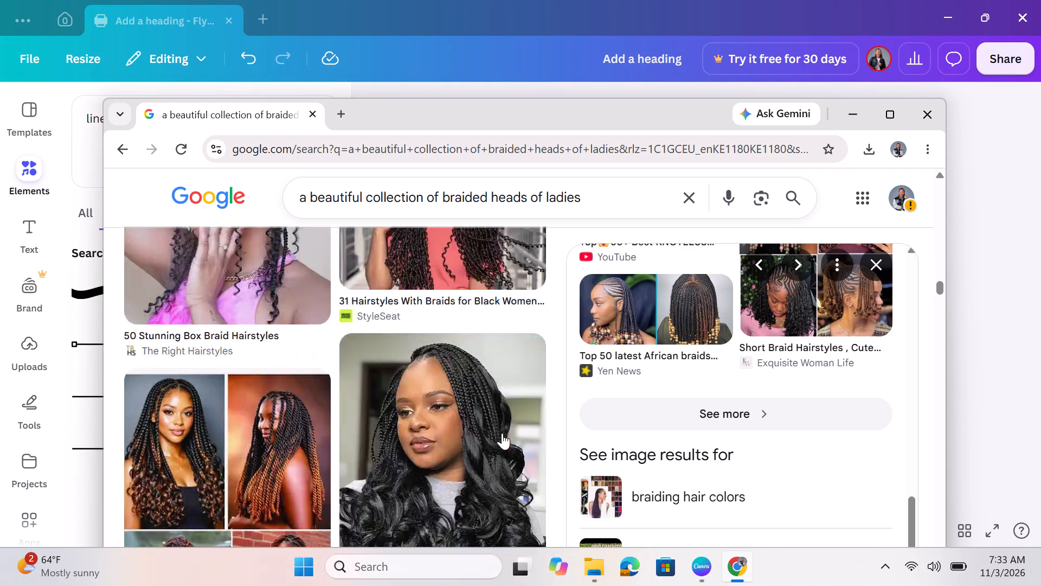
pyautogui.scroll(-6, 502, 433)
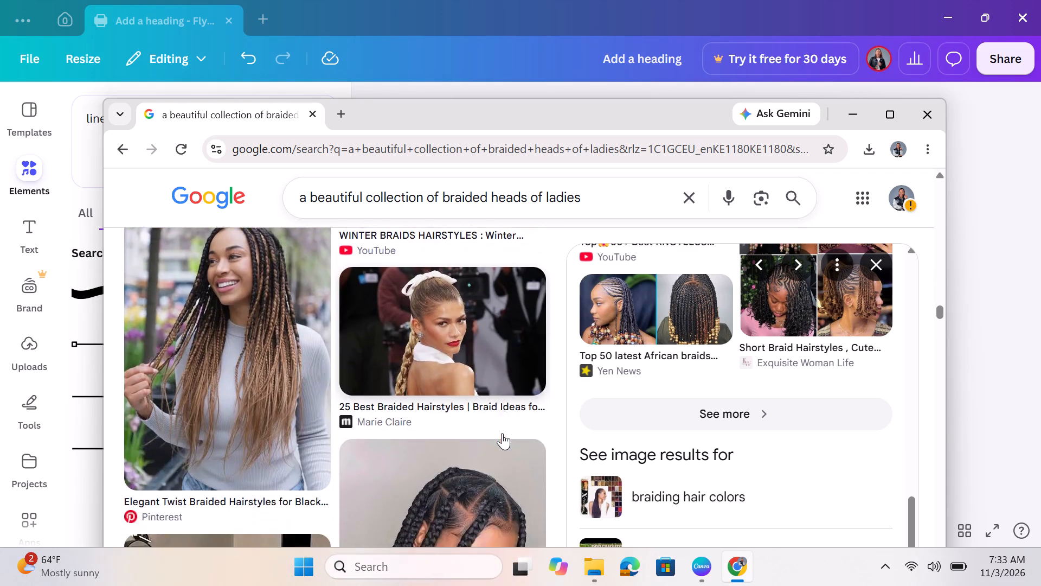
pyautogui.scroll(-4, 502, 433)
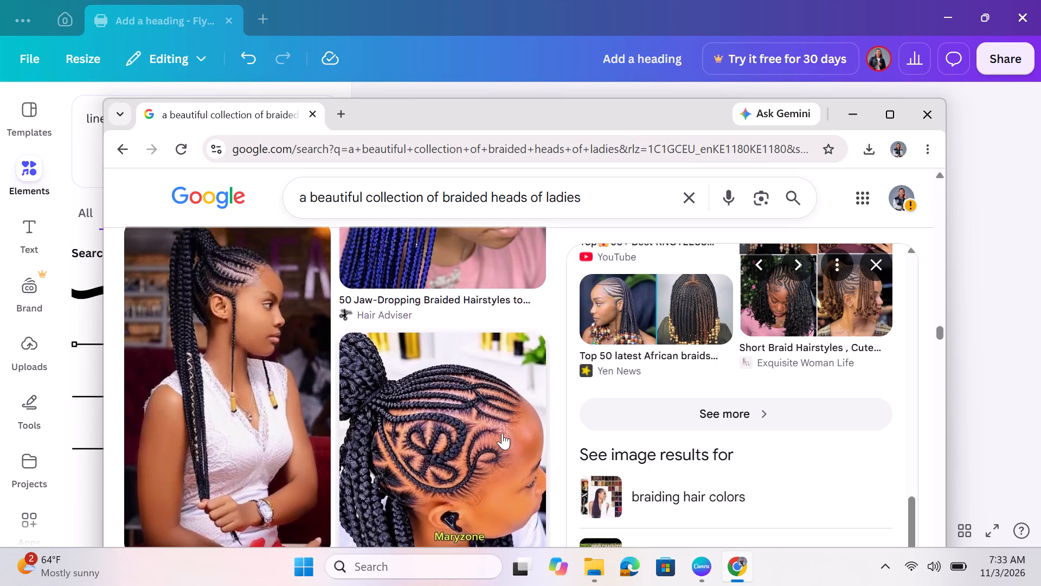
pyautogui.scroll(-3, 502, 433)
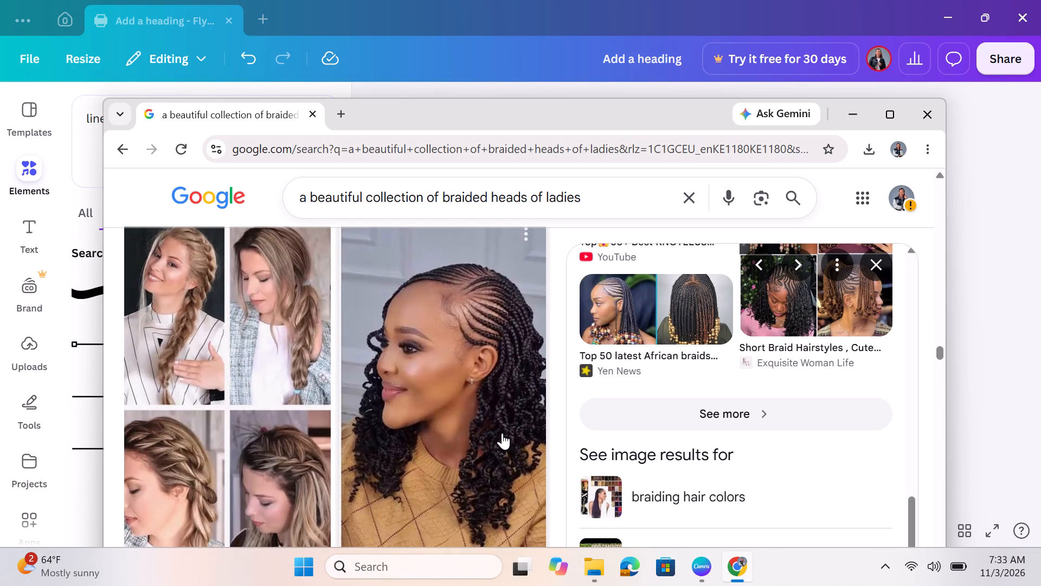
# Open the picture of the woman in the mustard sweater with curly-ended cornrows as a pin from the Beautiful Braid Styles board on Pinterest.
pyautogui.doubleClick(496, 390)
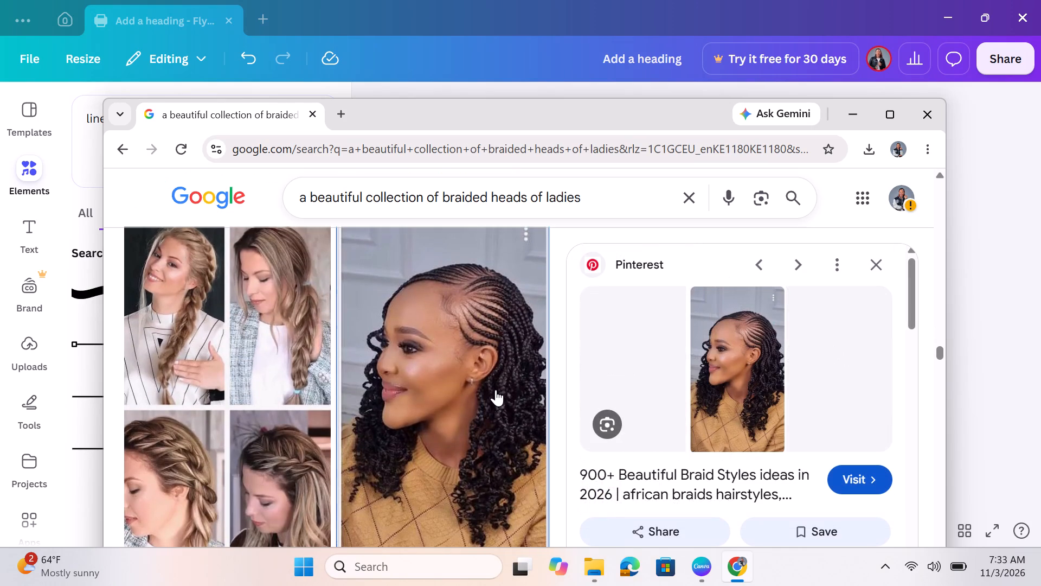
pyautogui.doubleClick(744, 348)
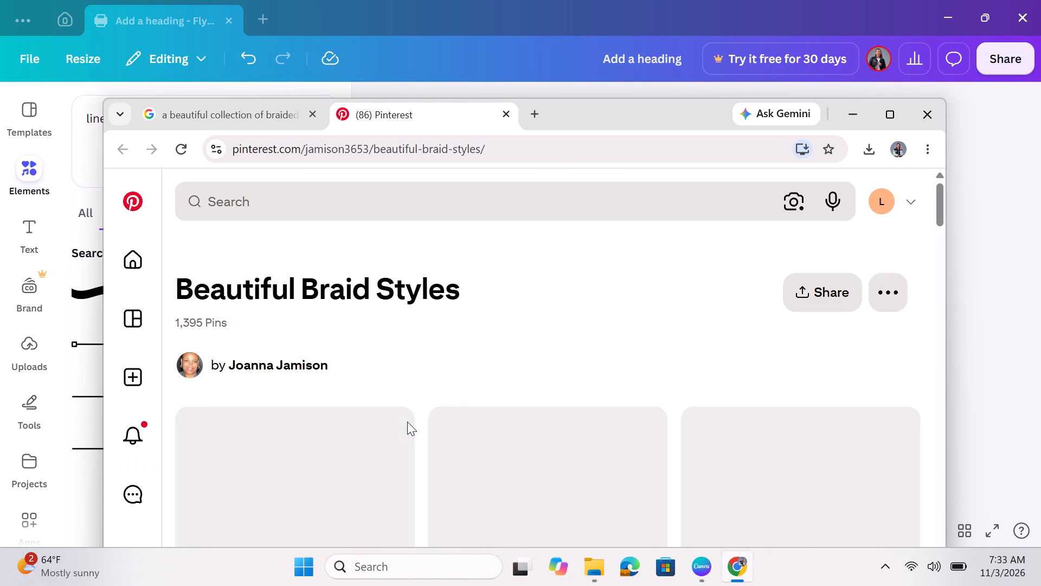
pyautogui.scroll(-3, 407, 422)
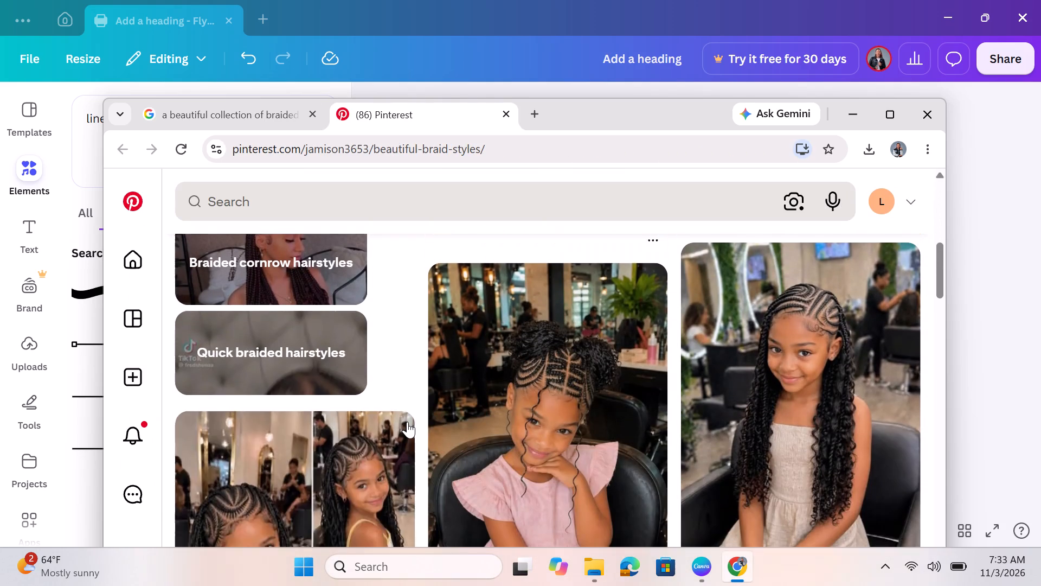
pyautogui.scroll(-2, 407, 422)
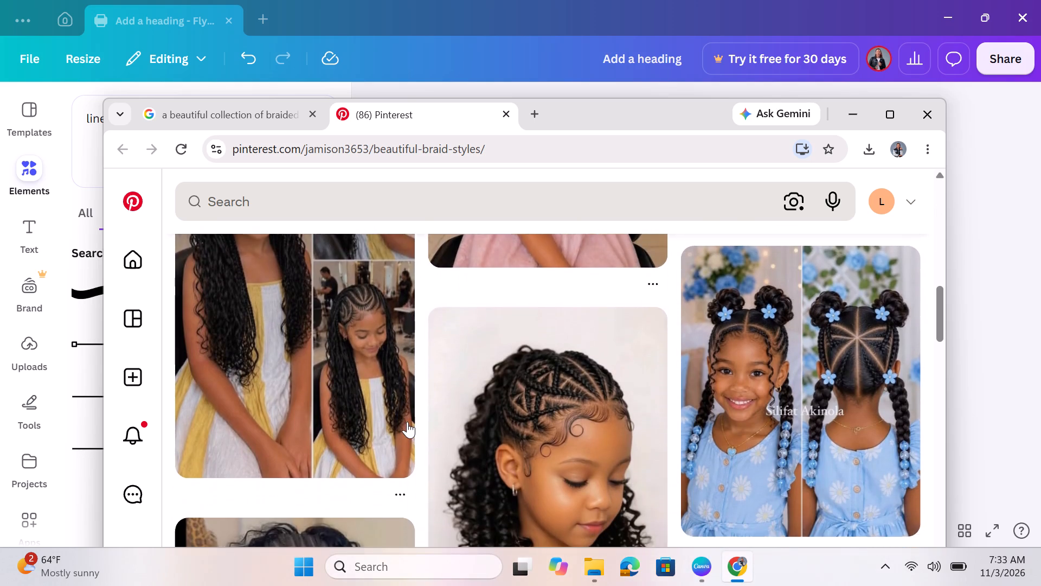
pyautogui.scroll(-1, 407, 422)
pyautogui.hscroll(-1, 407, 422)
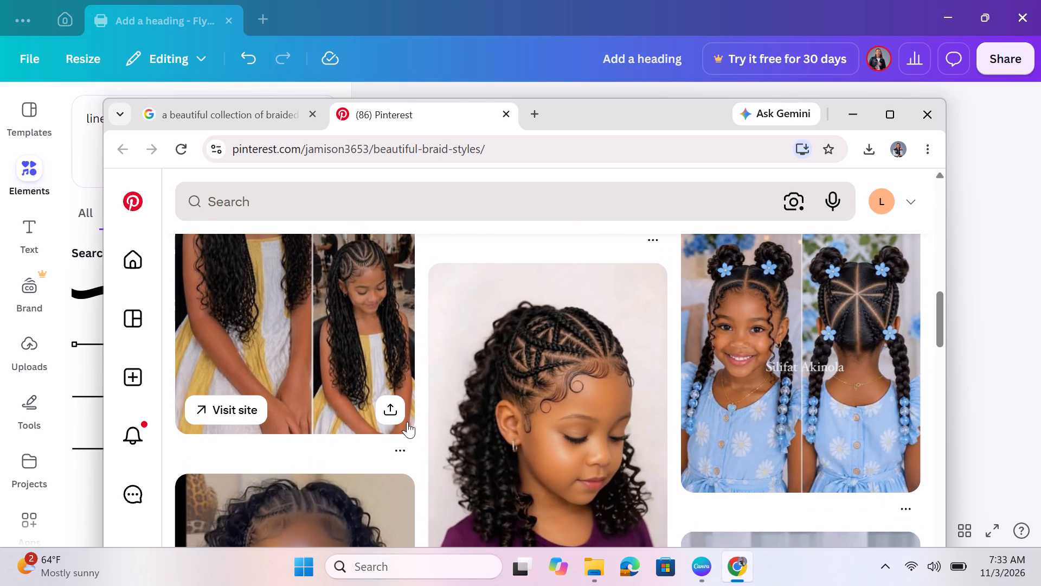
pyautogui.scroll(-1, 407, 422)
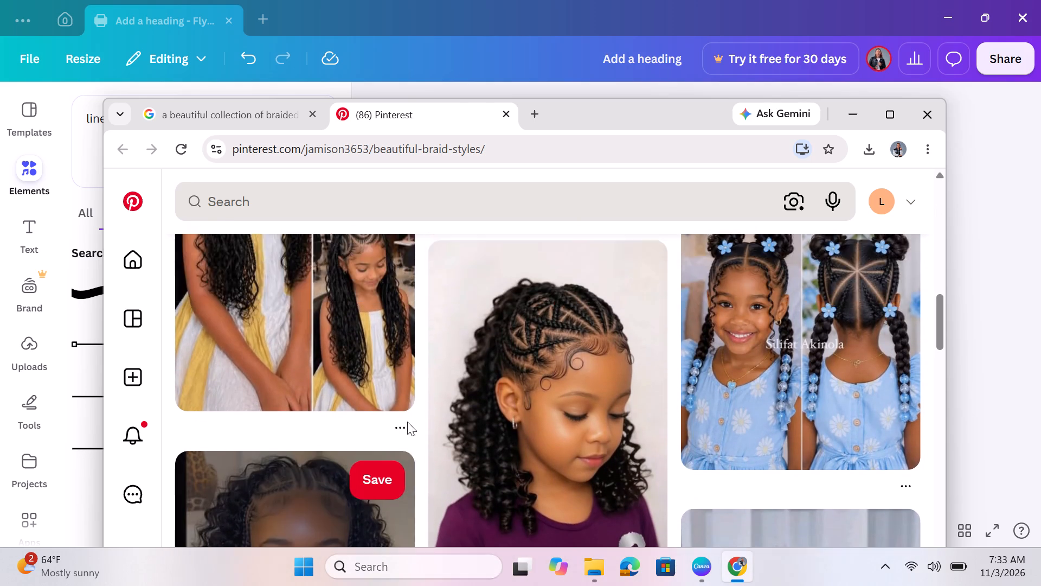
pyautogui.scroll(-2, 407, 422)
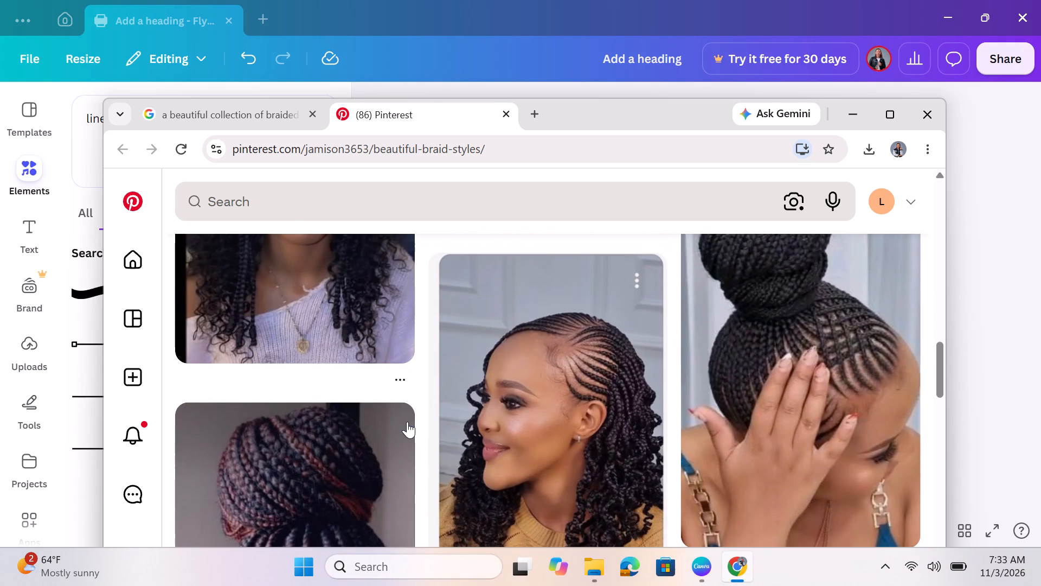
pyautogui.scroll(-1, 407, 422)
pyautogui.click(499, 443)
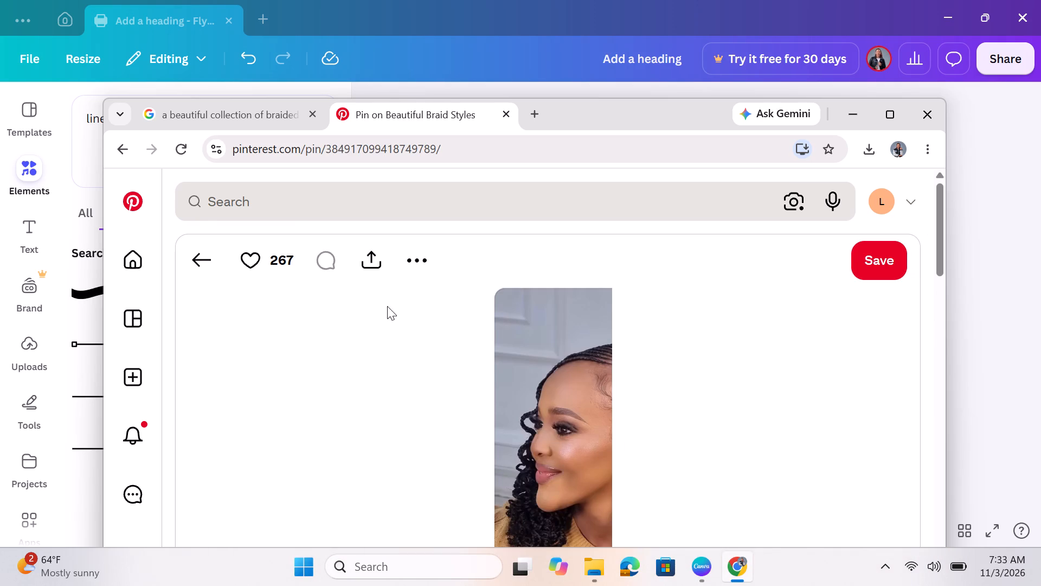
# Download the pin's image of the woman with curly-ended cornrows.
pyautogui.click(372, 259)
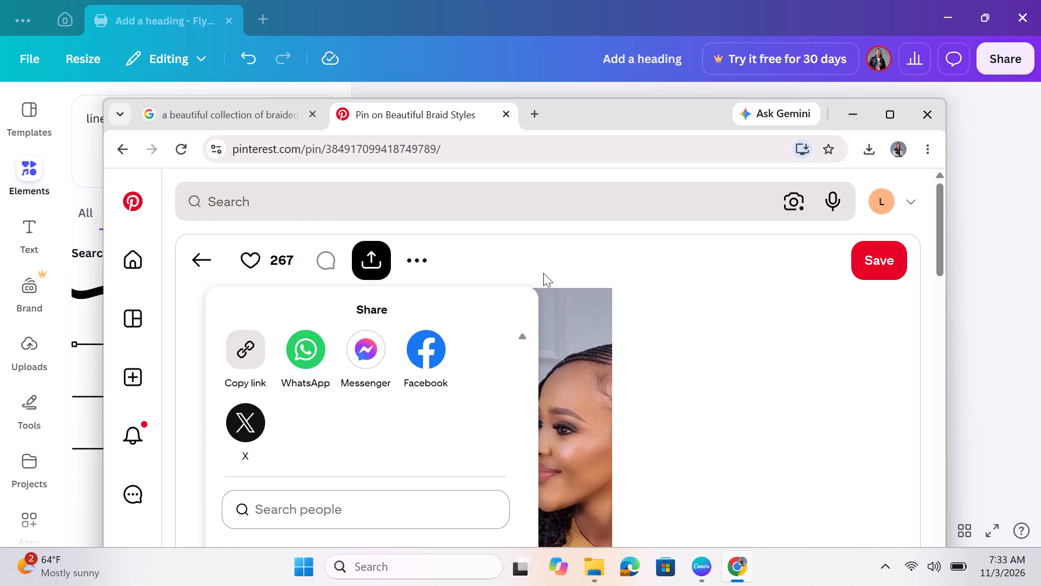
pyautogui.click(367, 256)
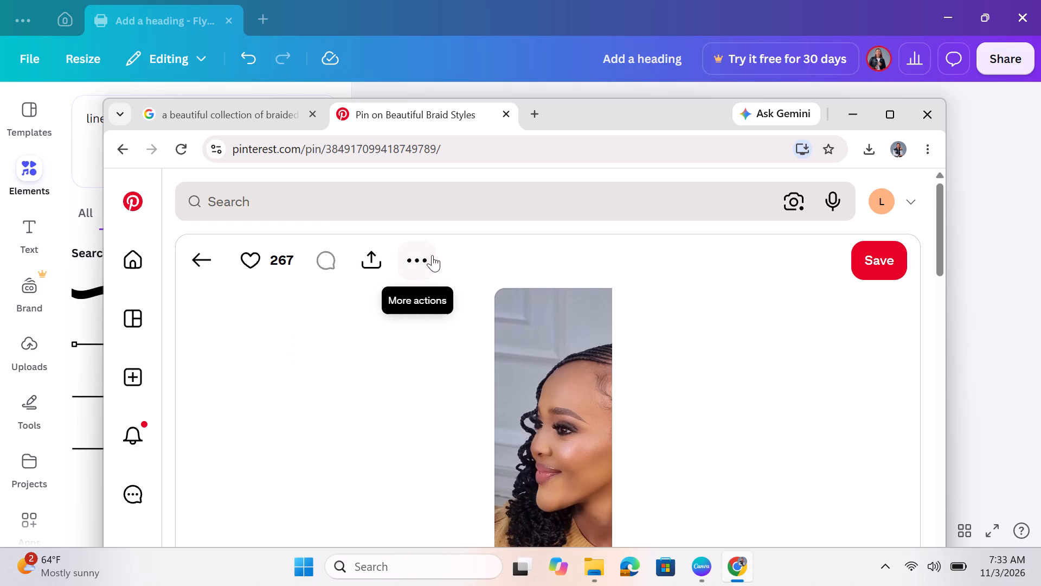
pyautogui.click(419, 257)
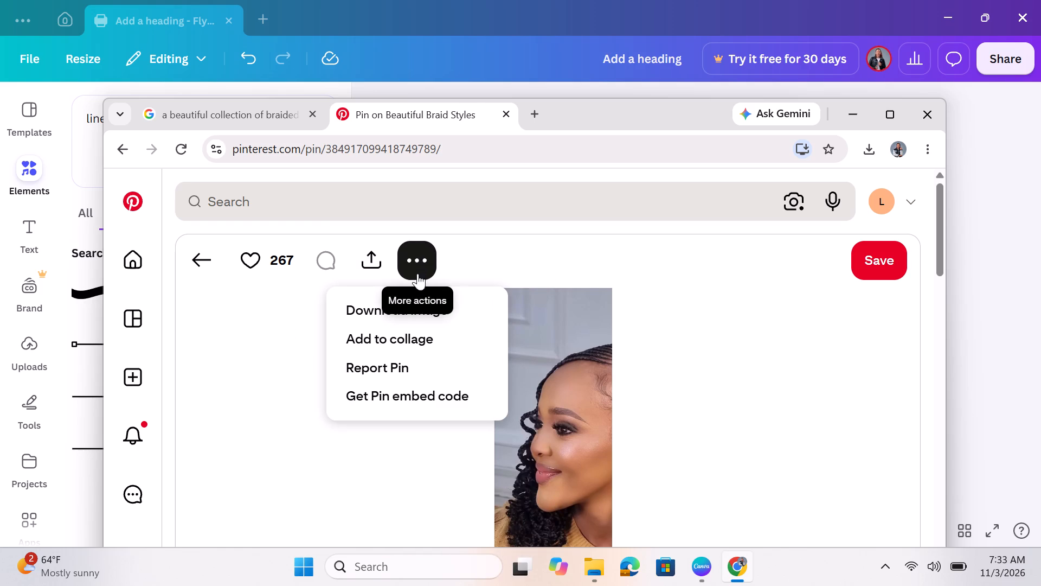
pyautogui.click(419, 307)
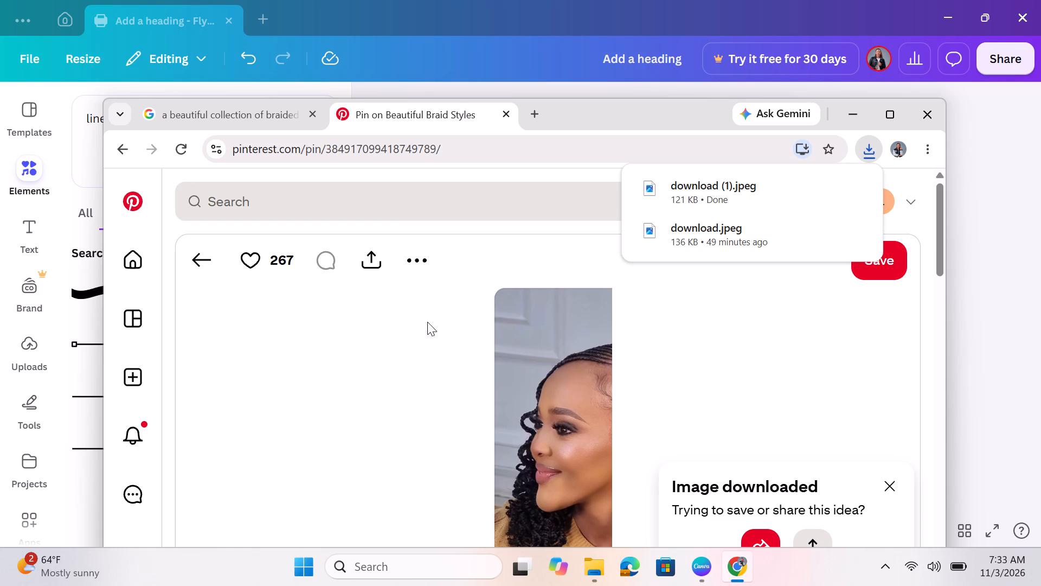
# Return to the Beautiful Braid Styles board and look through its pins for another braided-hairstyle picture for the flyer.
pyautogui.click(198, 252)
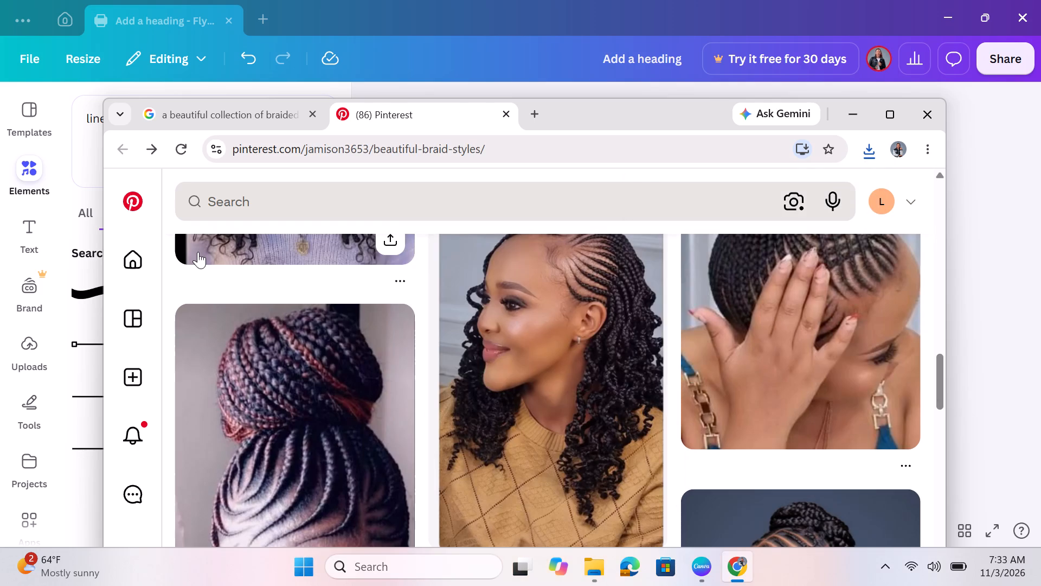
pyautogui.scroll(-3, 332, 365)
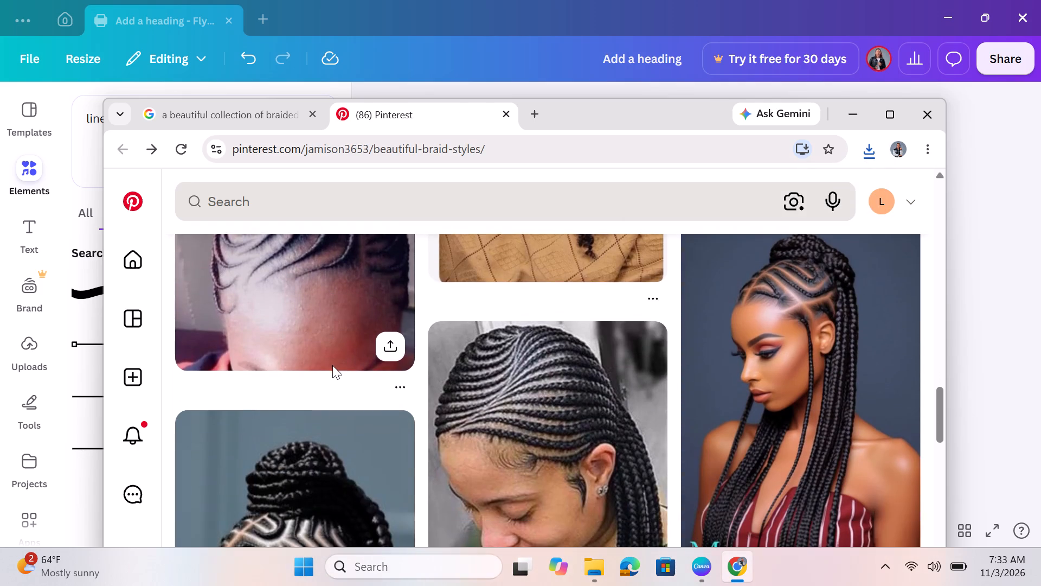
pyautogui.scroll(-4, 332, 365)
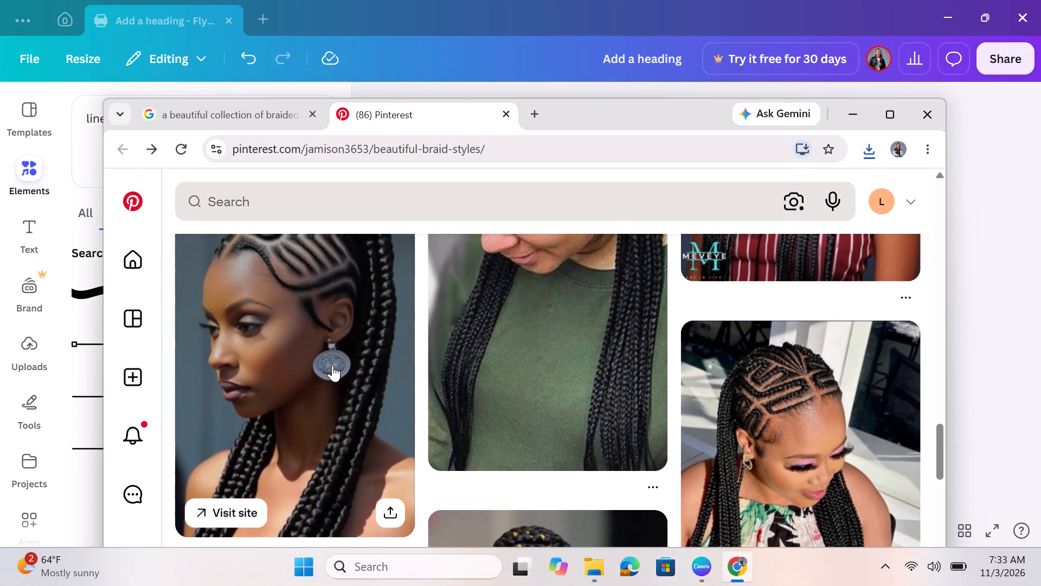
pyautogui.scroll(-1, 332, 365)
pyautogui.hscroll(2, 332, 365)
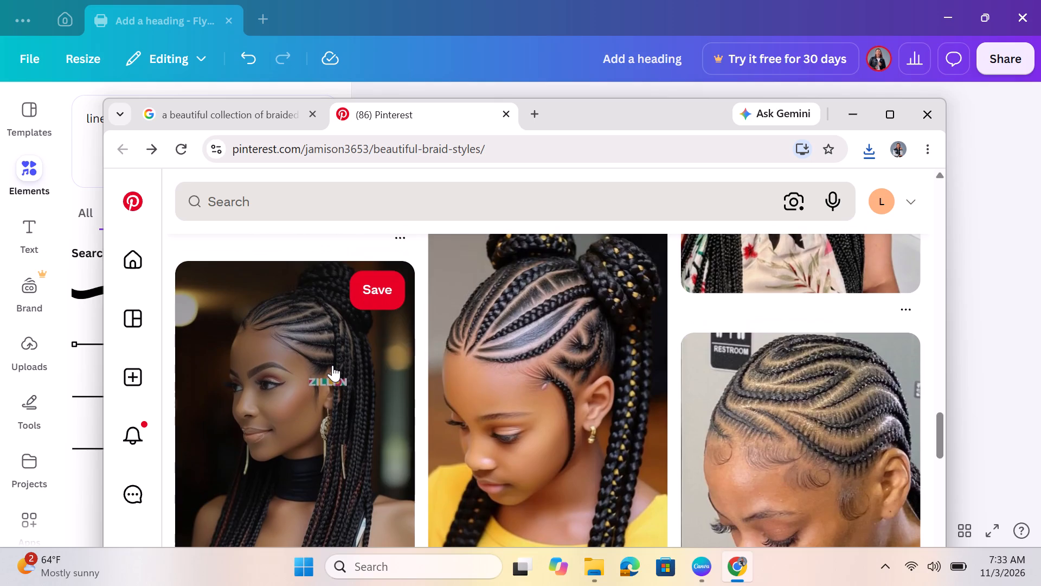
pyautogui.hscroll(1, 332, 365)
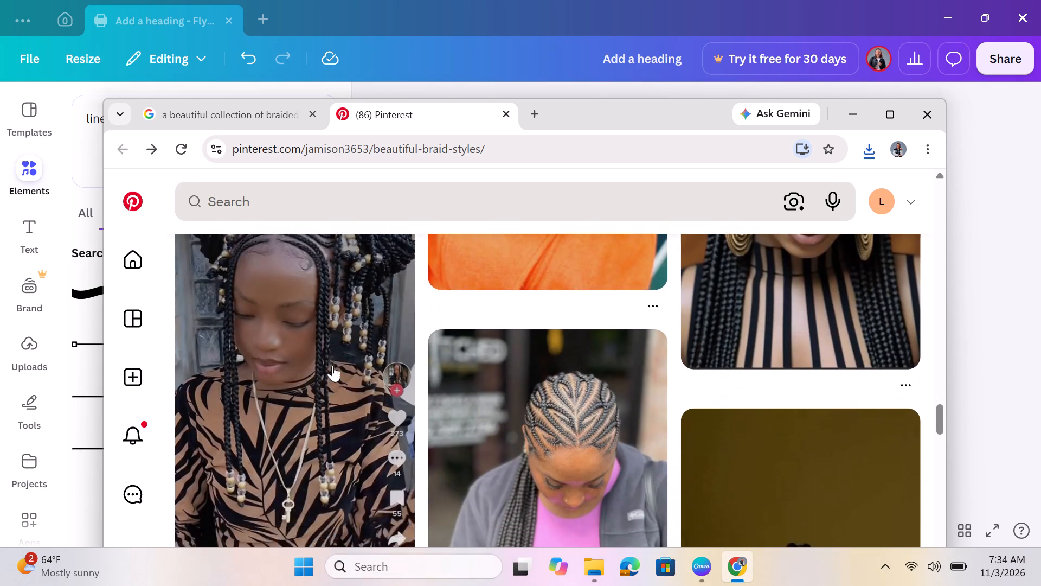
pyautogui.scroll(-3, 332, 365)
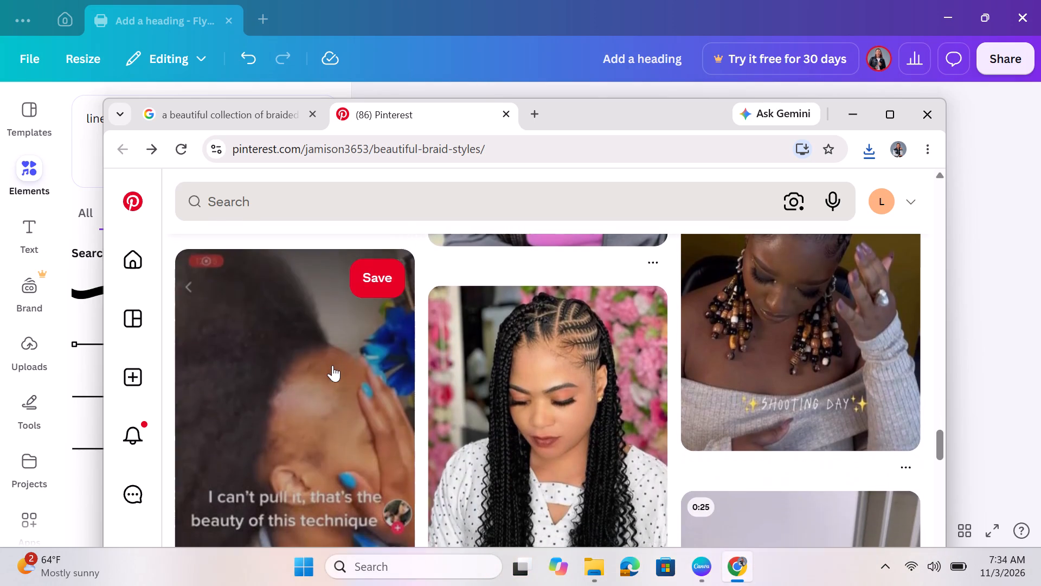
pyautogui.scroll(-1, 332, 365)
pyautogui.hscroll(2, 332, 365)
pyautogui.scroll(-1, 332, 365)
pyautogui.scroll(1, 332, 365)
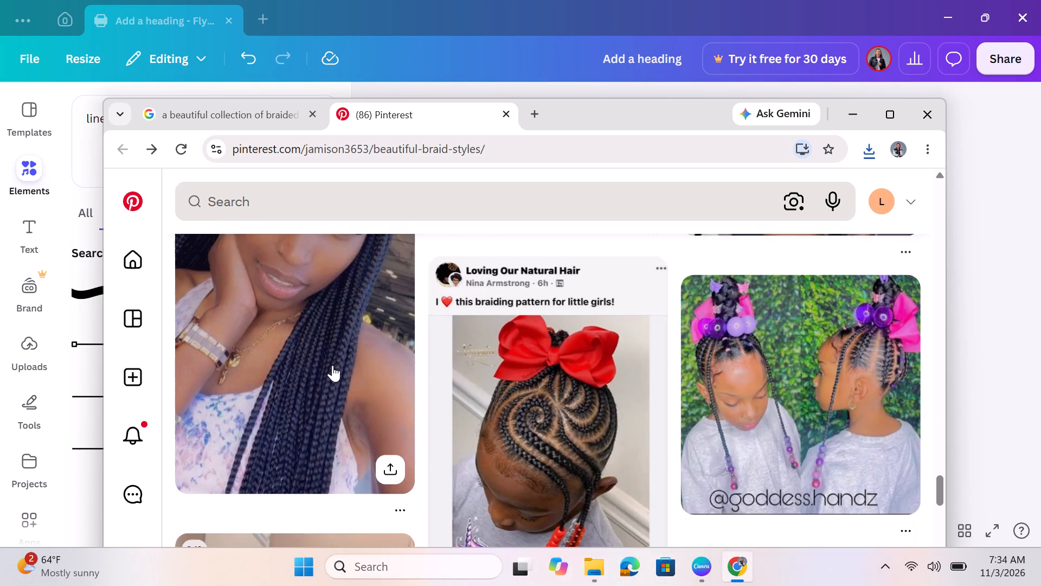
pyautogui.scroll(2, 332, 365)
pyautogui.scroll(-2, 332, 365)
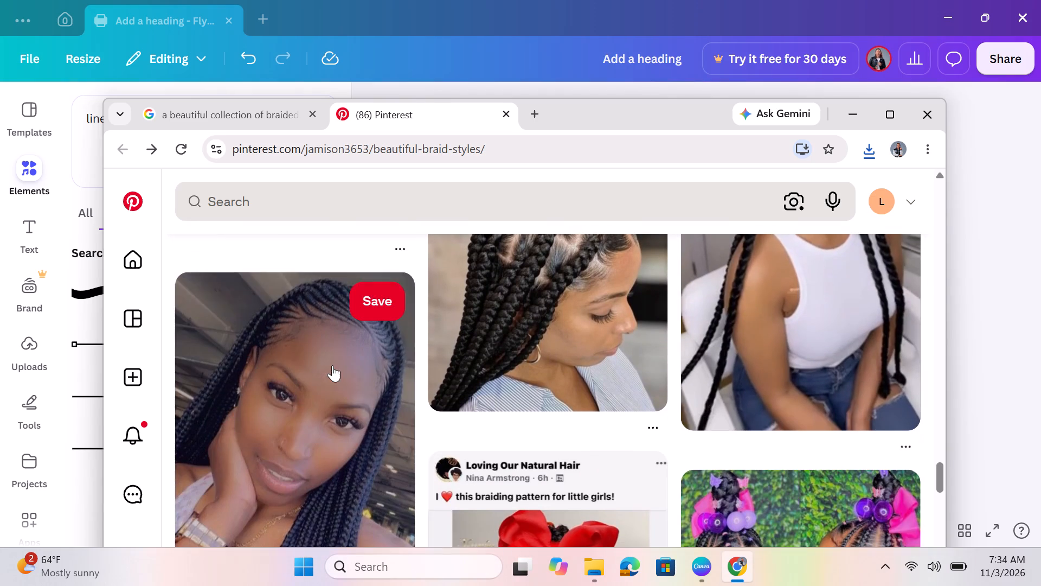
pyautogui.scroll(-3, 332, 365)
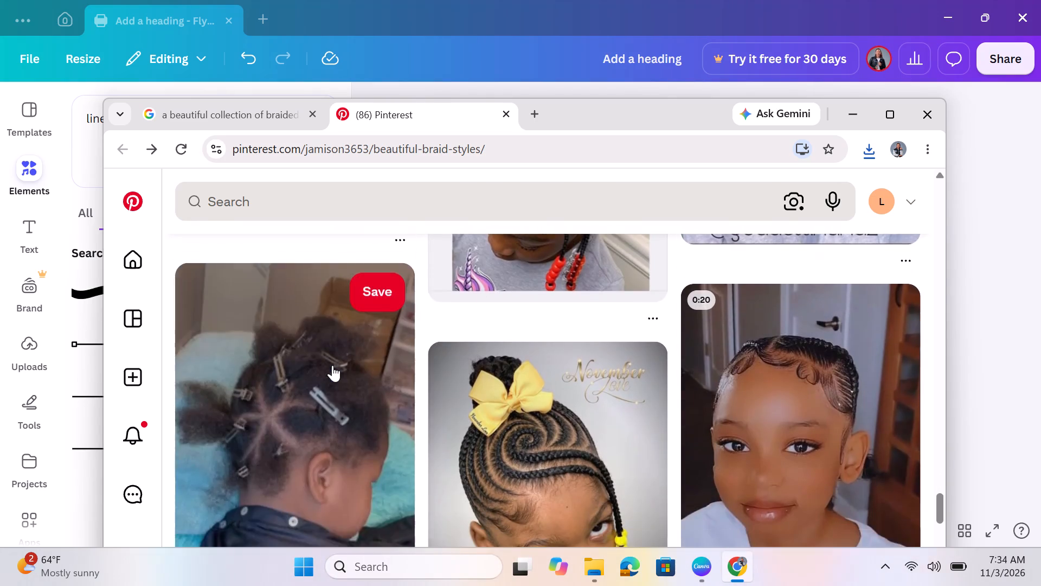
pyautogui.scroll(-2, 332, 365)
pyautogui.hscroll(2, 332, 365)
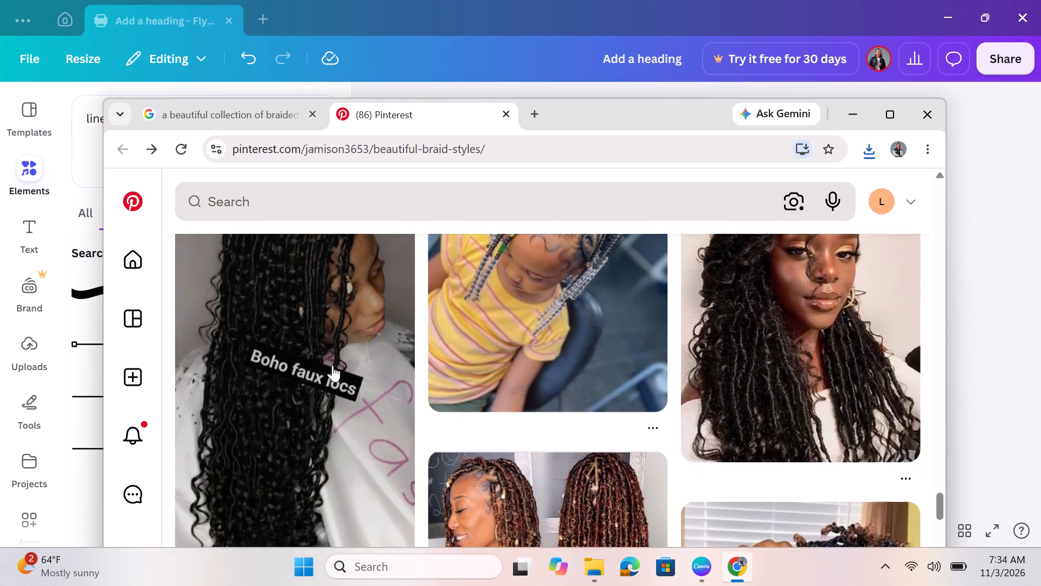
pyautogui.hscroll(6, 332, 365)
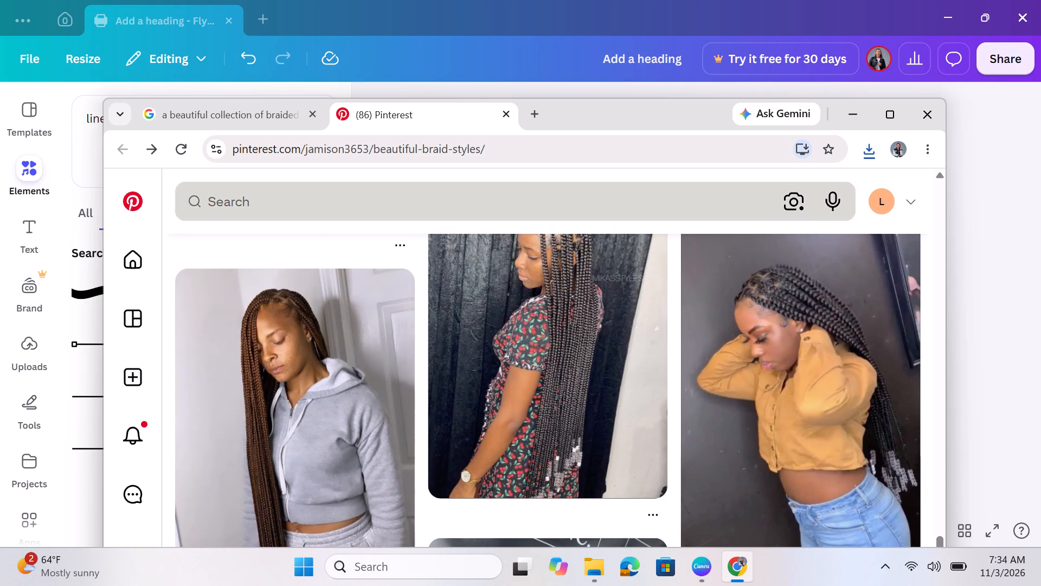
# Search Google for "centered cornrows braids" and show the image results.
pyautogui.click(525, 156)
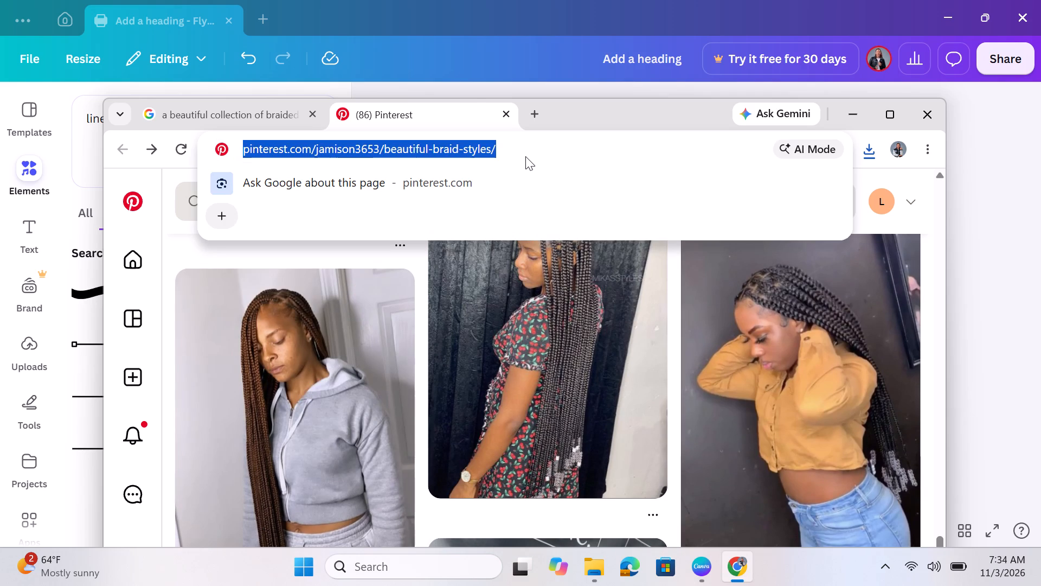
pyautogui.press('BackSpace')
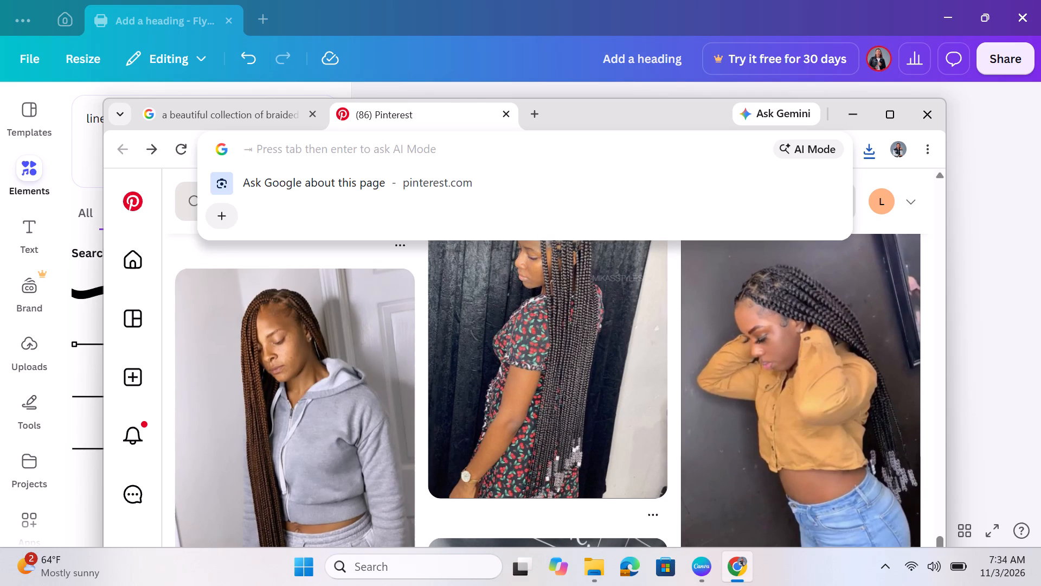
pyautogui.write('cent')
pyautogui.write('ere')
pyautogui.write('d corn')
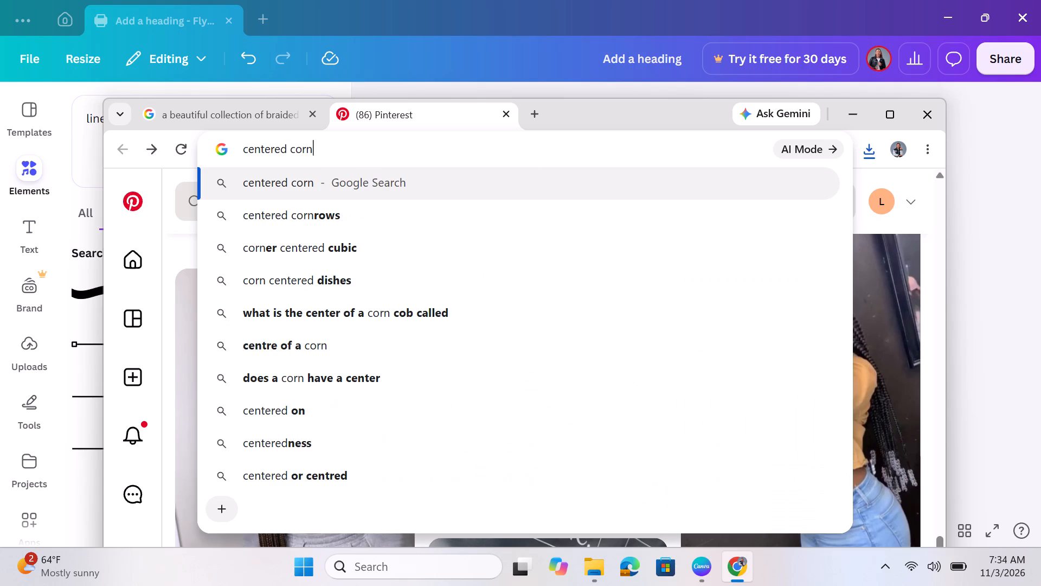
pyautogui.write('rows')
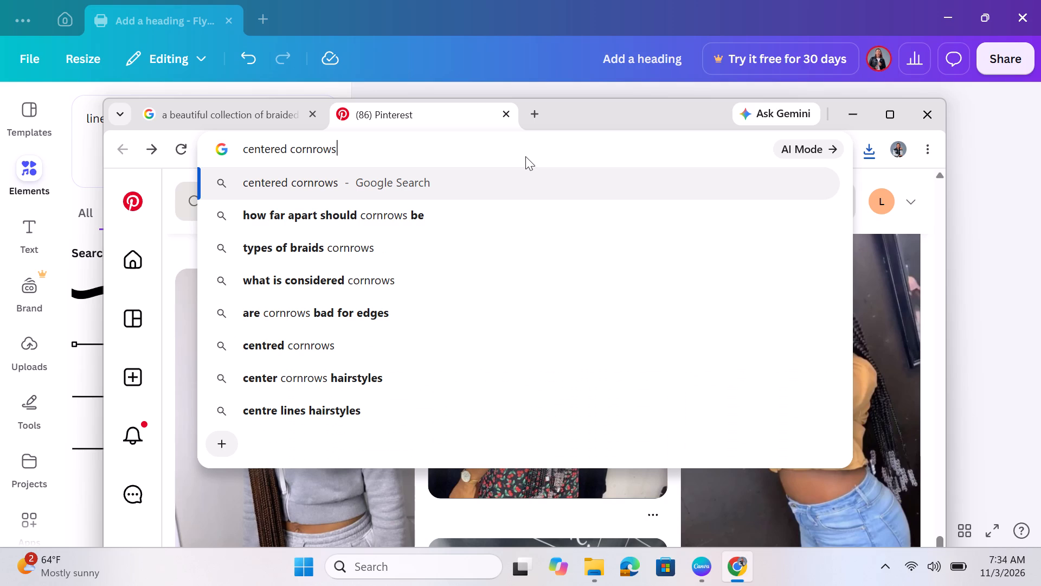
pyautogui.press('space')
pyautogui.write('braids')
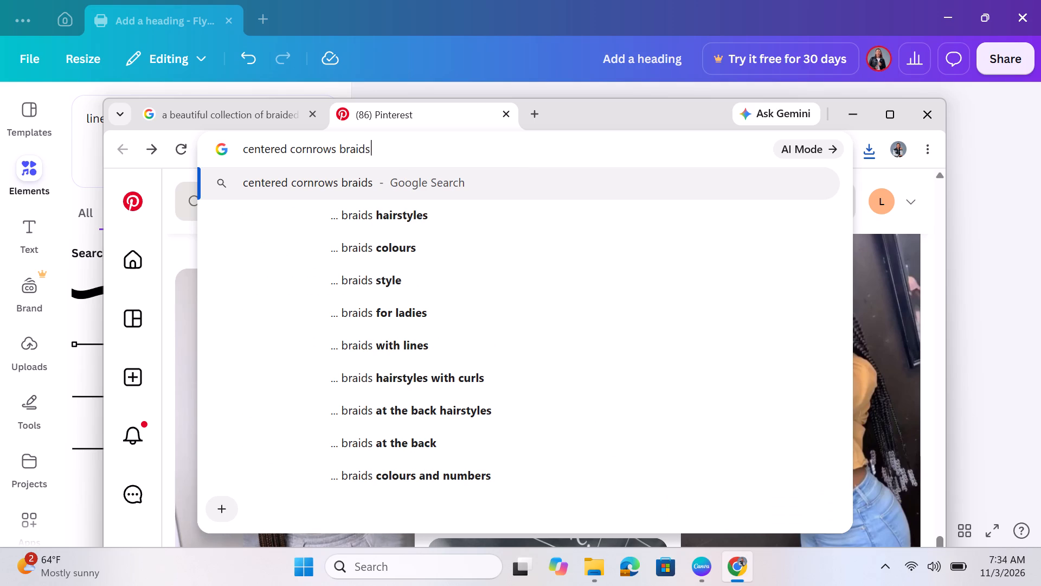
pyautogui.press('Return')
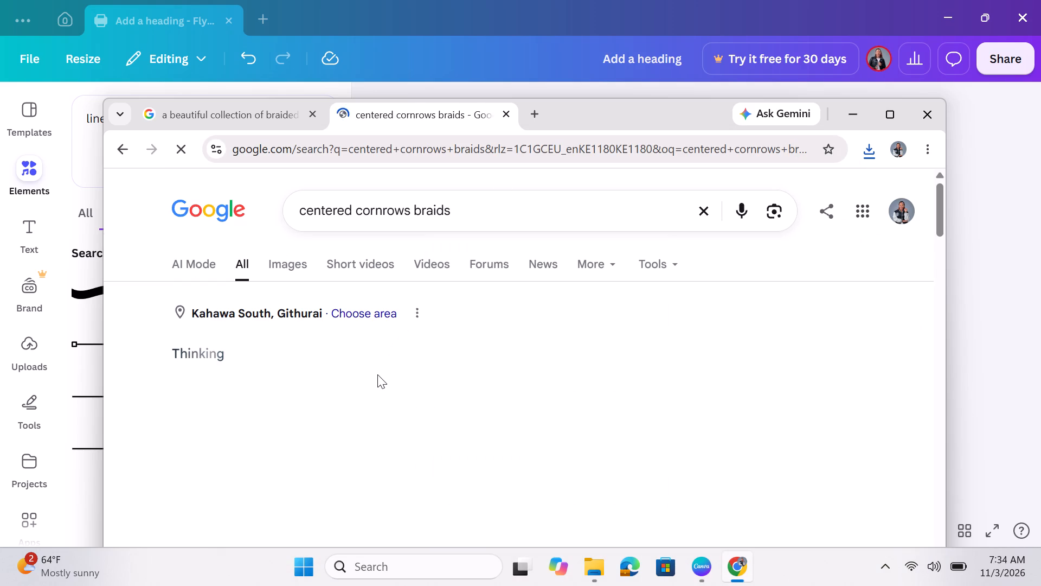
pyautogui.click(284, 267)
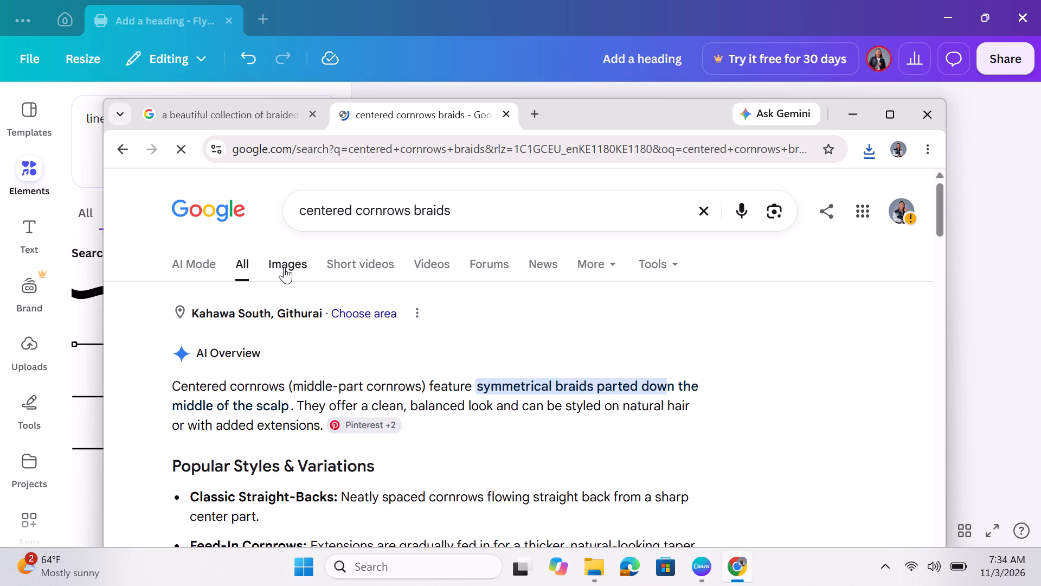
pyautogui.scroll(-1, 326, 430)
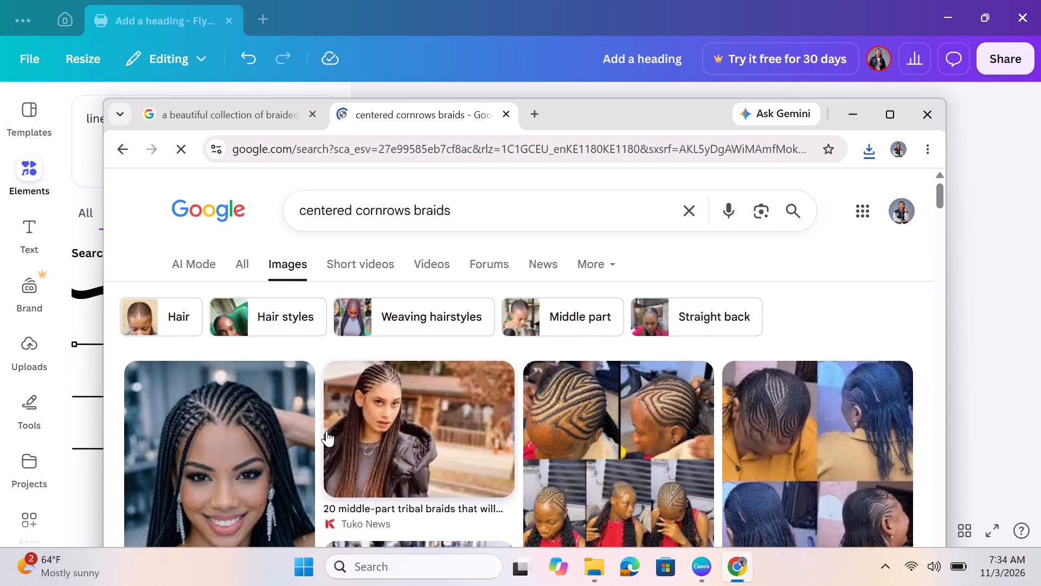
# Look through the image results for centered cornrows braids for a hairstyle picture suitable for the flyer.
pyautogui.scroll(-3, 326, 430)
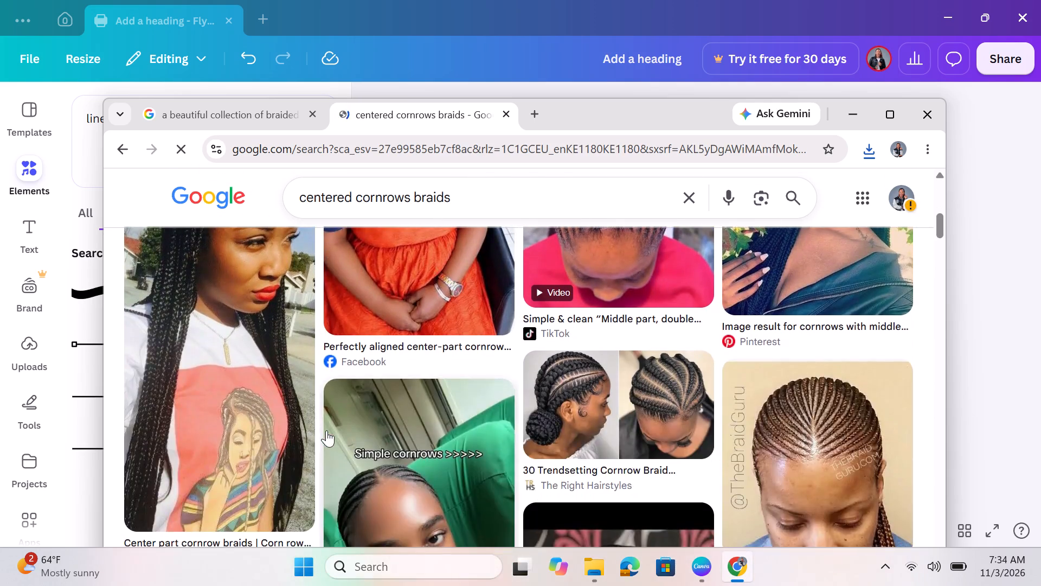
pyautogui.scroll(-1, 326, 430)
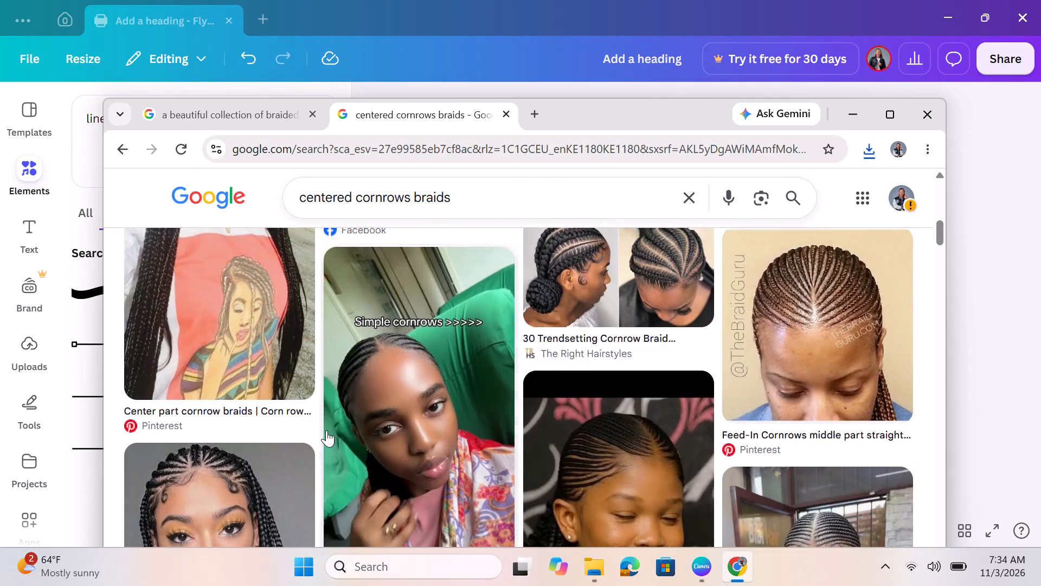
pyautogui.scroll(-2, 326, 430)
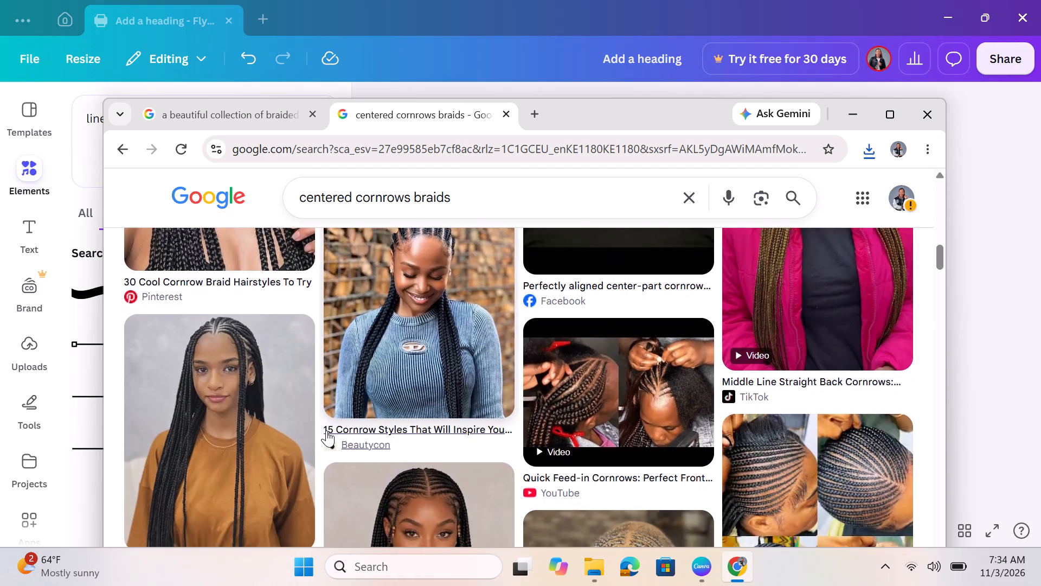
pyautogui.scroll(-2, 326, 430)
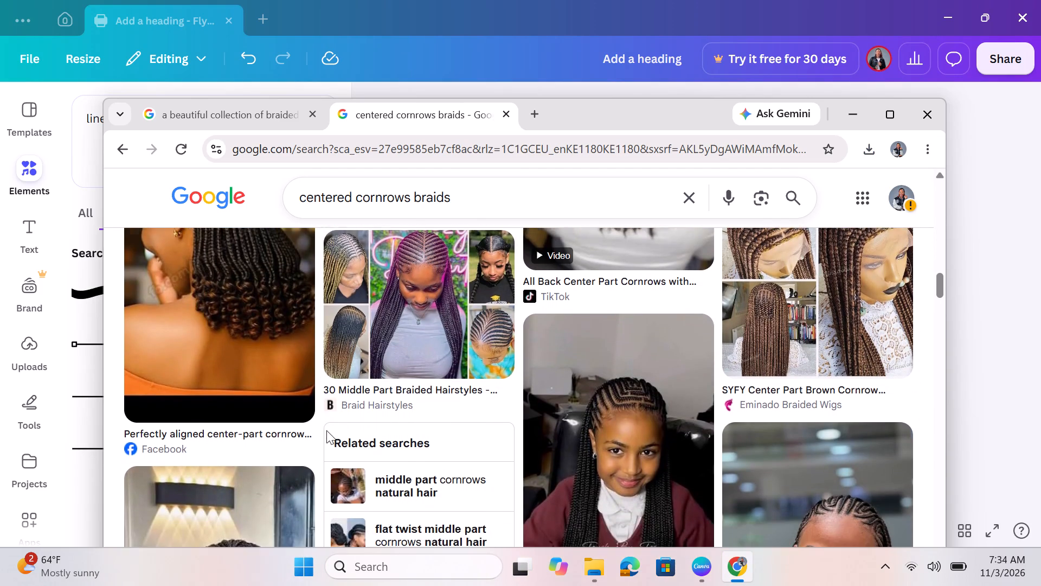
pyautogui.scroll(-3, 326, 430)
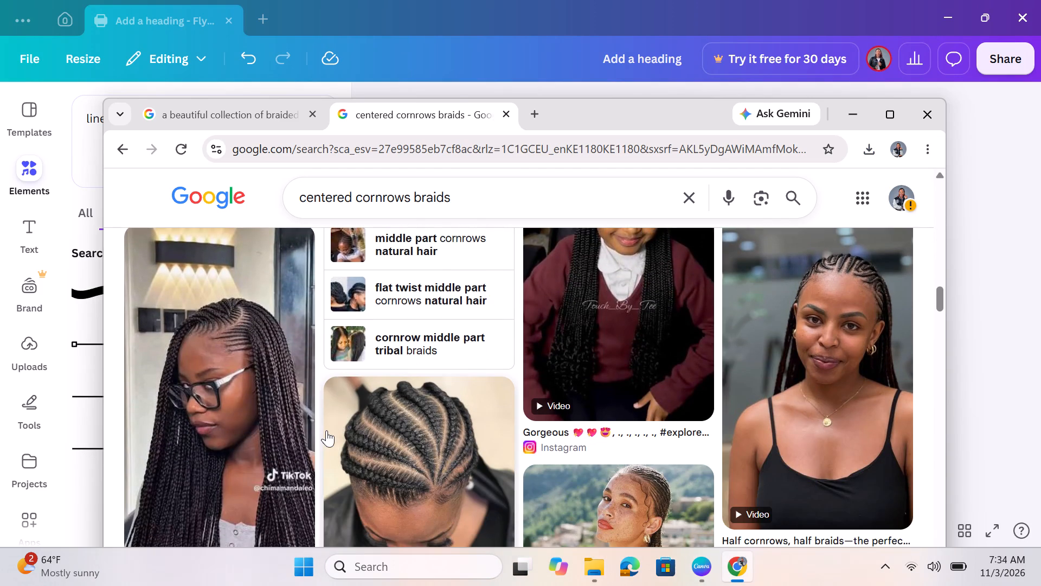
pyautogui.scroll(-3, 326, 430)
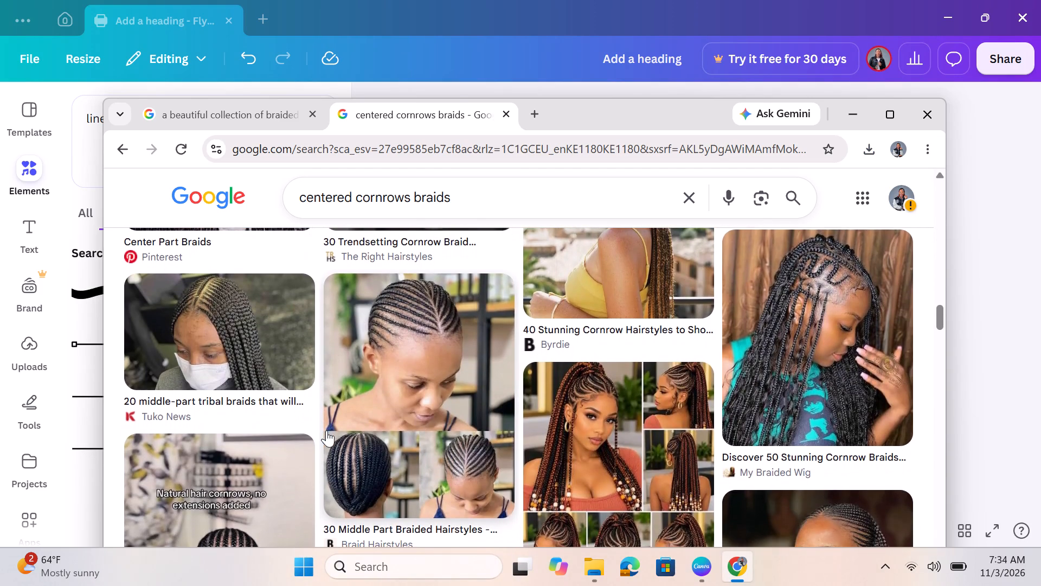
pyautogui.scroll(-5, 326, 430)
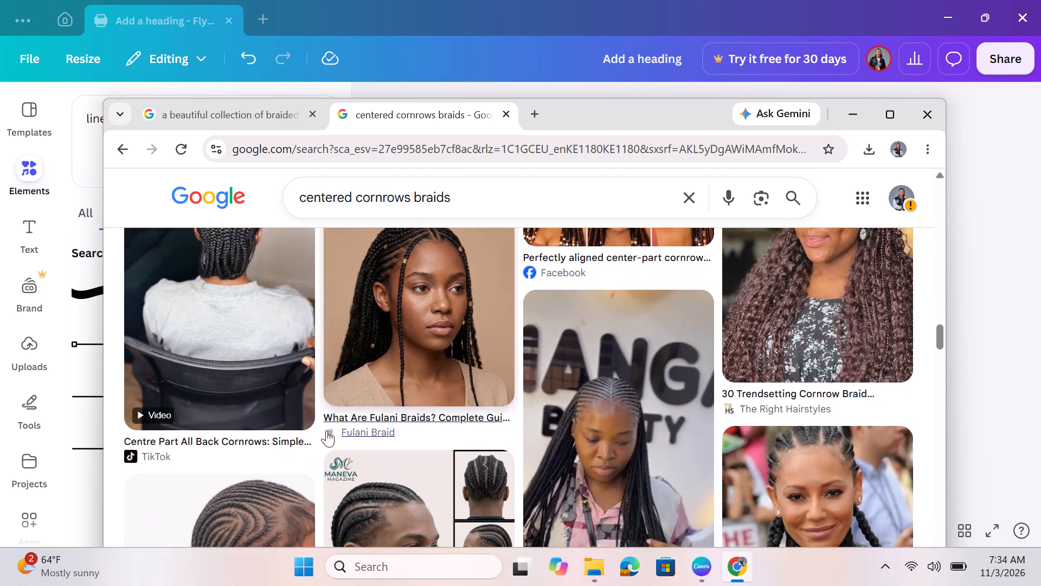
pyautogui.scroll(-2, 326, 430)
pyautogui.hscroll(1, 326, 430)
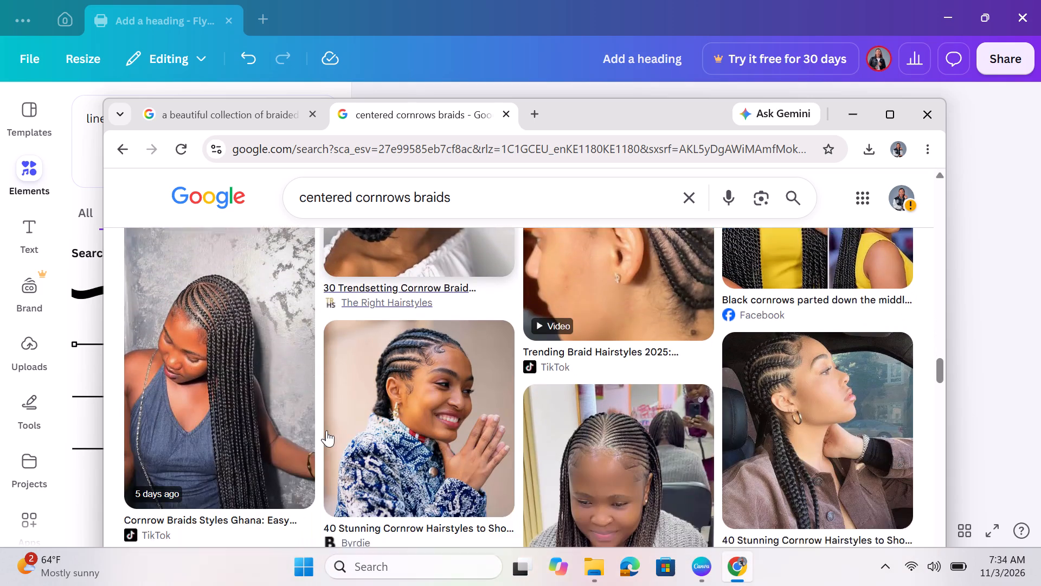
pyautogui.scroll(-3, 326, 430)
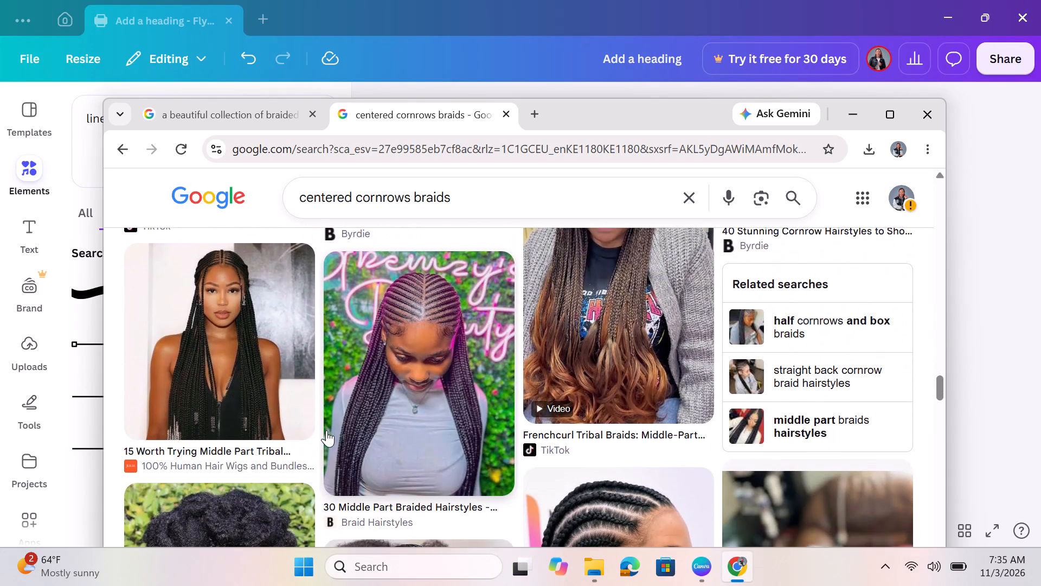
pyautogui.scroll(-1, 326, 430)
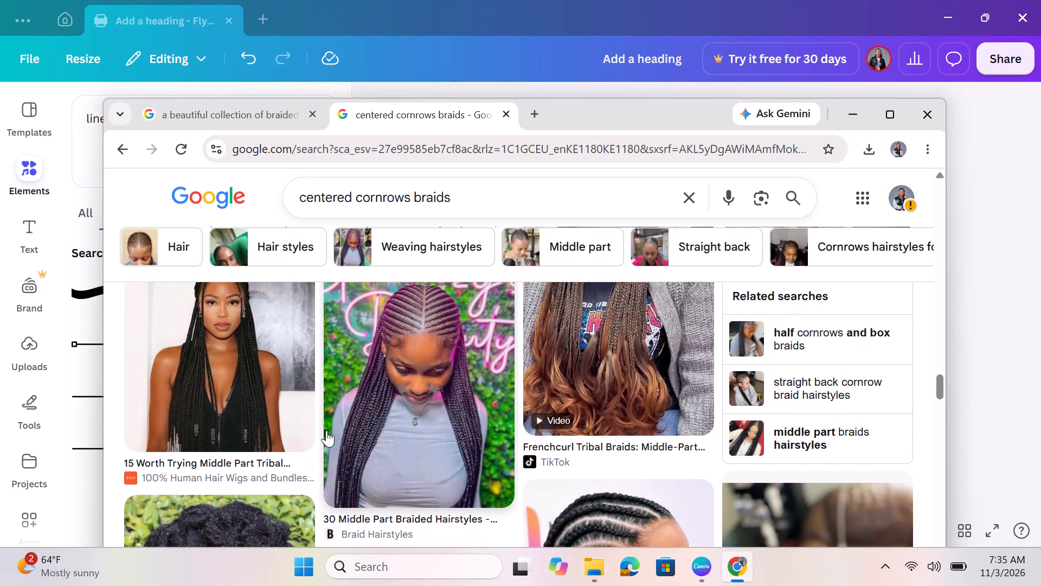
pyautogui.scroll(-1, 326, 430)
pyautogui.hscroll(2, 326, 430)
pyautogui.scroll(-2, 326, 430)
pyautogui.hscroll(1, 326, 430)
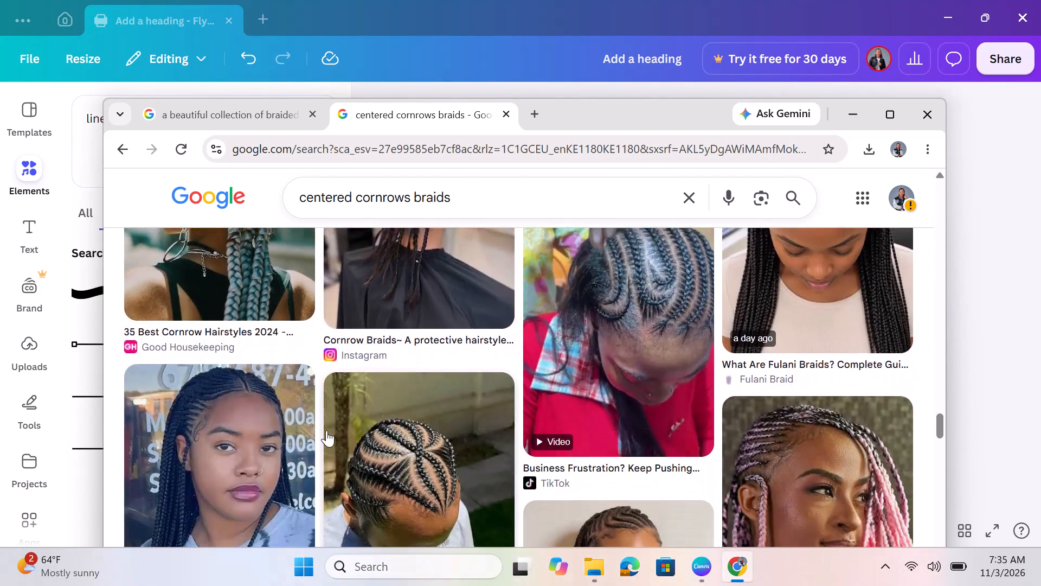
pyautogui.hscroll(7, 326, 430)
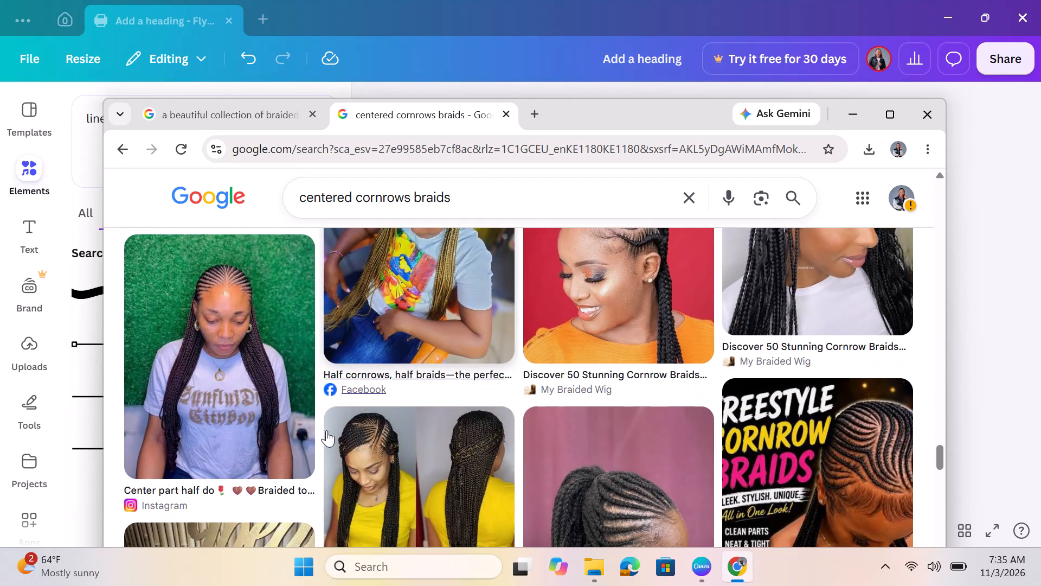
pyautogui.hscroll(5, 326, 430)
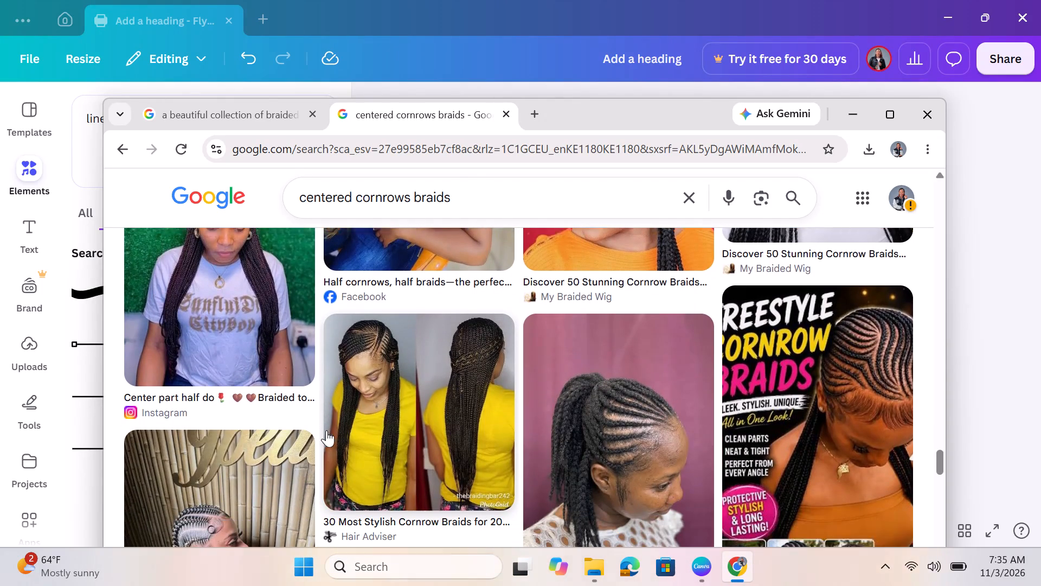
pyautogui.hscroll(5, 326, 430)
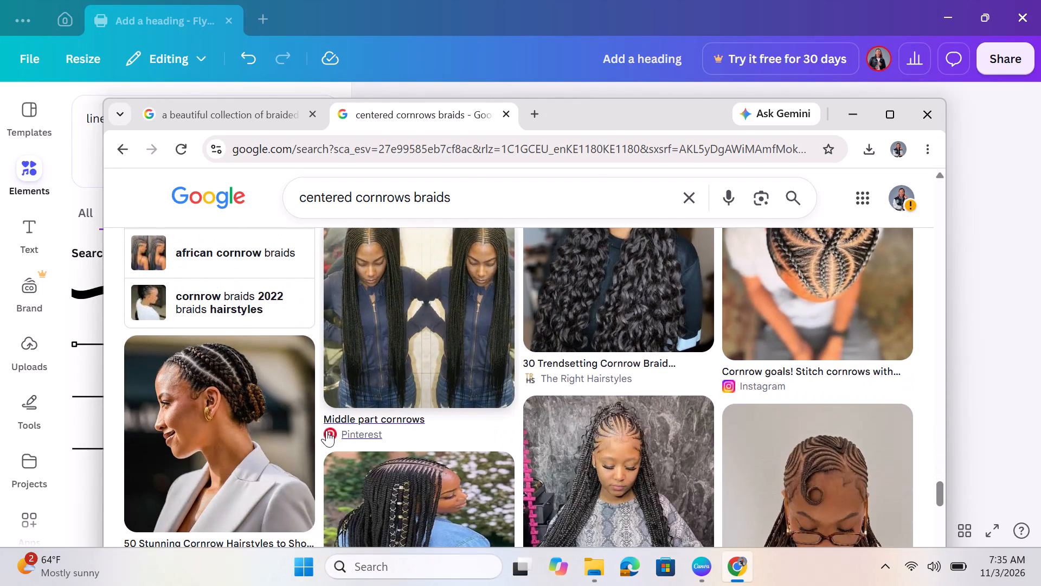
pyautogui.hscroll(4, 326, 430)
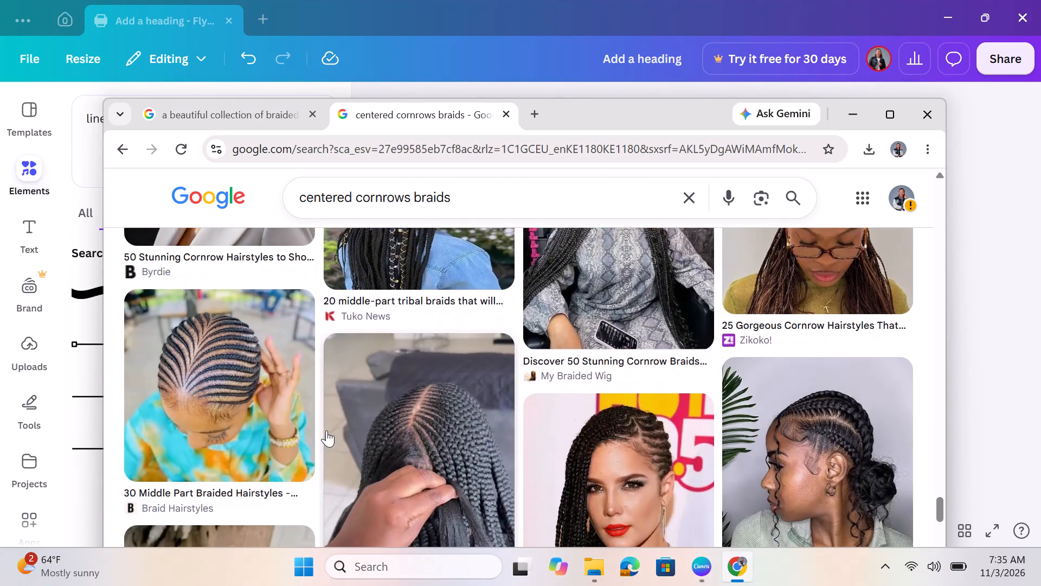
pyautogui.scroll(-1, 326, 430)
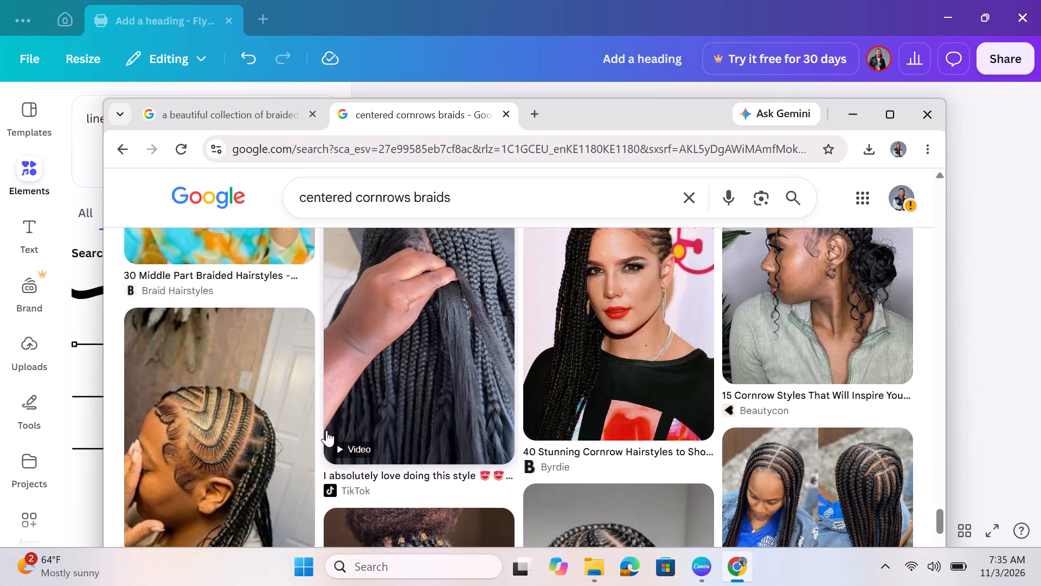
pyautogui.scroll(-1, 326, 430)
pyautogui.hscroll(5, 326, 430)
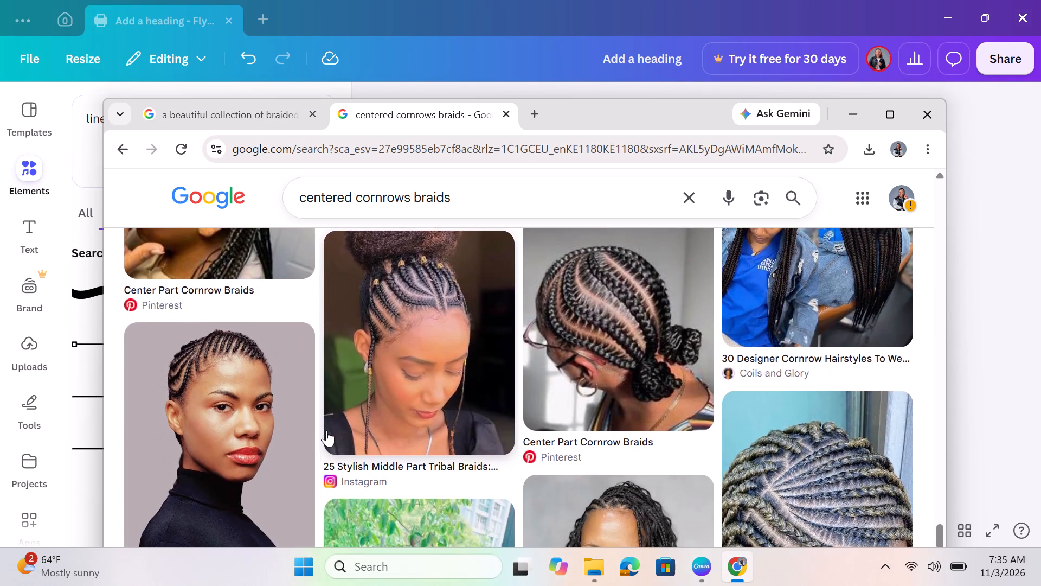
pyautogui.hscroll(8, 326, 430)
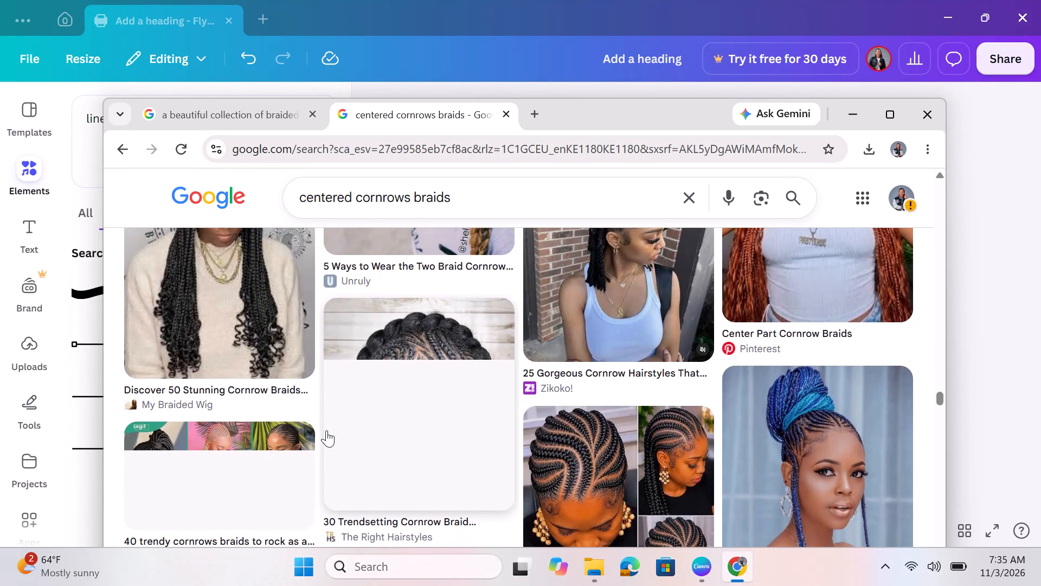
pyautogui.hscroll(2, 326, 430)
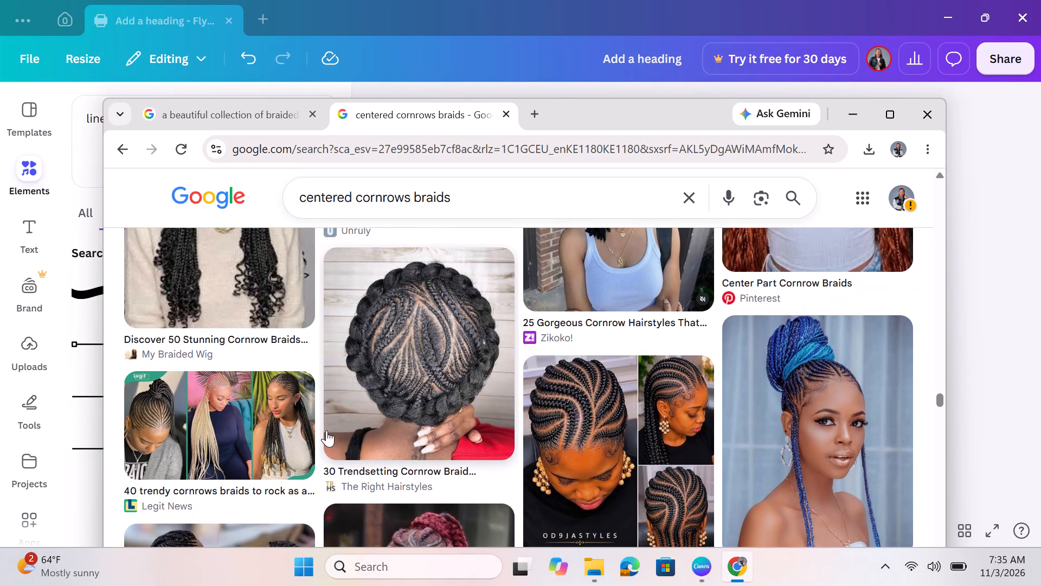
pyautogui.scroll(-1, 326, 430)
pyautogui.hscroll(1, 326, 430)
pyautogui.scroll(-1, 326, 430)
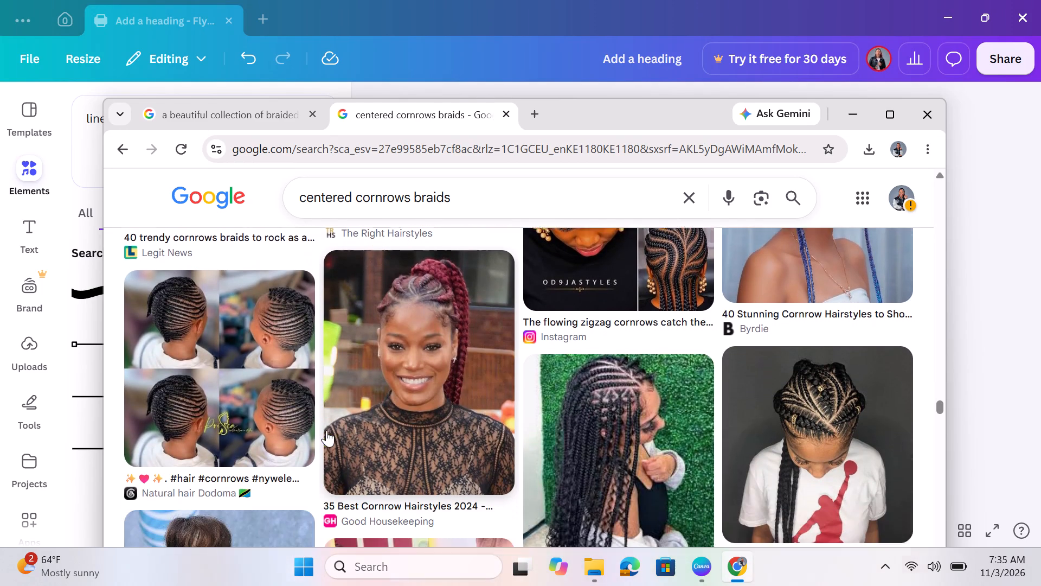
pyautogui.scroll(-2, 326, 430)
pyautogui.hscroll(3, 326, 430)
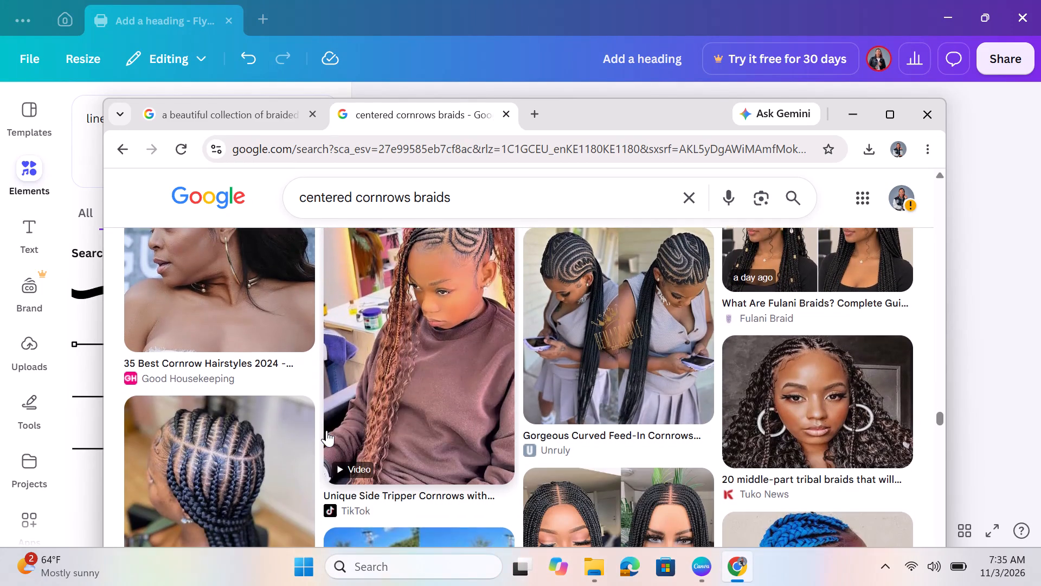
pyautogui.hscroll(1, 326, 430)
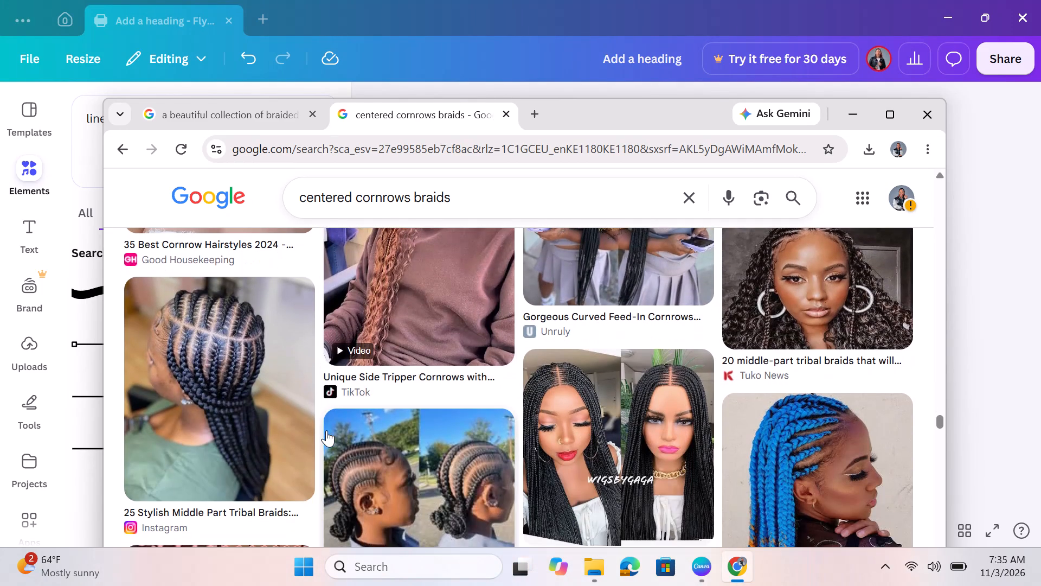
pyautogui.hscroll(5, 326, 430)
pyautogui.scroll(-1, 326, 430)
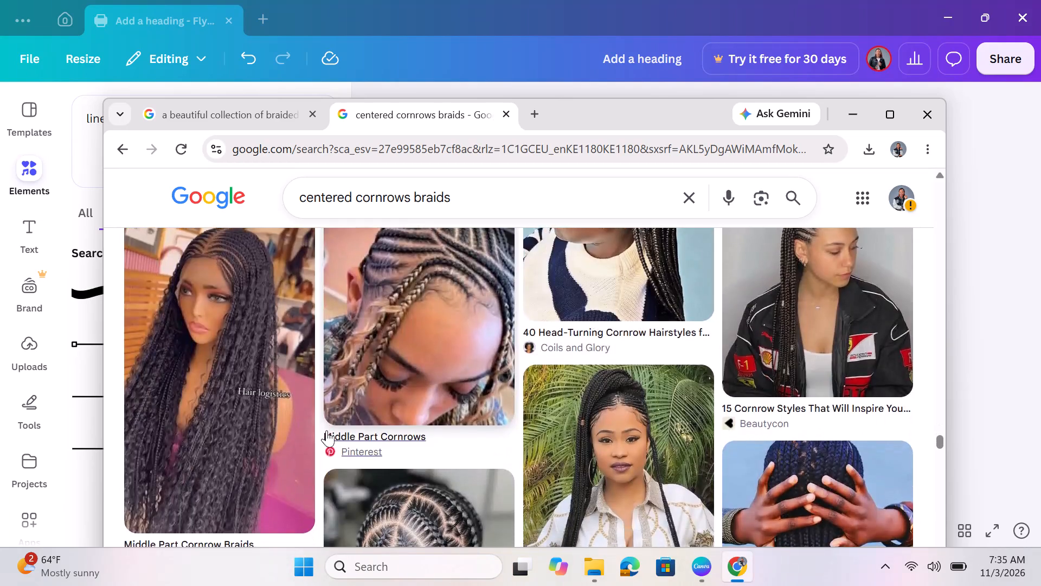
pyautogui.scroll(-2, 326, 430)
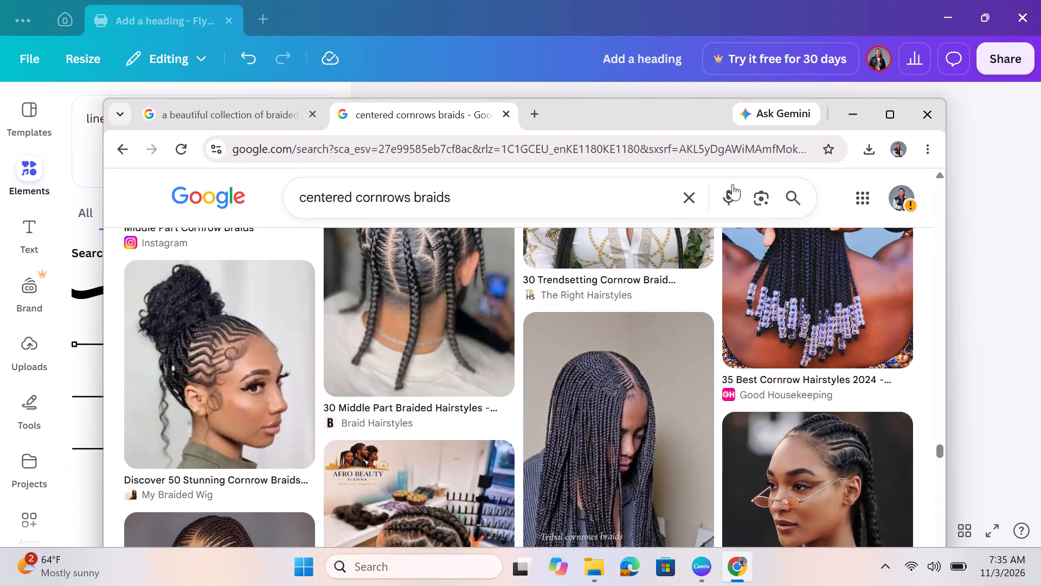
# Search Google Images for "knotless braids styles".
pyautogui.click(698, 187)
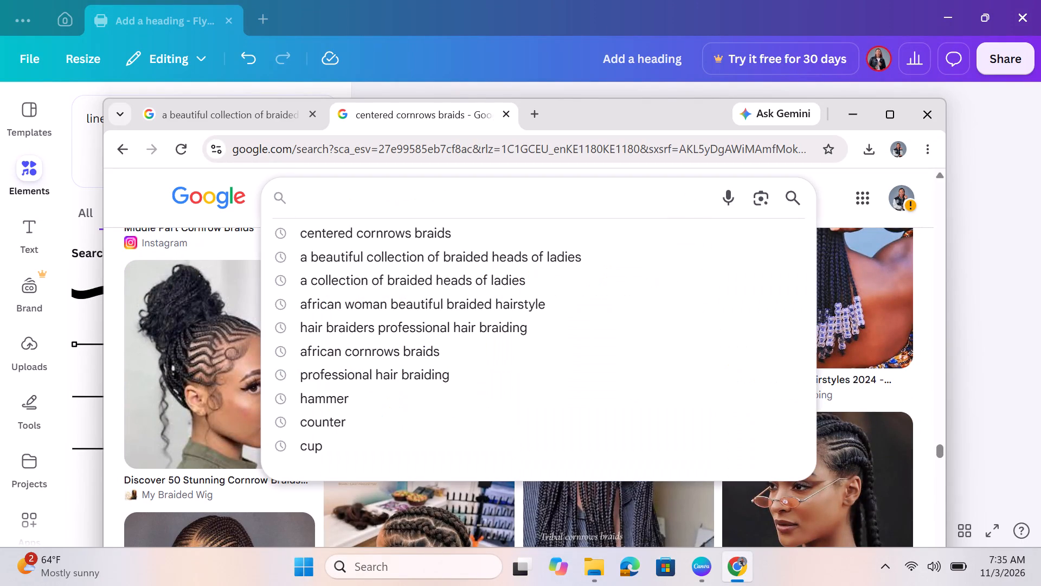
pyautogui.write('knoyless')
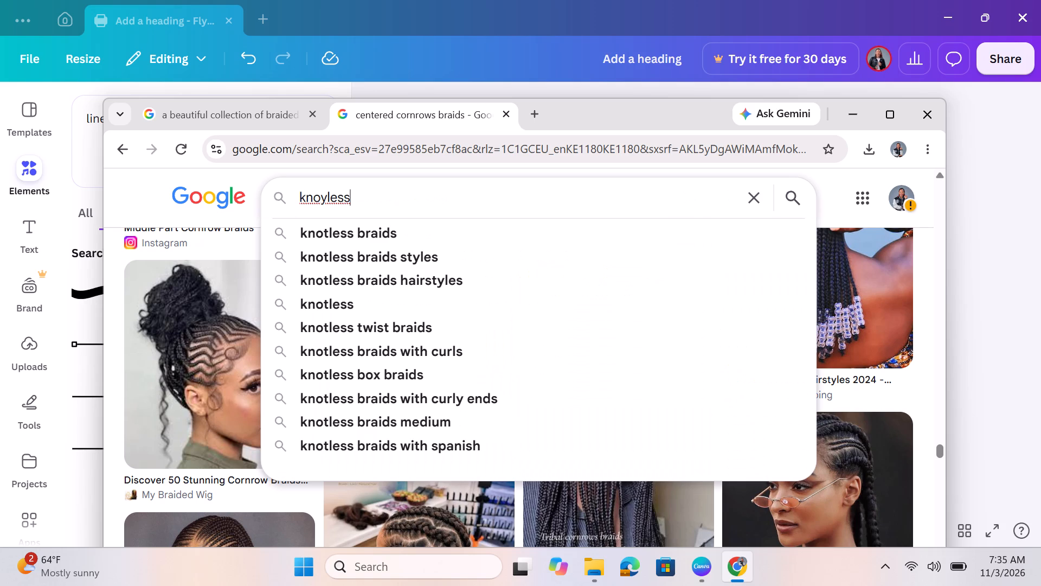
pyautogui.click(537, 261)
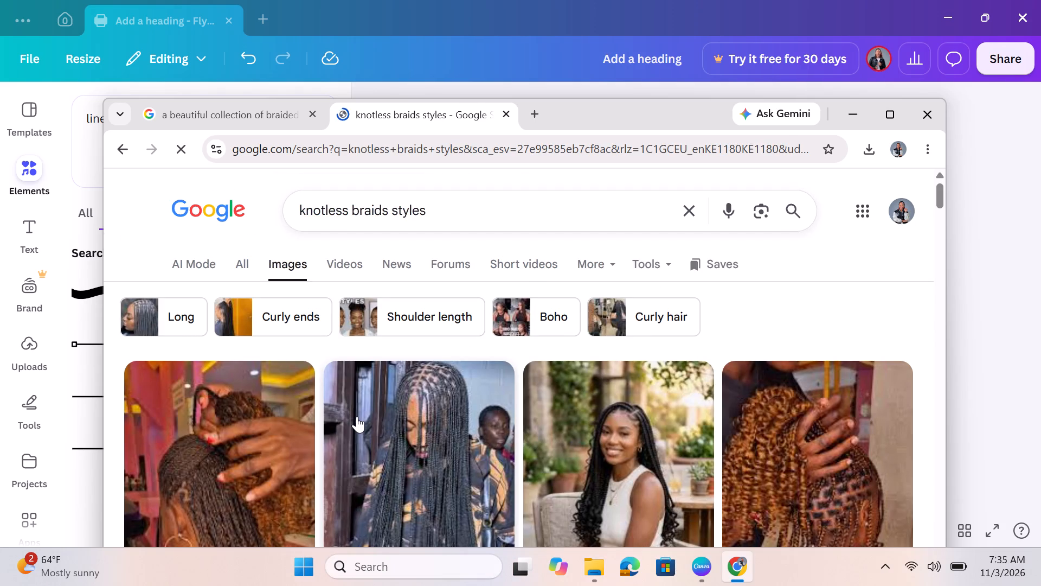
# Look through the image results for knotless braids styles for a hairstyle picture suitable for the flyer.
pyautogui.scroll(-4, 357, 416)
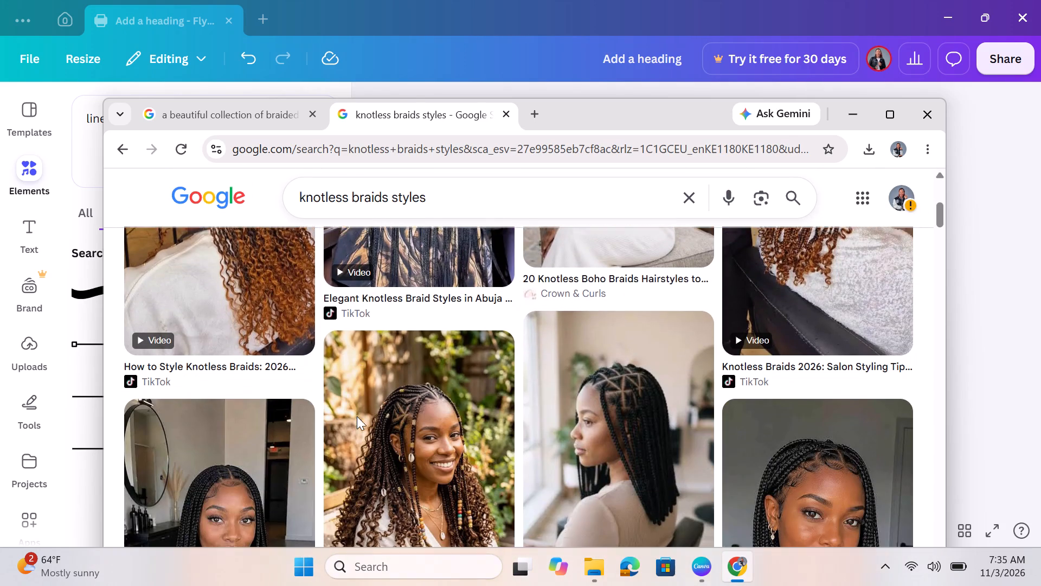
pyautogui.scroll(-3, 357, 416)
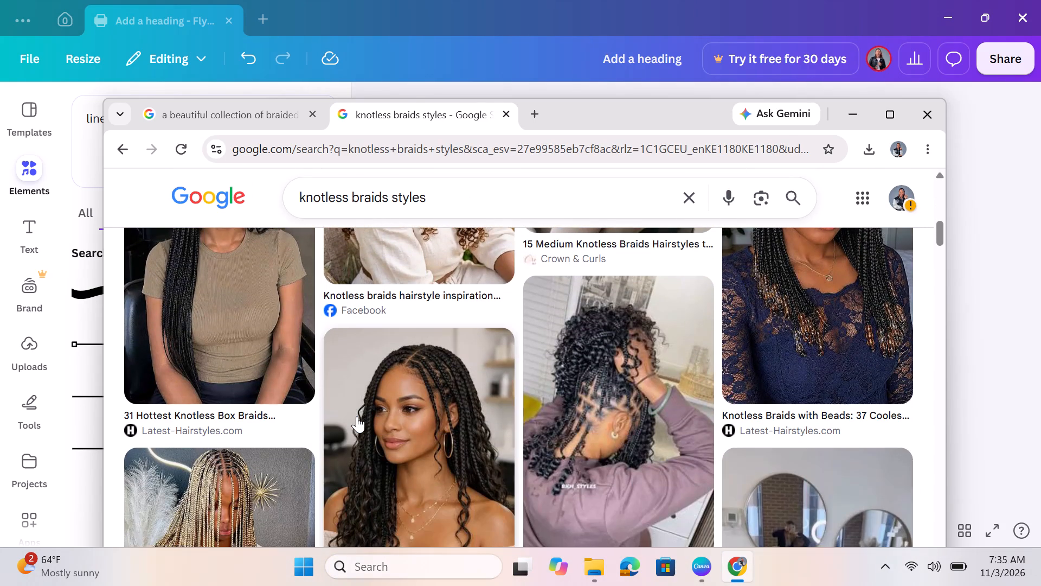
pyautogui.scroll(-2, 357, 416)
pyautogui.hscroll(2, 357, 416)
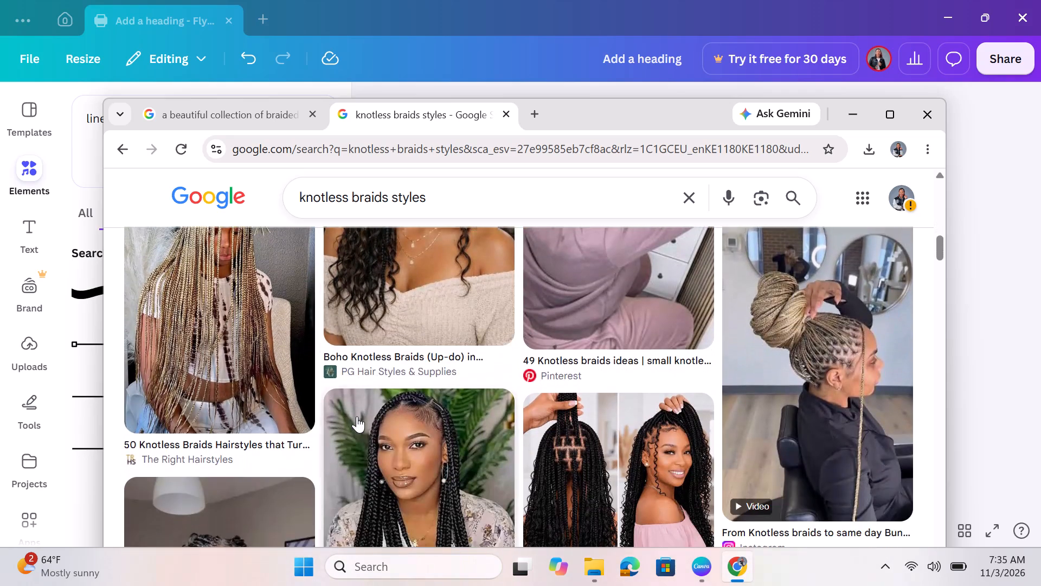
pyautogui.hscroll(2, 357, 416)
pyautogui.scroll(-1, 357, 416)
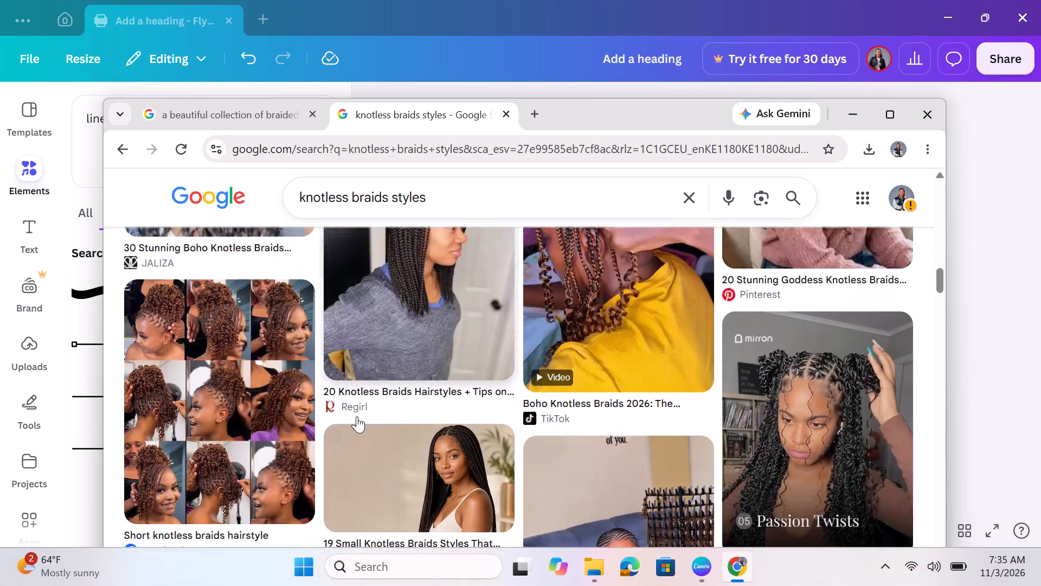
pyautogui.scroll(-4, 357, 416)
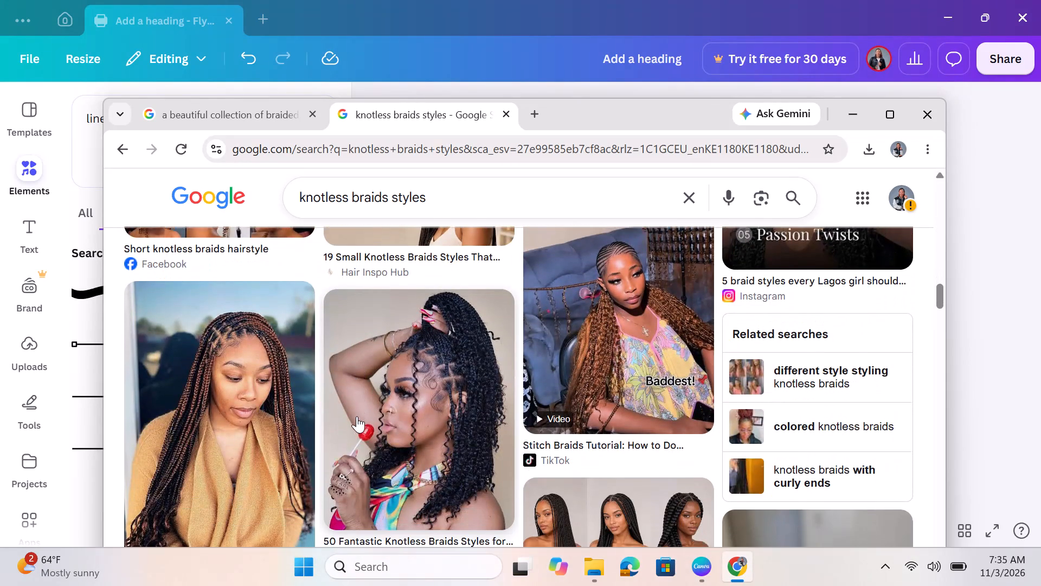
pyautogui.scroll(-2, 357, 416)
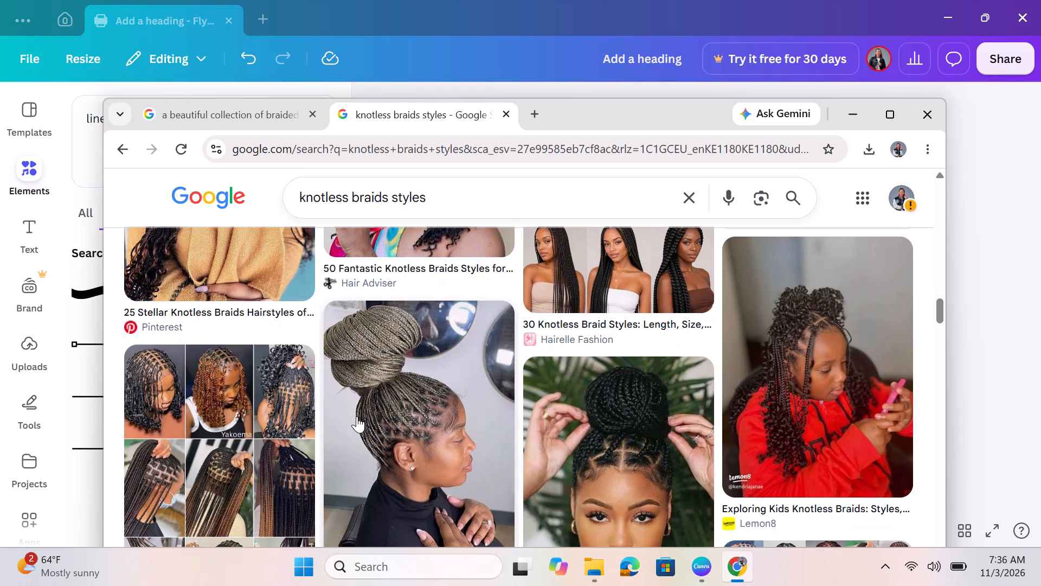
pyautogui.hscroll(6, 357, 416)
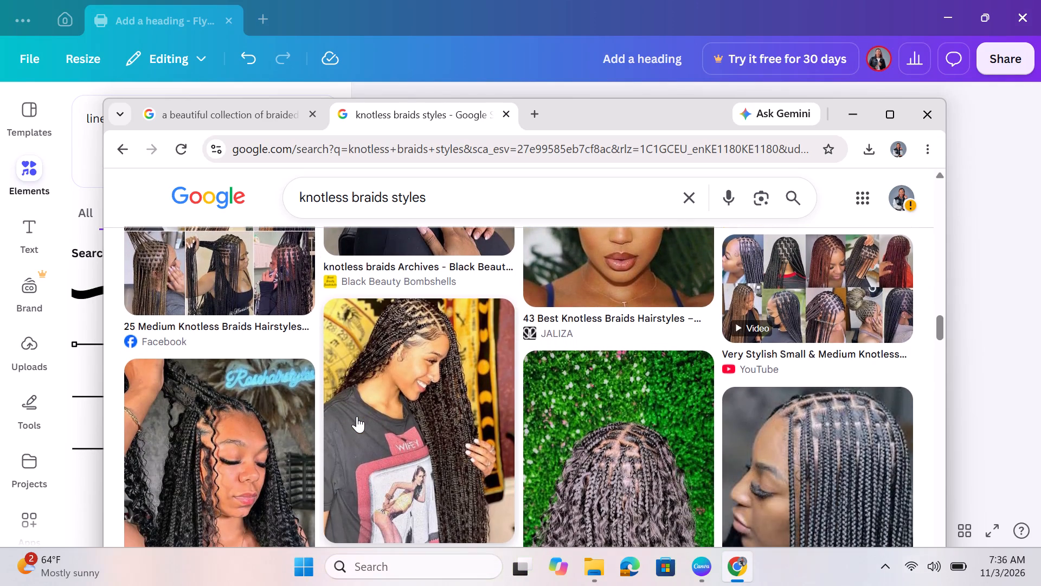
pyautogui.hscroll(3, 357, 416)
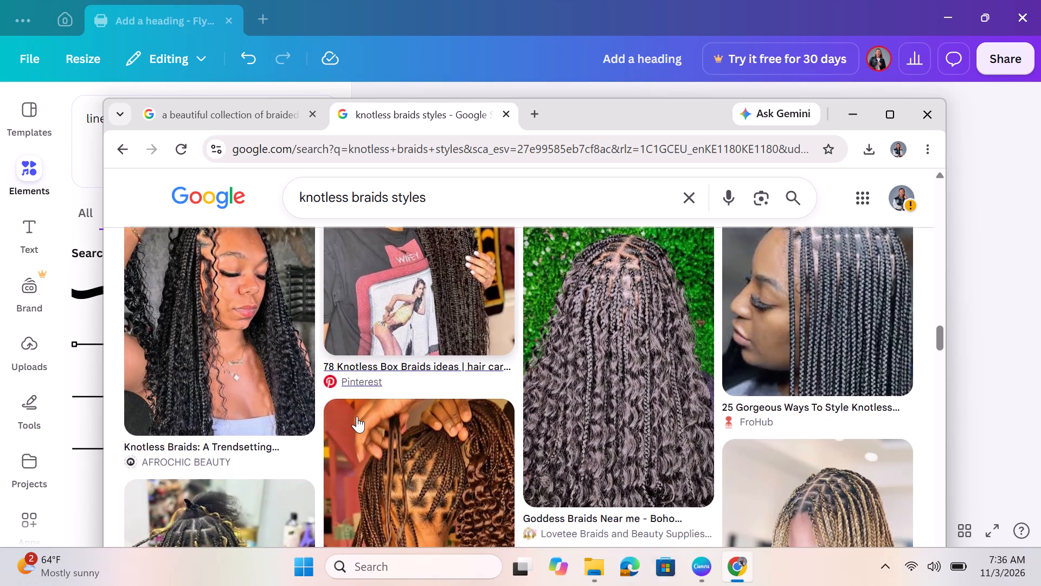
pyautogui.hscroll(6, 357, 416)
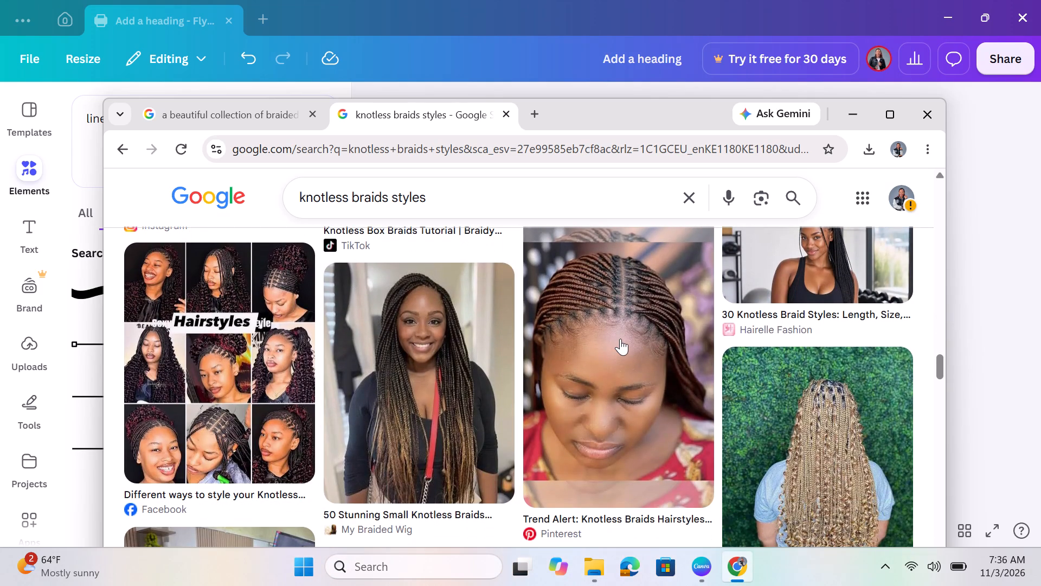
# Preview the Pinterest result "Trend Alert: Knotless Braids Hairstyles to Rock in 2025" and look through further knotless braids pictures.
pyautogui.click(606, 311)
pyautogui.scroll(-1, 466, 424)
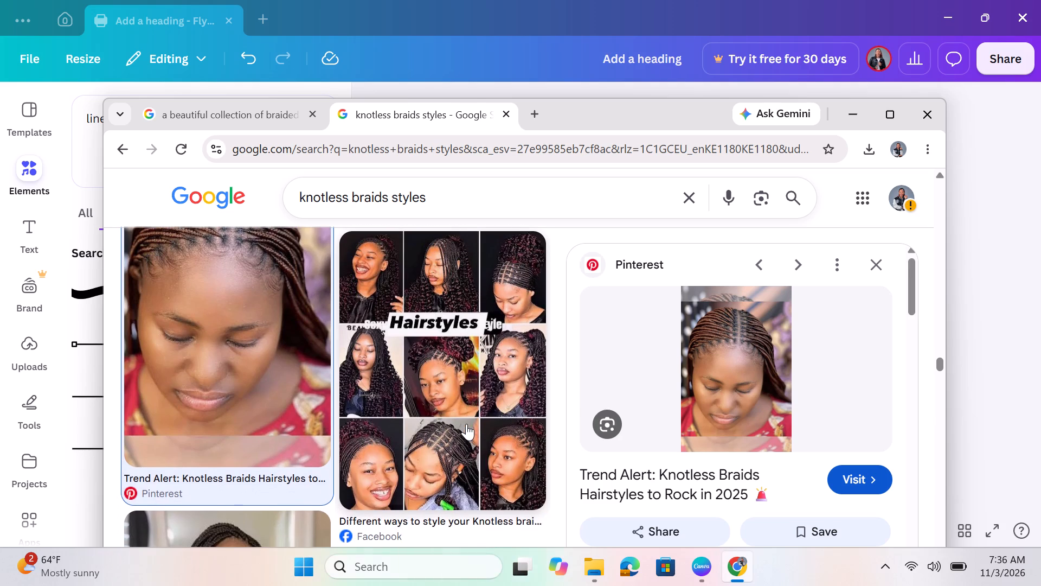
pyautogui.scroll(-4, 466, 424)
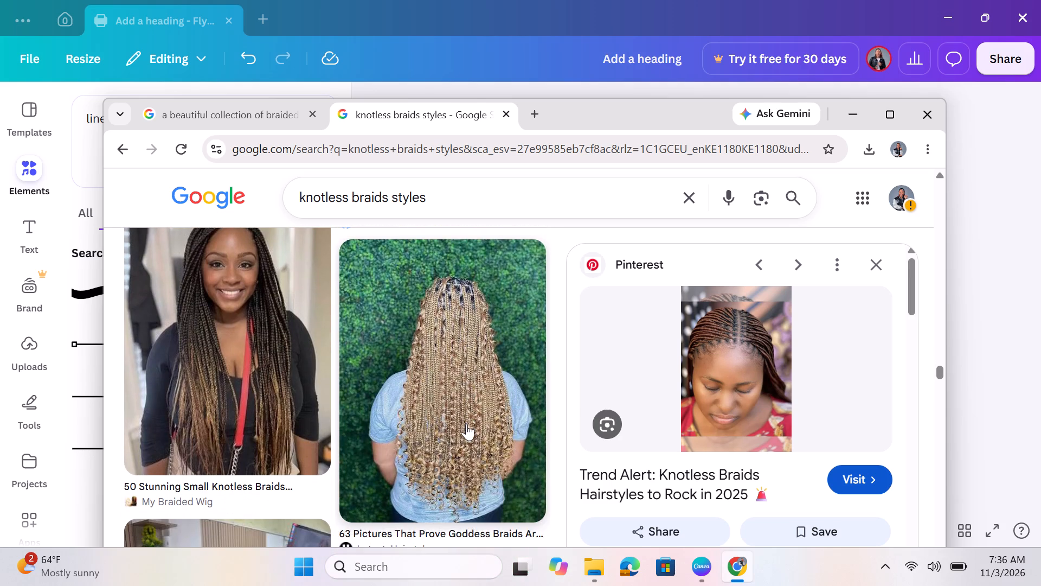
pyautogui.scroll(-4, 466, 424)
pyautogui.hscroll(1, 466, 424)
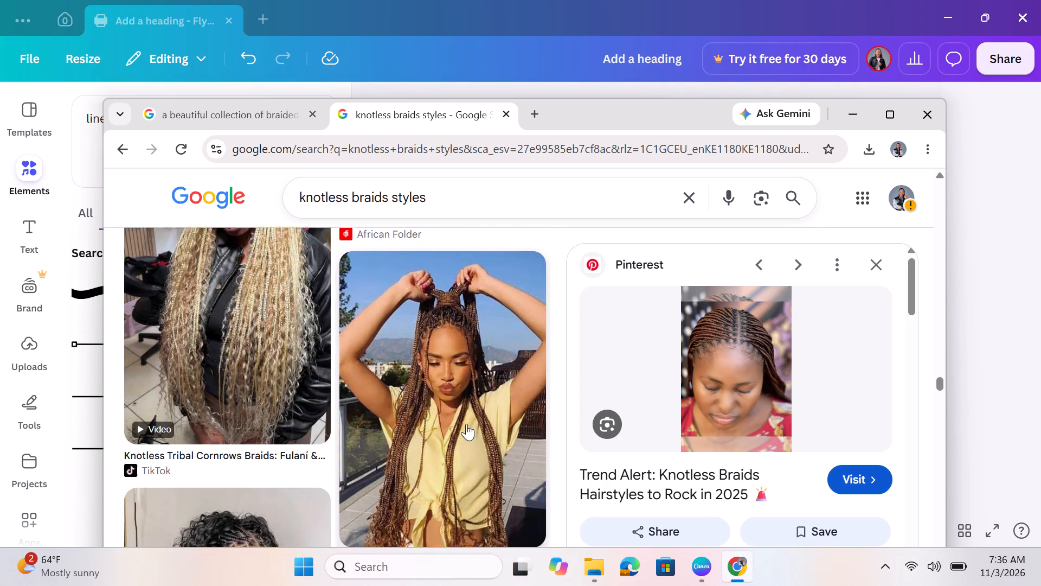
pyautogui.hscroll(1, 466, 424)
pyautogui.scroll(-4, 466, 424)
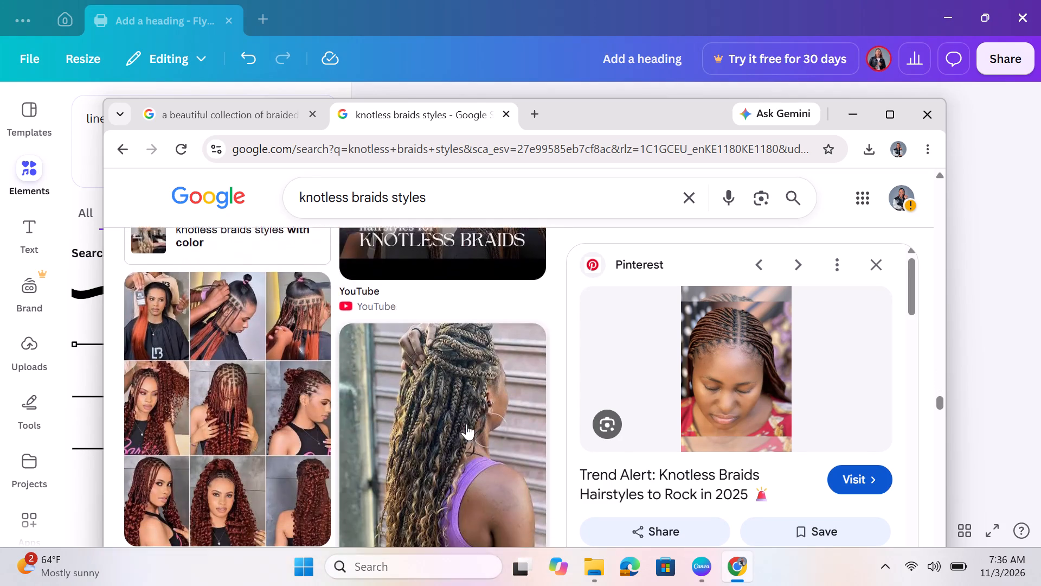
pyautogui.scroll(-1, 466, 424)
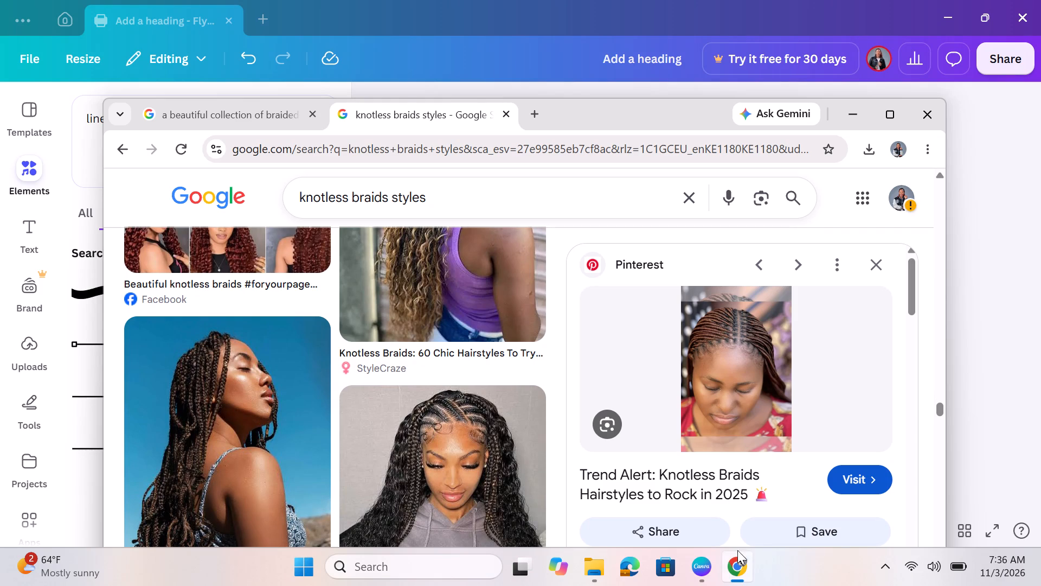
# Switch to Canva and upload the image file "download" from the Downloads folder.
pyautogui.click(694, 565)
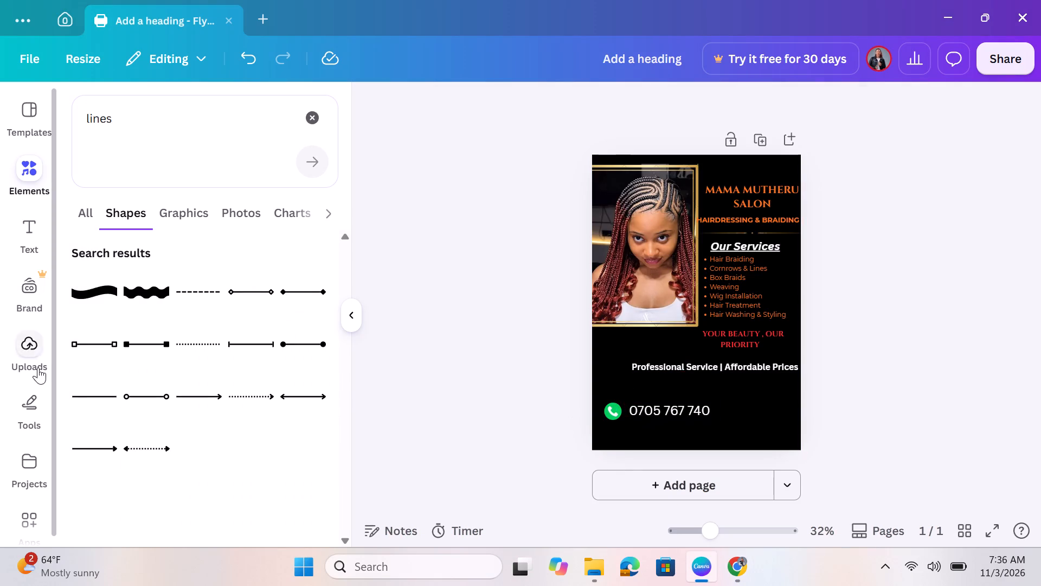
pyautogui.click(24, 344)
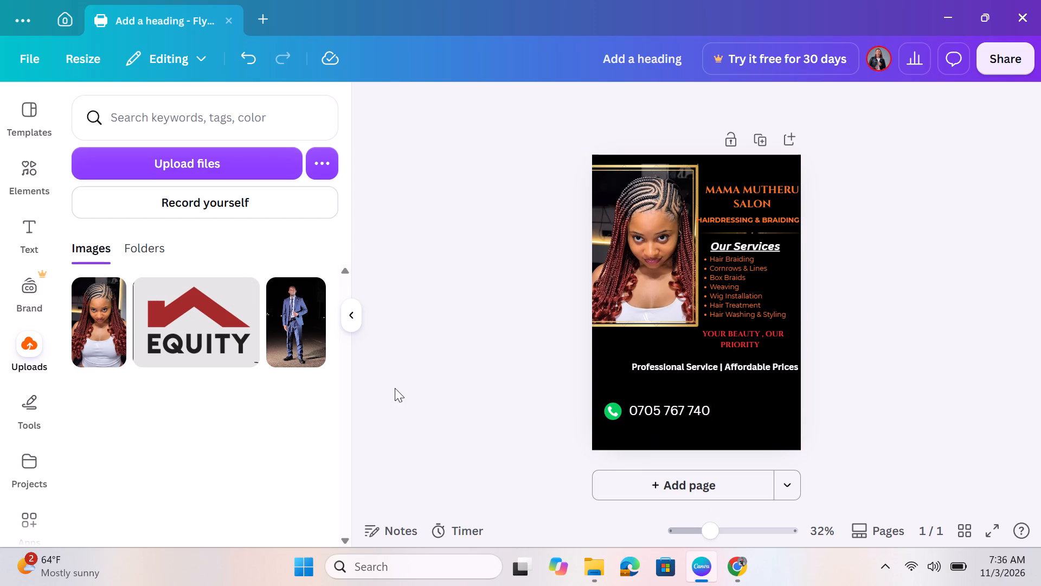
pyautogui.click(200, 161)
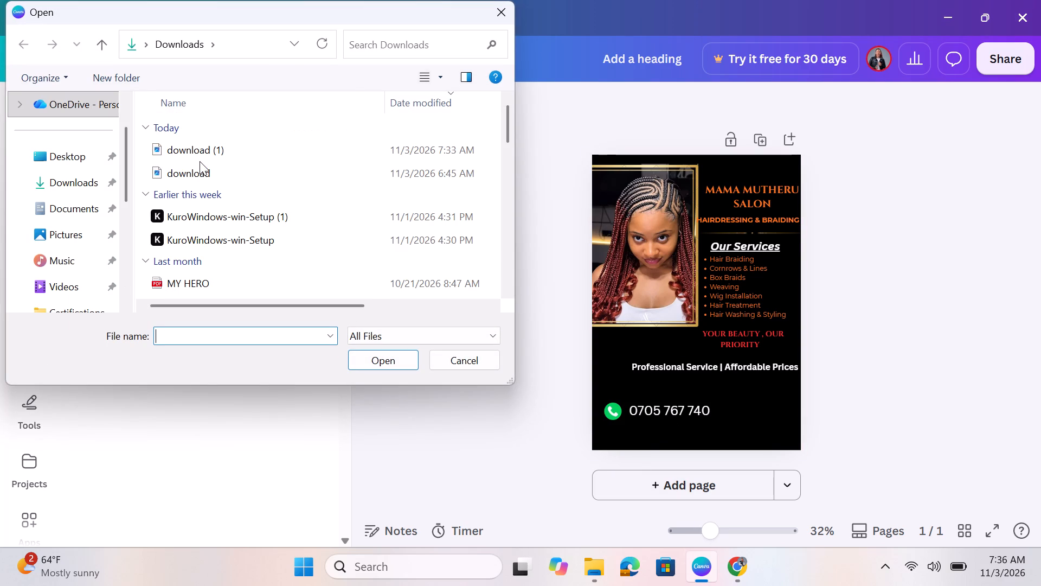
pyautogui.click(224, 175)
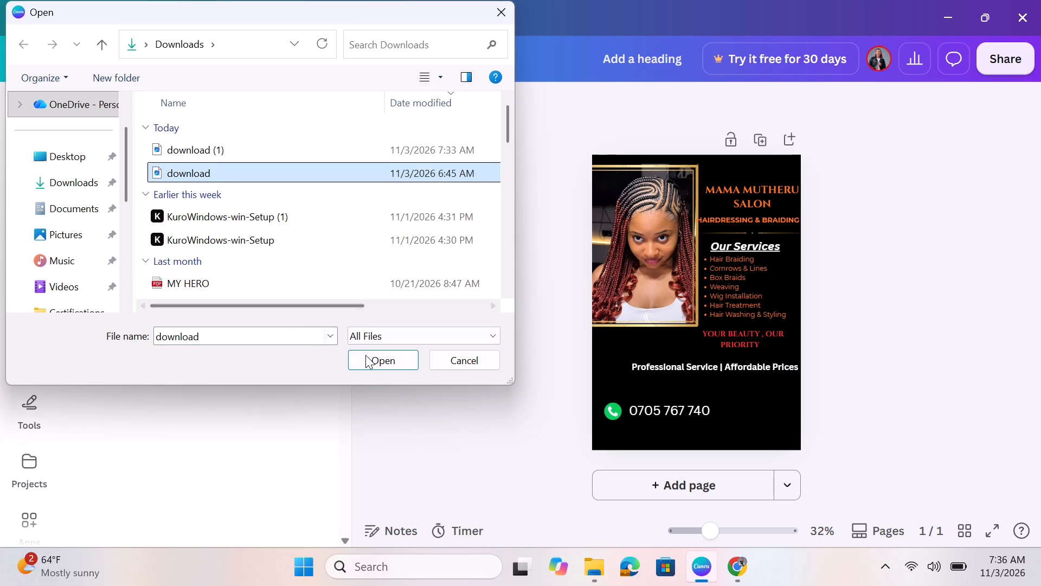
pyautogui.click(372, 368)
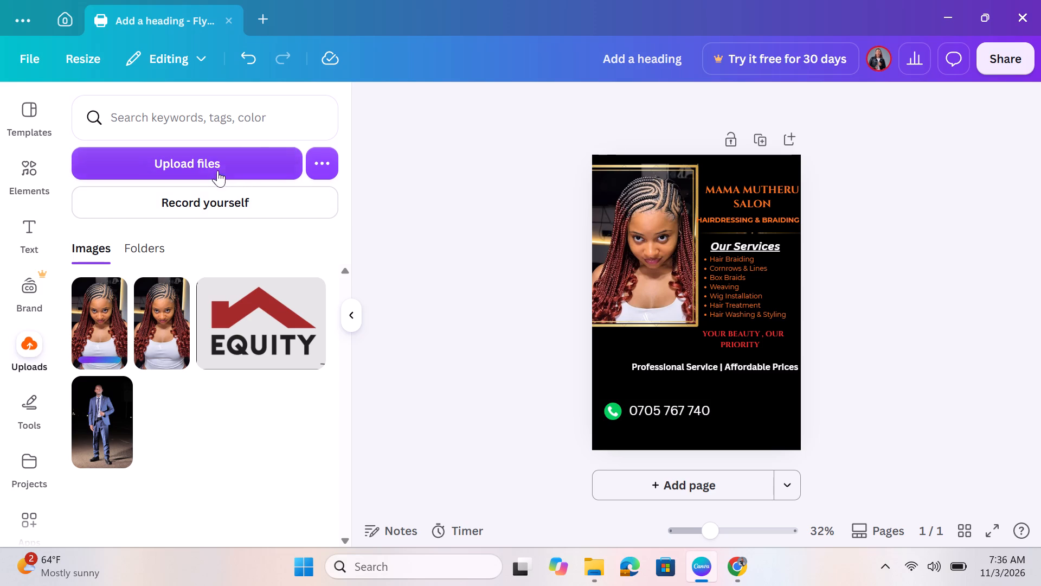
# Upload the image file "download (1)" from the Downloads folder.
pyautogui.click(212, 156)
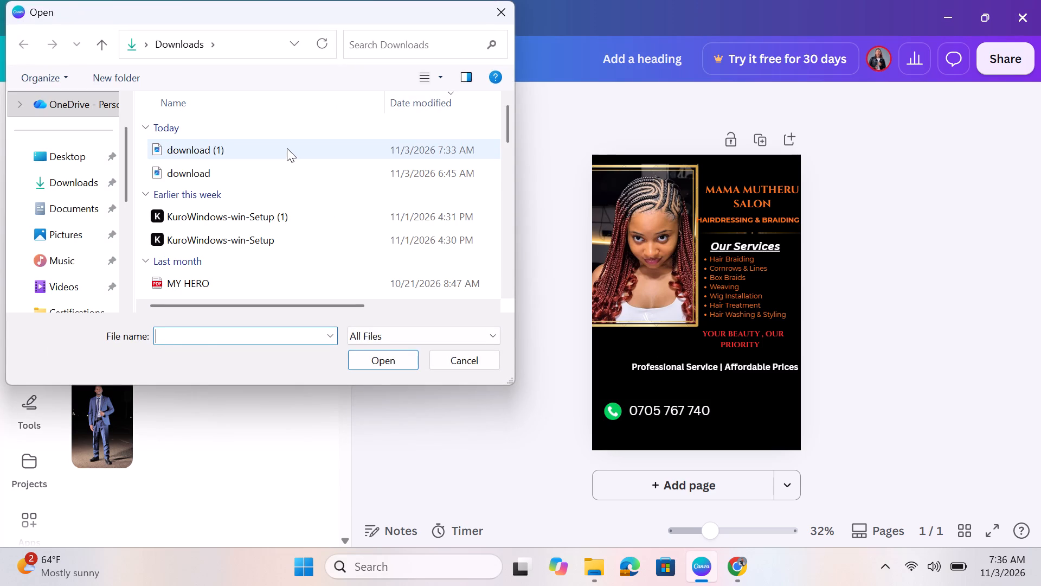
pyautogui.click(287, 148)
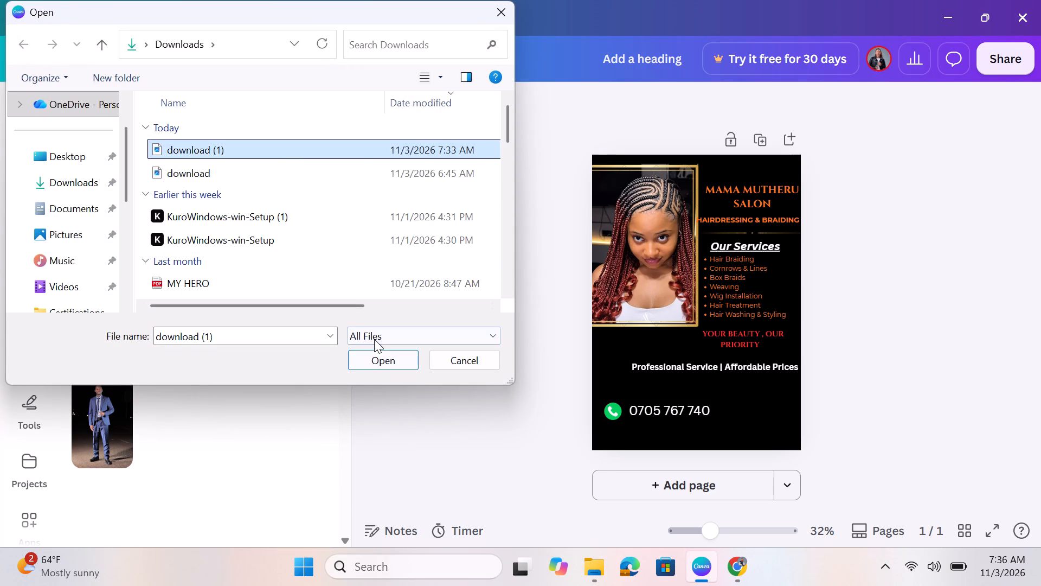
pyautogui.click(374, 339)
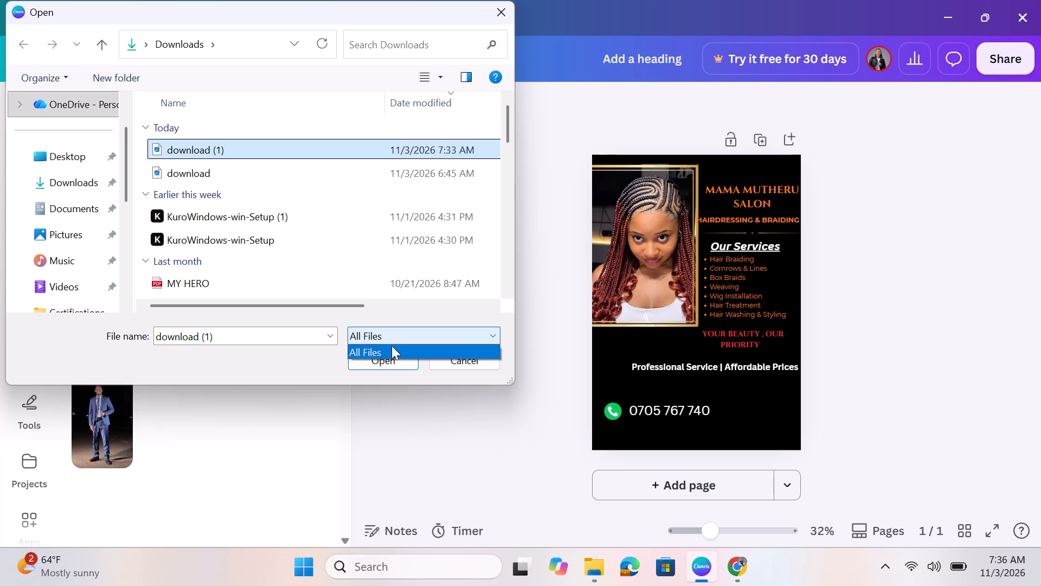
pyautogui.click(387, 367)
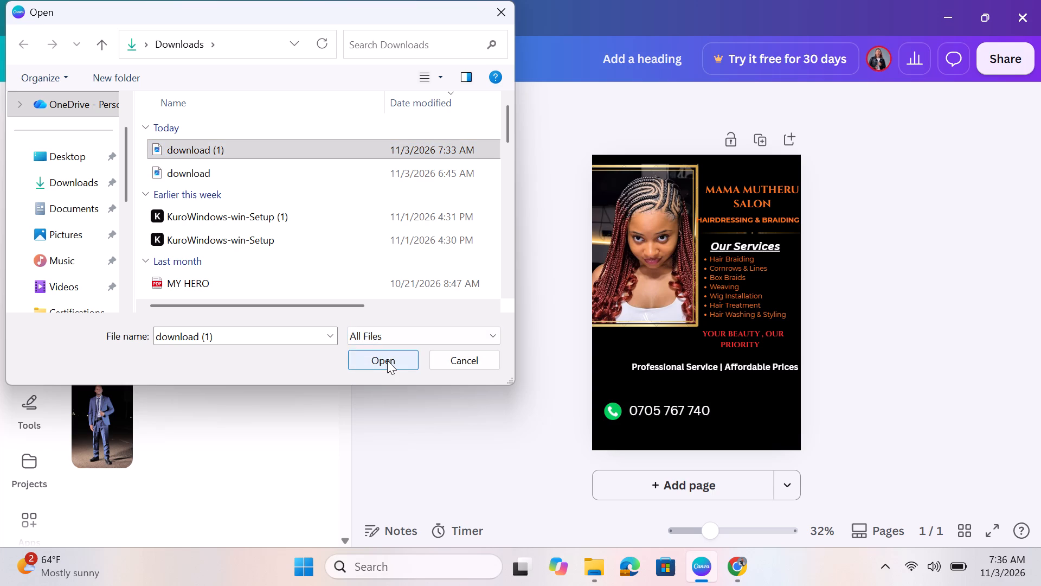
pyautogui.click(387, 360)
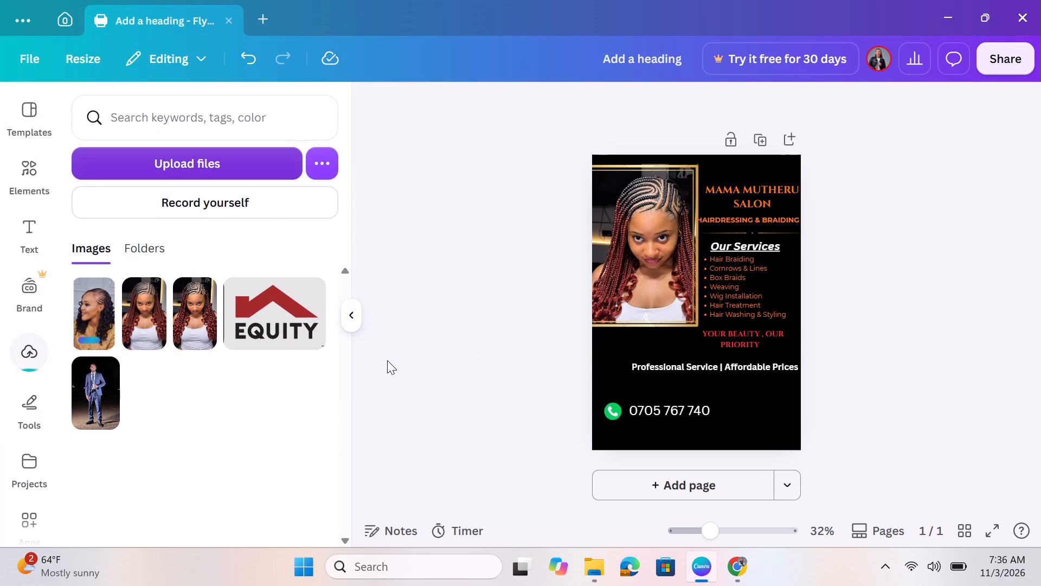
# Add the uploaded side-profile braids picture to the flyer, shrink it, and place it over the lower part of the gold-framed photo.
pyautogui.click(98, 297)
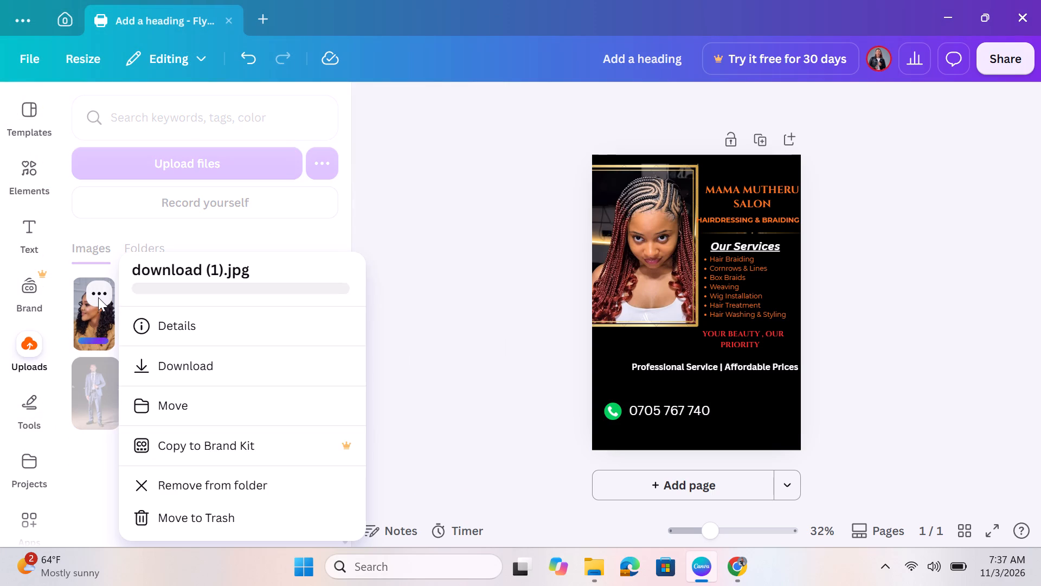
pyautogui.click(380, 296)
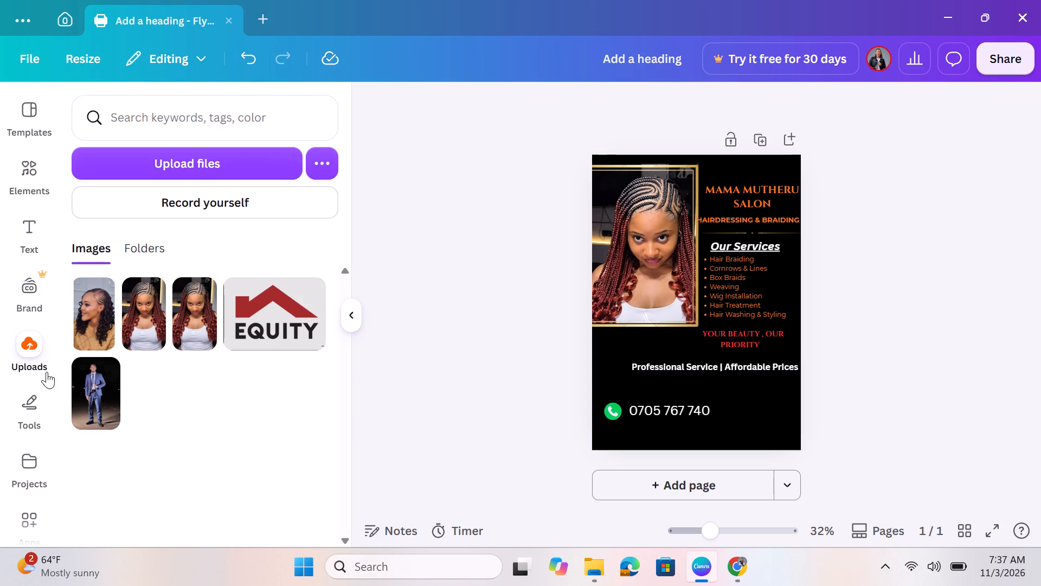
pyautogui.doubleClick(92, 313)
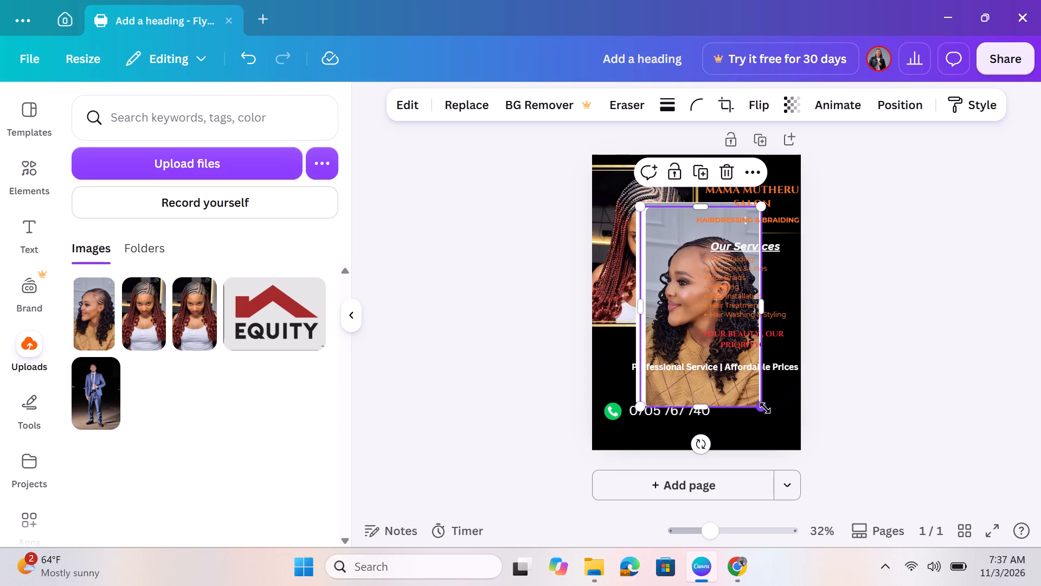
pyautogui.moveTo(764, 409); pyautogui.dragTo(735, 317)
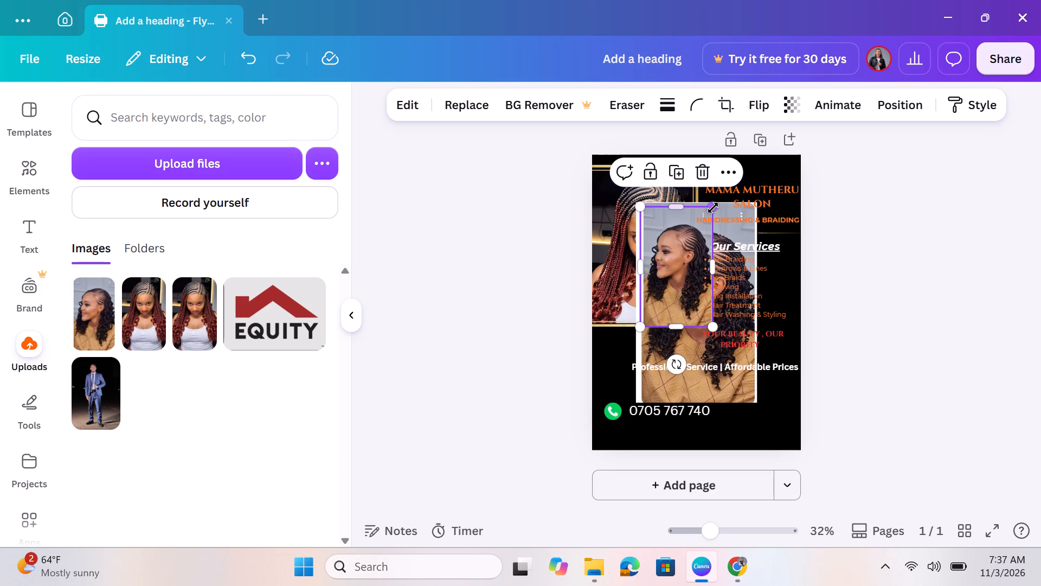
pyautogui.moveTo(705, 216); pyautogui.dragTo(660, 271)
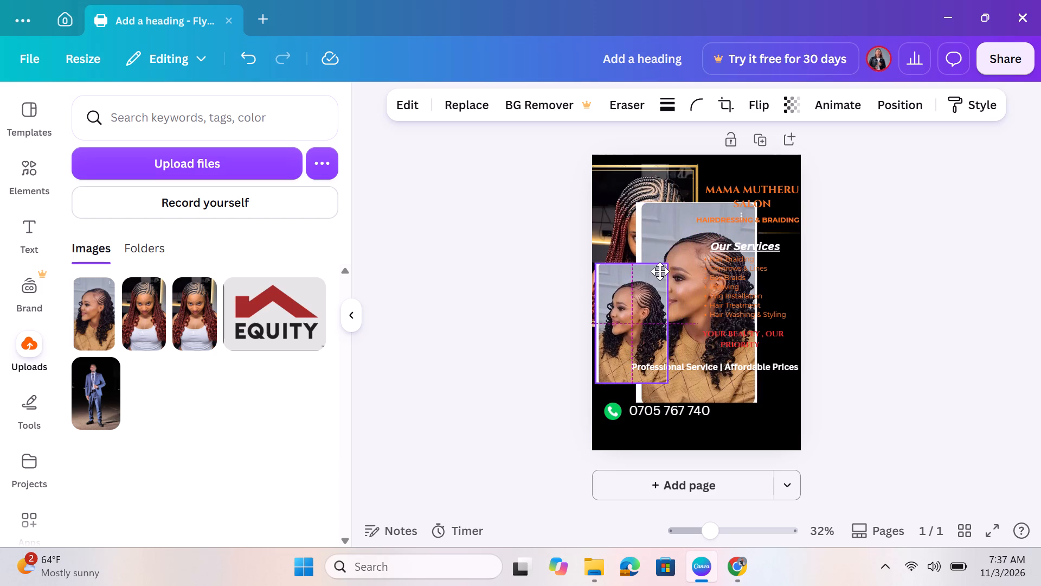
pyautogui.moveTo(660, 271); pyautogui.dragTo(659, 272)
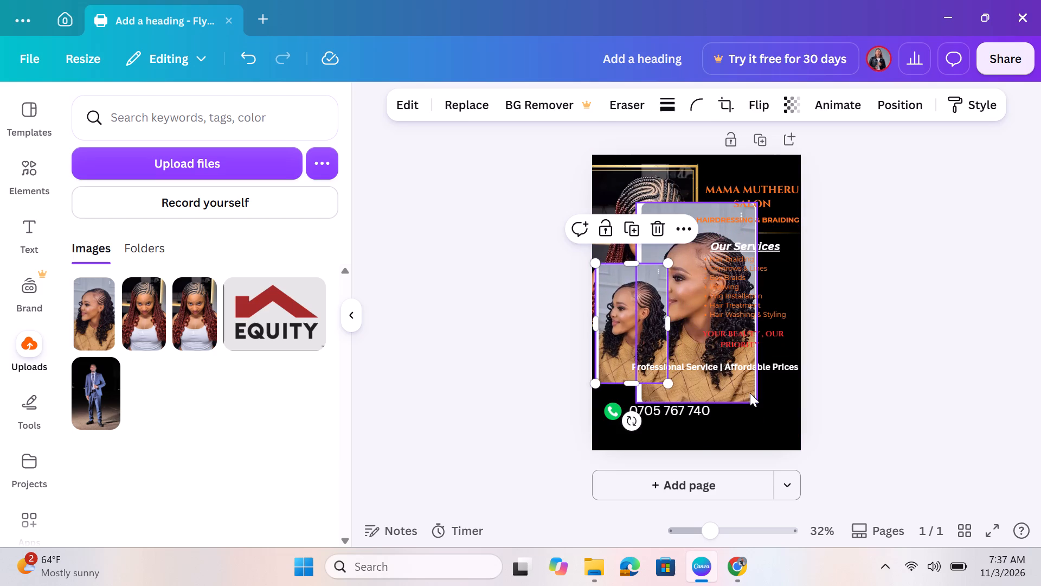
# Delete the larger duplicate of the side-profile braids picture from the flyer.
pyautogui.click(750, 393)
pyautogui.click(719, 173)
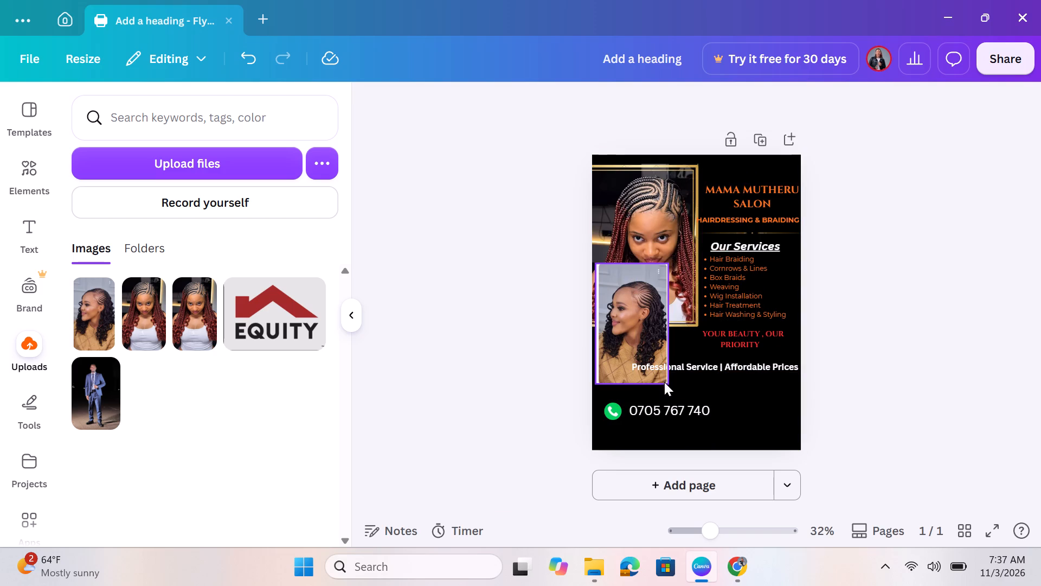
# Select the small side-profile picture together with the "Professional Service | Affordable Prices" line and move them slightly up the flyer.
pyautogui.moveTo(664, 384); pyautogui.dragTo(665, 361)
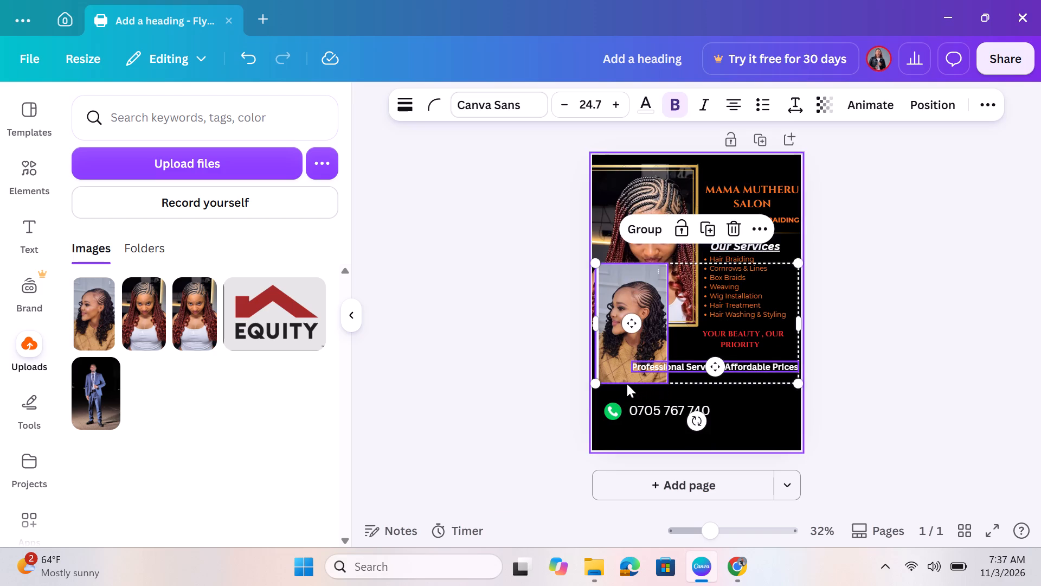
pyautogui.click(625, 372)
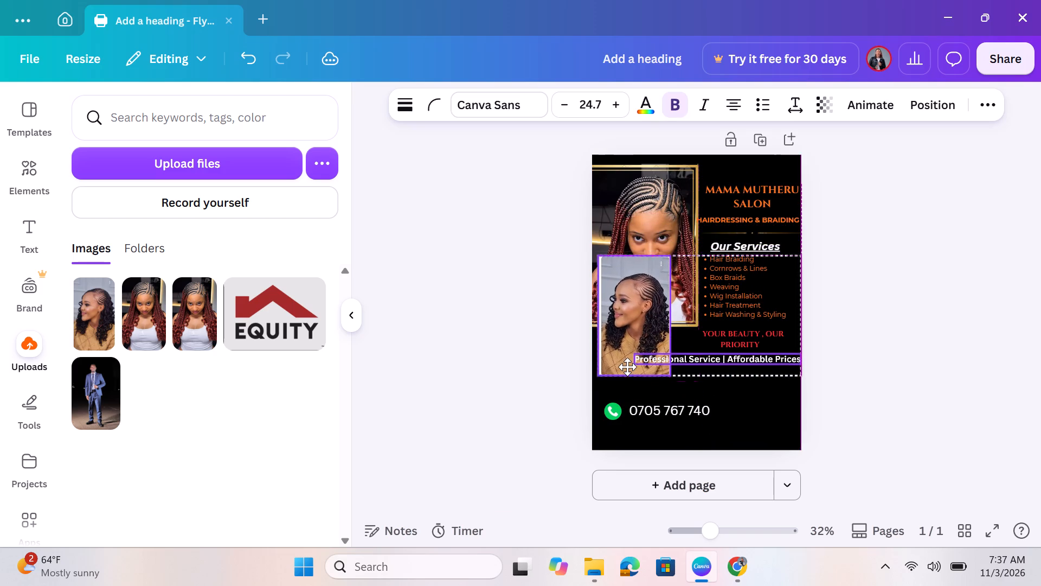
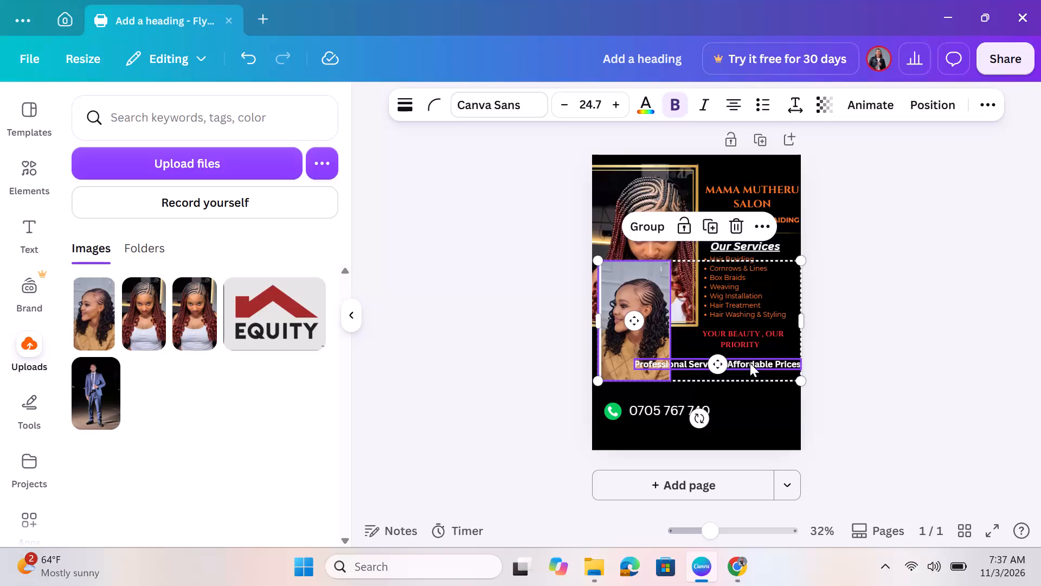
# Lower the tagline slightly and place the side-profile braids picture by itself above the "Professional Service | Affordable Prices" line.
pyautogui.moveTo(750, 363); pyautogui.dragTo(740, 372)
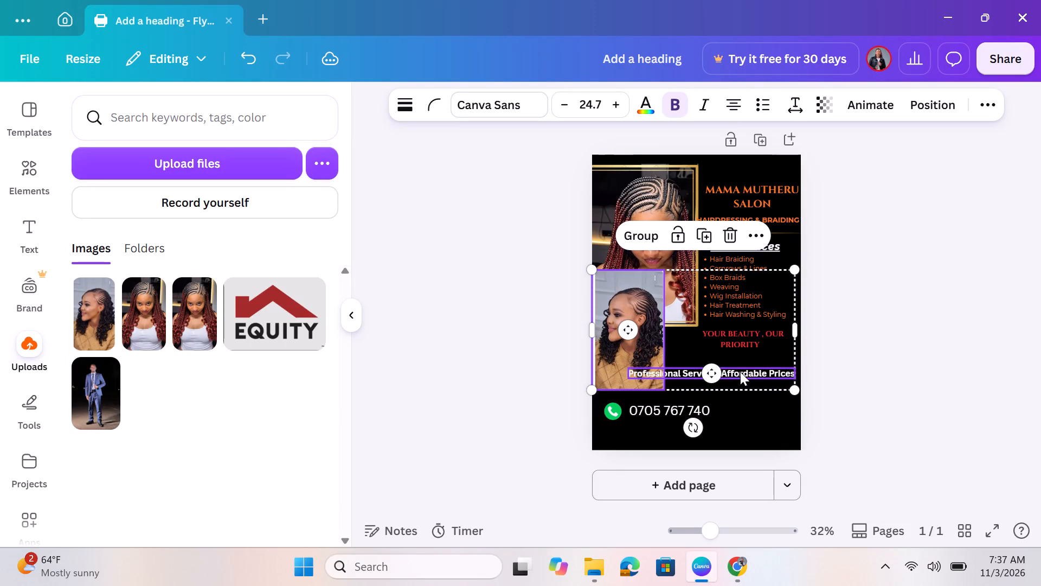
pyautogui.click(657, 340)
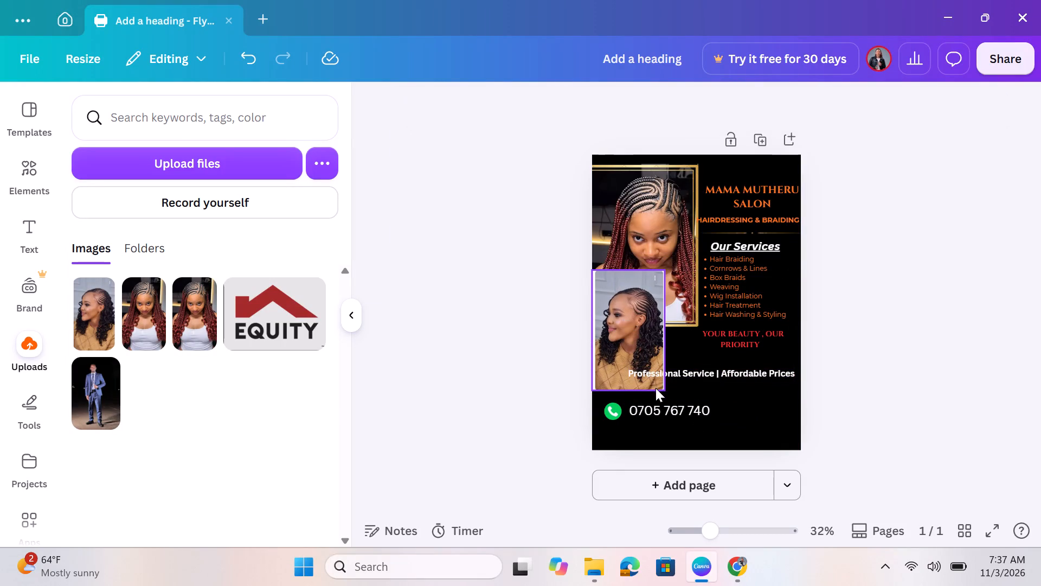
pyautogui.moveTo(656, 388); pyautogui.dragTo(659, 356)
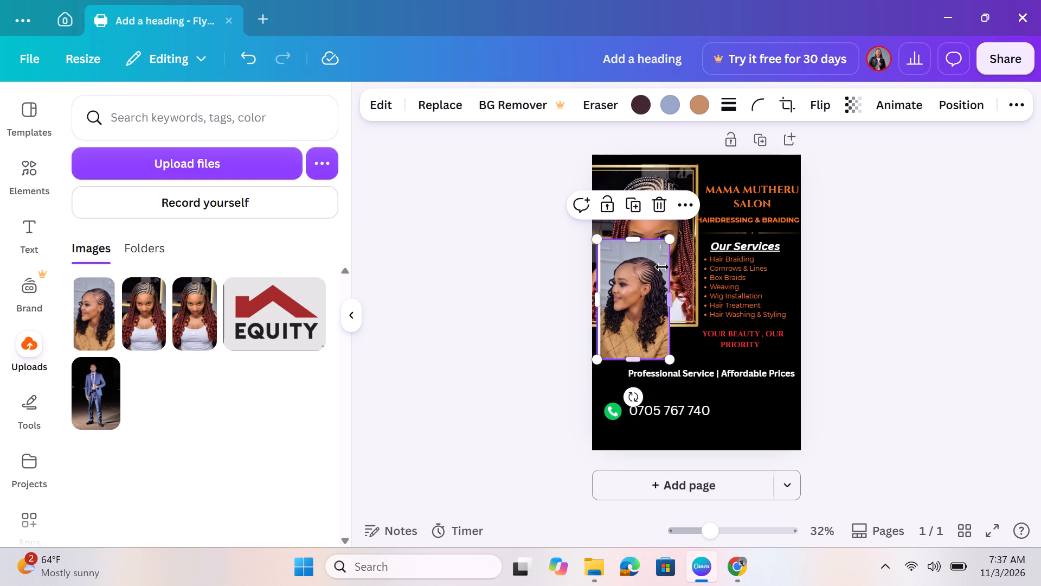
# Reposition the gold-framed braids photo behind the side-profile picture and enlarge it slightly toward the top of the flyer.
pyautogui.moveTo(669, 231); pyautogui.dragTo(666, 262)
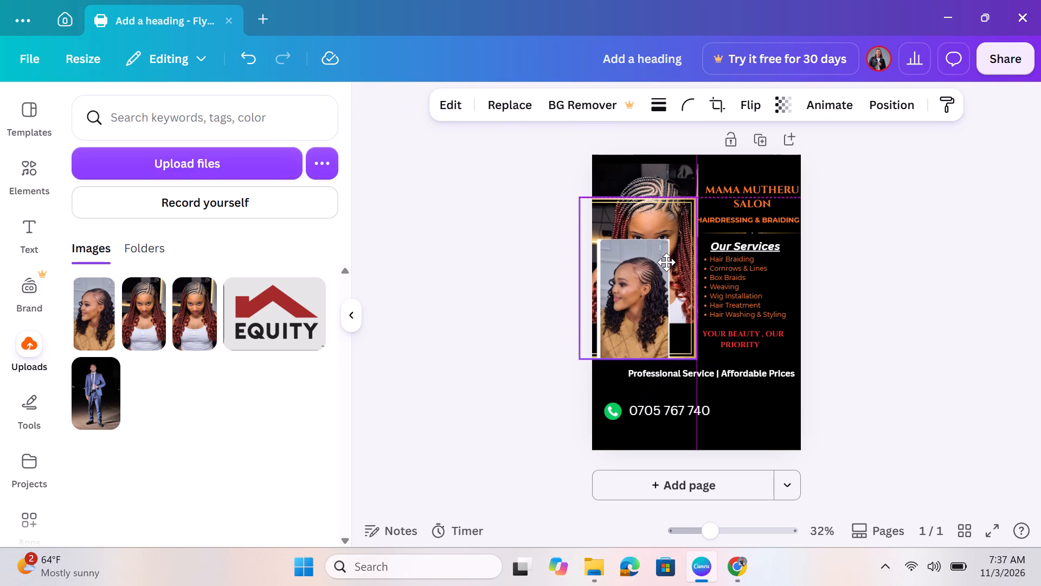
pyautogui.moveTo(666, 262); pyautogui.dragTo(671, 237)
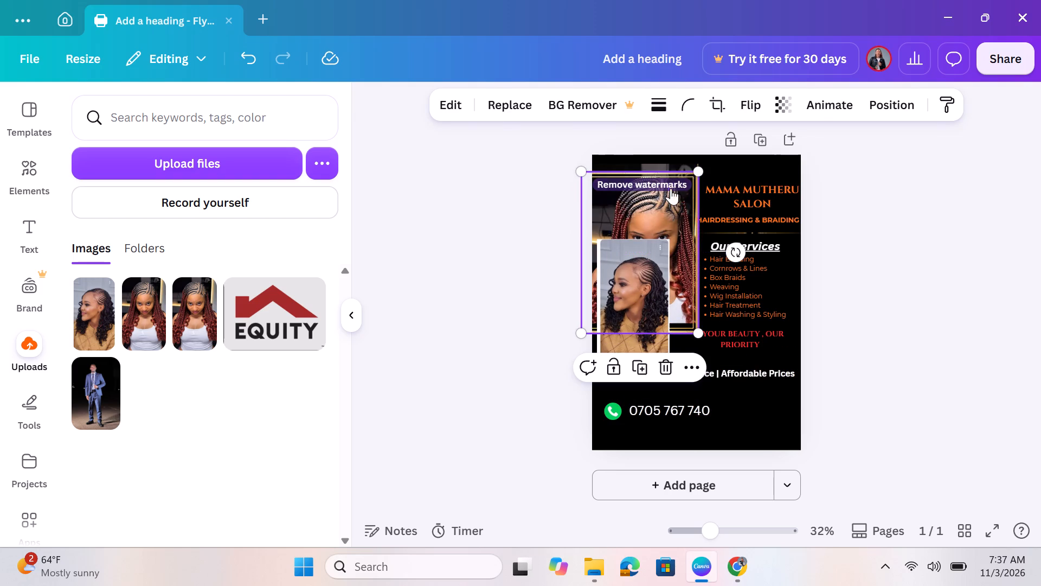
pyautogui.moveTo(693, 169); pyautogui.dragTo(693, 168)
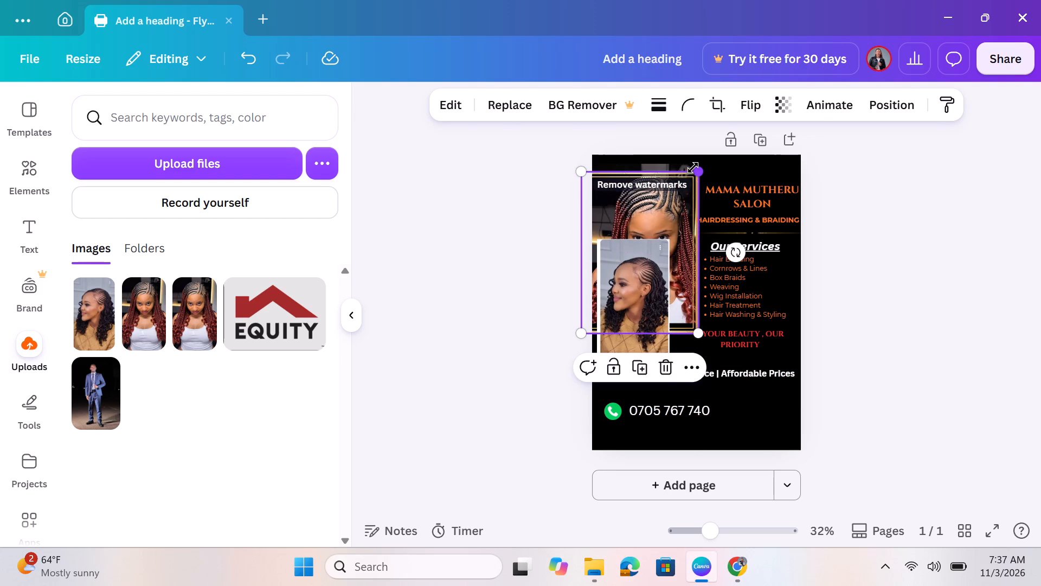
pyautogui.moveTo(693, 168); pyautogui.dragTo(691, 149)
# Nudge the services bullet list away from the framed photo and shrink its text to size 18.4.
pyautogui.moveTo(708, 271); pyautogui.dragTo(711, 269)
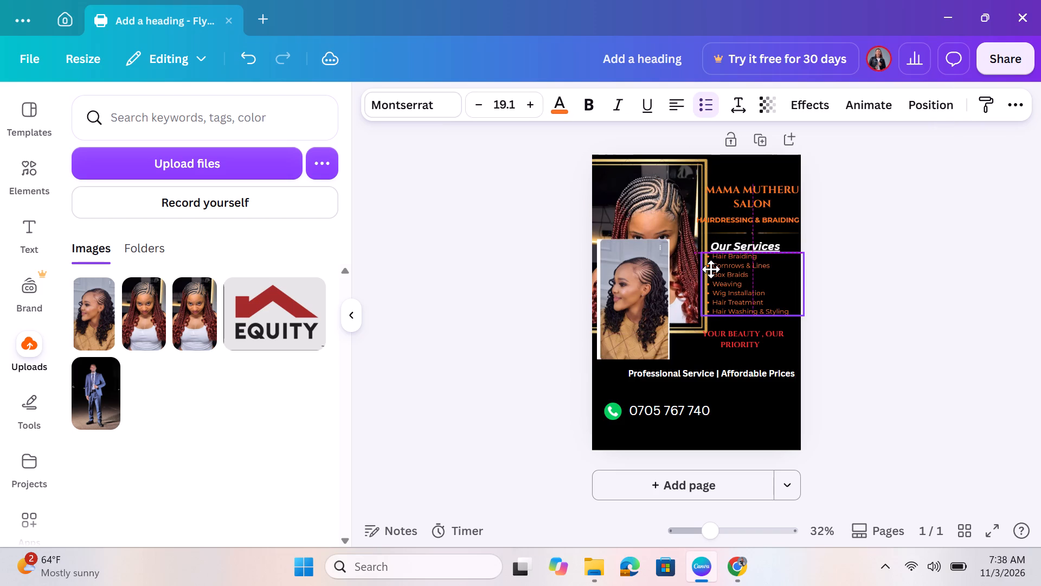
pyautogui.moveTo(711, 269); pyautogui.dragTo(713, 267)
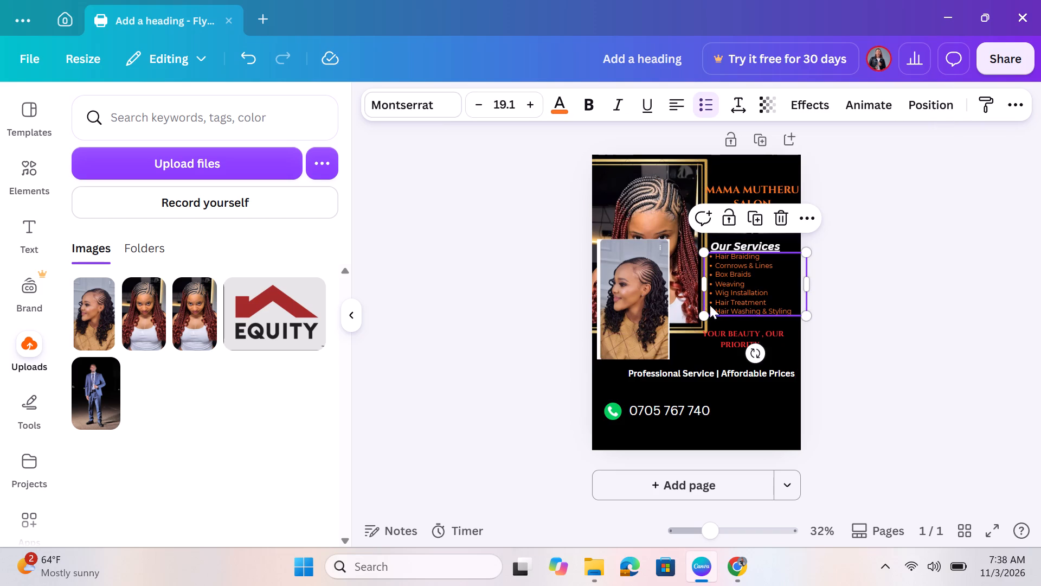
pyautogui.click(700, 315)
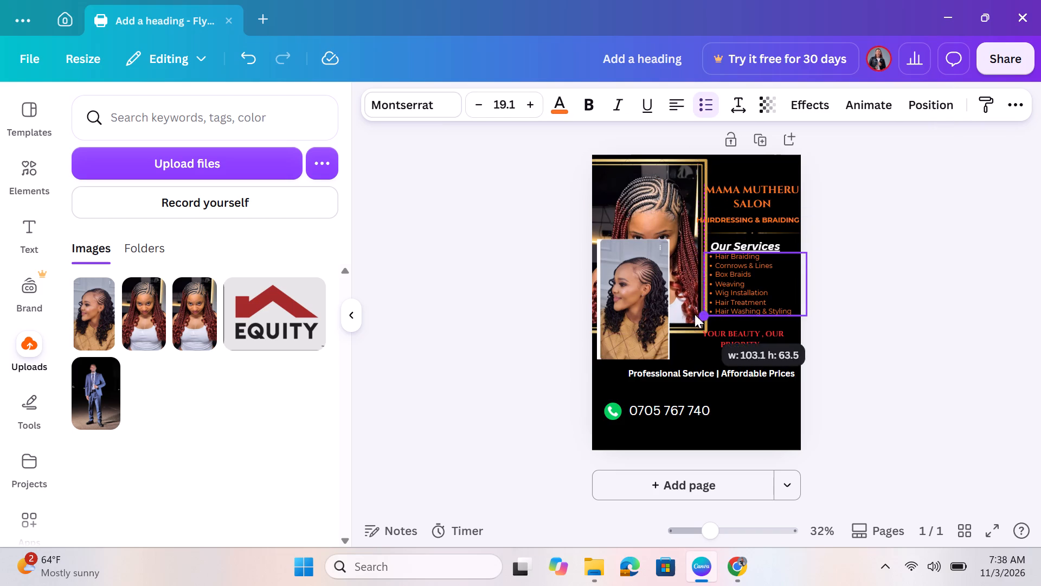
pyautogui.click(662, 374)
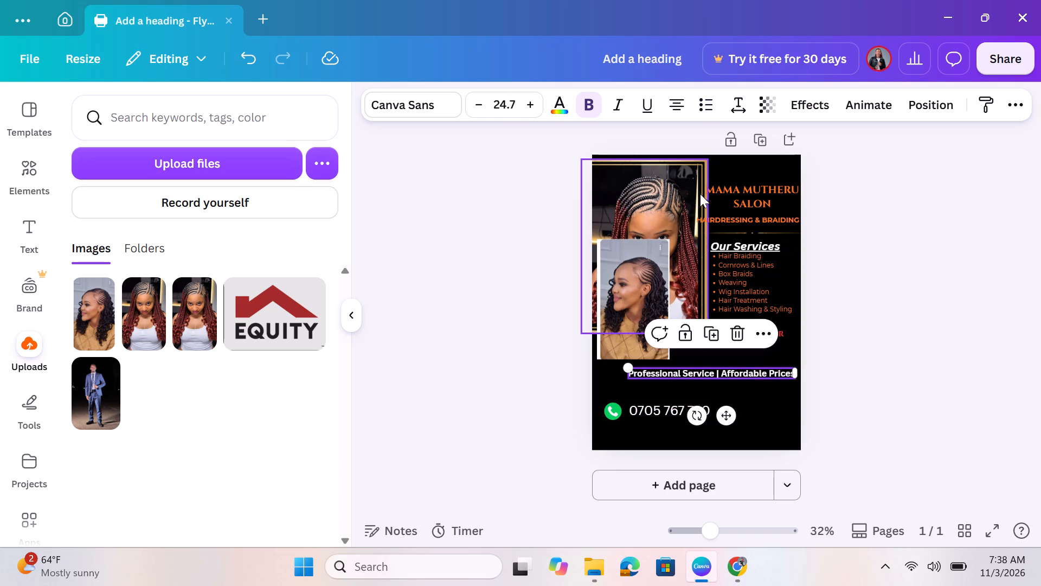
# Shift the gold-framed photo slightly left and up so that it clears the salon name and service texts.
pyautogui.moveTo(702, 198); pyautogui.dragTo(699, 197)
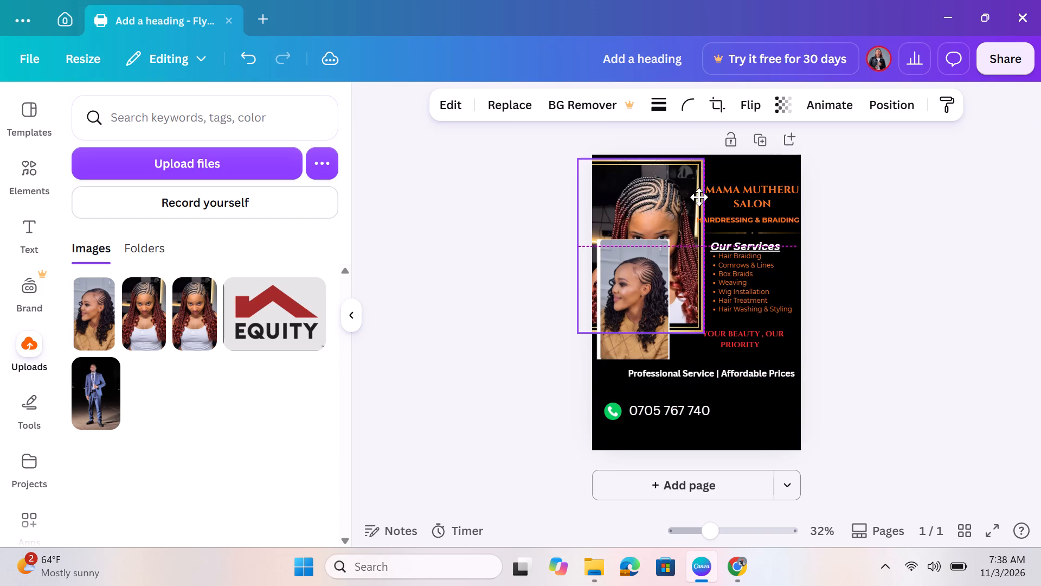
pyautogui.moveTo(699, 197); pyautogui.dragTo(695, 196)
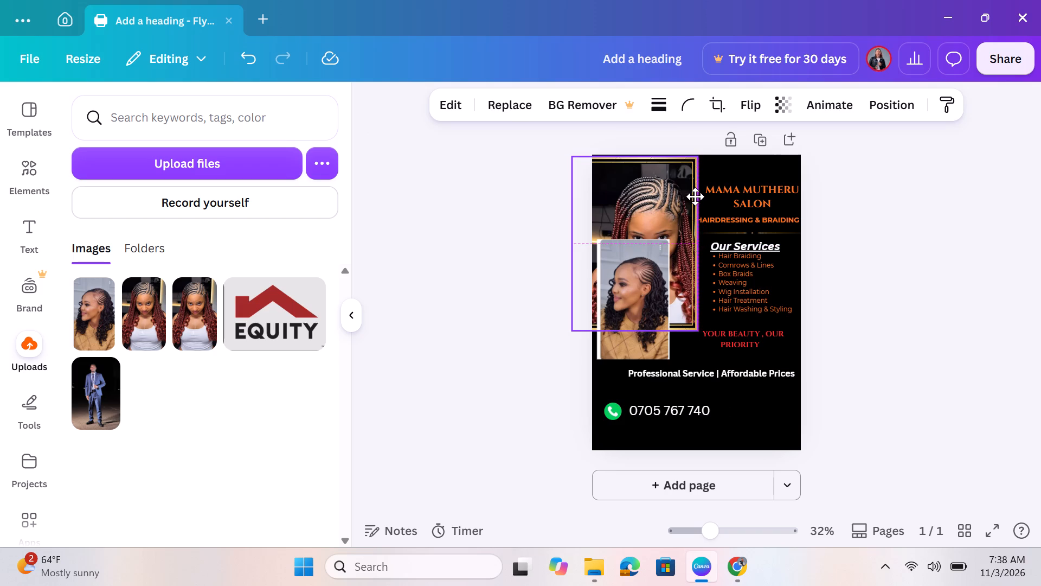
pyautogui.moveTo(695, 196); pyautogui.dragTo(694, 196)
pyautogui.click(714, 163)
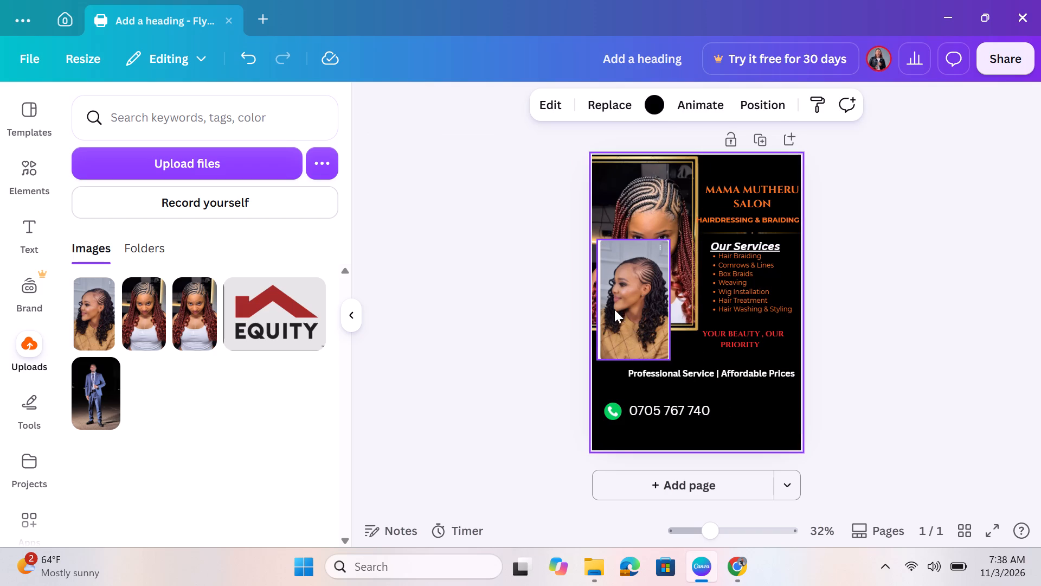
# Crop the side-profile braids picture to the woman's head, trimming the lower body, the top and the right edge.
pyautogui.click(637, 326)
pyautogui.click(779, 95)
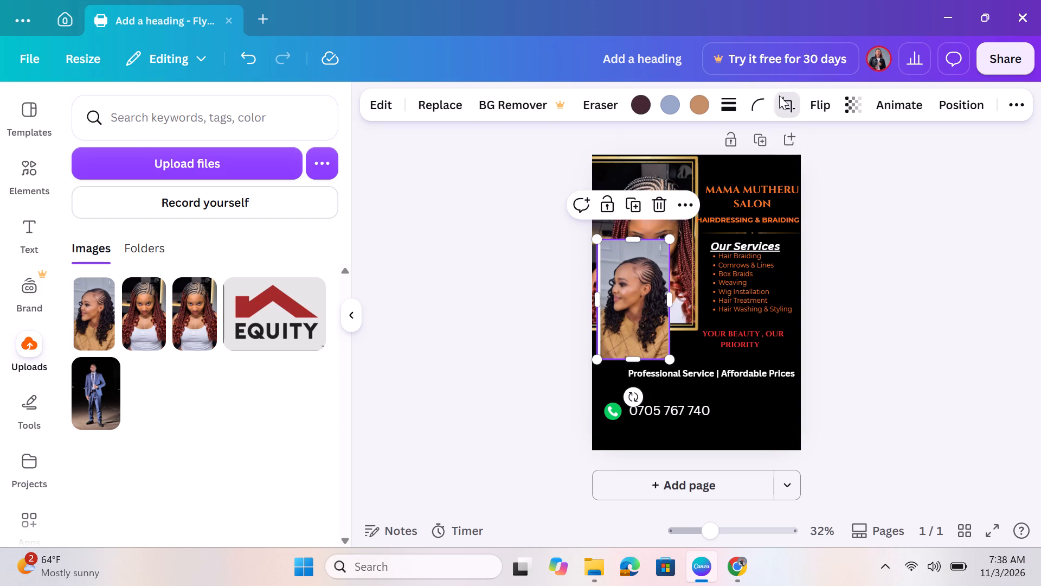
pyautogui.moveTo(666, 356); pyautogui.dragTo(665, 335)
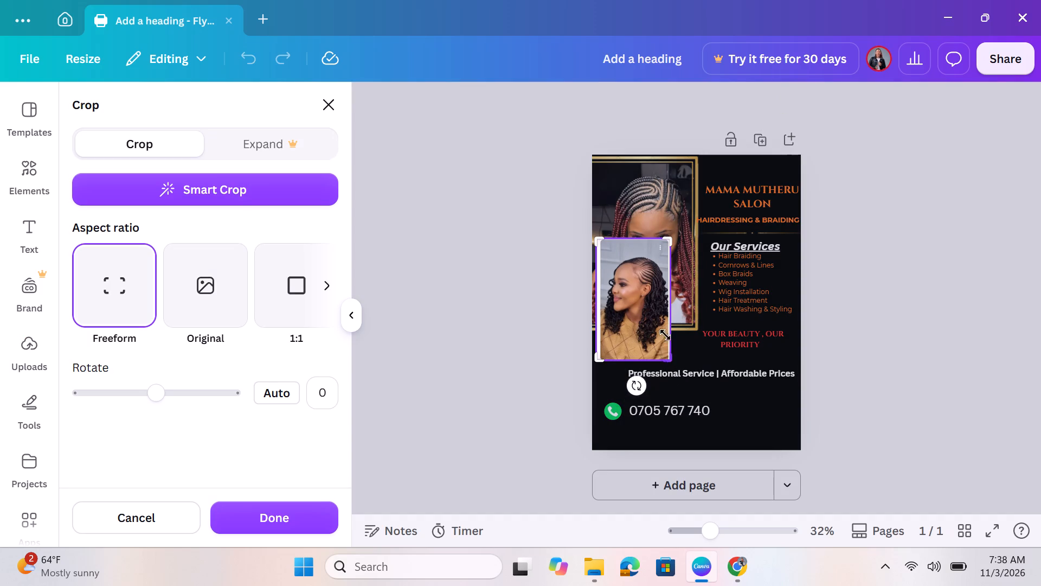
pyautogui.moveTo(665, 335); pyautogui.dragTo(671, 313)
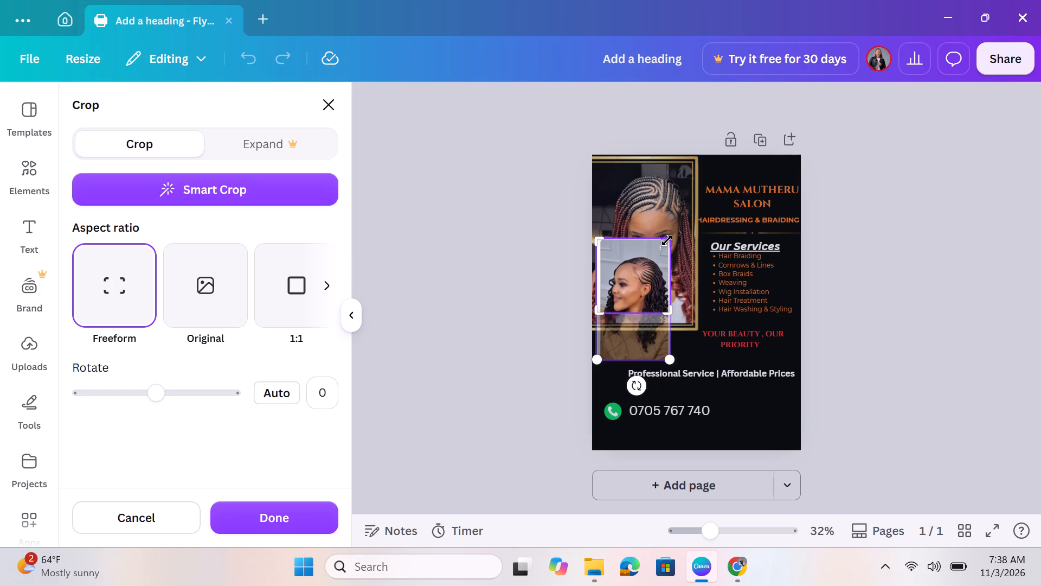
pyautogui.moveTo(667, 240); pyautogui.dragTo(664, 253)
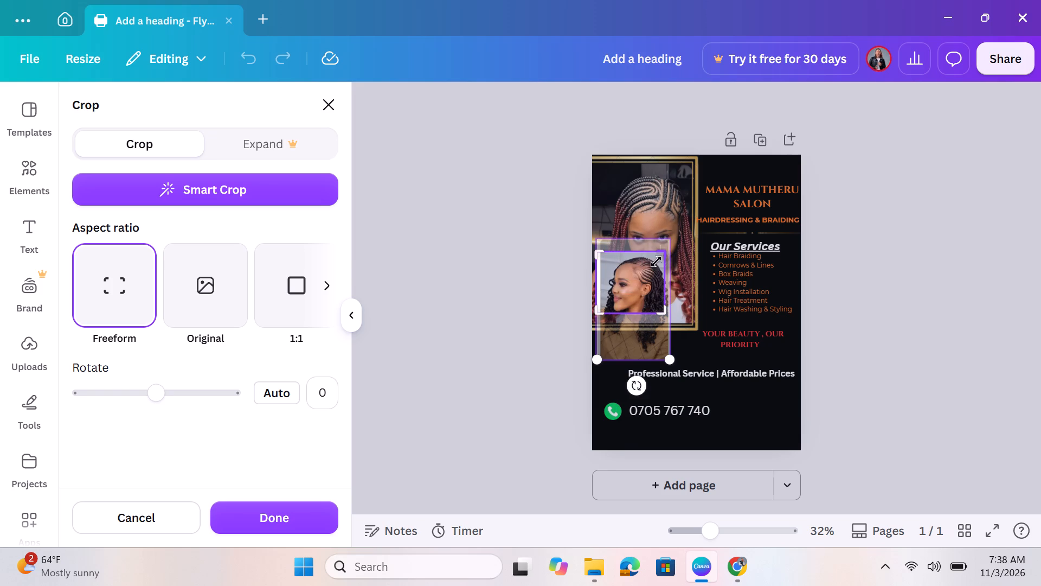
pyautogui.click(697, 272)
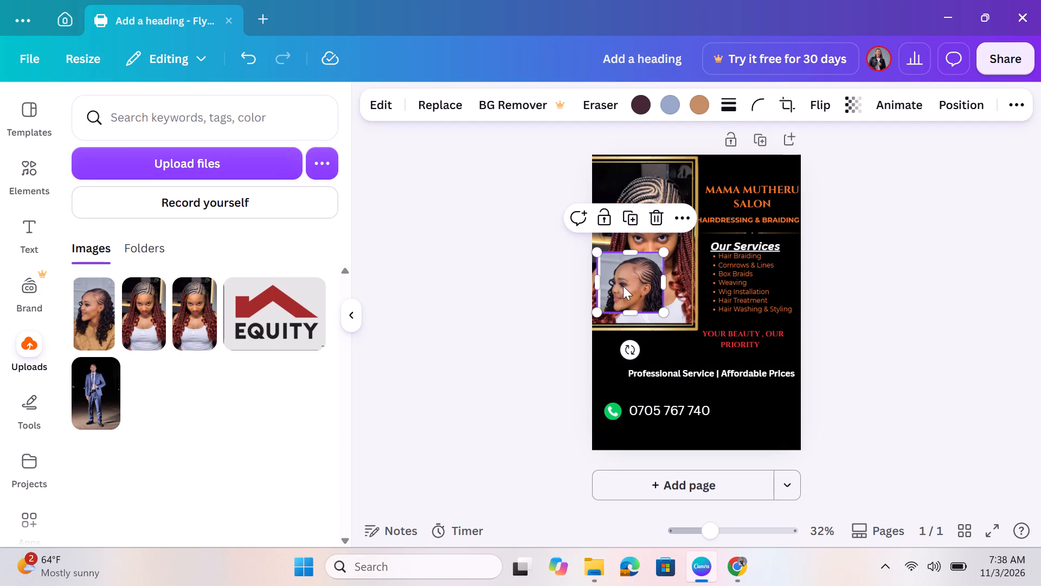
pyautogui.moveTo(623, 286); pyautogui.dragTo(608, 332)
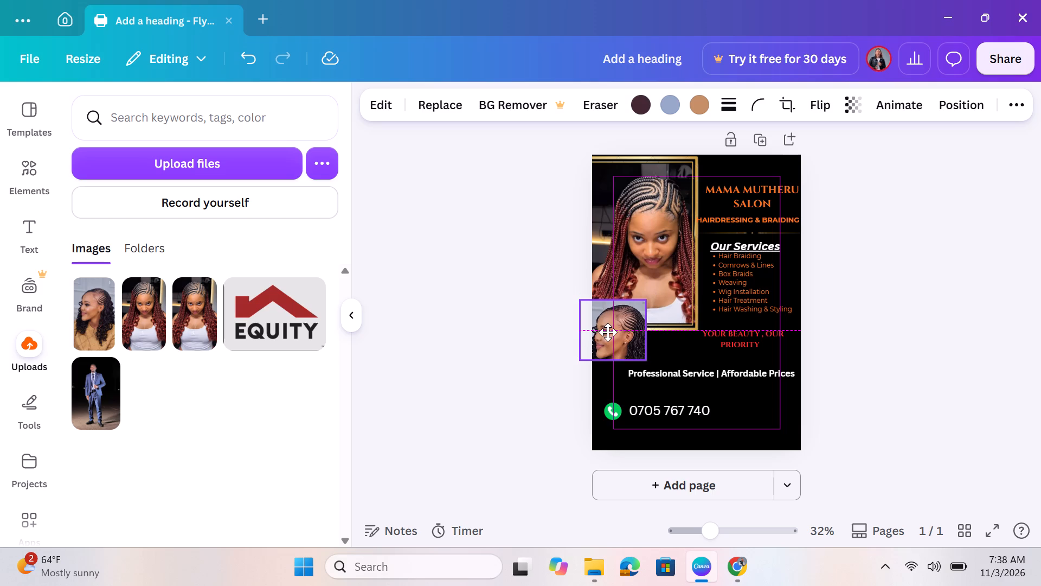
pyautogui.moveTo(608, 332); pyautogui.dragTo(606, 337)
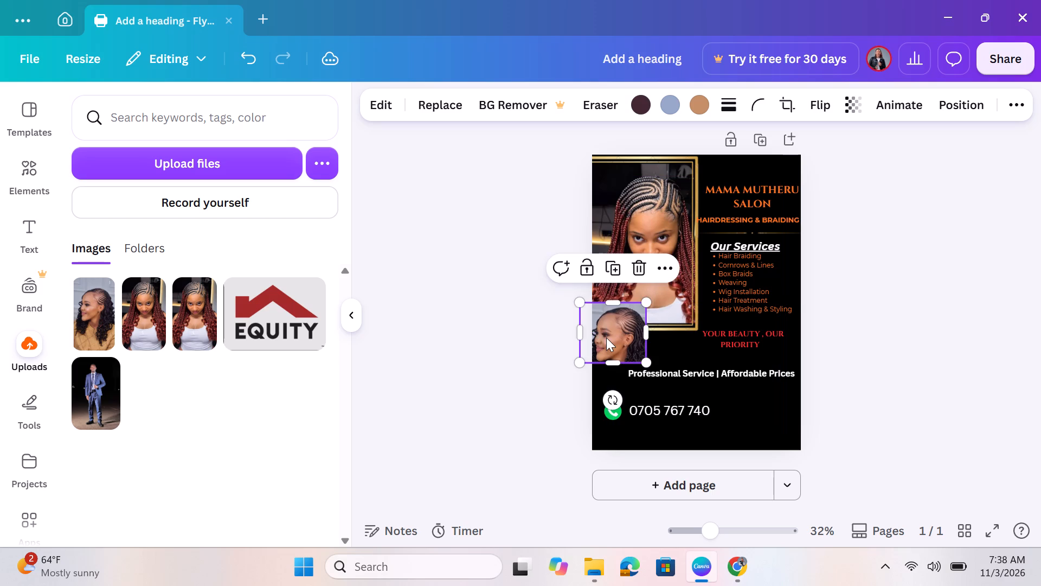
pyautogui.click(674, 336)
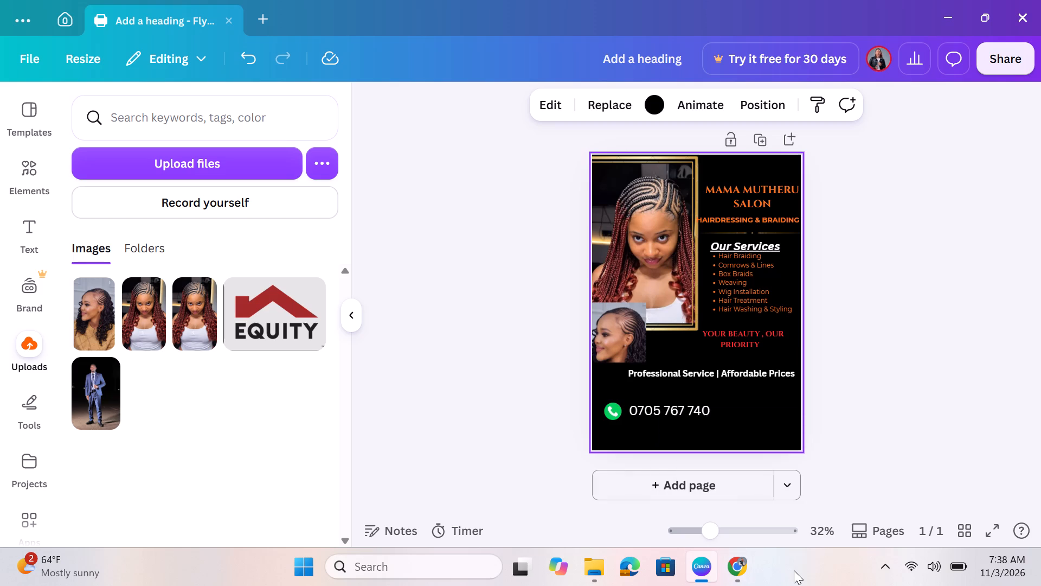
# Switch to Chrome, browse the related knotless braids images, and open the braided bun updo's Pinterest page.
pyautogui.click(729, 571)
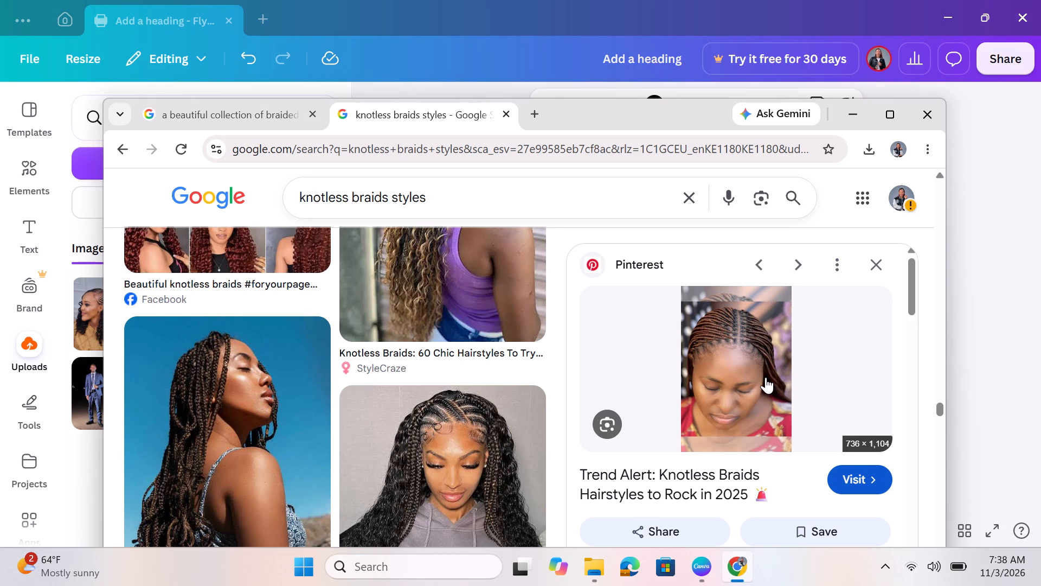
pyautogui.scroll(-3, 766, 377)
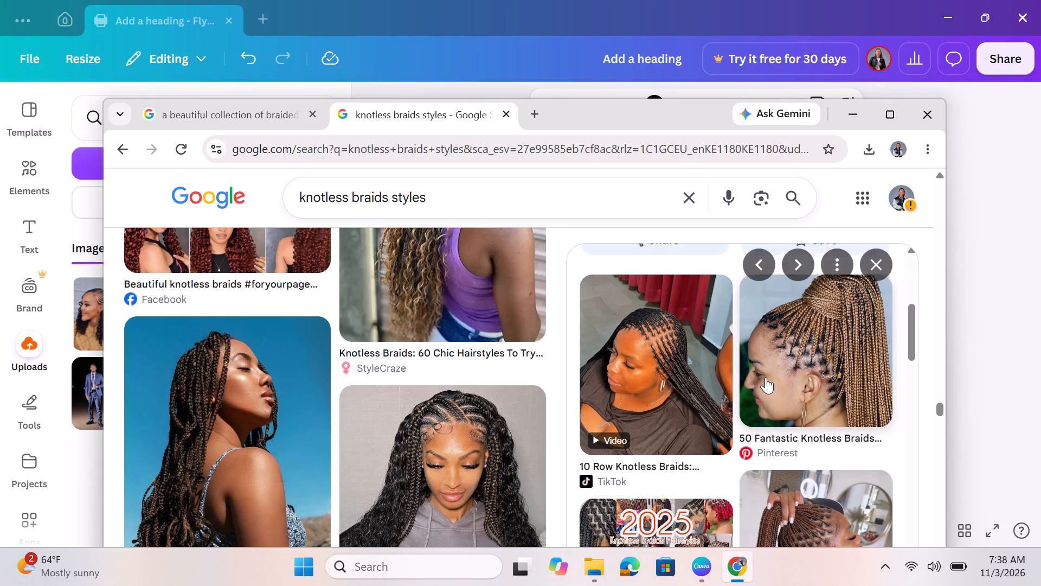
pyautogui.scroll(-2, 766, 377)
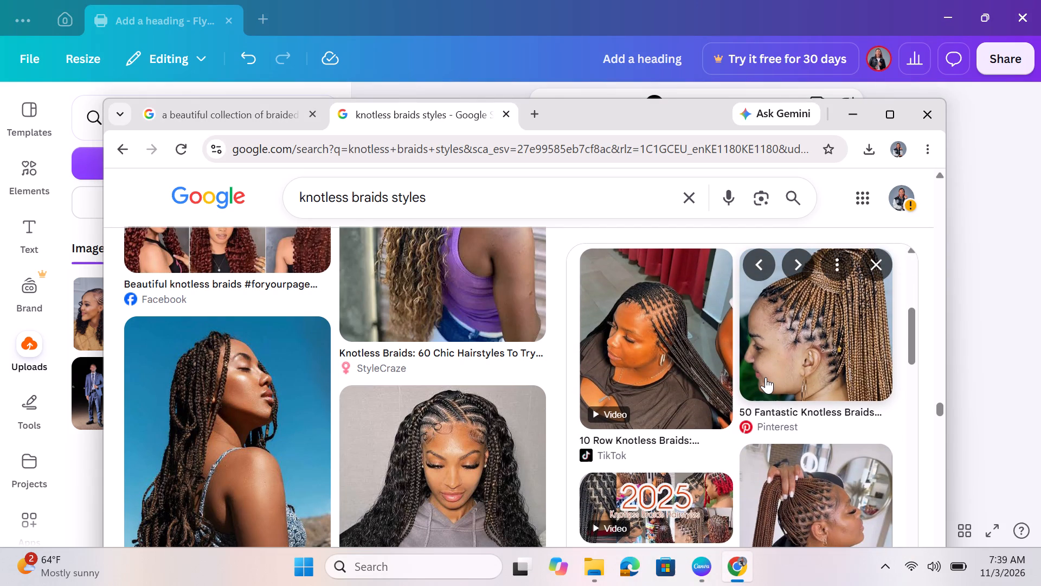
pyautogui.scroll(-1, 732, 444)
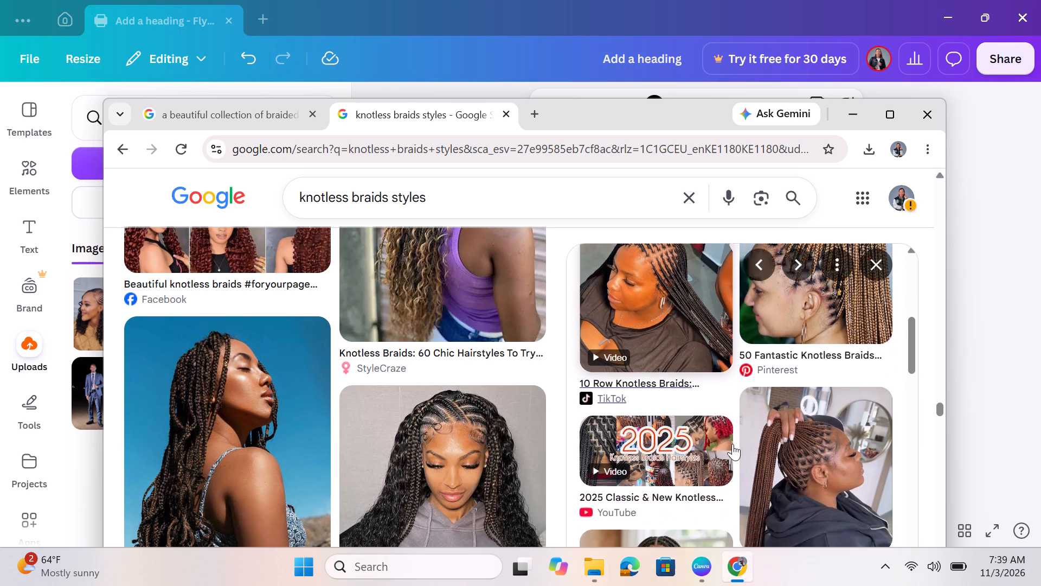
pyautogui.scroll(-4, 732, 444)
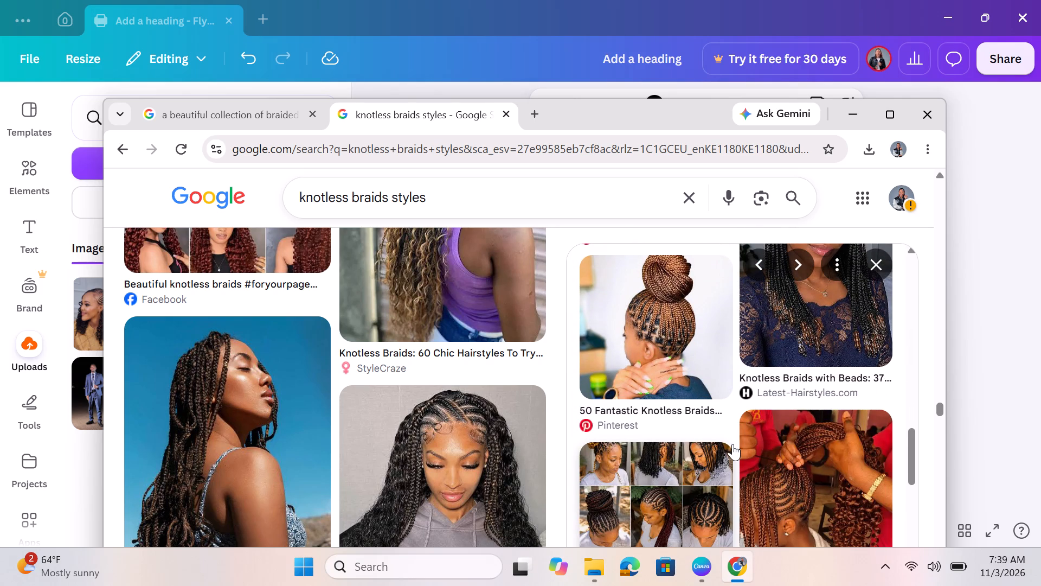
pyautogui.scroll(-1, 732, 444)
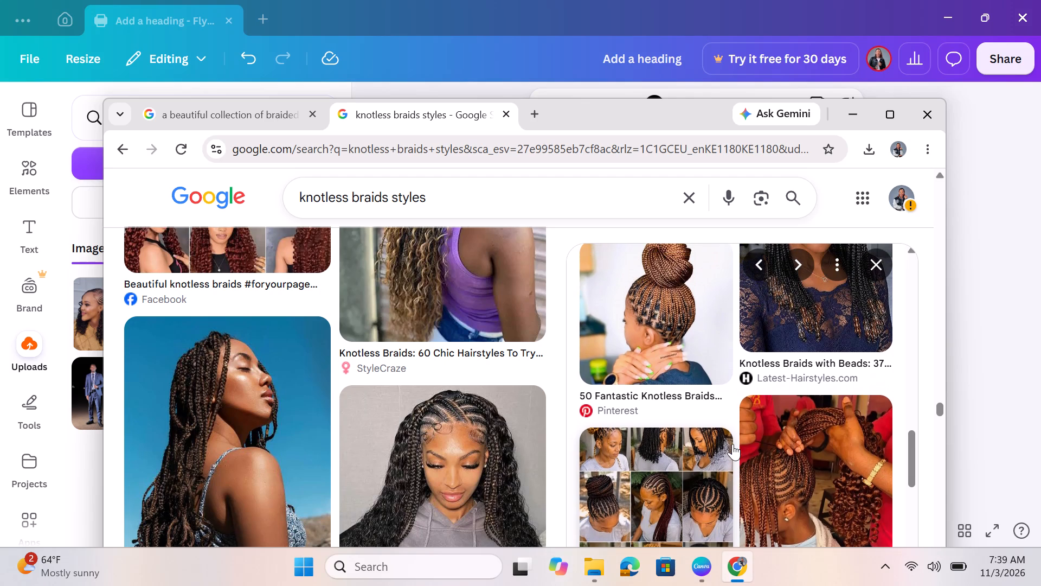
pyautogui.doubleClick(692, 358)
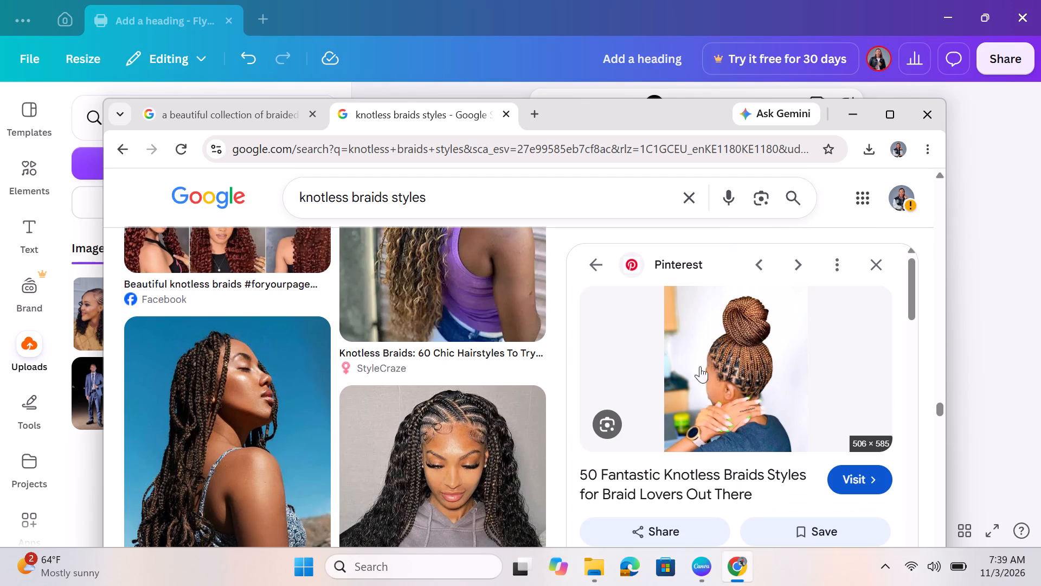
pyautogui.doubleClick(770, 417)
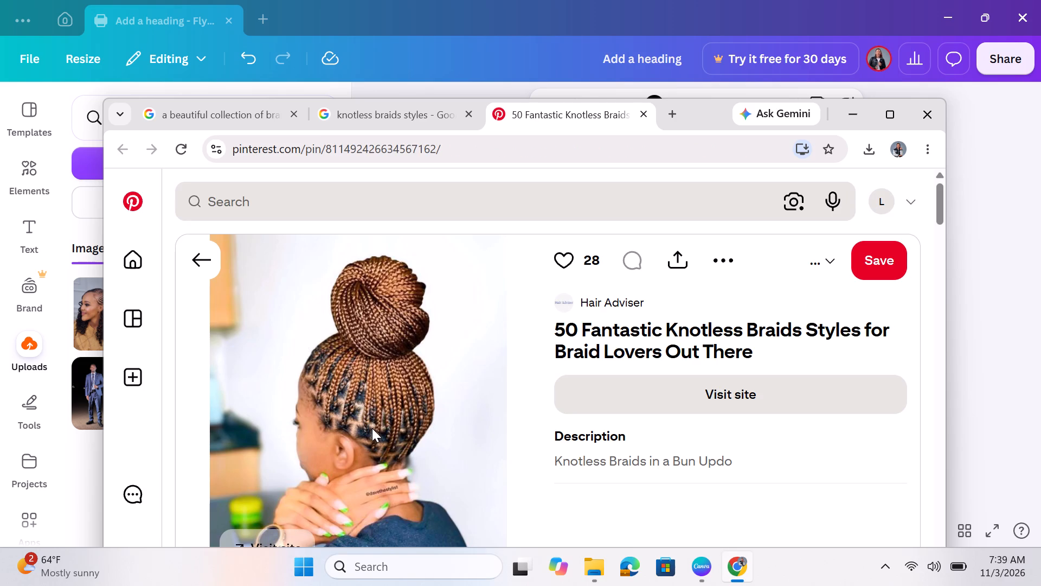
# Browse the similar Pinterest pins and open the one of the smiling woman with a high braided bun.
pyautogui.scroll(-1, 416, 443)
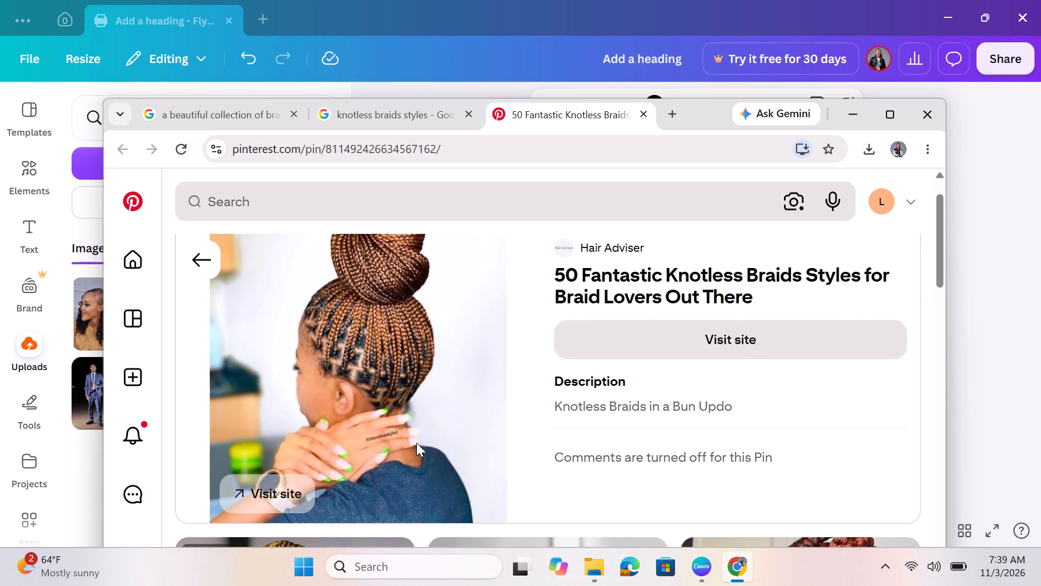
pyautogui.scroll(-3, 389, 428)
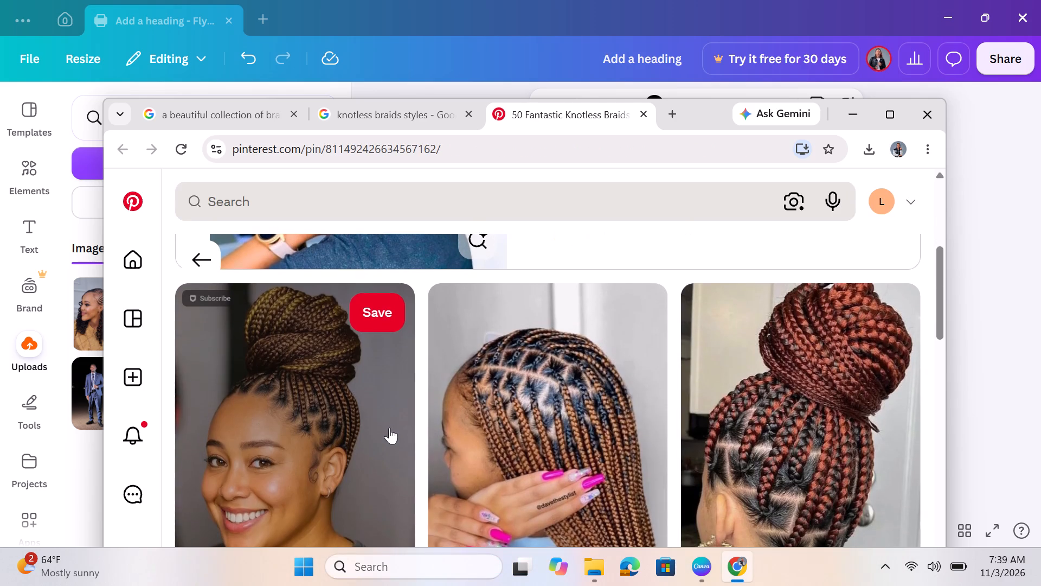
pyautogui.scroll(-2, 389, 428)
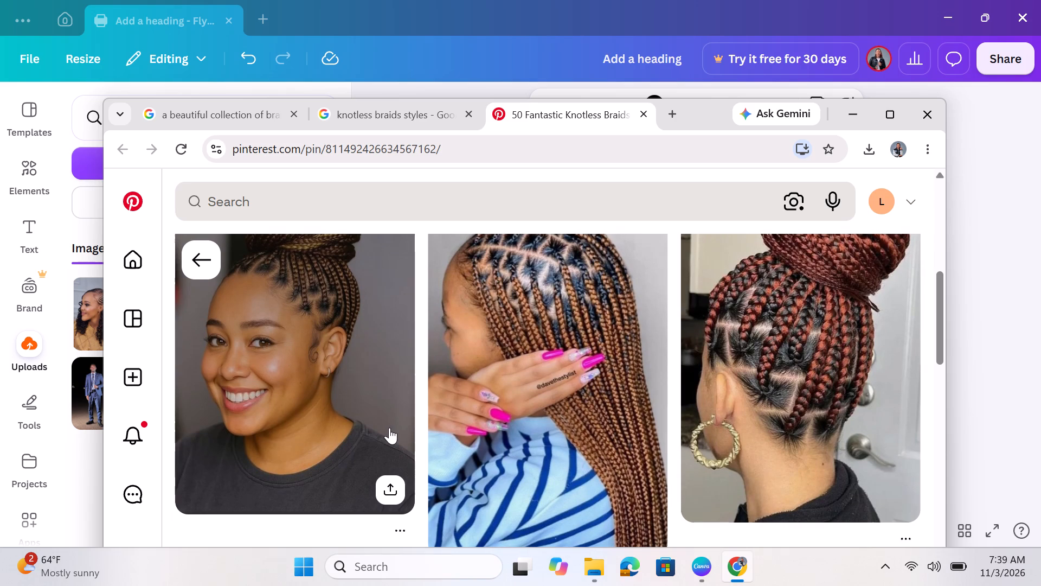
pyautogui.scroll(1, 389, 428)
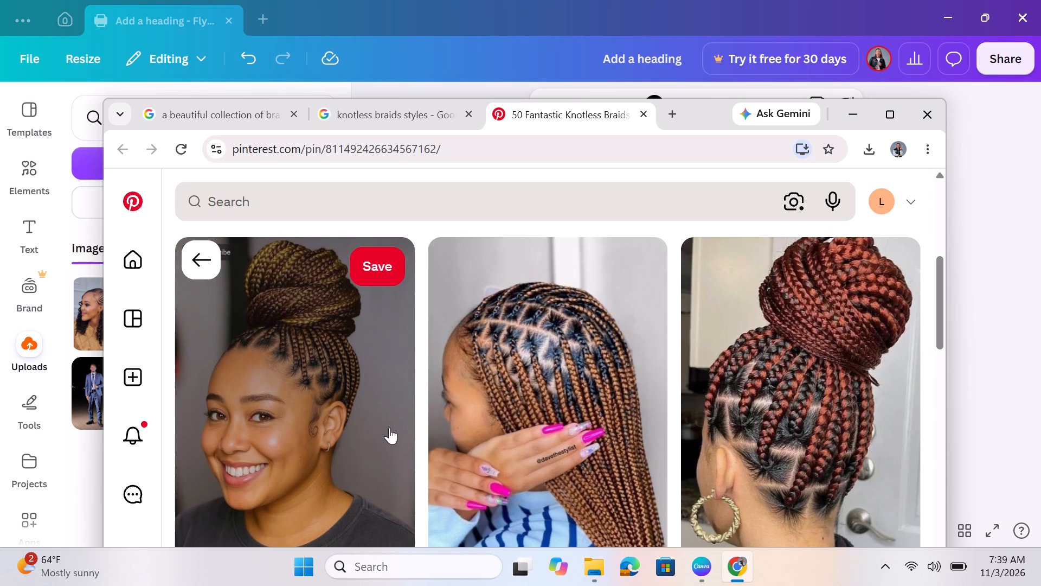
pyautogui.scroll(-1, 389, 428)
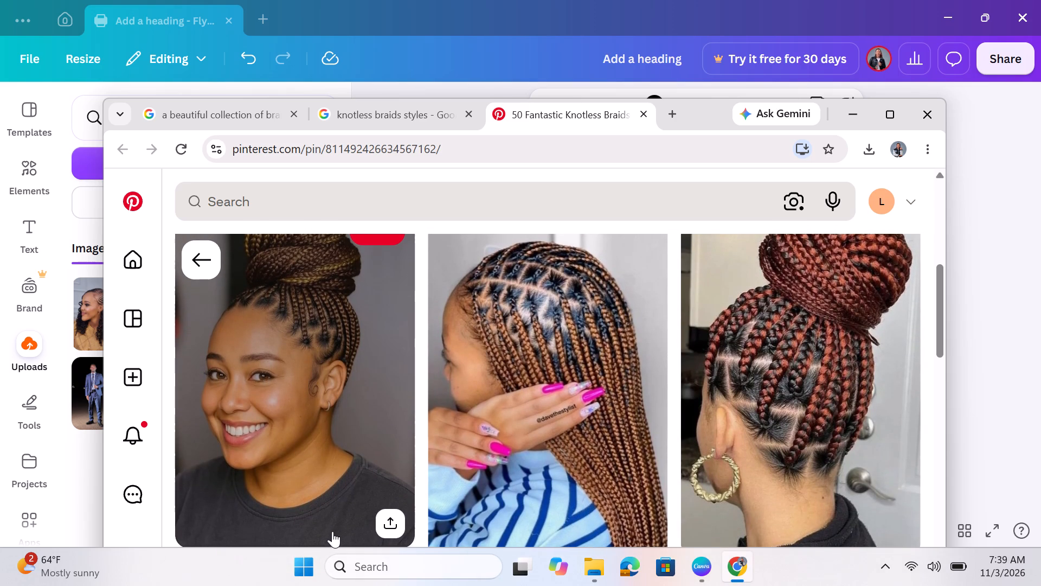
pyautogui.doubleClick(313, 479)
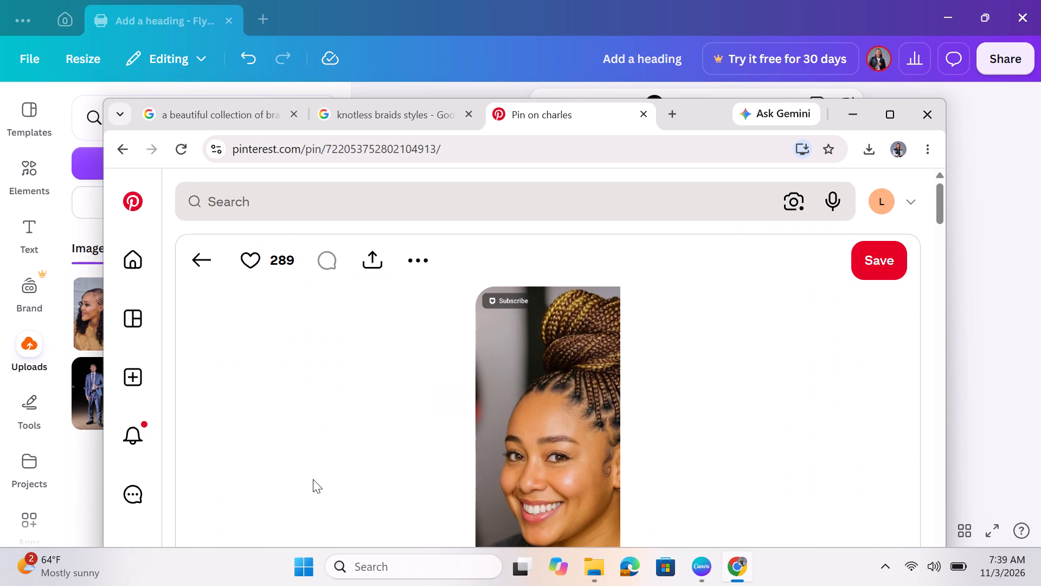
# Download the image of the smiling woman with the high braided bun and show it in the Downloads folder.
pyautogui.click(417, 254)
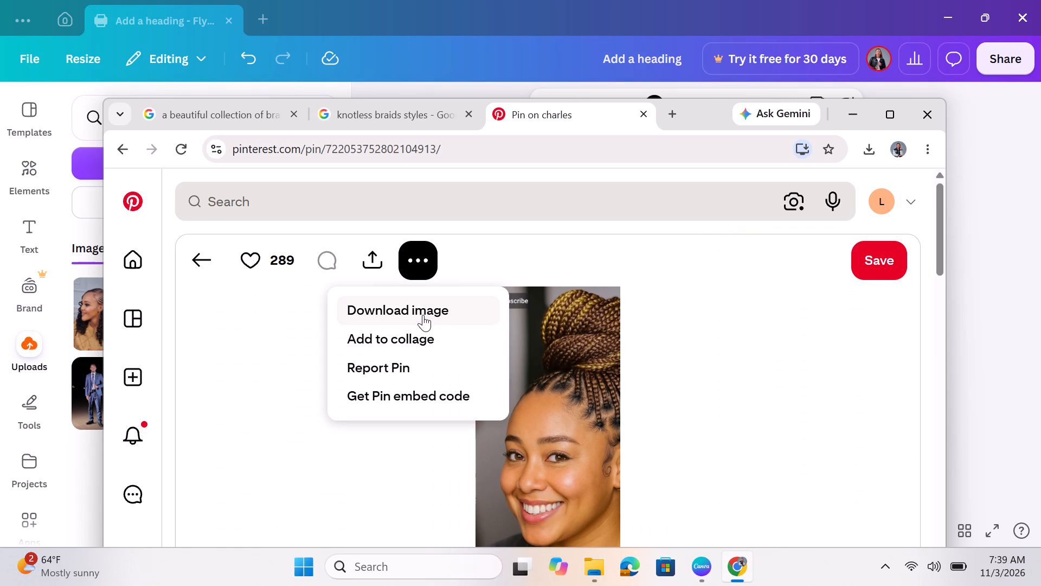
pyautogui.click(423, 315)
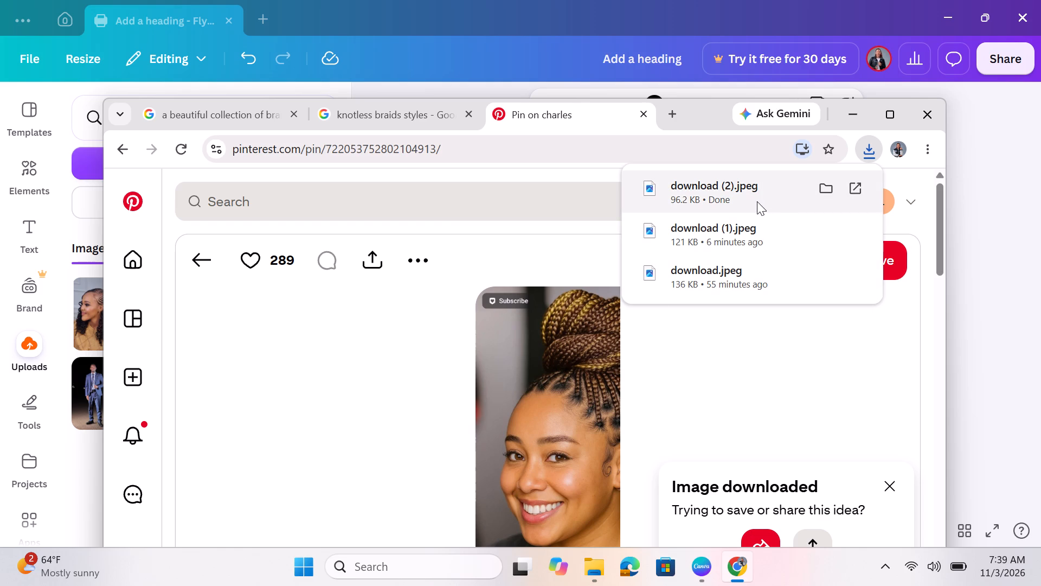
pyautogui.click(822, 189)
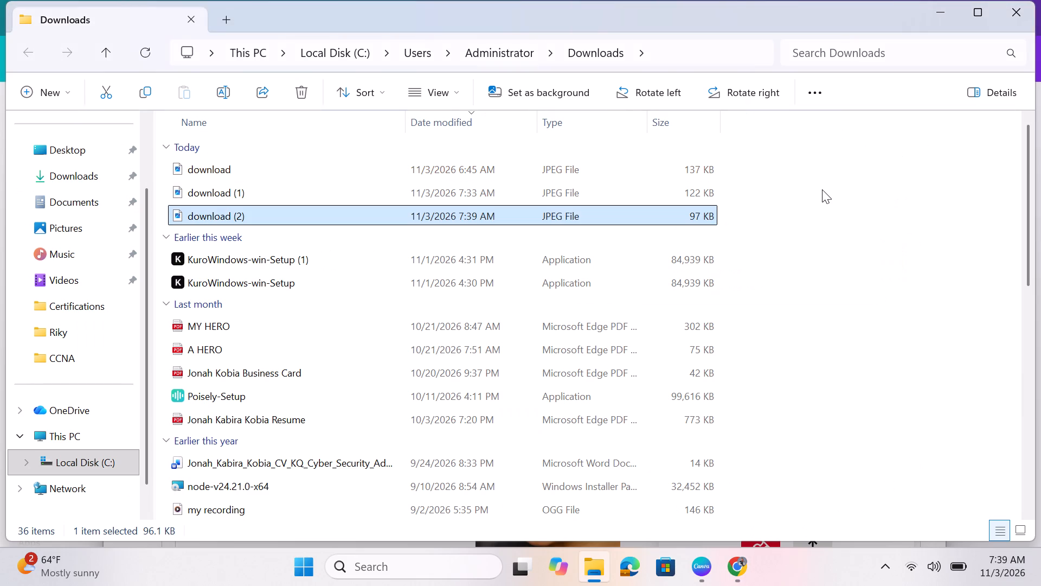
# Return to Chrome, go back to the knotless braids pin, and examine its related pins for another braided hairstyle.
pyautogui.click(735, 563)
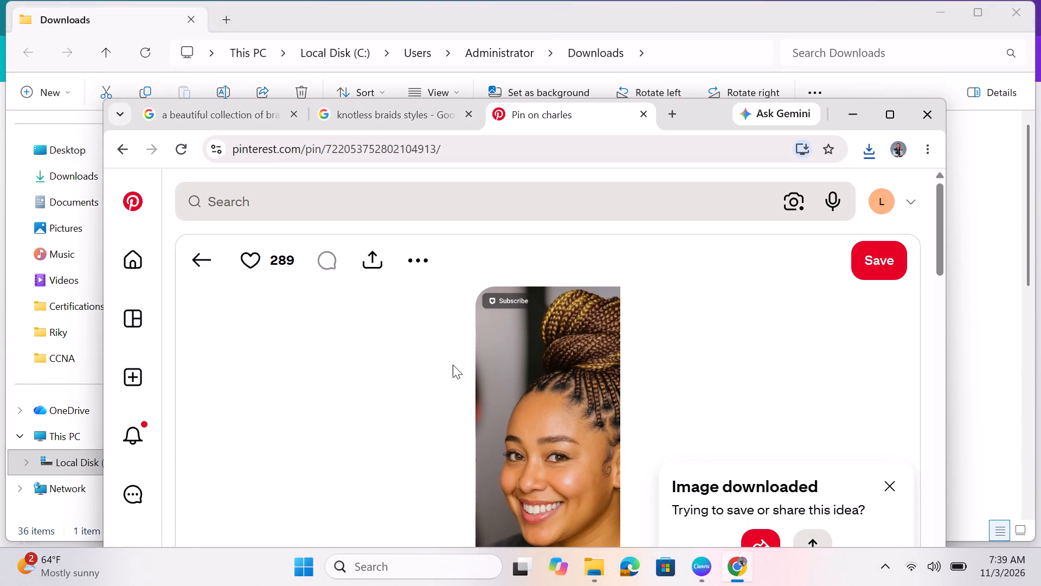
pyautogui.click(192, 264)
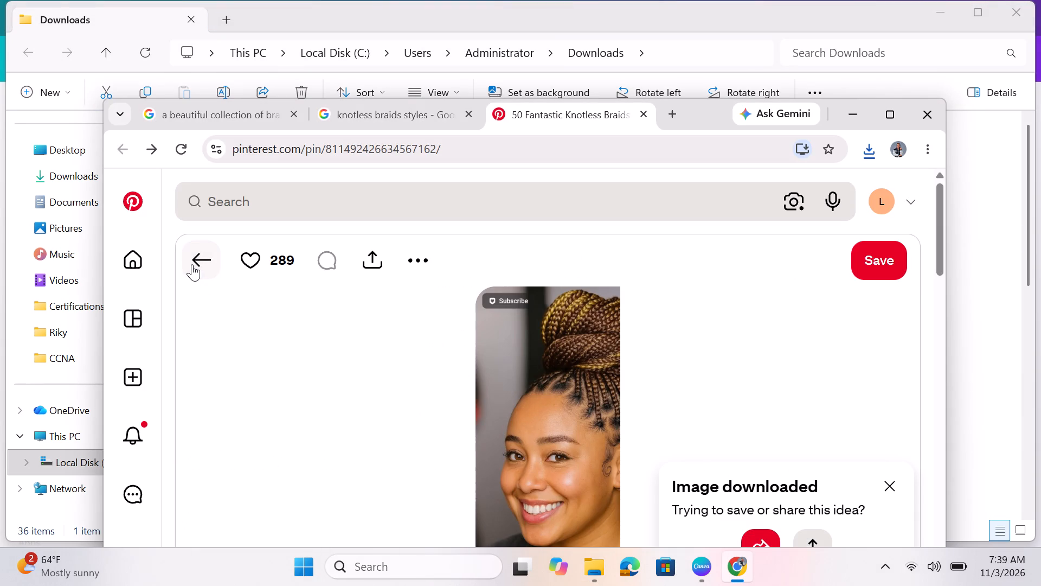
pyautogui.scroll(-3, 441, 409)
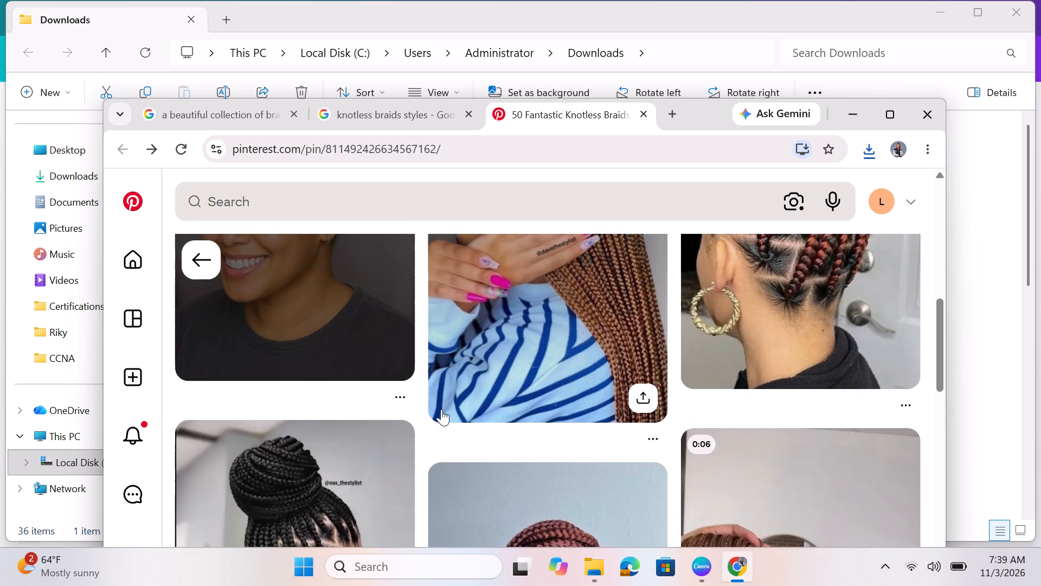
pyautogui.scroll(-2, 441, 409)
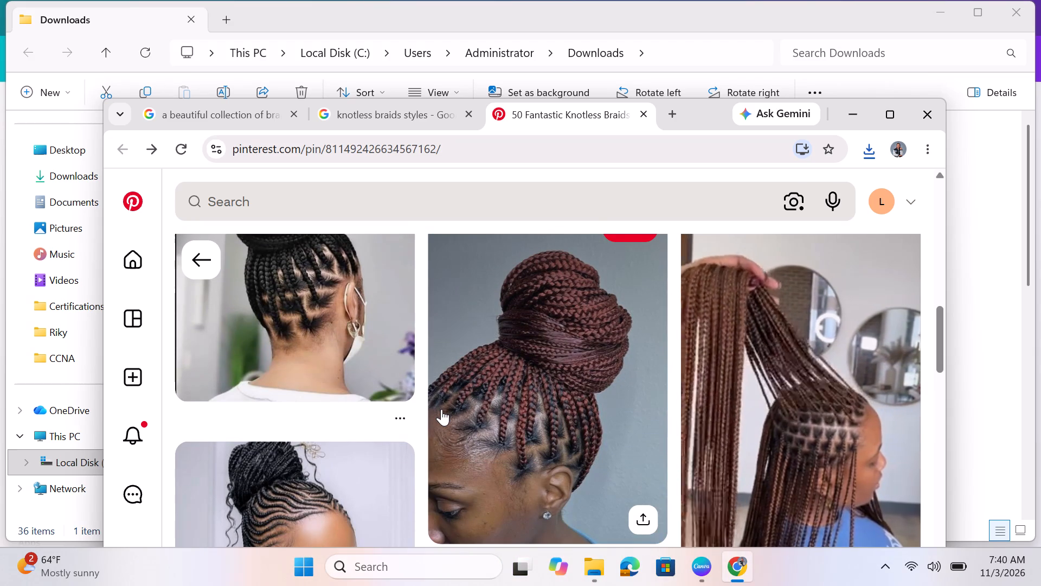
pyautogui.scroll(-4, 441, 409)
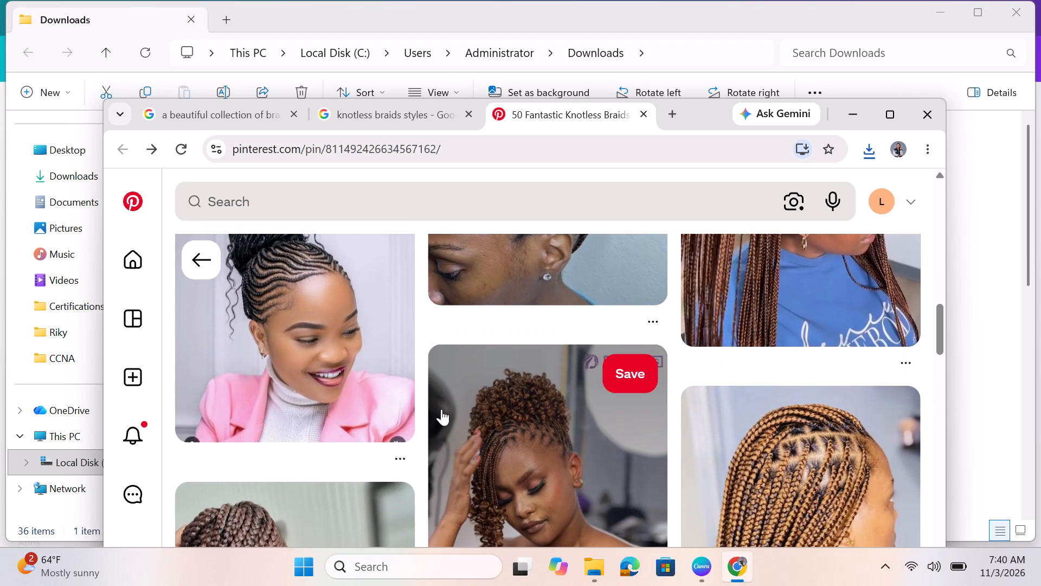
pyautogui.scroll(-2, 441, 409)
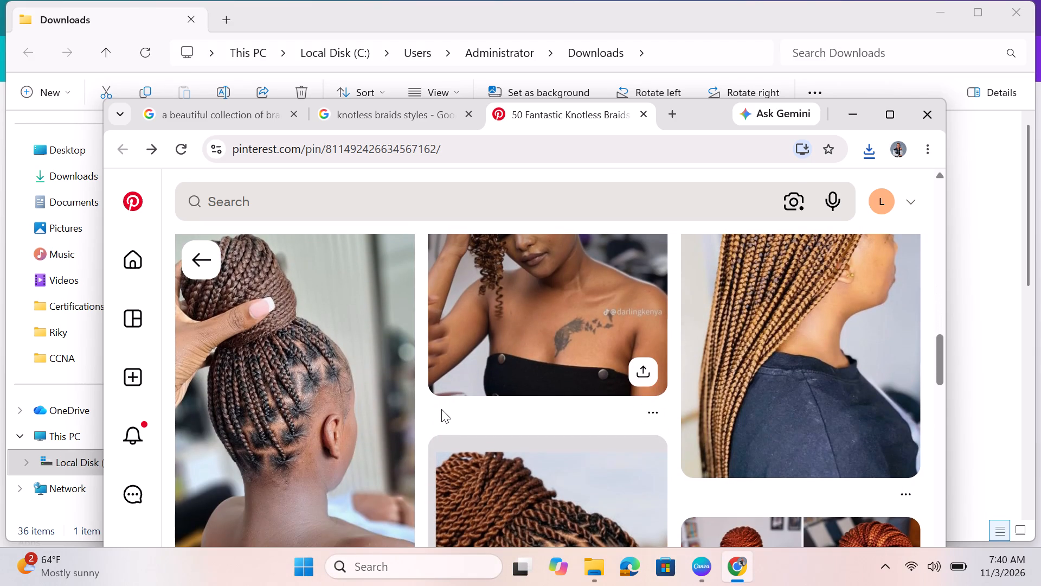
pyautogui.scroll(-3, 441, 409)
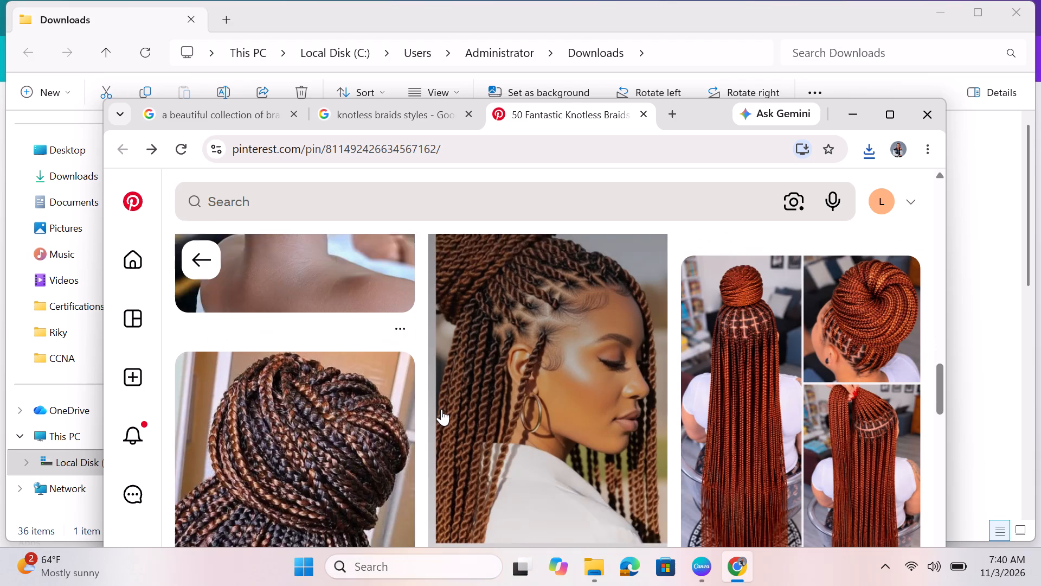
pyautogui.scroll(-1, 441, 409)
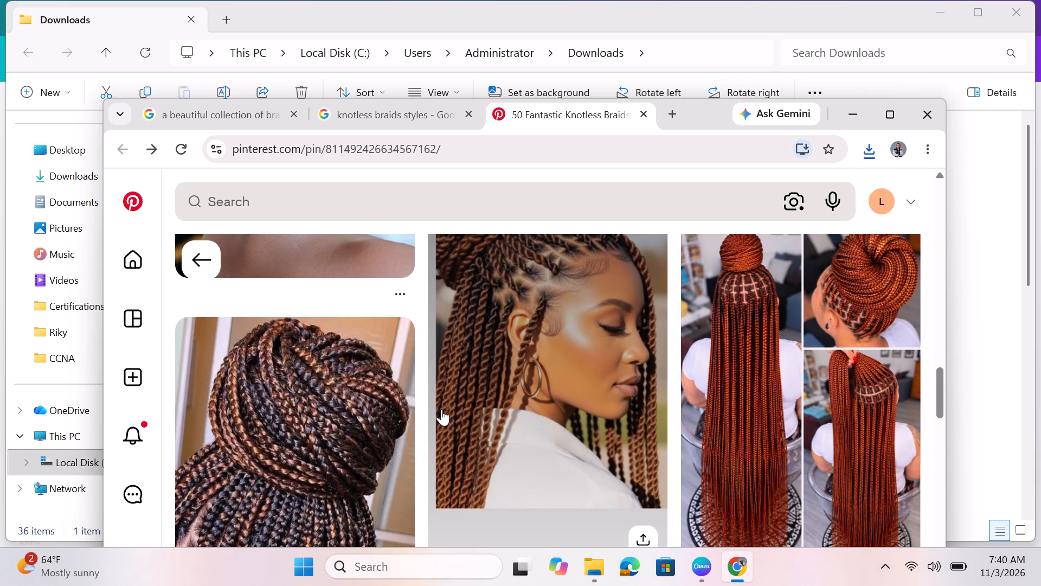
pyautogui.scroll(2, 588, 420)
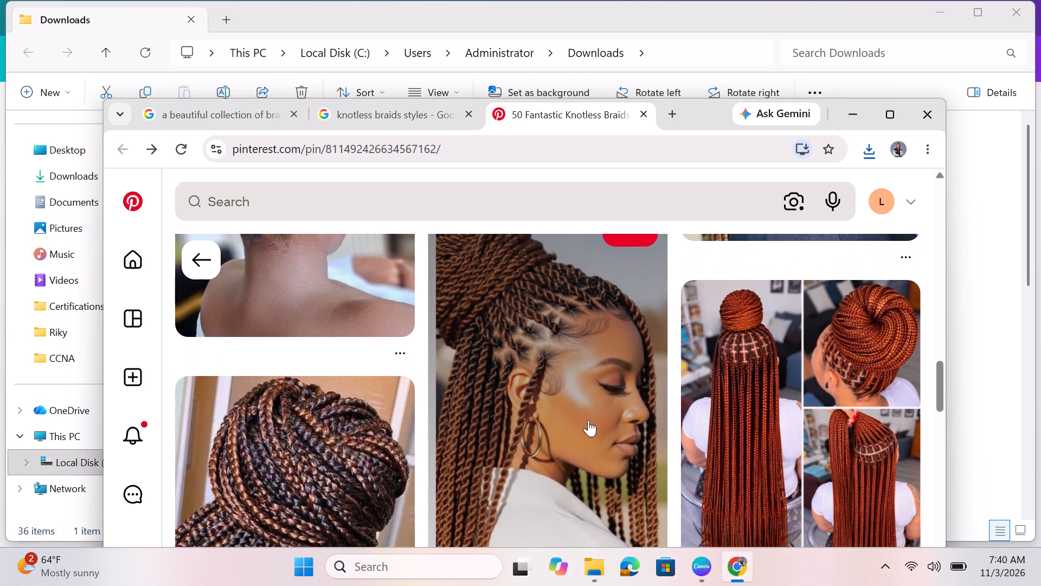
pyautogui.scroll(1, 588, 420)
pyautogui.scroll(-1, 620, 410)
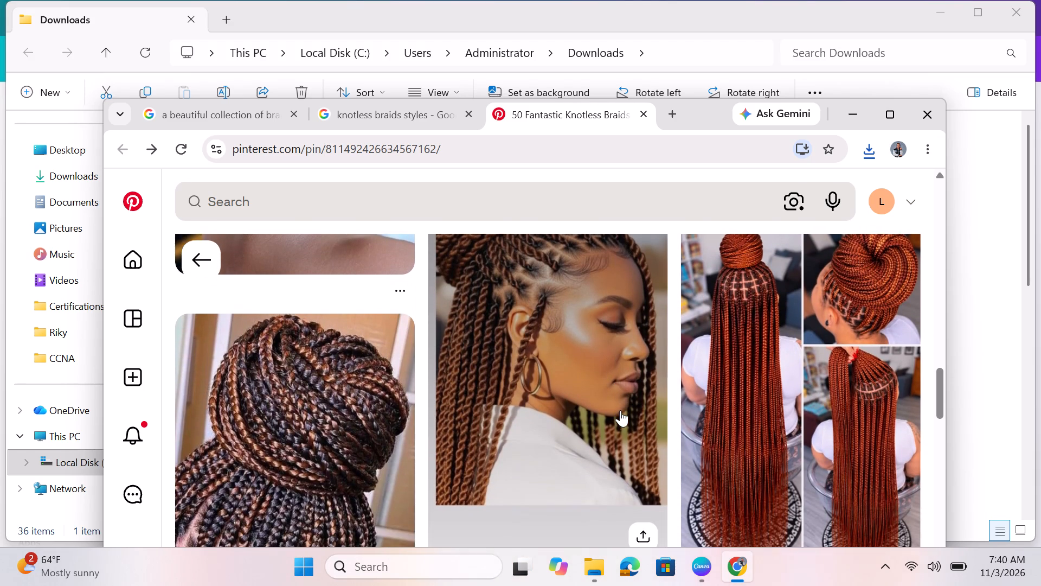
pyautogui.scroll(-1, 620, 410)
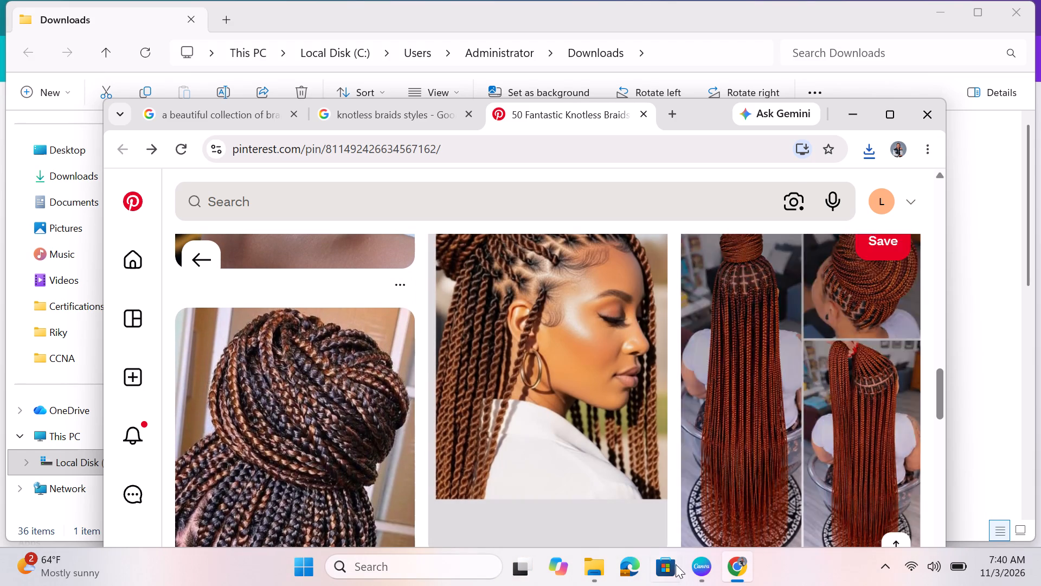
# Open the pin of the woman in profile with brown twists and a hoop earring, and download its image.
pyautogui.click(642, 528)
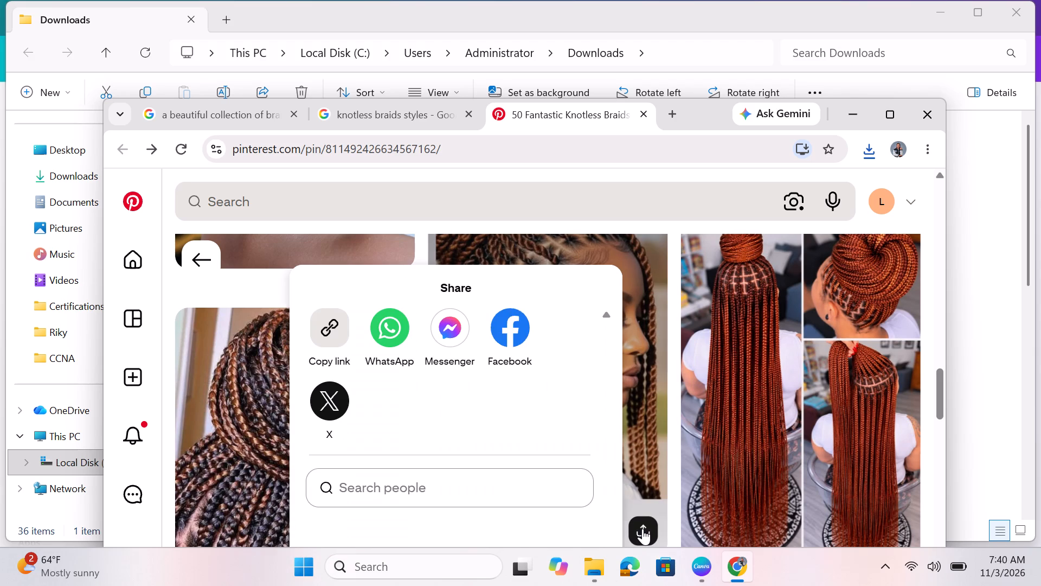
pyautogui.click(649, 476)
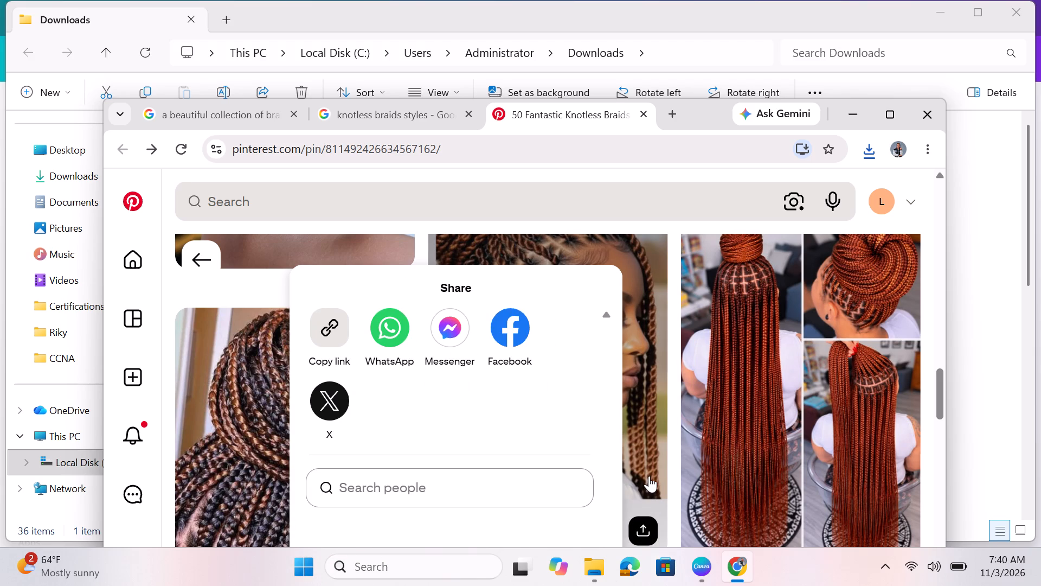
pyautogui.click(649, 476)
pyautogui.moveTo(693, 470); pyautogui.dragTo(660, 453)
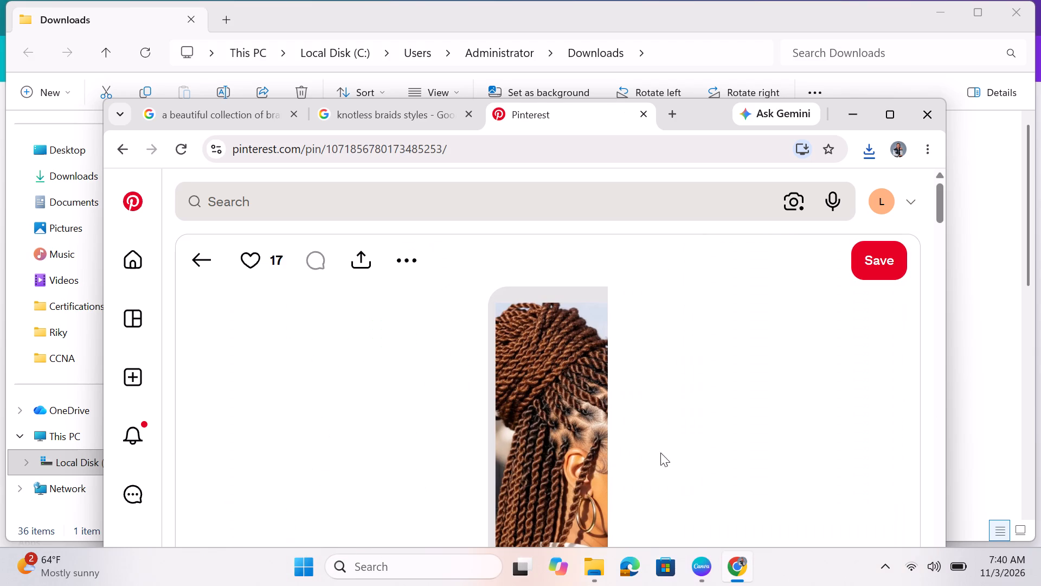
pyautogui.moveTo(660, 453); pyautogui.dragTo(467, 348)
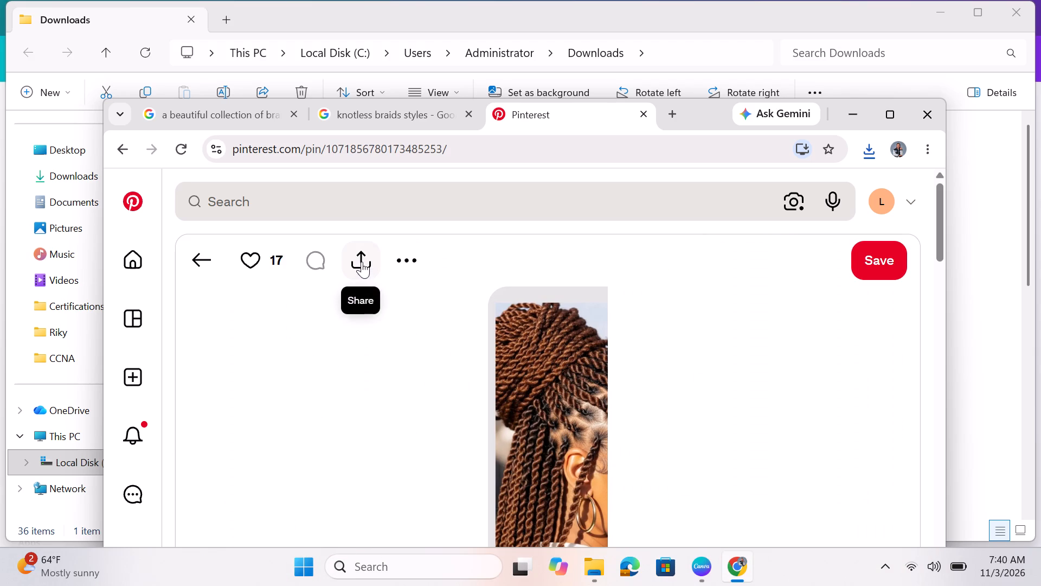
pyautogui.click(411, 257)
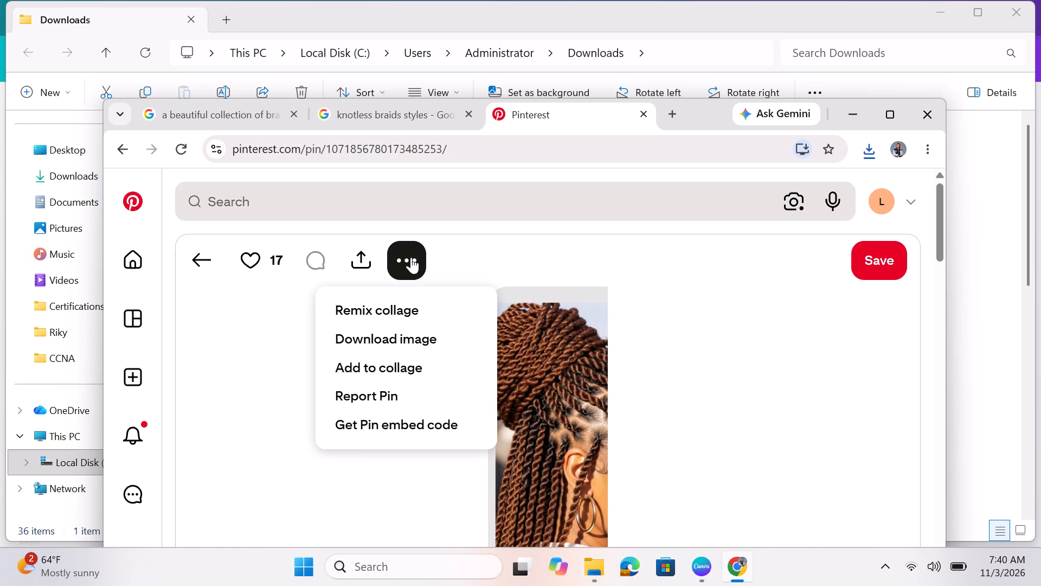
pyautogui.click(425, 338)
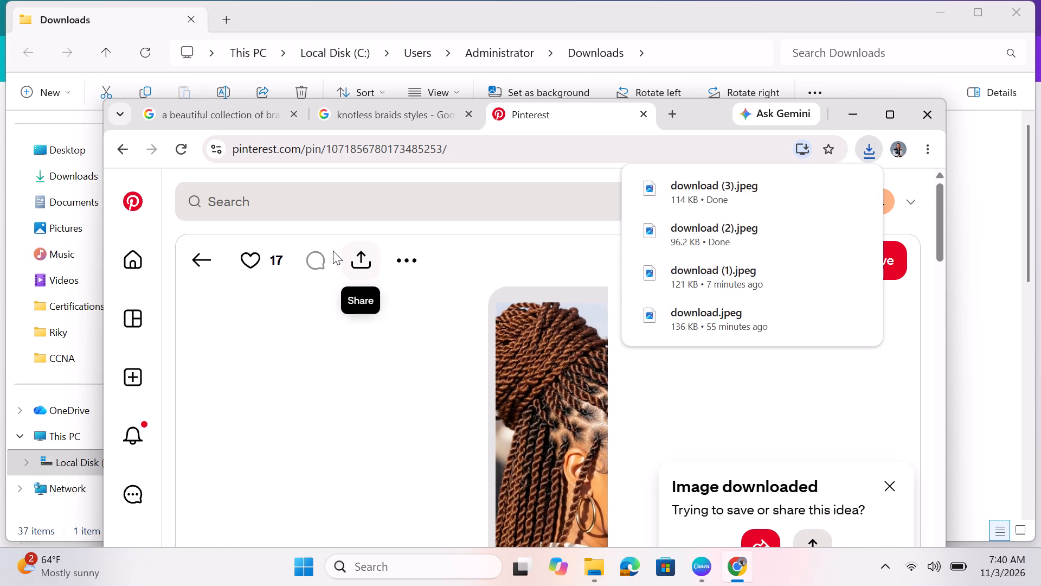
# Go back to the related pins and examine more of them for a further braided hairstyle.
pyautogui.click(208, 256)
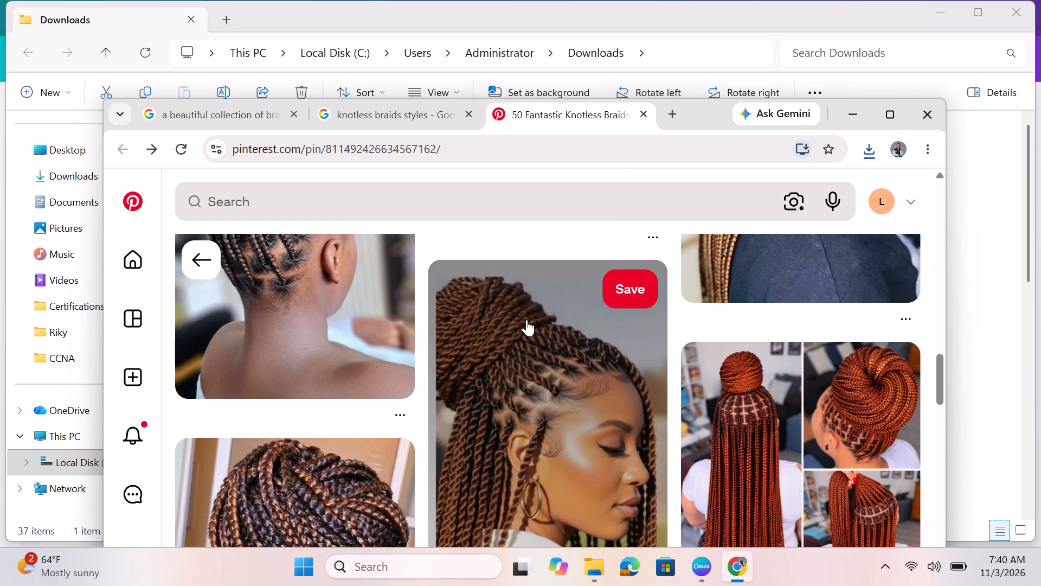
pyautogui.scroll(-1, 526, 320)
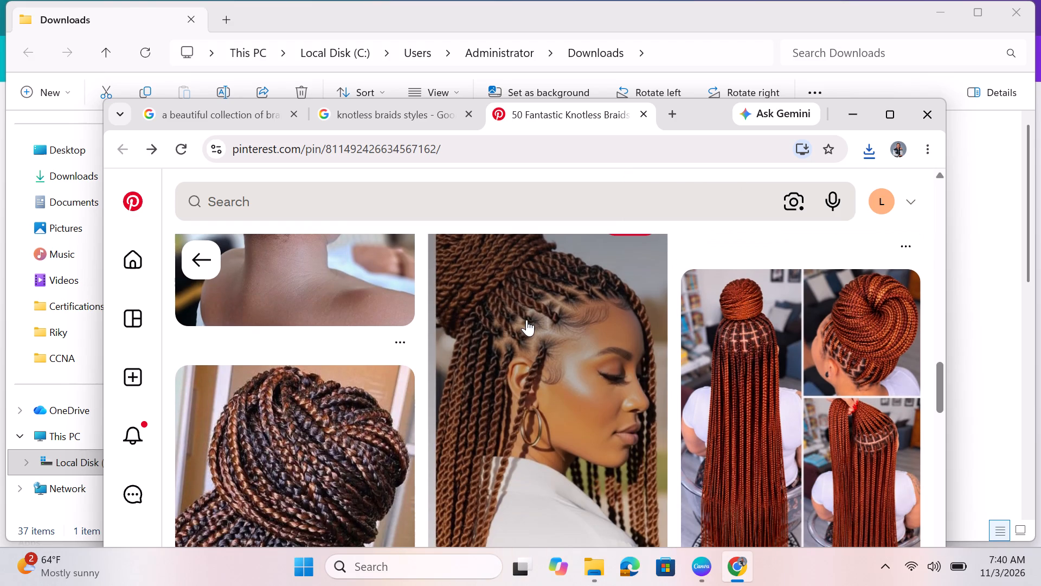
pyautogui.scroll(-3, 526, 320)
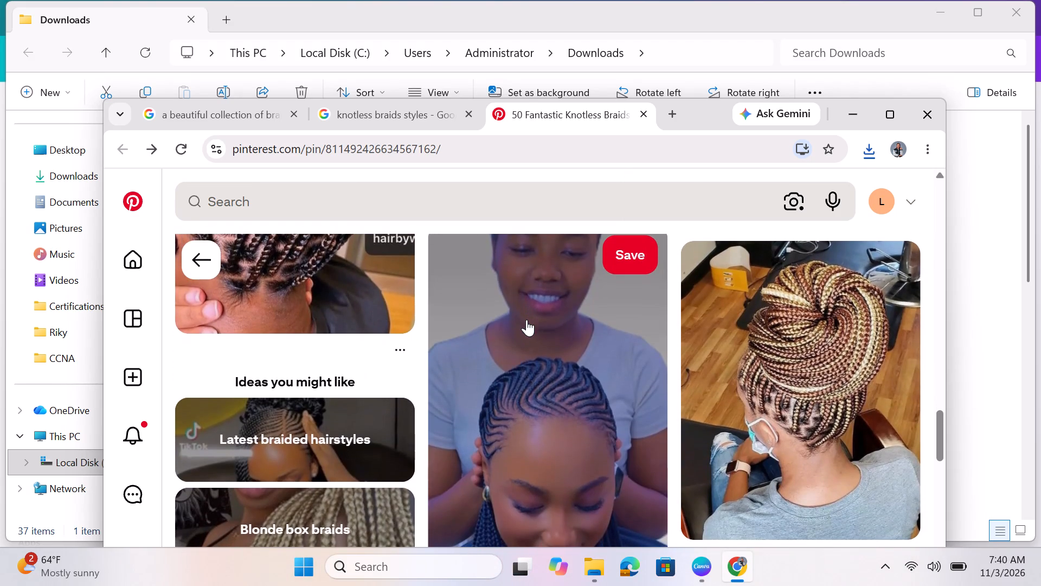
pyautogui.scroll(-2, 526, 320)
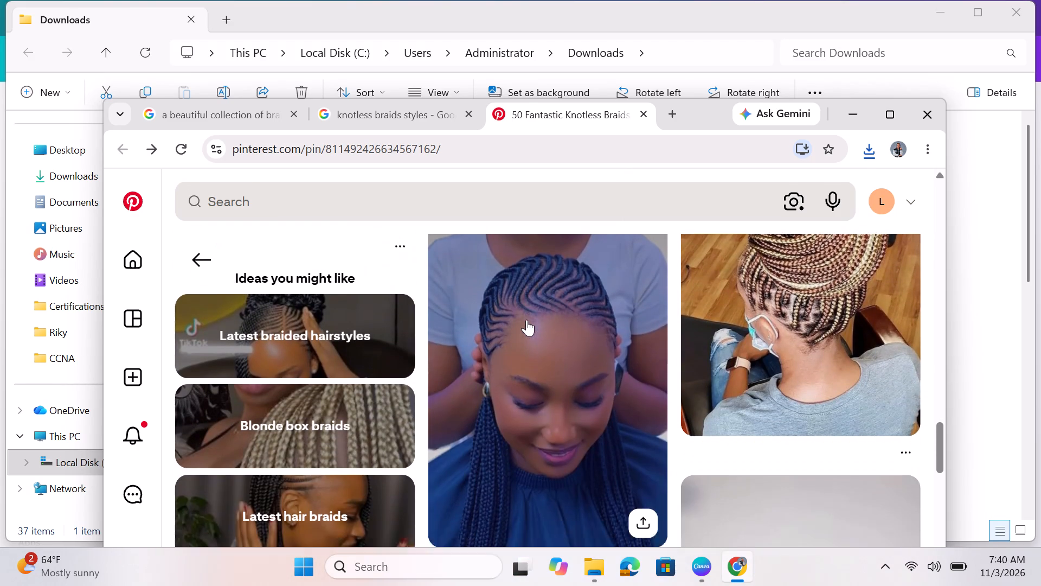
pyautogui.scroll(-3, 526, 320)
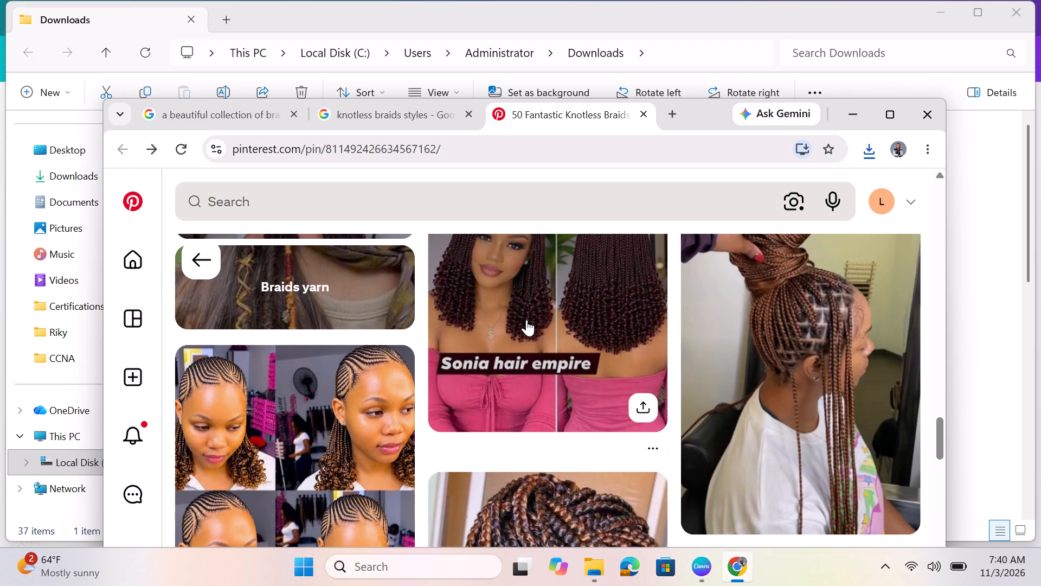
pyautogui.scroll(-1, 526, 320)
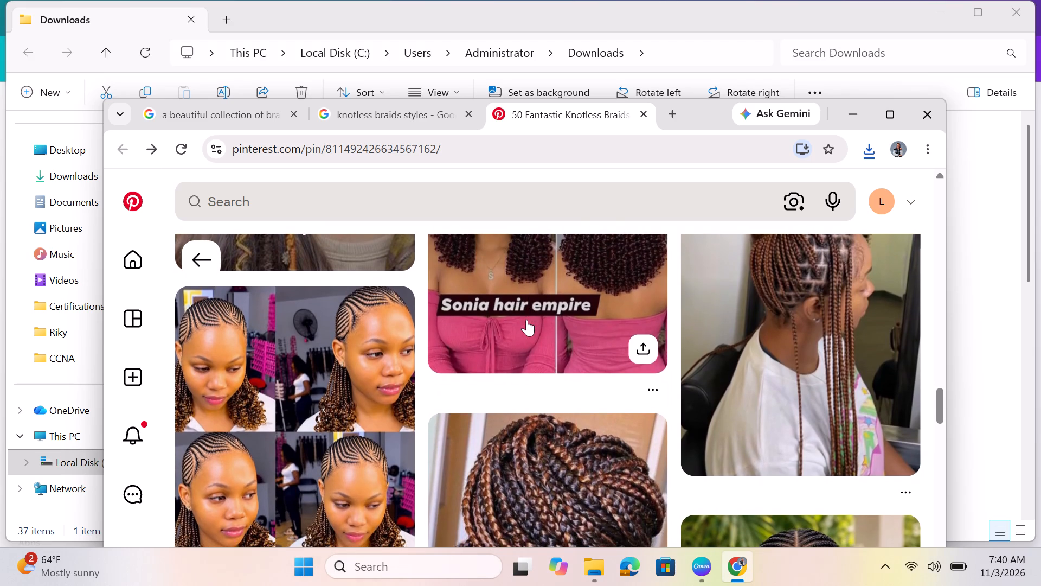
pyautogui.scroll(-4, 526, 320)
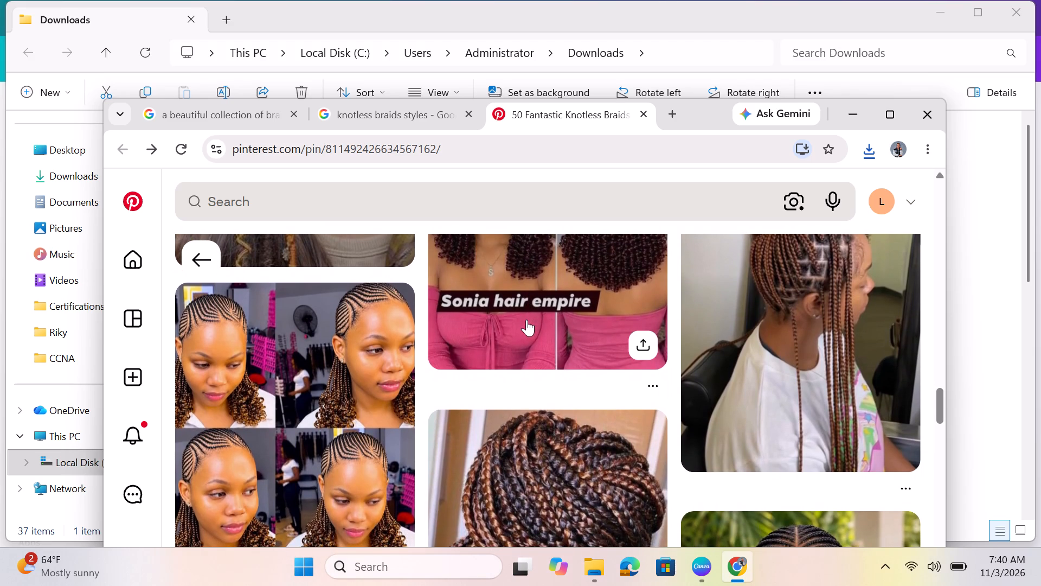
pyautogui.scroll(-2, 526, 320)
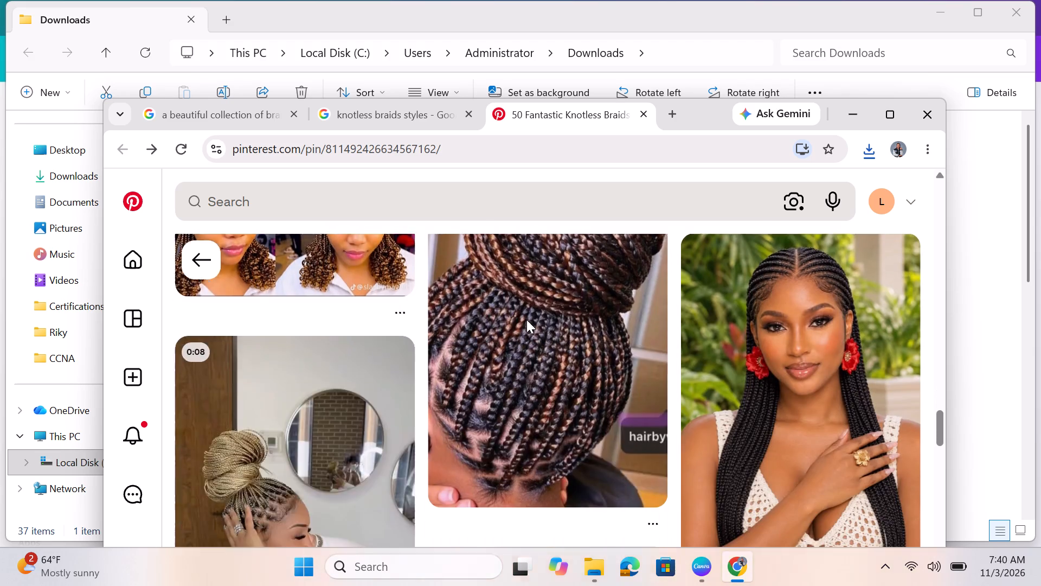
pyautogui.scroll(-3, 526, 320)
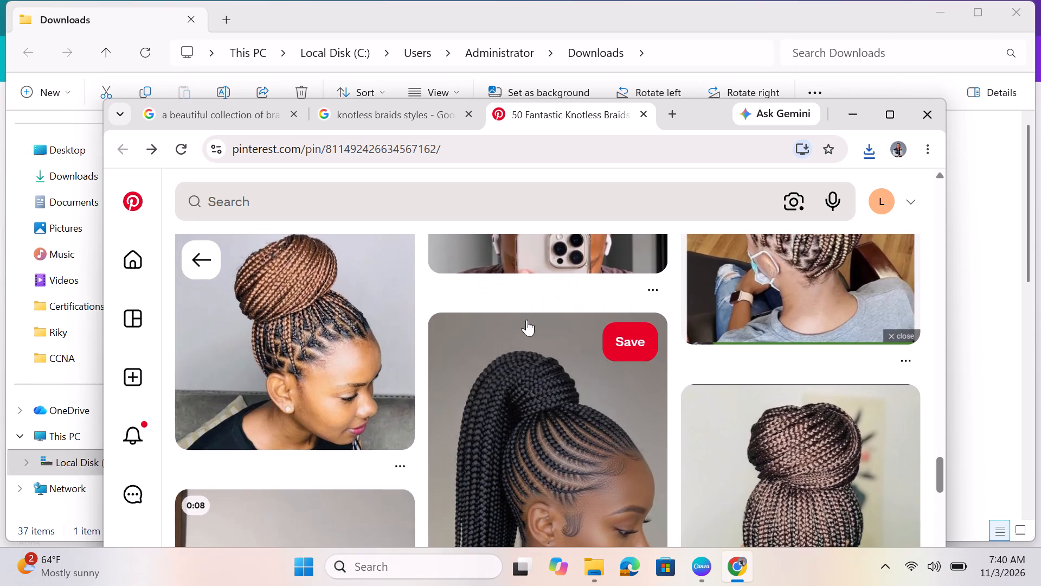
pyautogui.scroll(-2, 526, 320)
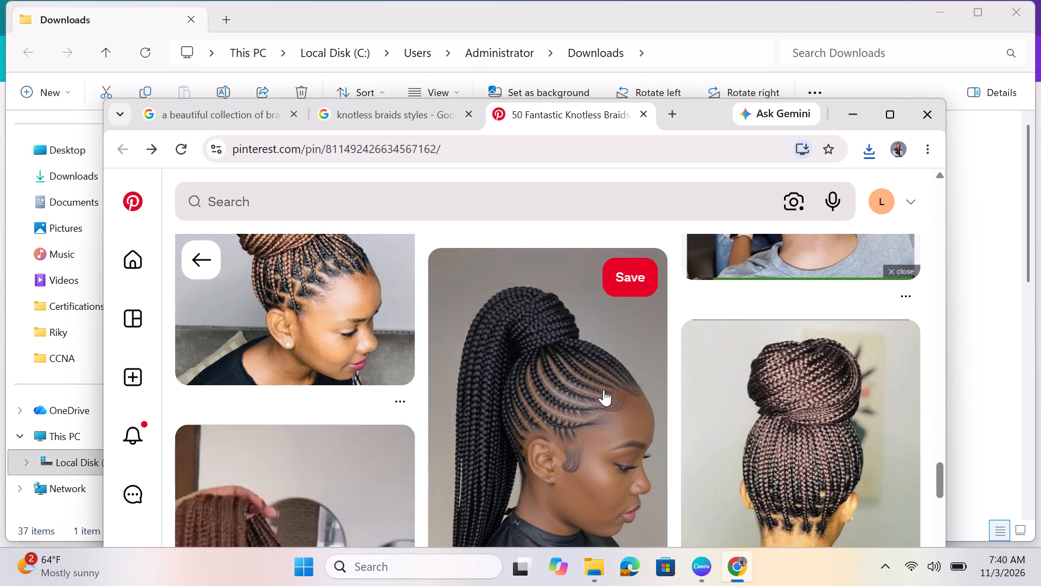
pyautogui.scroll(-1, 603, 390)
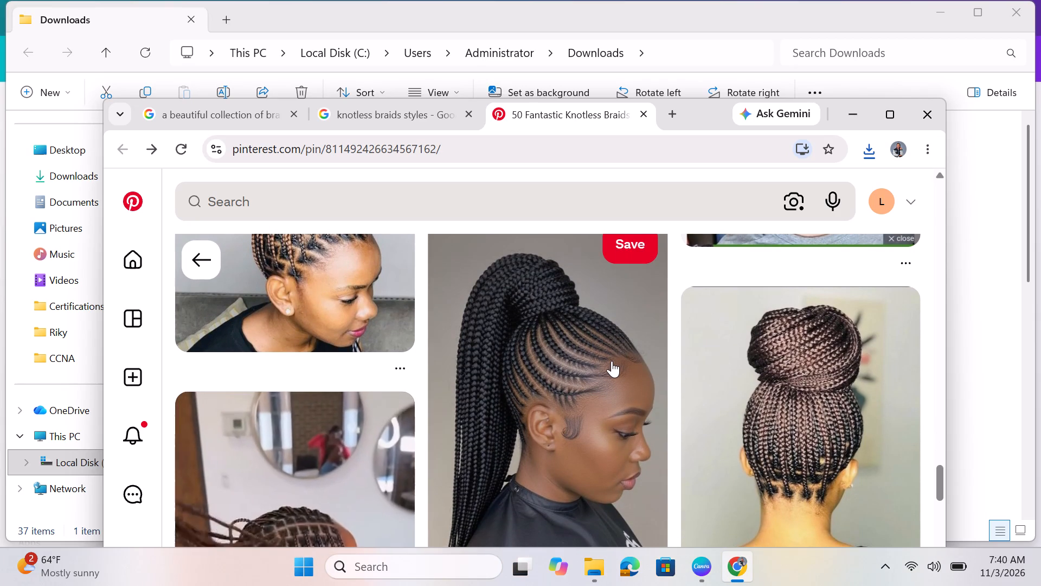
# Open the pin of the woman in profile with a high black braided ponytail and download its image.
pyautogui.click(612, 361)
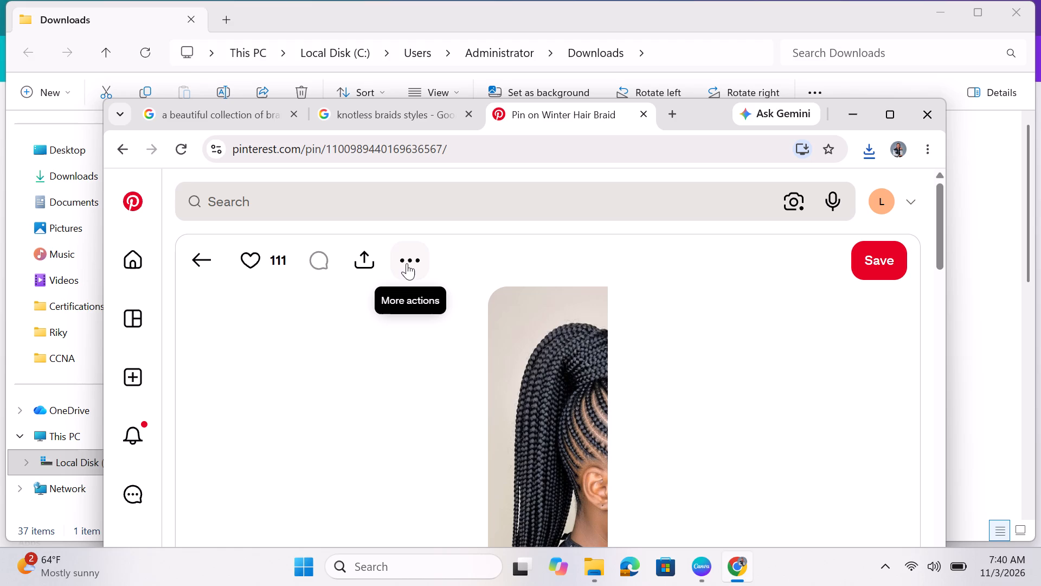
pyautogui.click(408, 263)
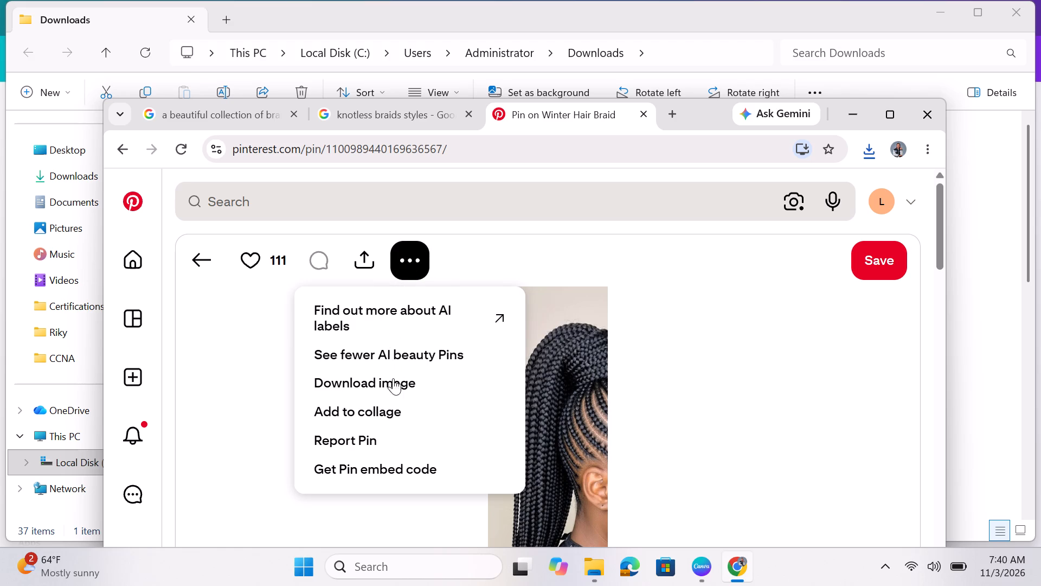
pyautogui.click(394, 388)
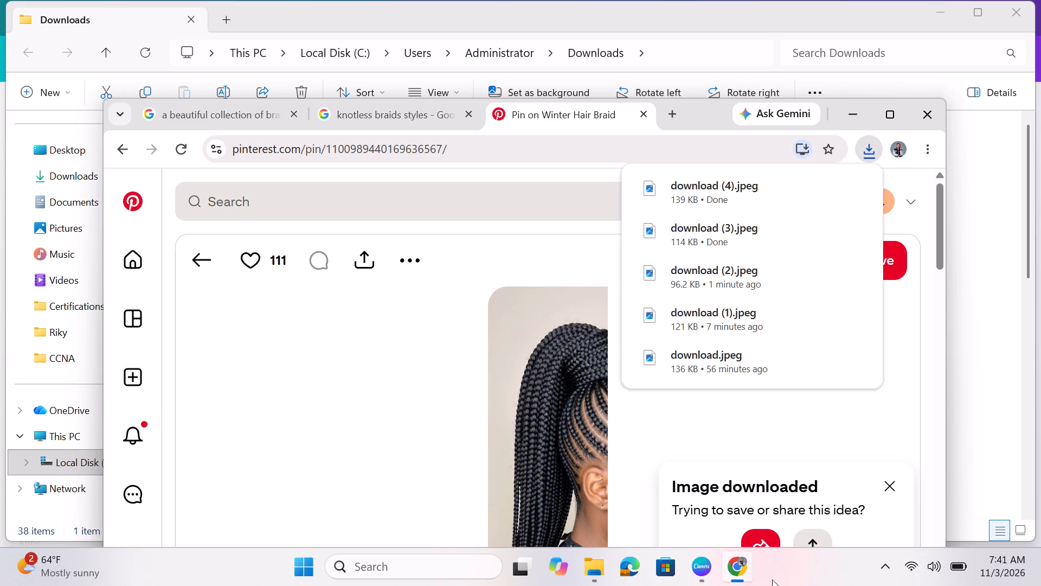
# Switch to Canva and upload the images download (4), download (3) and download (2) from the Downloads folder.
pyautogui.click(699, 563)
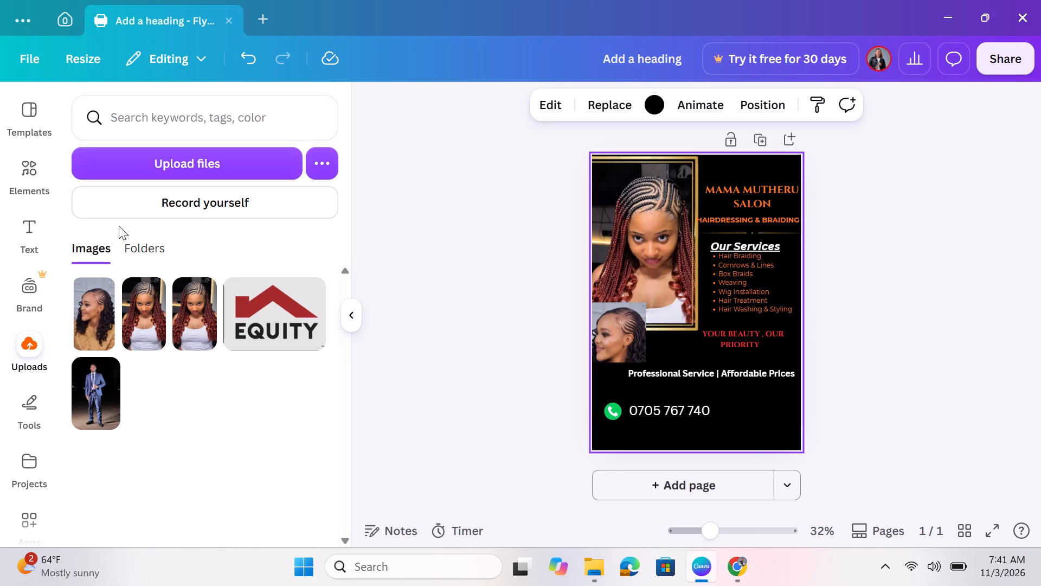
pyautogui.click(176, 157)
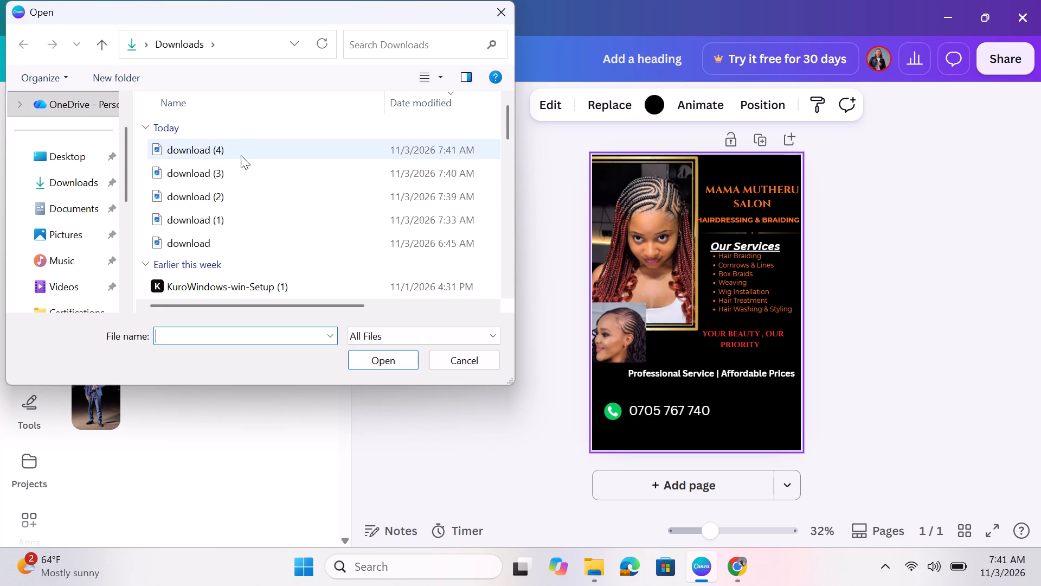
pyautogui.click(241, 147)
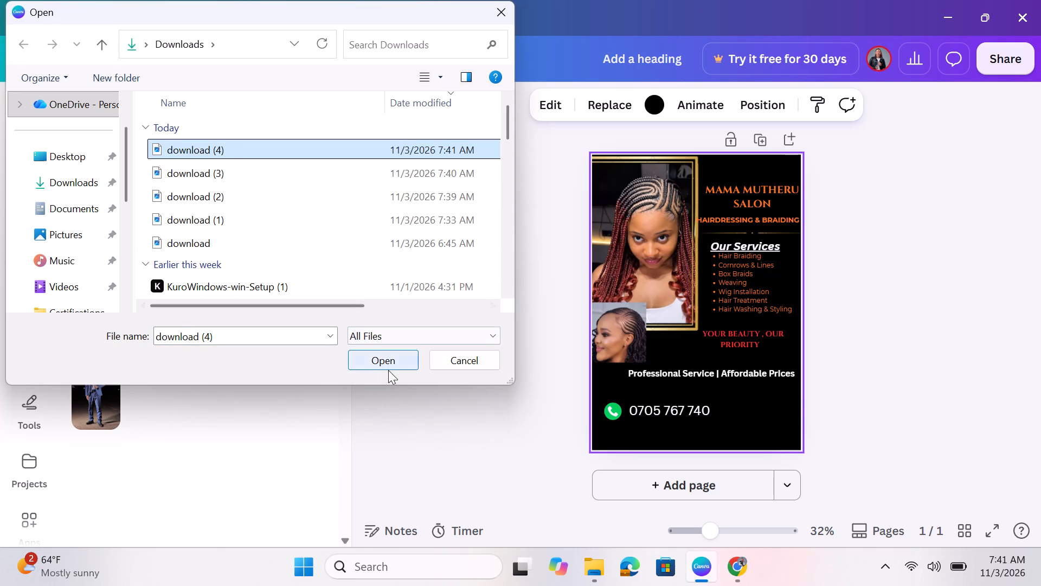
pyautogui.click(383, 351)
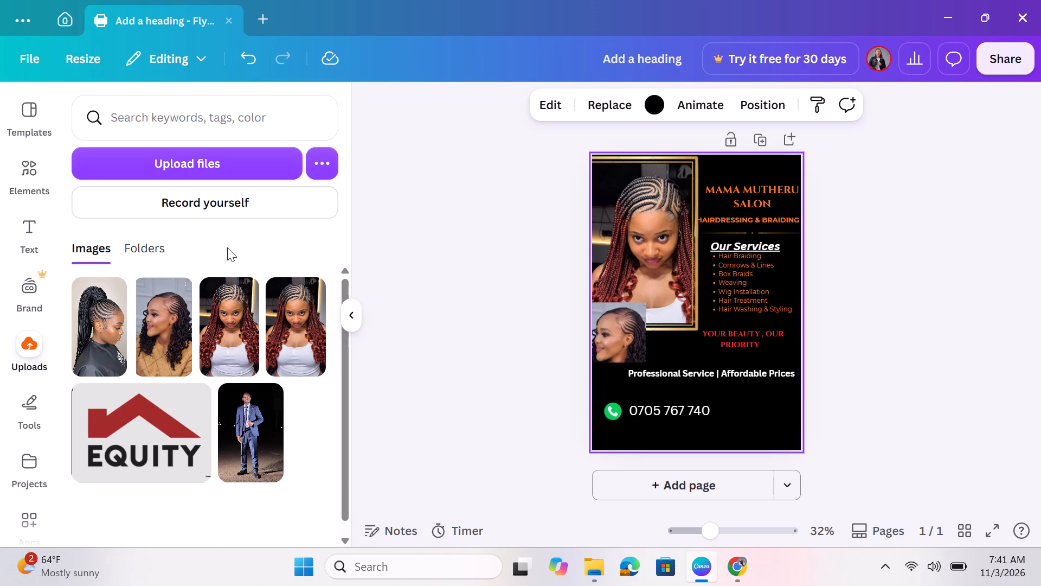
pyautogui.click(219, 158)
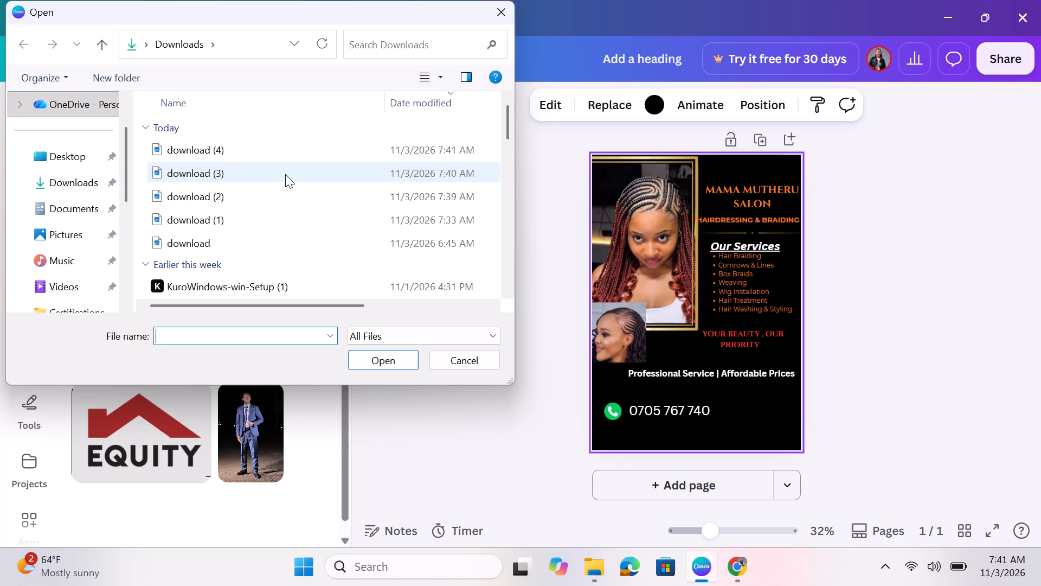
pyautogui.click(285, 174)
pyautogui.click(389, 366)
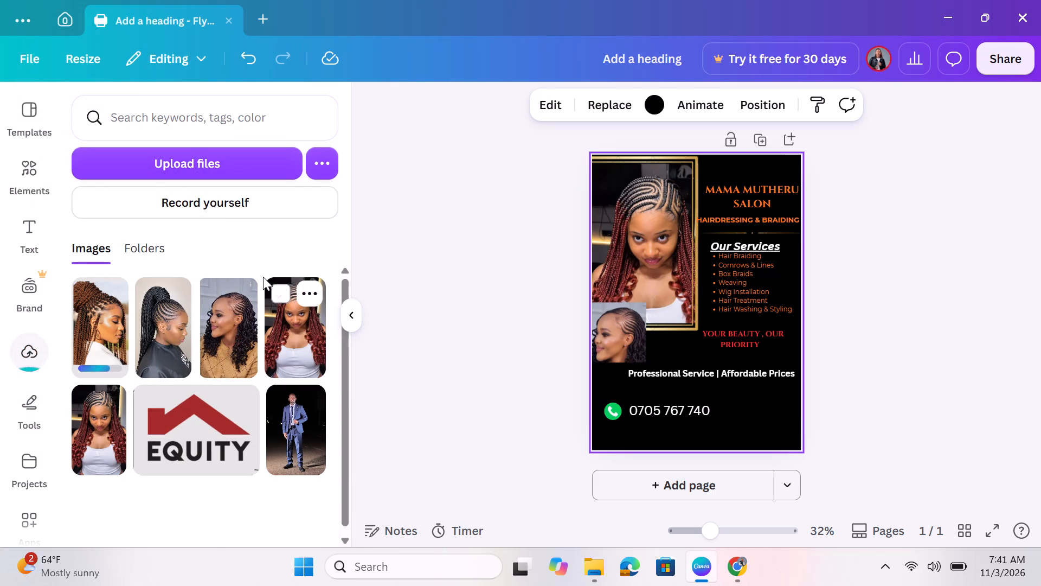
pyautogui.click(194, 164)
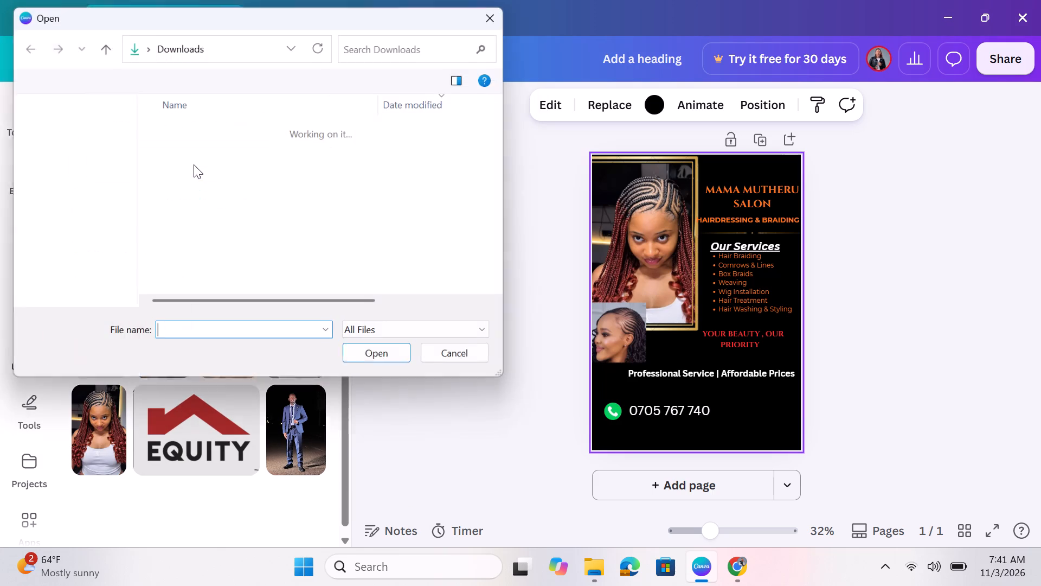
pyautogui.click(267, 201)
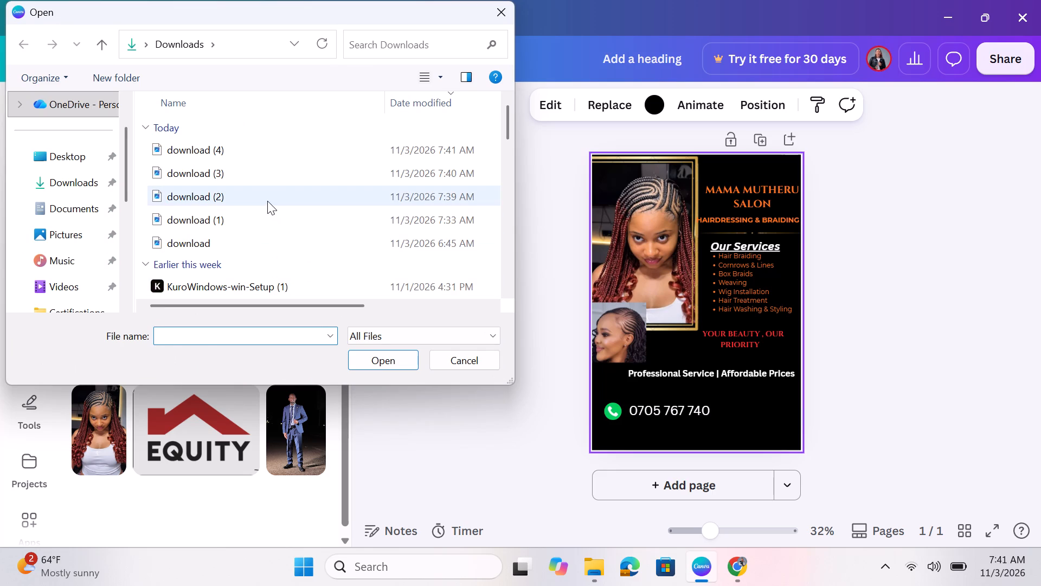
pyautogui.click(385, 363)
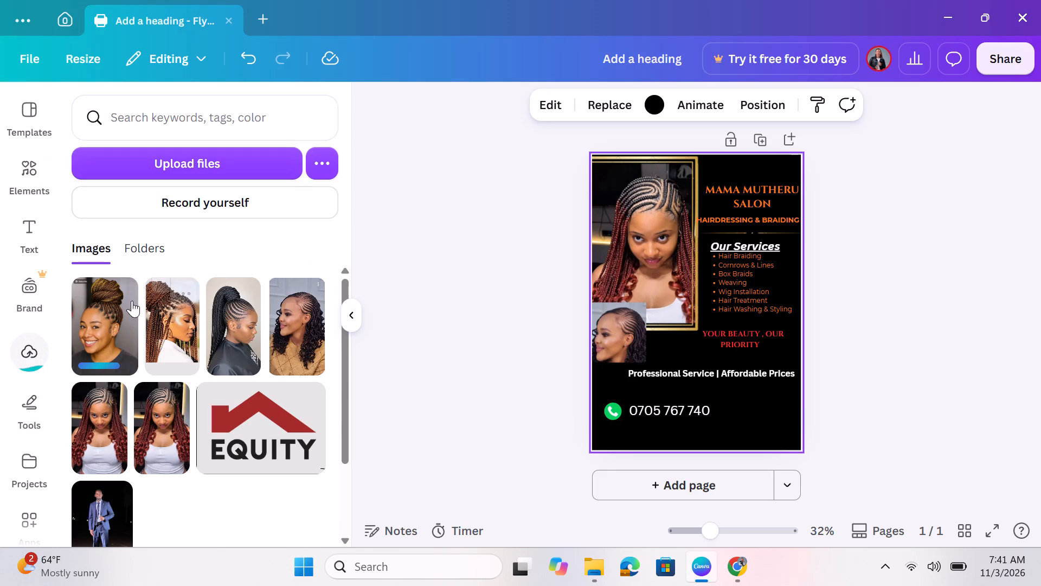
# Add the uploaded photo of the smiling woman with a braided bun to the flyer and shrink it to about 49 by 72.
pyautogui.doubleClick(108, 330)
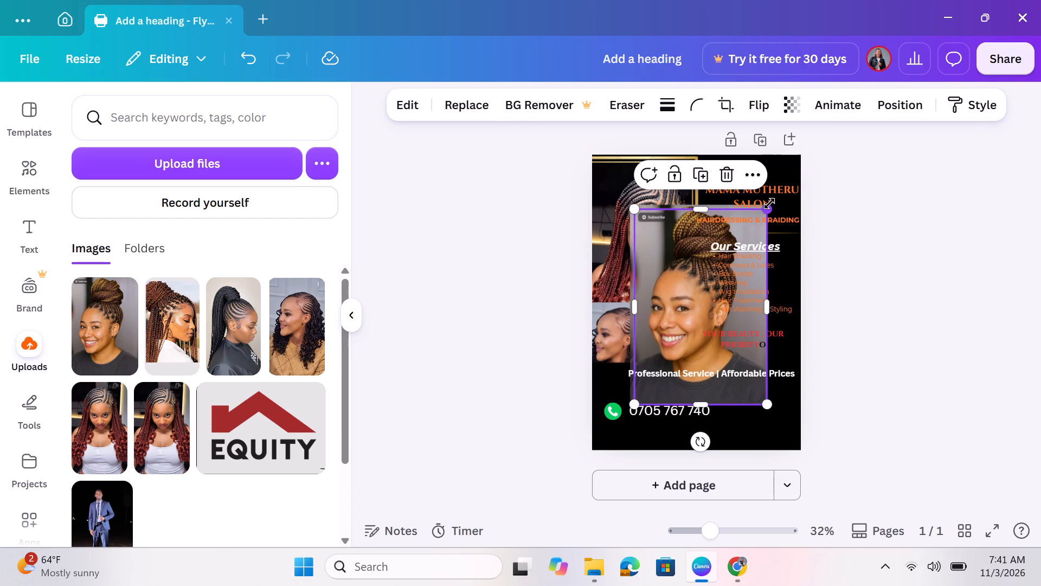
pyautogui.moveTo(769, 203); pyautogui.dragTo(767, 205)
pyautogui.moveTo(767, 205); pyautogui.dragTo(654, 310)
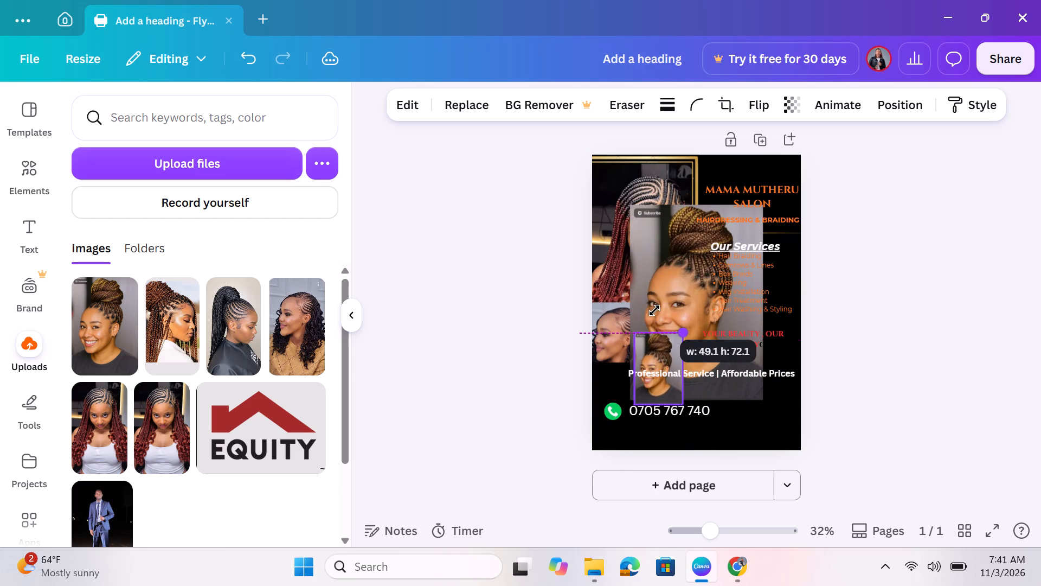
pyautogui.moveTo(654, 310); pyautogui.dragTo(655, 311)
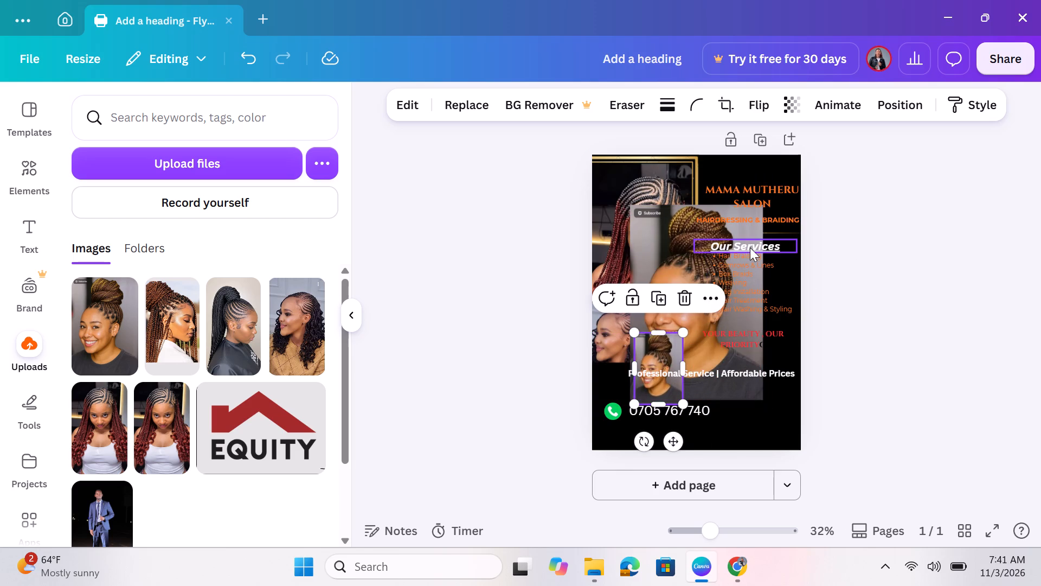
# Delete the large duplicate of the braided bun photo from the flyer.
pyautogui.click(642, 227)
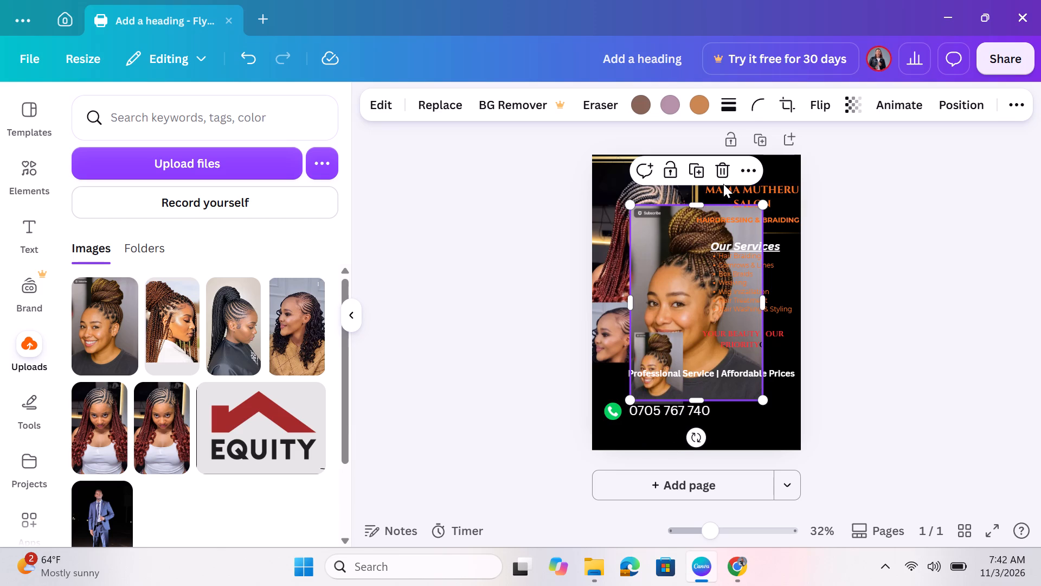
pyautogui.click(723, 184)
pyautogui.click(723, 176)
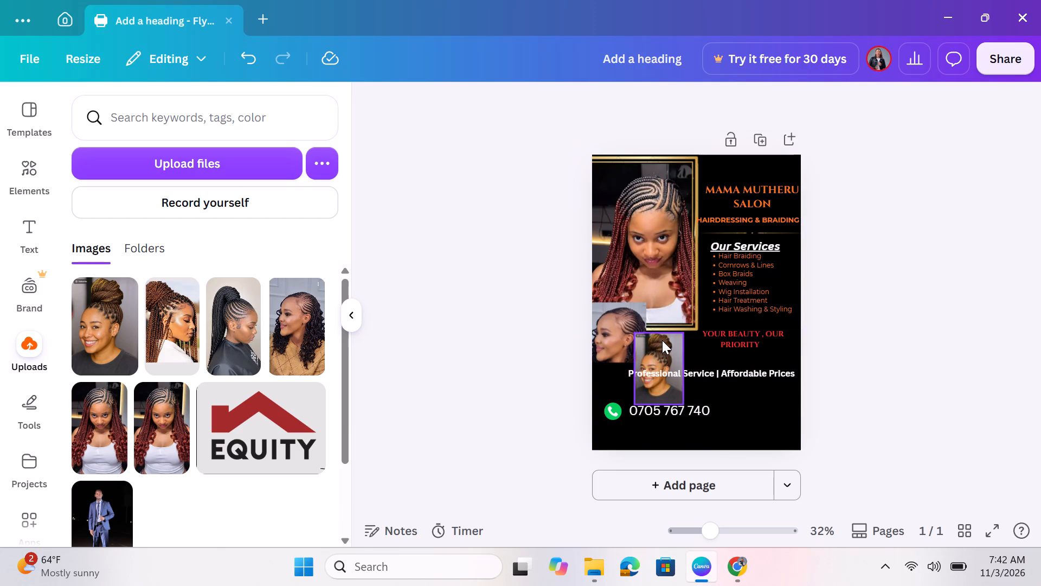
# Place the small bun photo beside the curly-haired woman's photo, matching its height and extending its width to the gold frame's outer edge.
pyautogui.moveTo(662, 340); pyautogui.dragTo(674, 307)
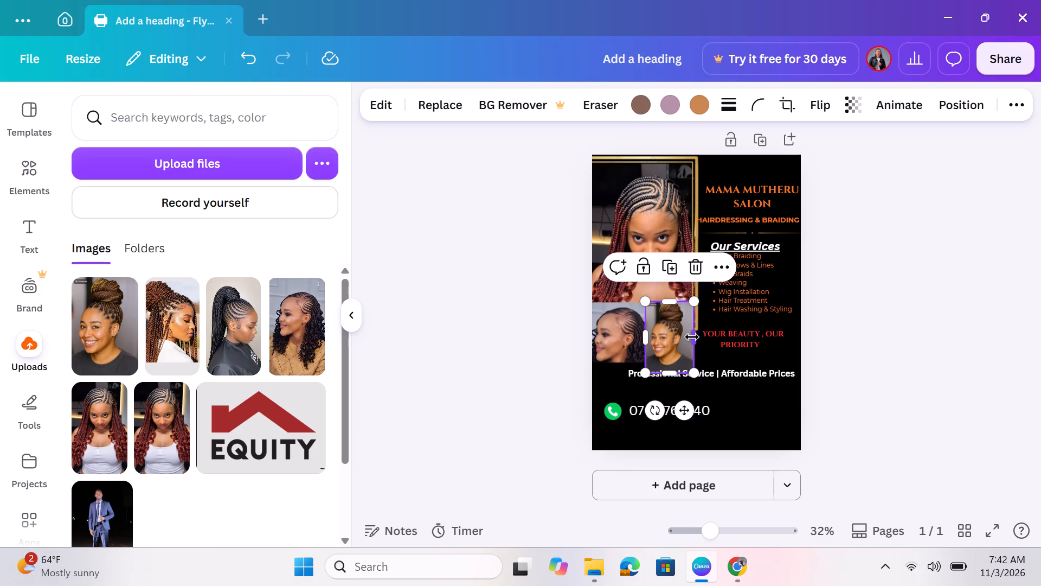
pyautogui.click(692, 337)
pyautogui.moveTo(693, 372); pyautogui.dragTo(691, 351)
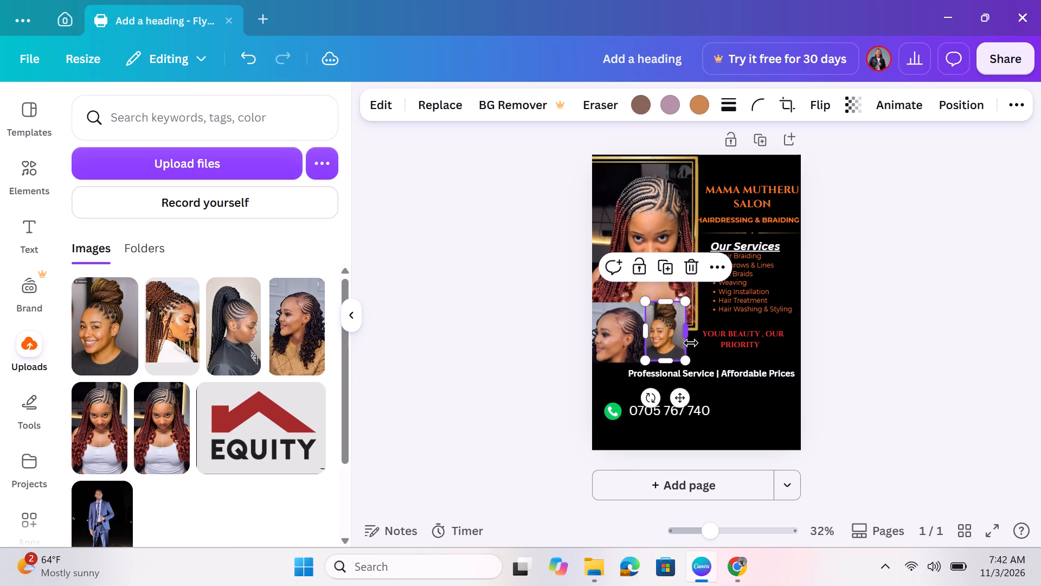
pyautogui.moveTo(686, 334); pyautogui.dragTo(699, 329)
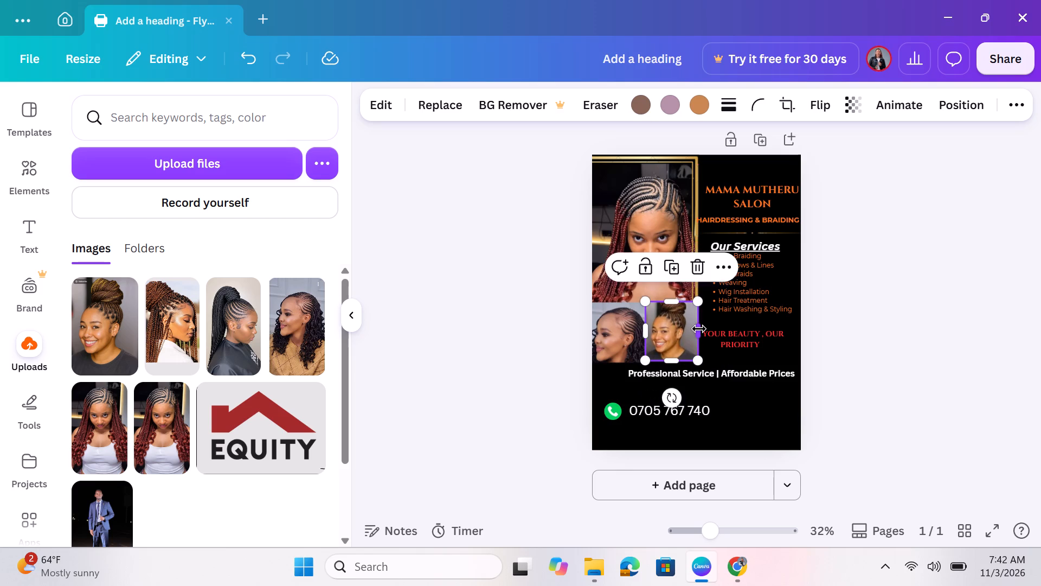
pyautogui.click(734, 351)
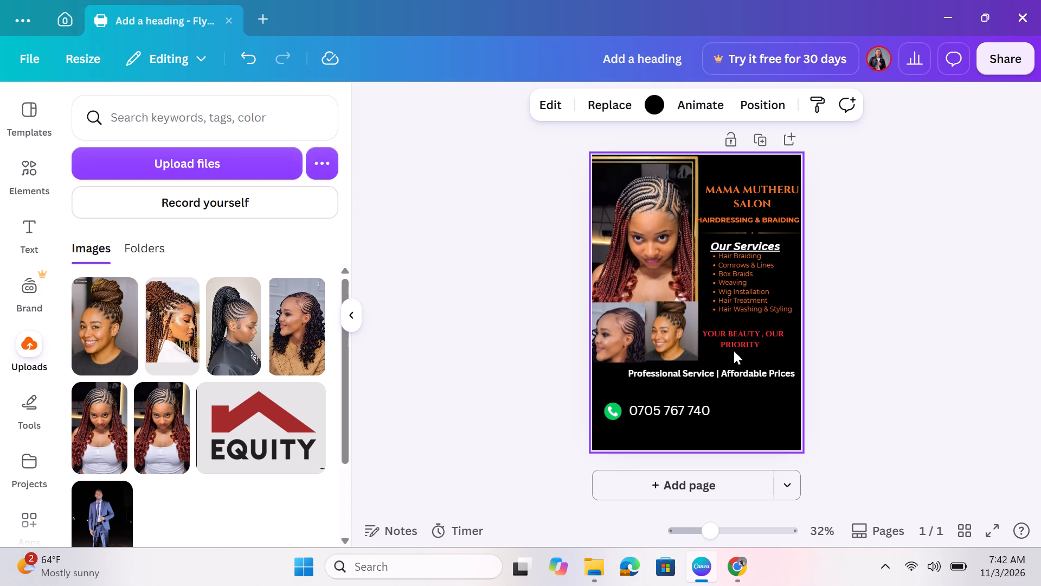
# Select the braided bun photo on the flyer.
pyautogui.click(670, 325)
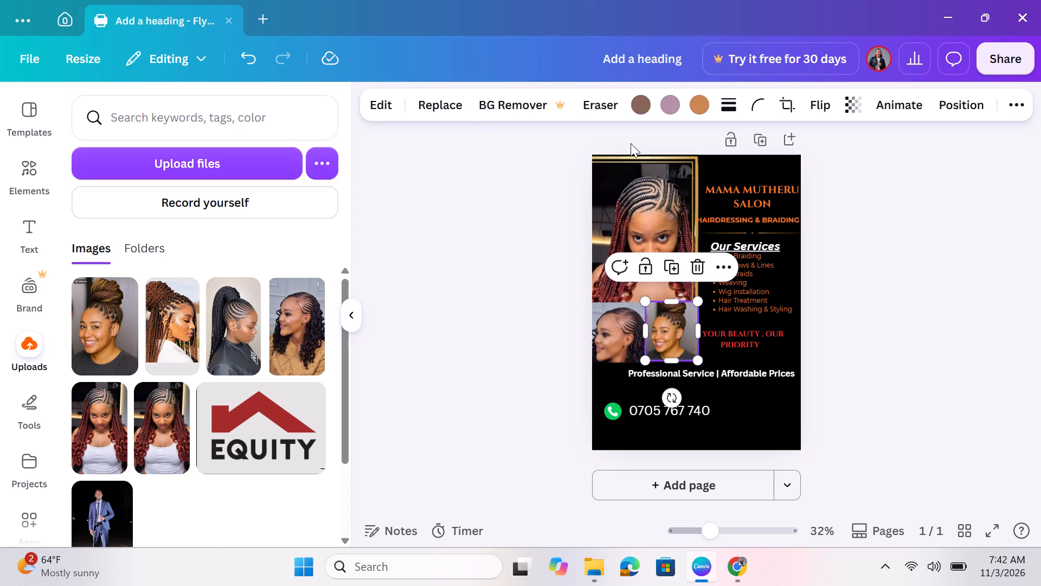
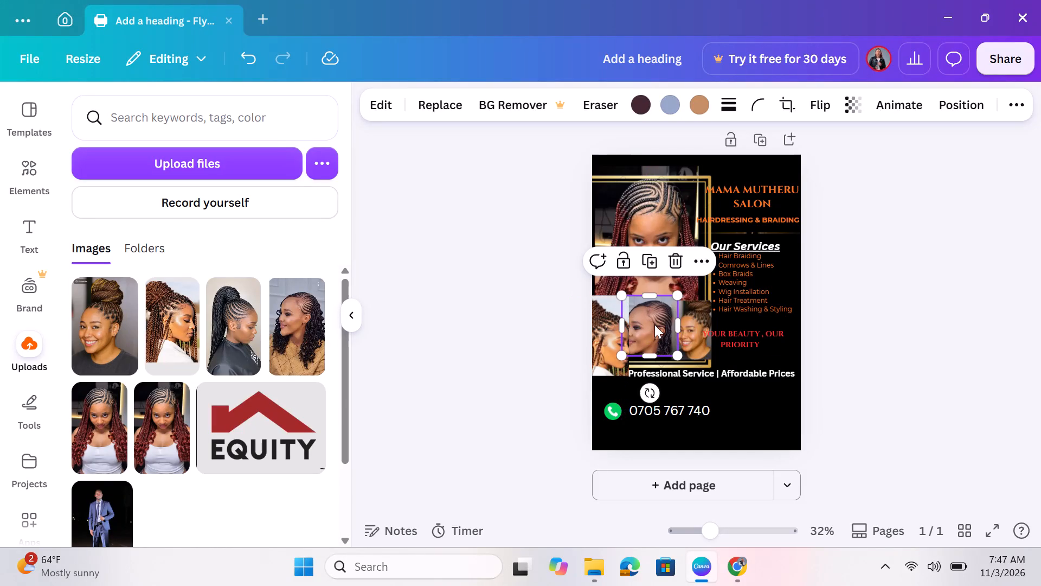
# Round the corners of the side-profile braids photo on the flyer with a value of 20.
pyautogui.click(596, 344)
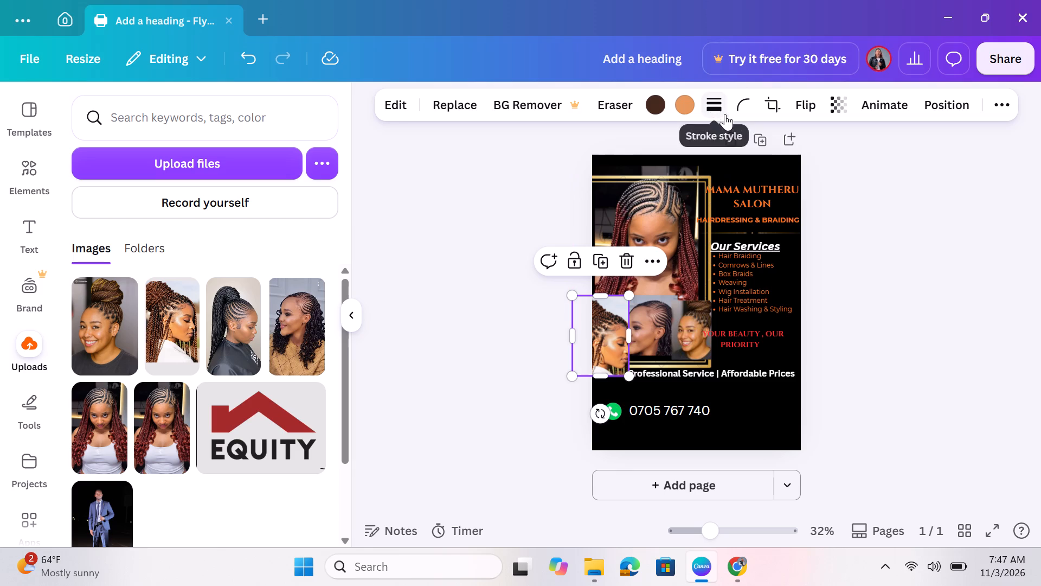
pyautogui.click(742, 100)
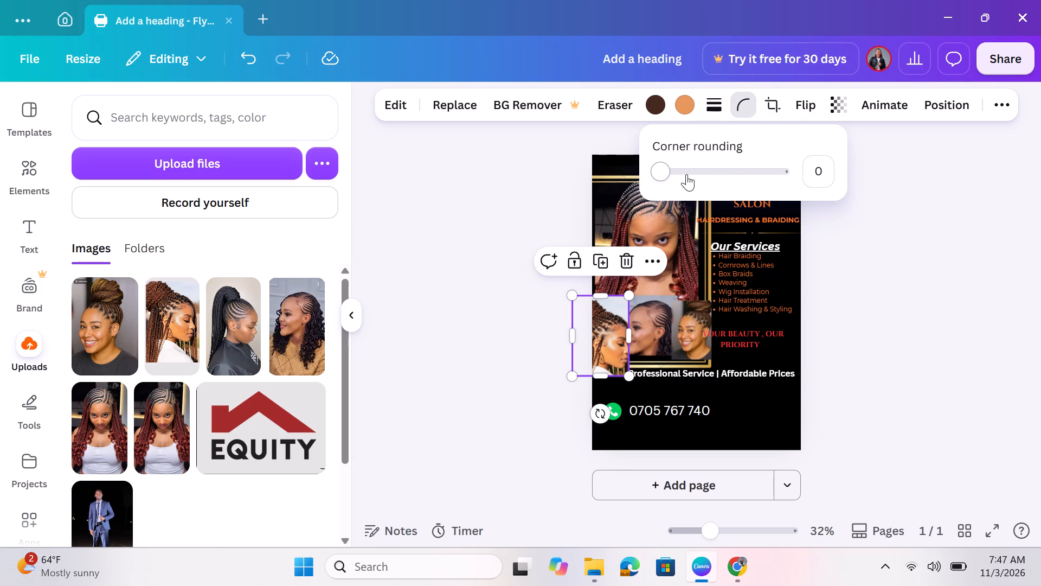
pyautogui.click(683, 174)
pyautogui.click(683, 174)
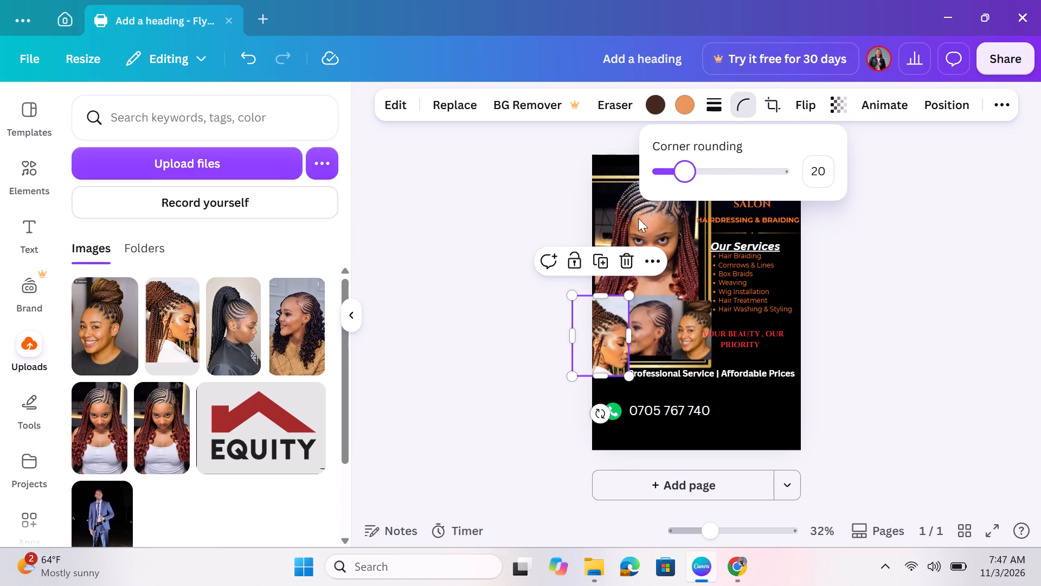
pyautogui.click(606, 330)
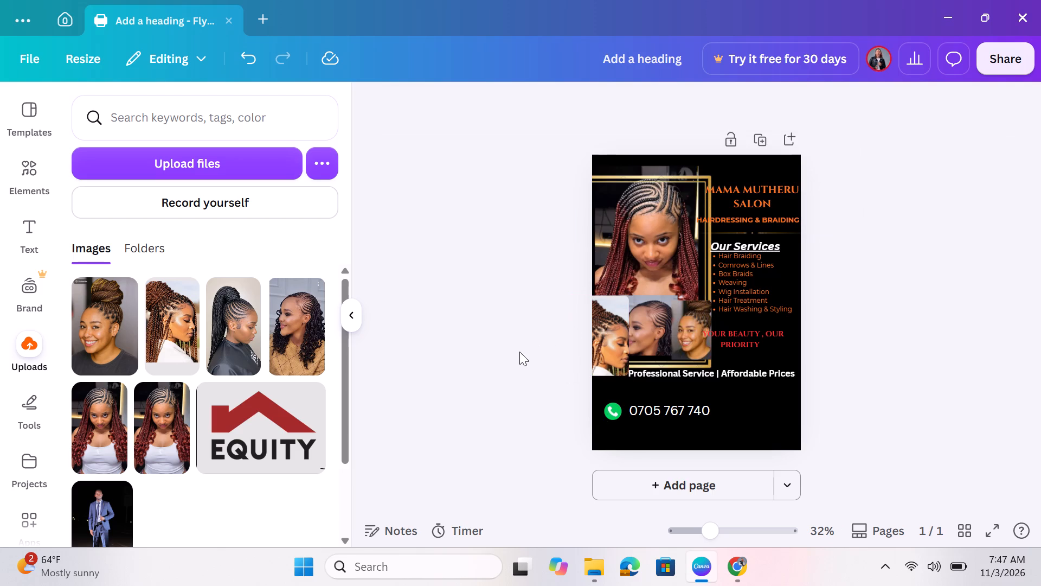
pyautogui.click(519, 352)
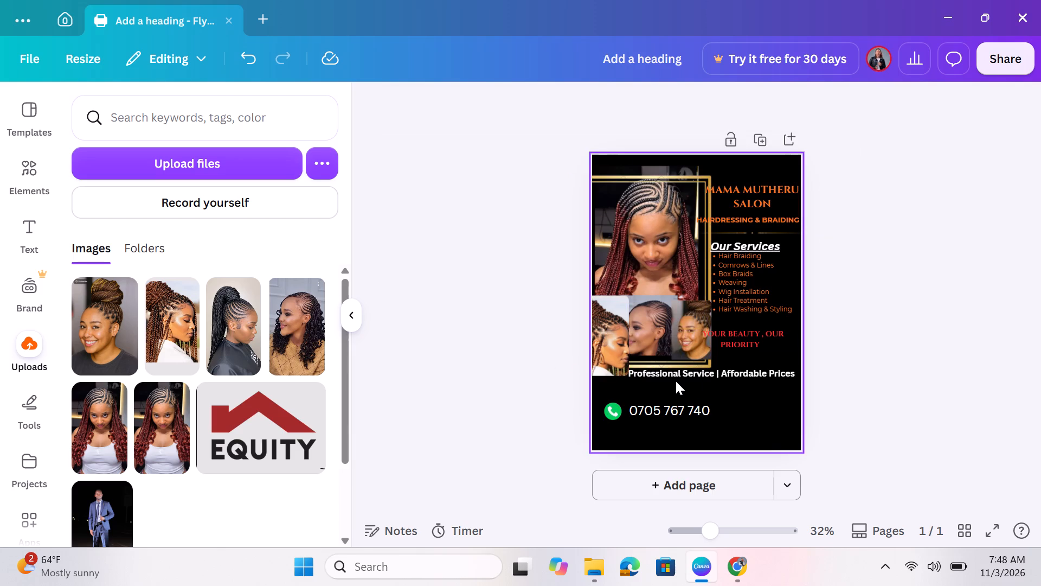
# Move the main portrait of the woman with red braids up to the flyer's top edge.
pyautogui.click(665, 366)
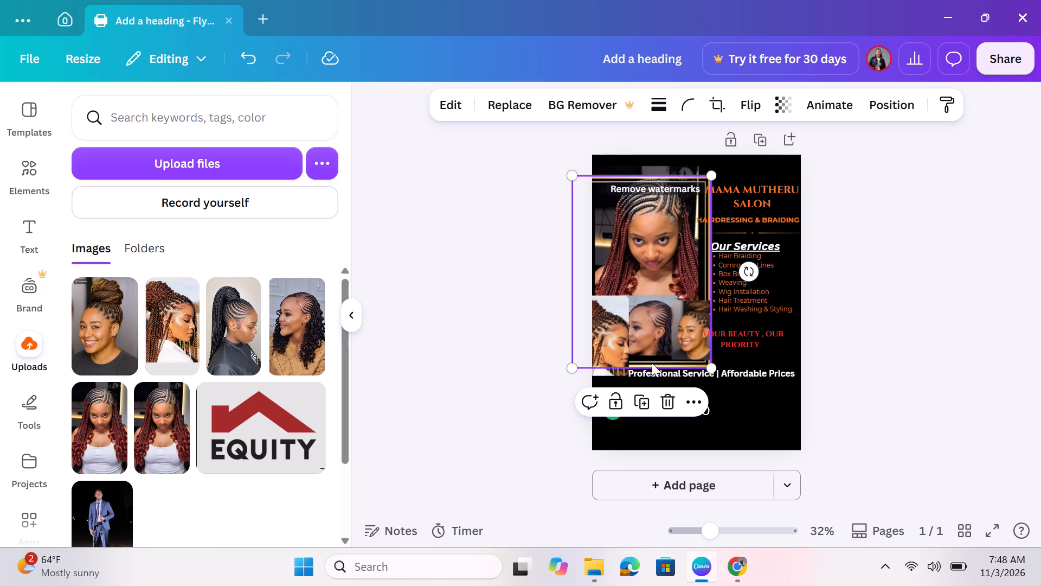
pyautogui.moveTo(651, 173); pyautogui.dragTo(650, 166)
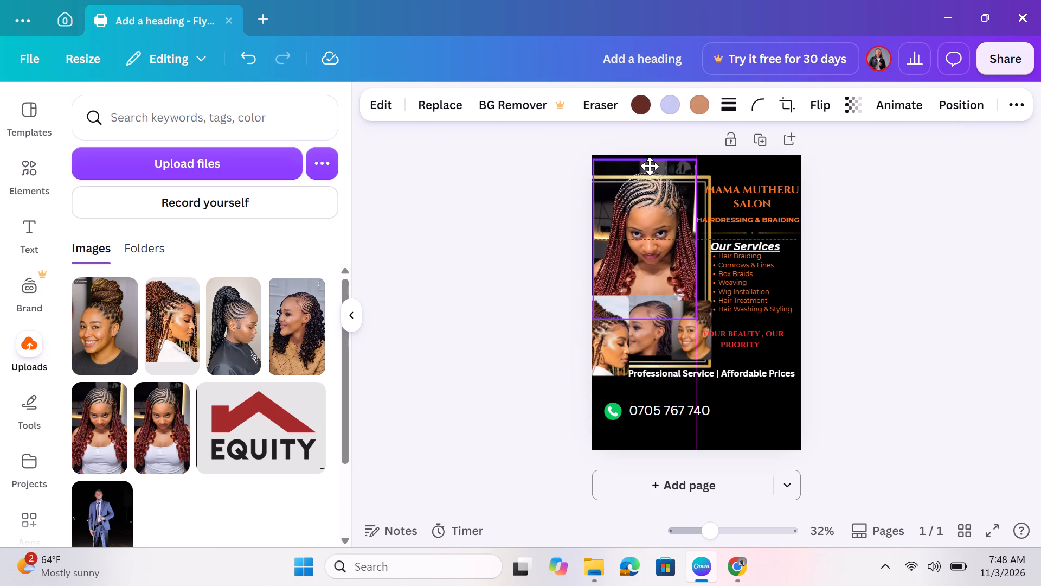
pyautogui.moveTo(650, 166); pyautogui.dragTo(650, 172)
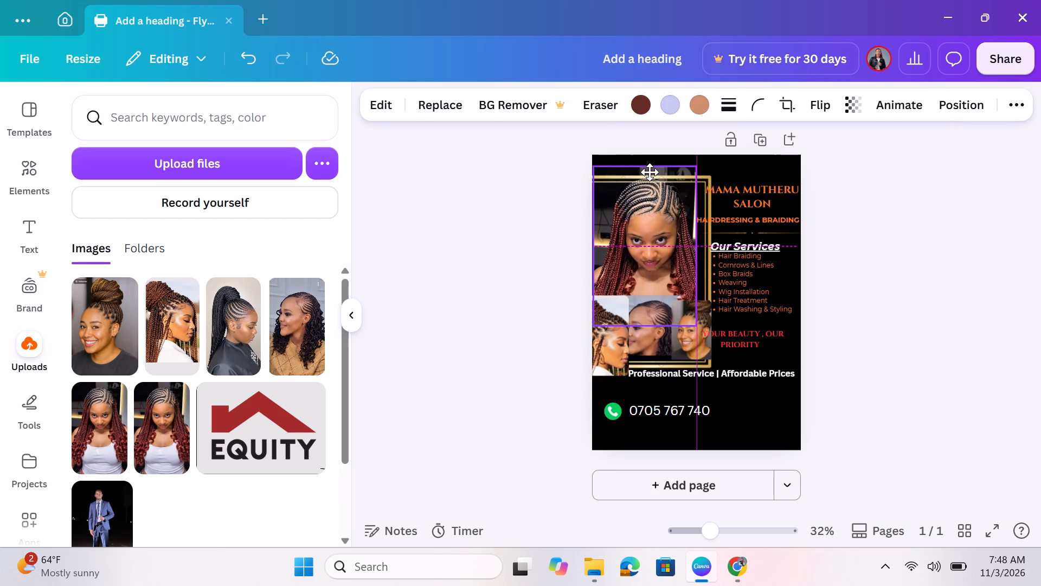
pyautogui.moveTo(650, 172); pyautogui.dragTo(646, 157)
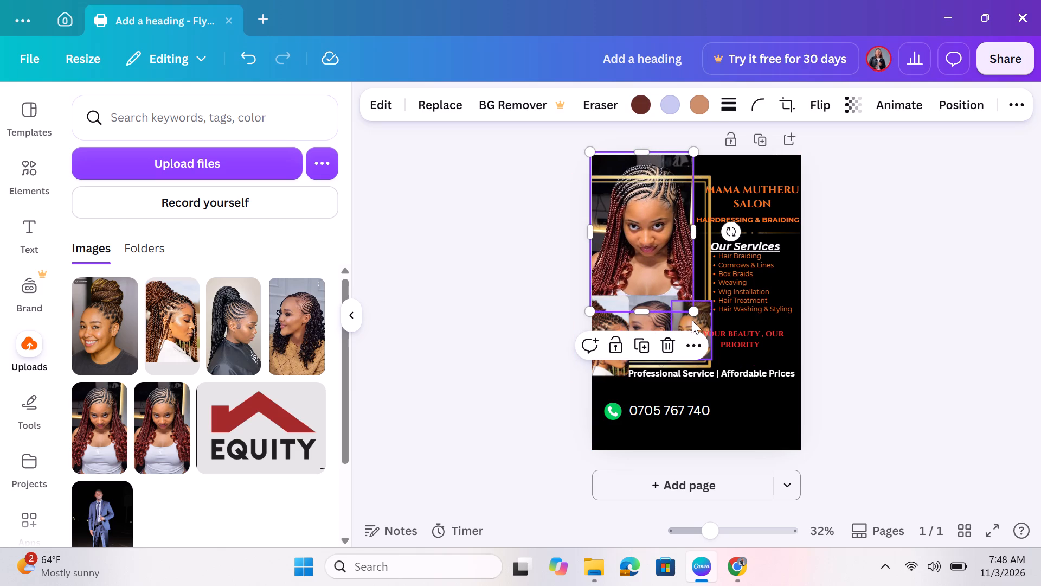
# Raise the braided bun photo and the side-profile braids photo to overlap the main portrait's lower part, with their top edges level.
pyautogui.moveTo(697, 320); pyautogui.dragTo(695, 305)
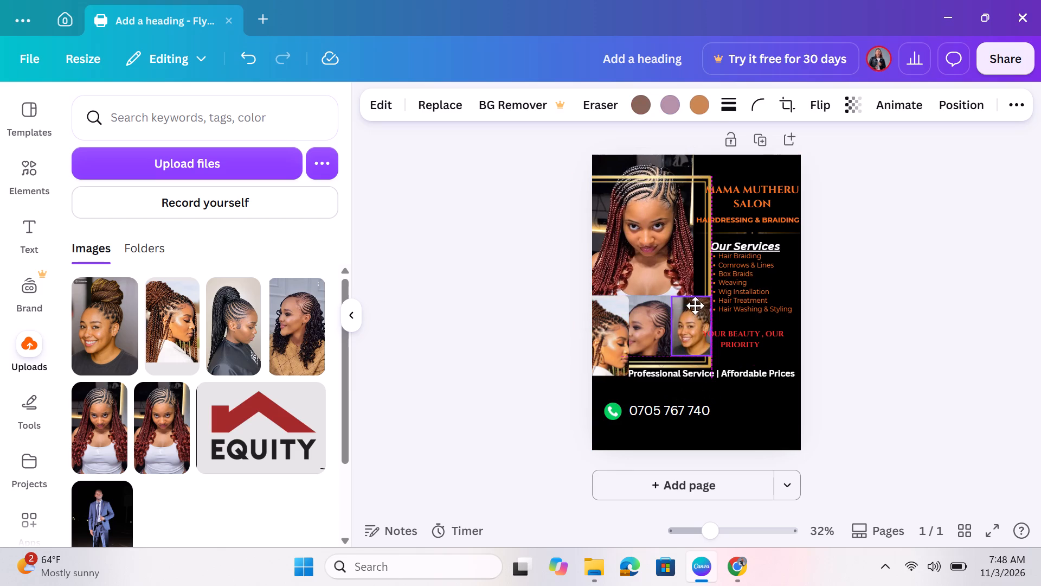
pyautogui.moveTo(695, 305); pyautogui.dragTo(694, 301)
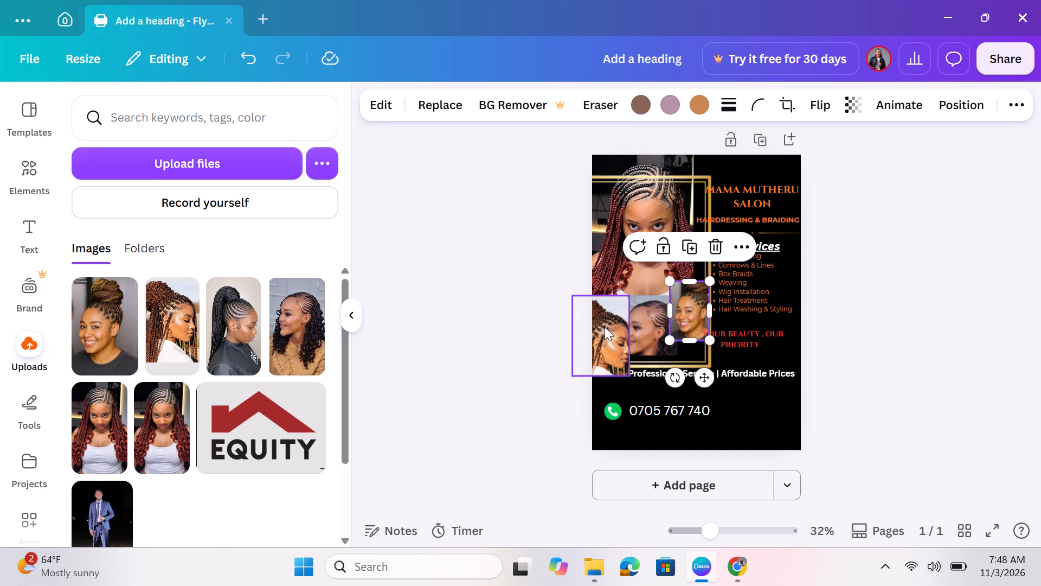
pyautogui.moveTo(605, 327); pyautogui.dragTo(609, 267)
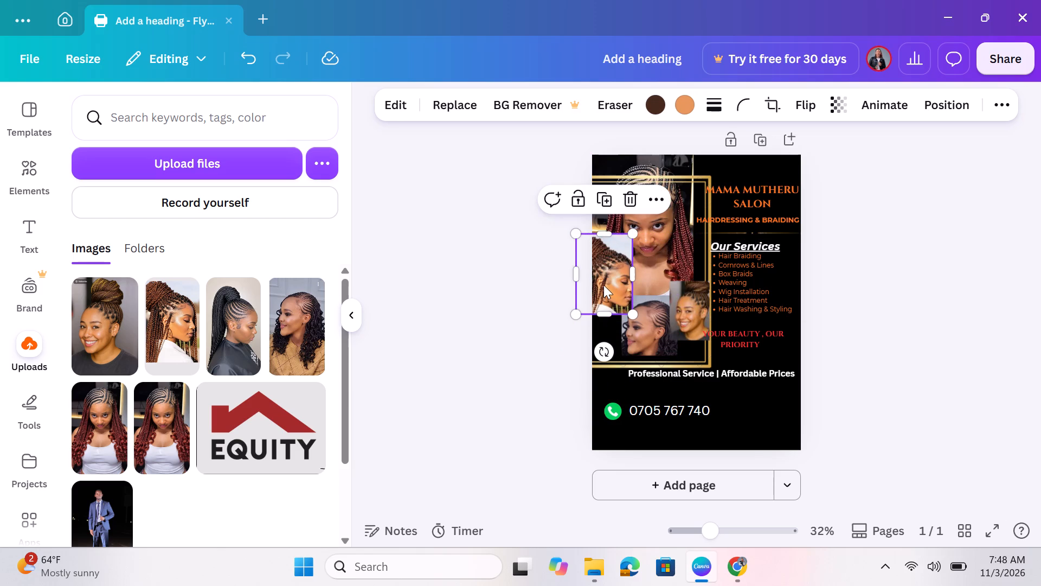
pyautogui.moveTo(603, 285); pyautogui.dragTo(603, 331)
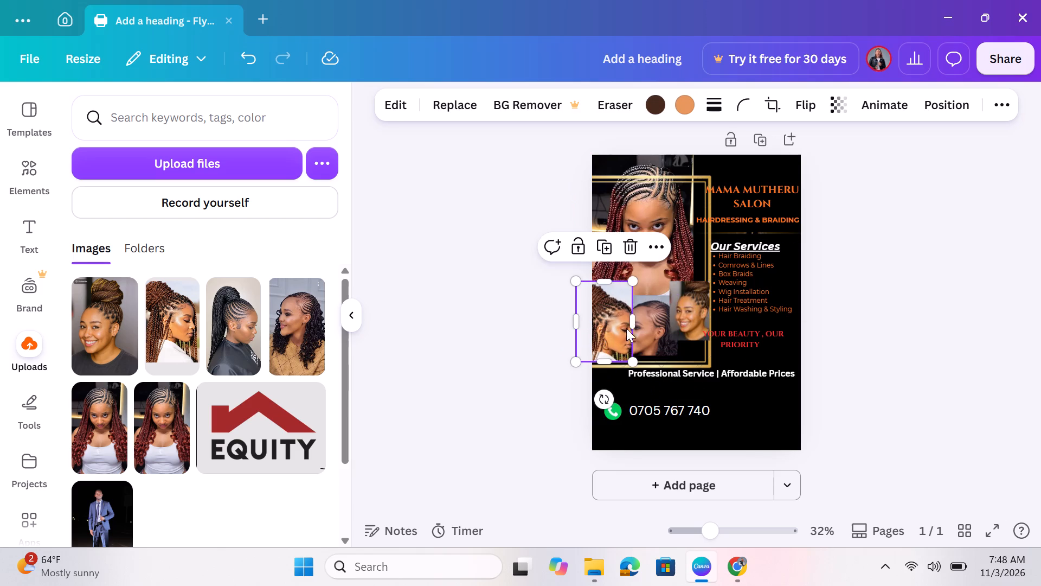
# Lower the curly-haired woman's photo between the two raised photos so it overlaps the gold frame's bottom edge.
pyautogui.moveTo(645, 328); pyautogui.dragTo(650, 330)
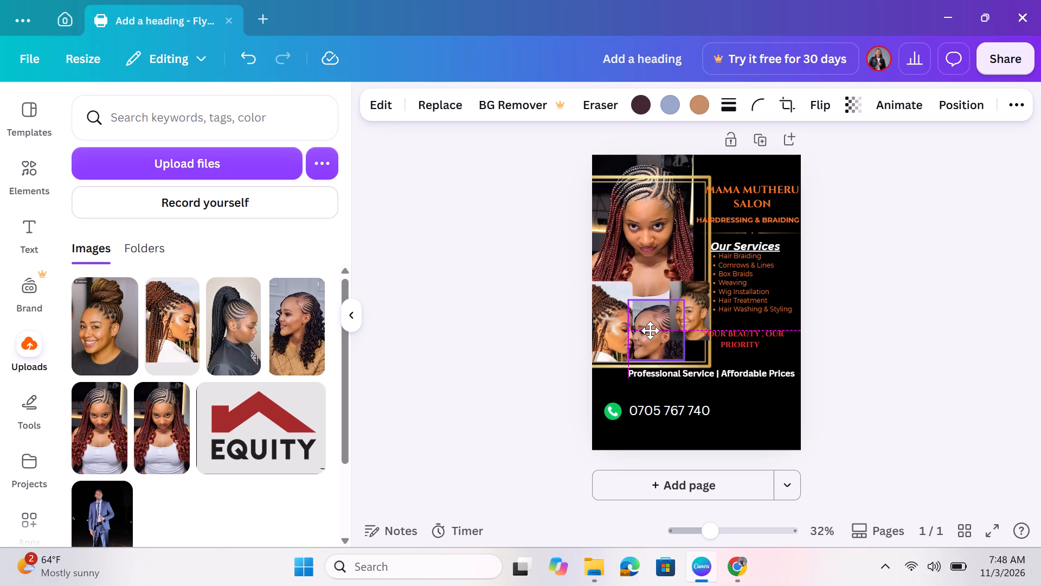
pyautogui.moveTo(650, 330); pyautogui.dragTo(642, 340)
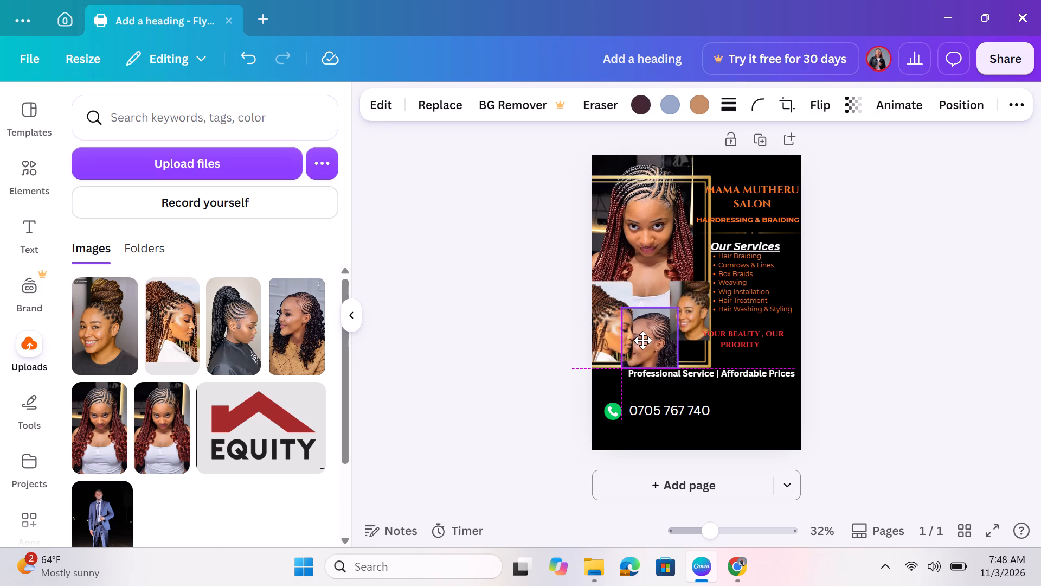
pyautogui.moveTo(642, 340); pyautogui.dragTo(653, 345)
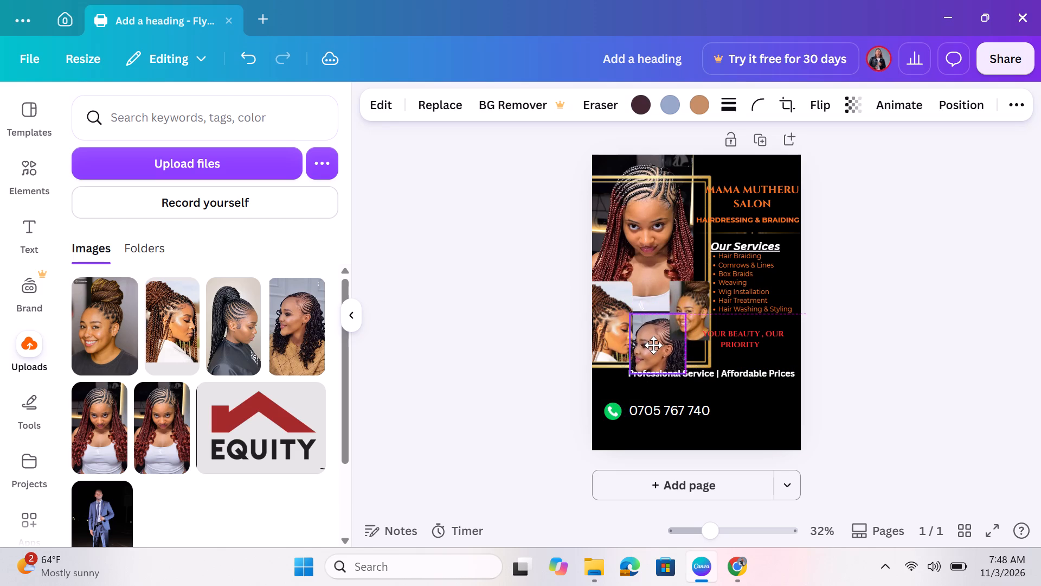
pyautogui.moveTo(653, 345); pyautogui.dragTo(647, 356)
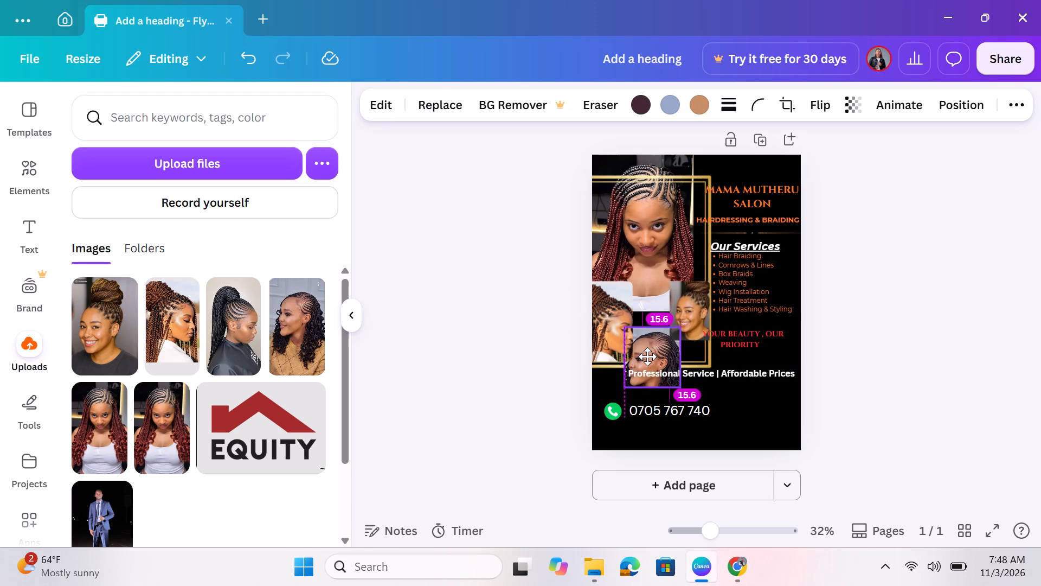
pyautogui.moveTo(647, 356); pyautogui.dragTo(653, 353)
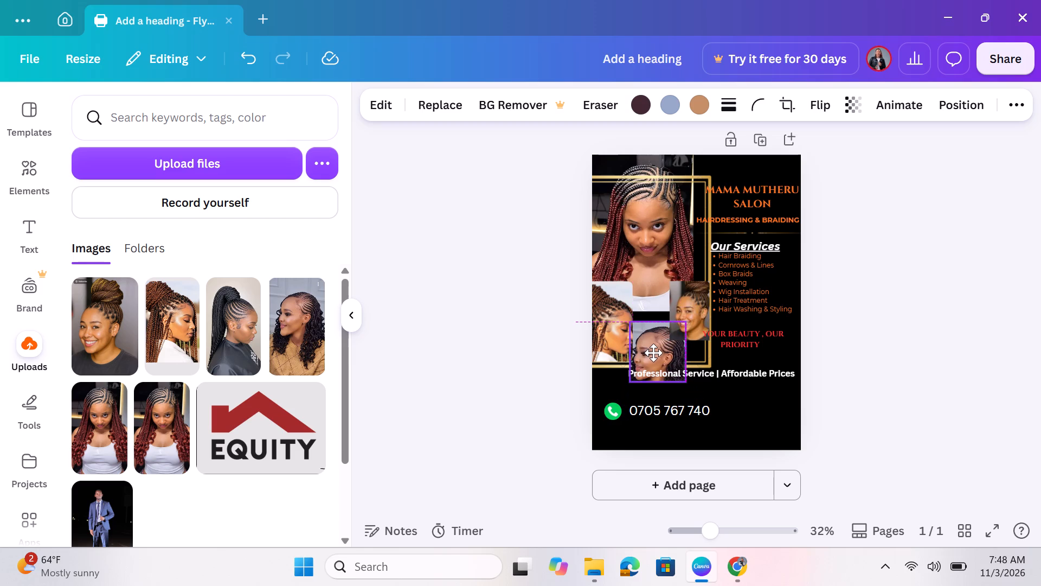
pyautogui.moveTo(653, 353); pyautogui.dragTo(651, 352)
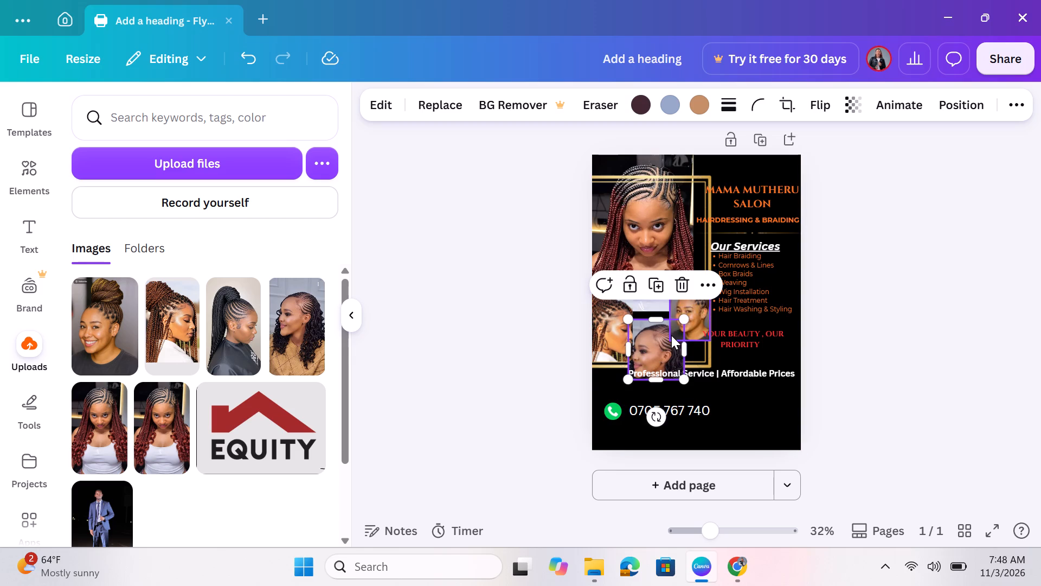
# Shrink the curly-haired woman's photo from its upper outer corner so it ends near the bun photo's inner edge.
pyautogui.click(671, 335)
pyautogui.moveTo(683, 317); pyautogui.dragTo(669, 322)
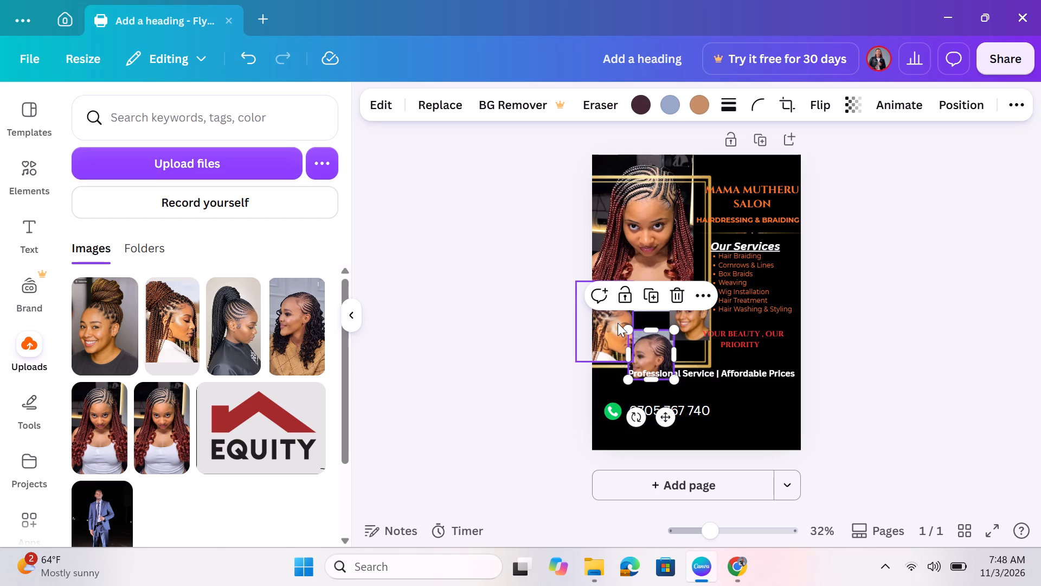
# Move the side-profile braids photo slightly up and inward, so more of it lies on the flyer above the curly-haired woman's photo.
pyautogui.moveTo(618, 324); pyautogui.dragTo(628, 311)
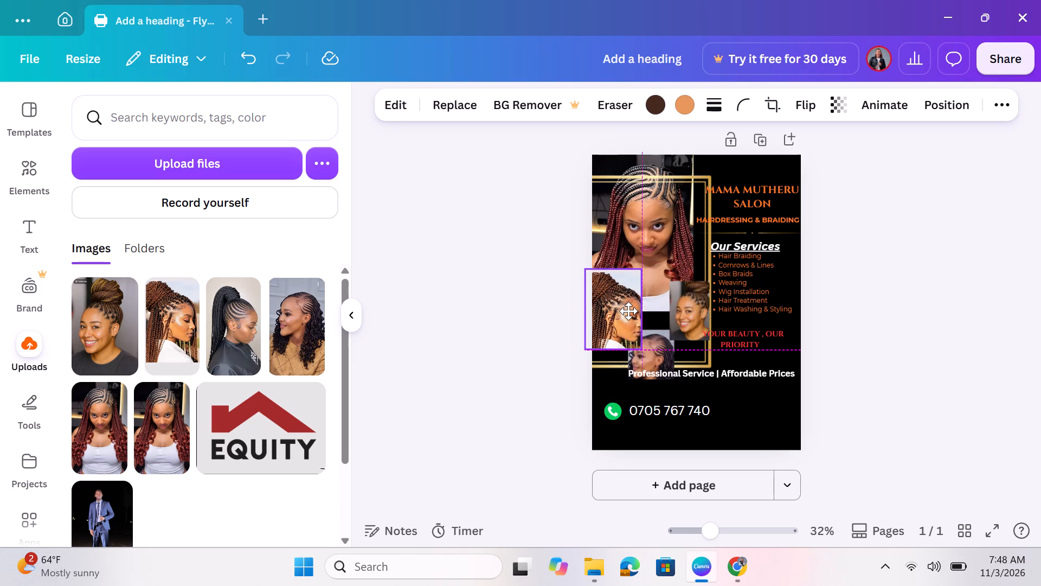
pyautogui.moveTo(628, 311); pyautogui.dragTo(618, 306)
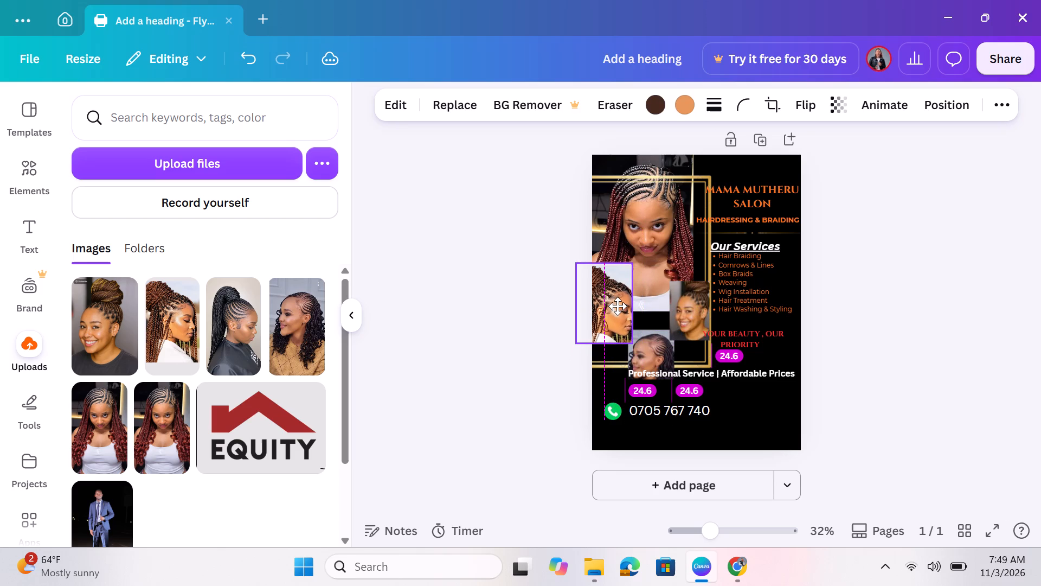
pyautogui.moveTo(618, 306); pyautogui.dragTo(620, 306)
pyautogui.moveTo(620, 306); pyautogui.dragTo(627, 307)
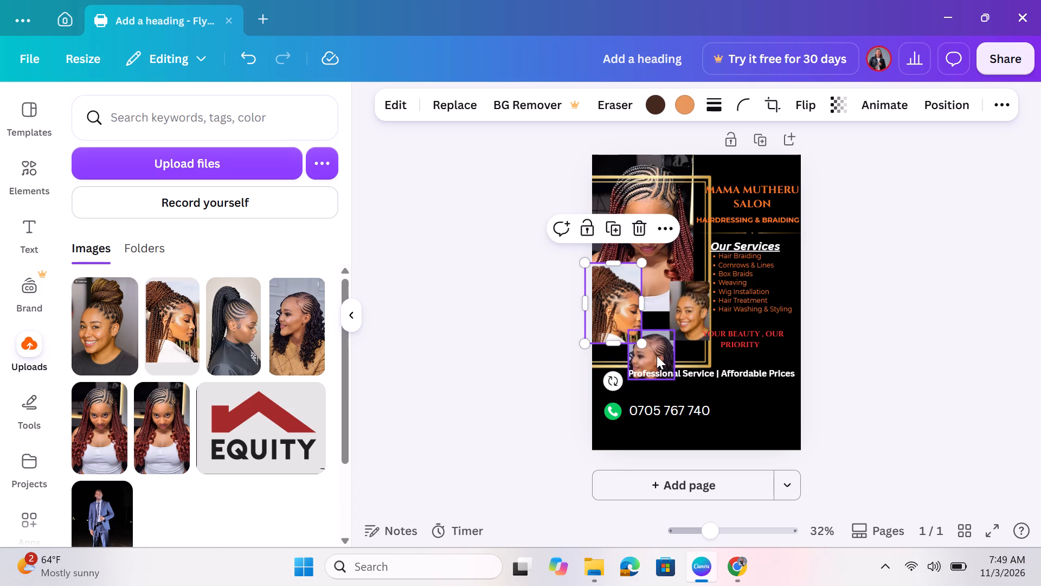
# Nudge the curly-haired woman's photo slightly lower and deselect it.
pyautogui.click(657, 355)
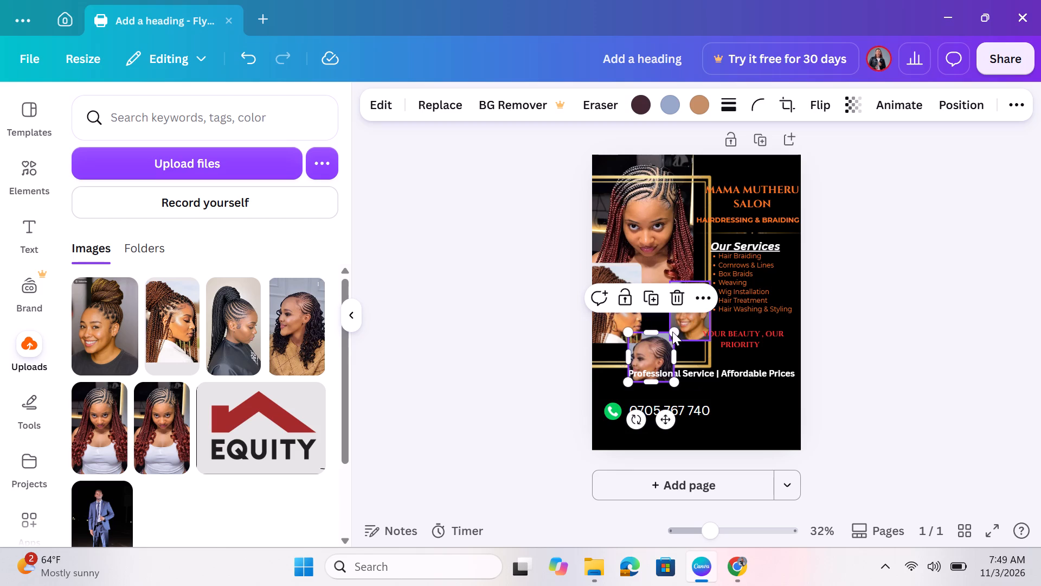
pyautogui.click(575, 382)
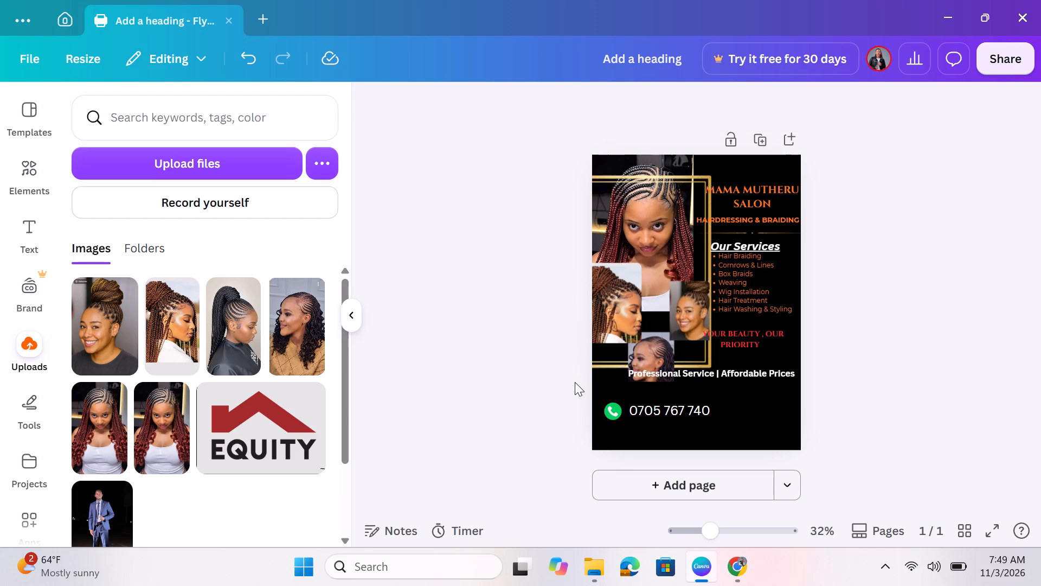
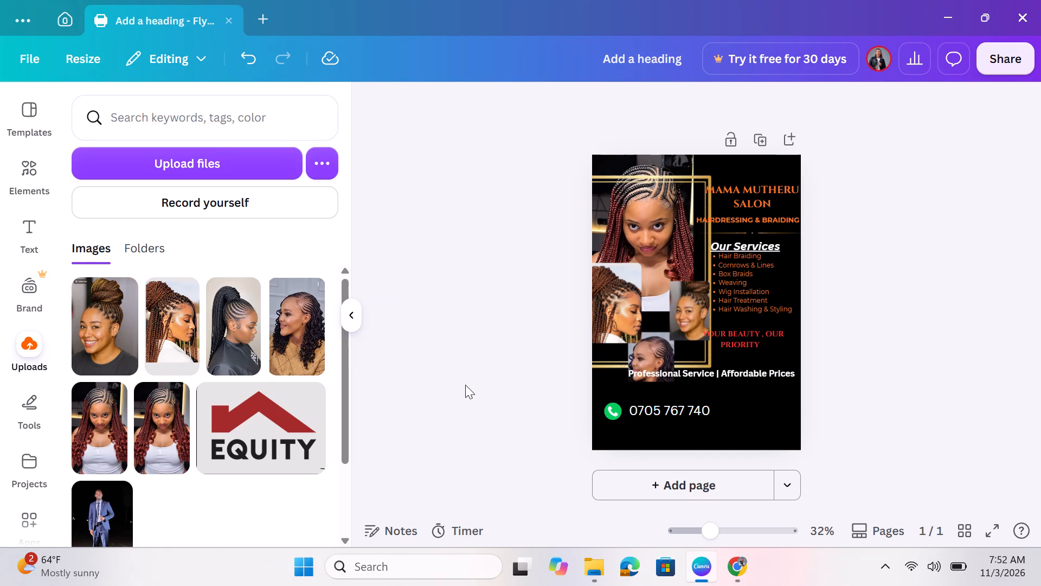
# Shrink the "YOUR BEAUTY, OUR PRIORITY" text from its inner corner to about size 16.2, clear of the bun photo.
pyautogui.click(622, 304)
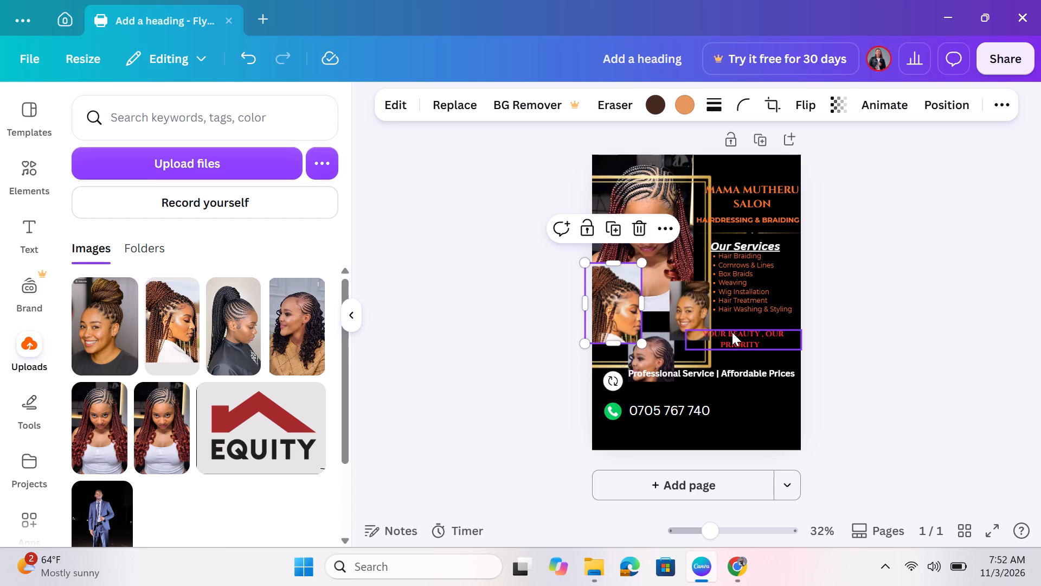
pyautogui.click(712, 330)
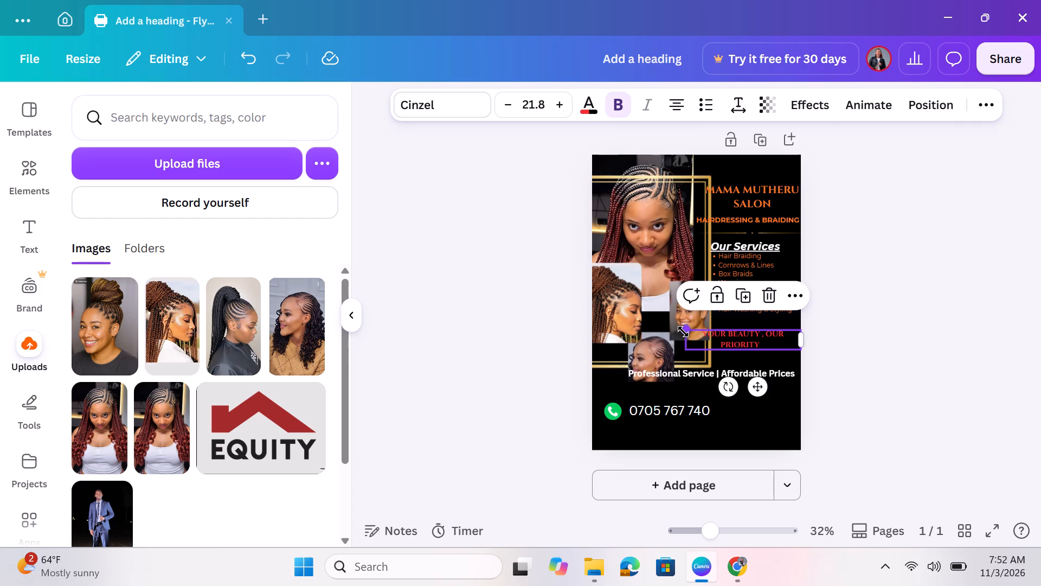
pyautogui.moveTo(683, 332); pyautogui.dragTo(710, 332)
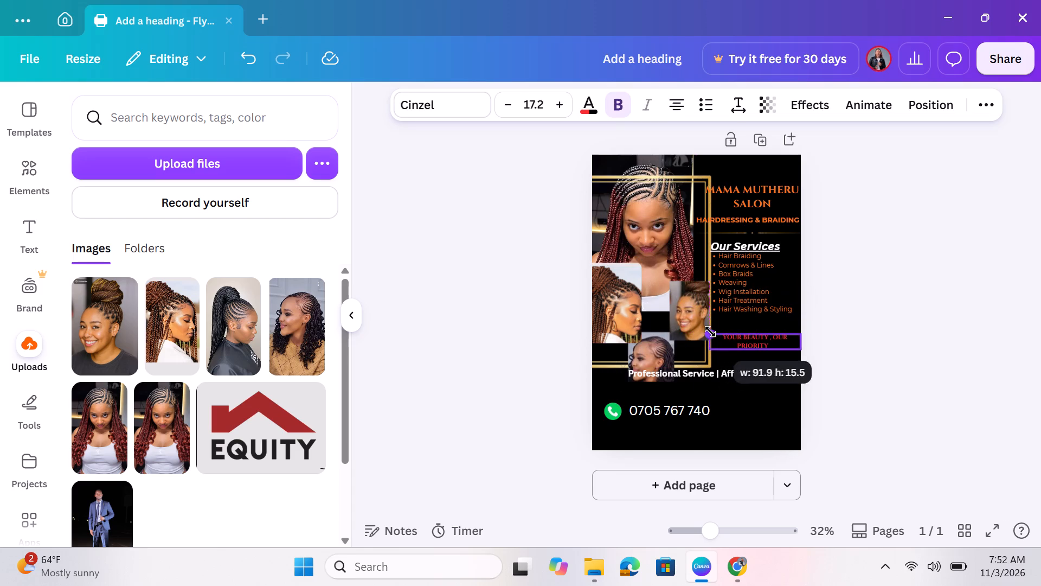
pyautogui.moveTo(710, 332); pyautogui.dragTo(712, 332)
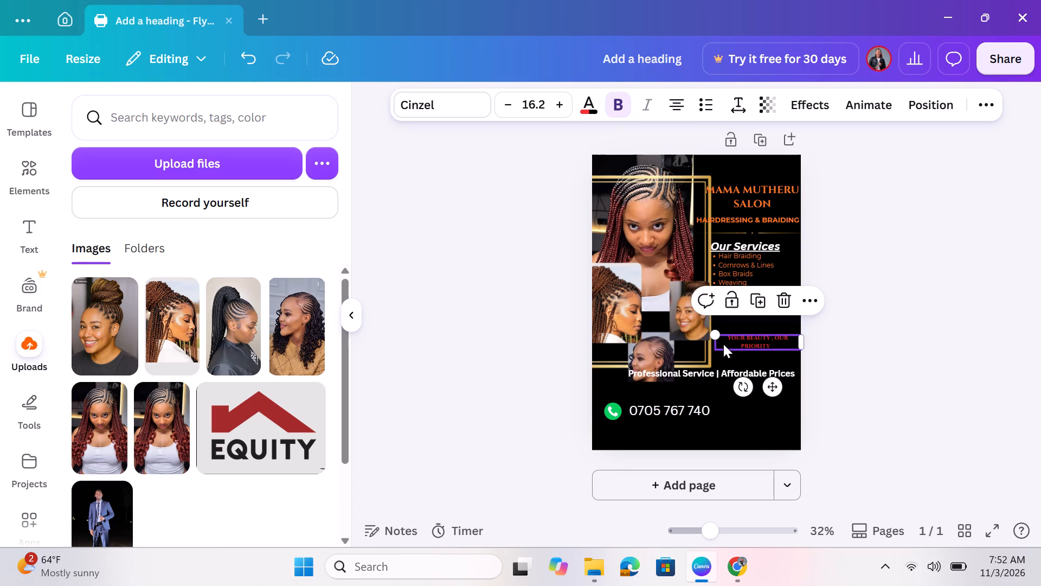
# Move the bun photo down and outward so it sits just beside the slogan, overlapping the "Professional Service" line.
pyautogui.moveTo(694, 329); pyautogui.dragTo(695, 333)
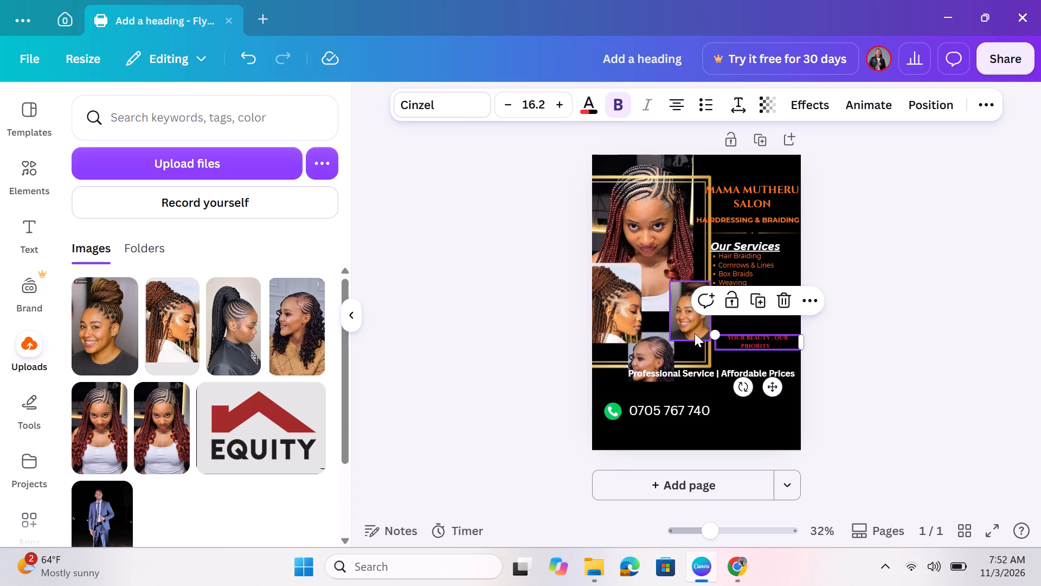
pyautogui.moveTo(695, 333); pyautogui.dragTo(702, 353)
pyautogui.click(702, 353)
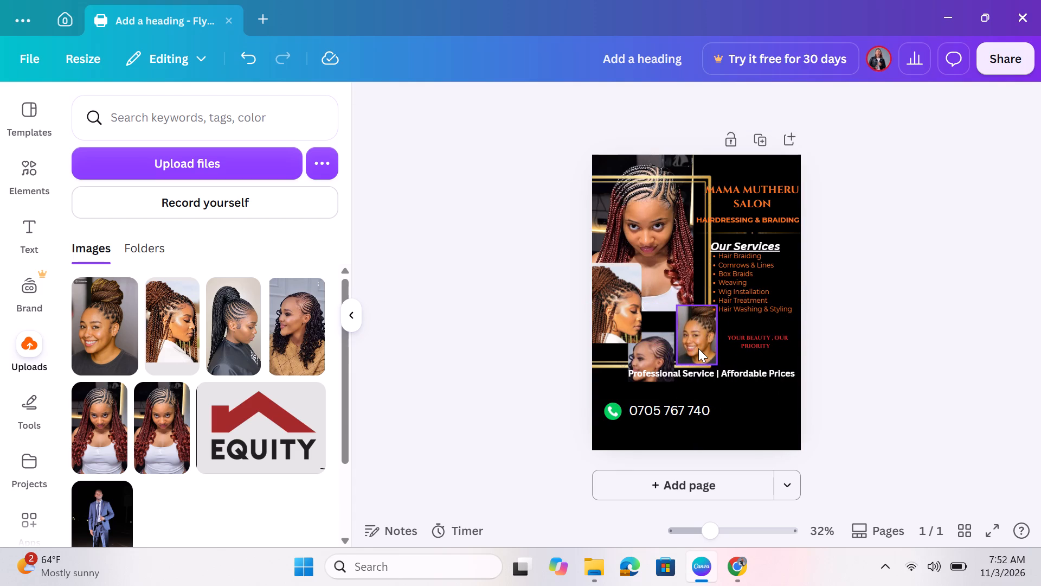
pyautogui.moveTo(696, 335); pyautogui.dragTo(701, 346)
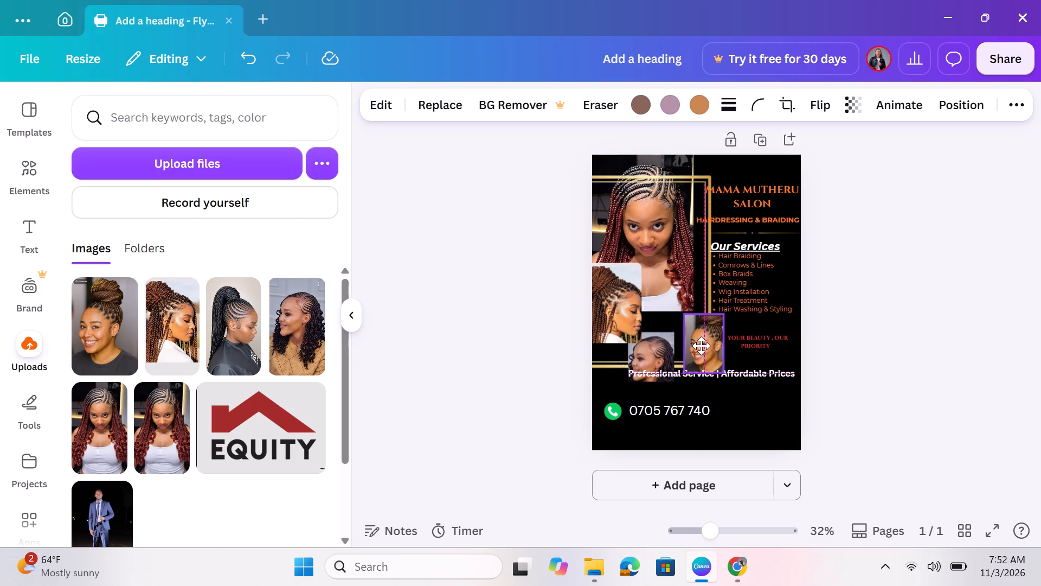
pyautogui.moveTo(701, 346); pyautogui.dragTo(702, 347)
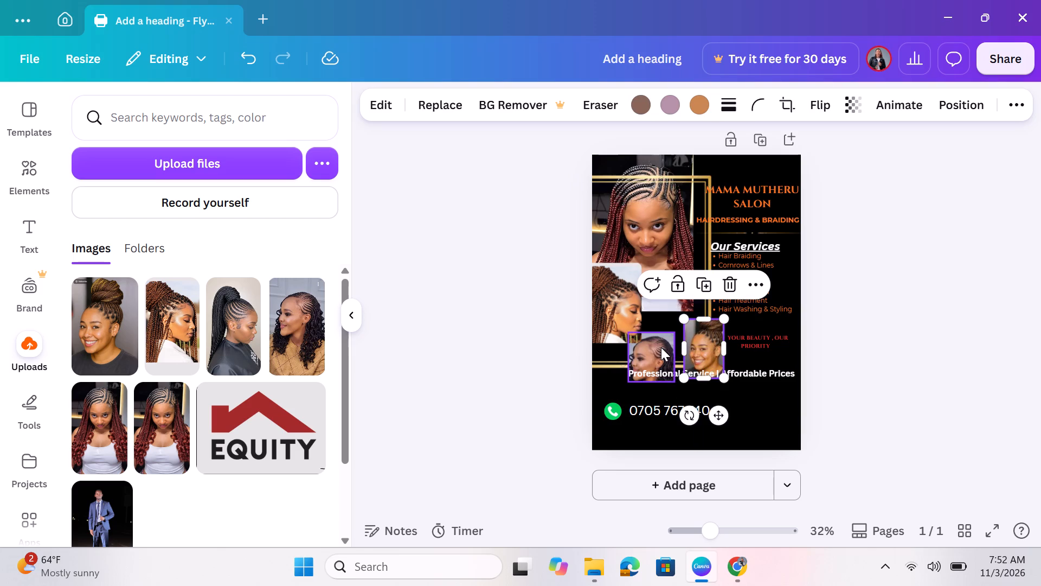
# Move the curly-haired woman's photo up and toward the bun photo, just past the side-profile photo's edge.
pyautogui.moveTo(661, 347); pyautogui.dragTo(676, 339)
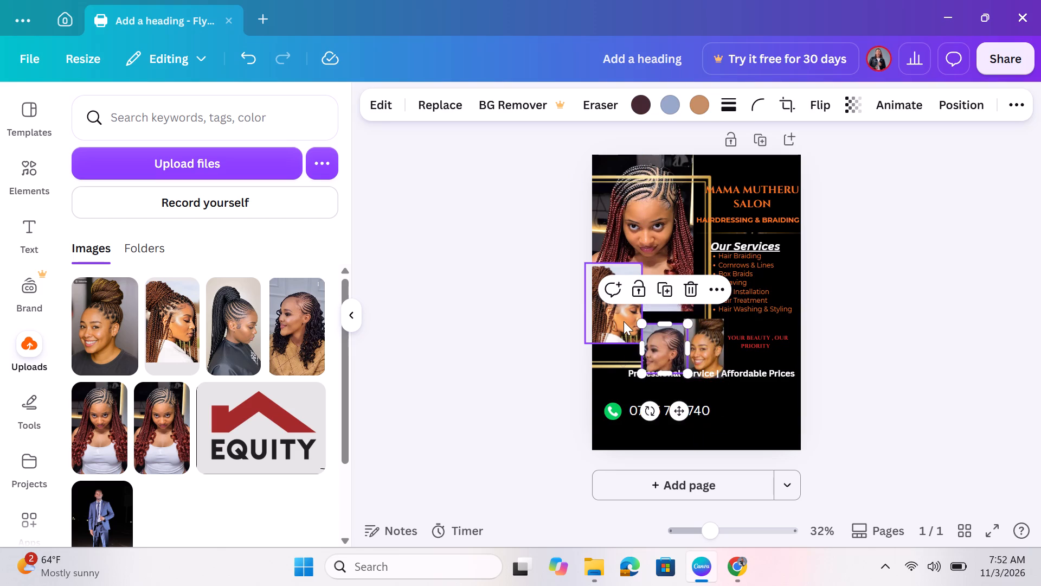
# Lower the side-profile braids photo beside the curly-haired woman's photo, with its bottom just above the "Professional Service" line, and deselect it.
pyautogui.moveTo(624, 321); pyautogui.dragTo(628, 337)
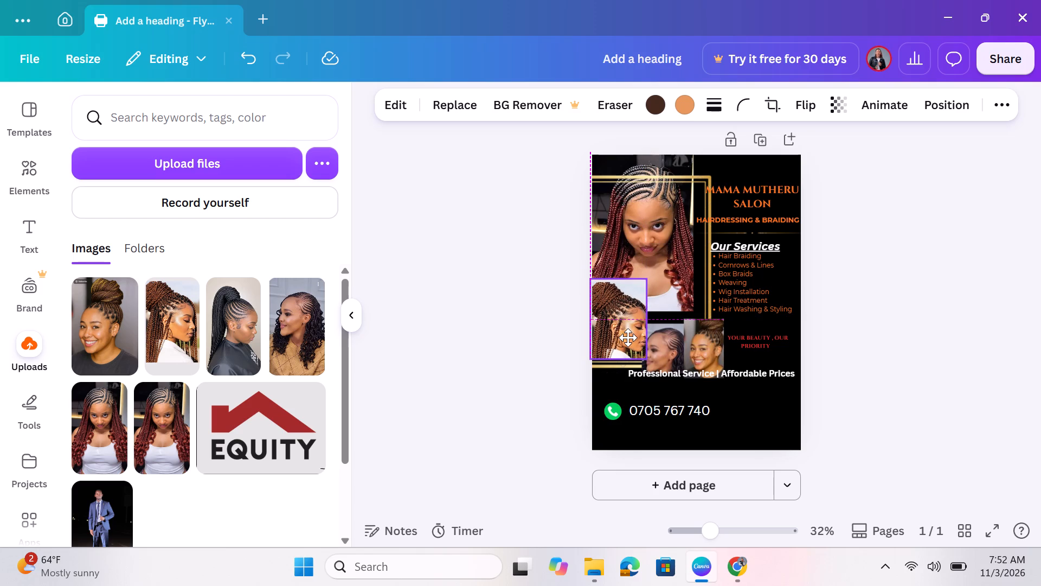
pyautogui.moveTo(628, 337); pyautogui.dragTo(619, 337)
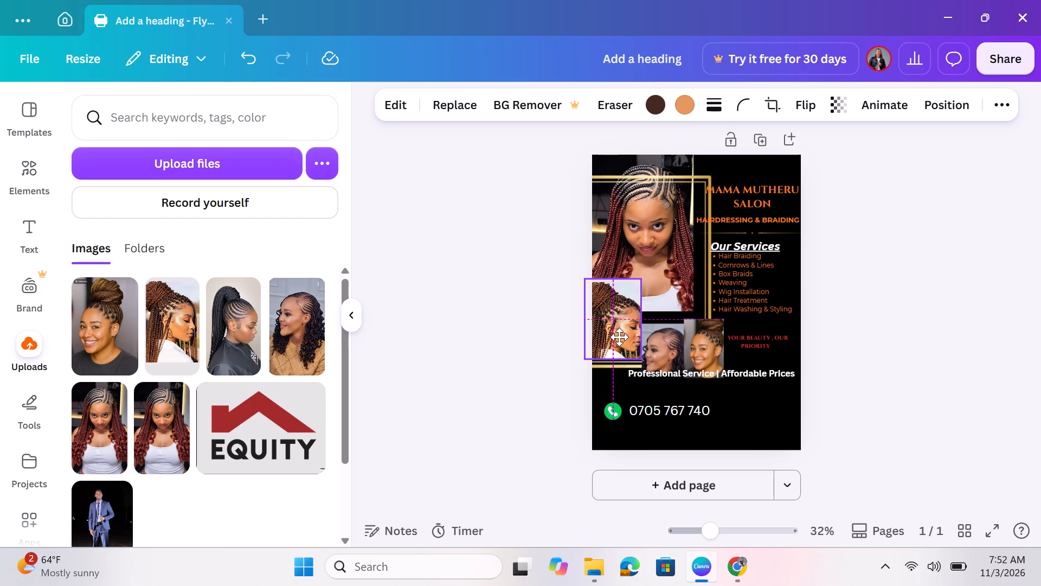
pyautogui.moveTo(619, 337); pyautogui.dragTo(623, 345)
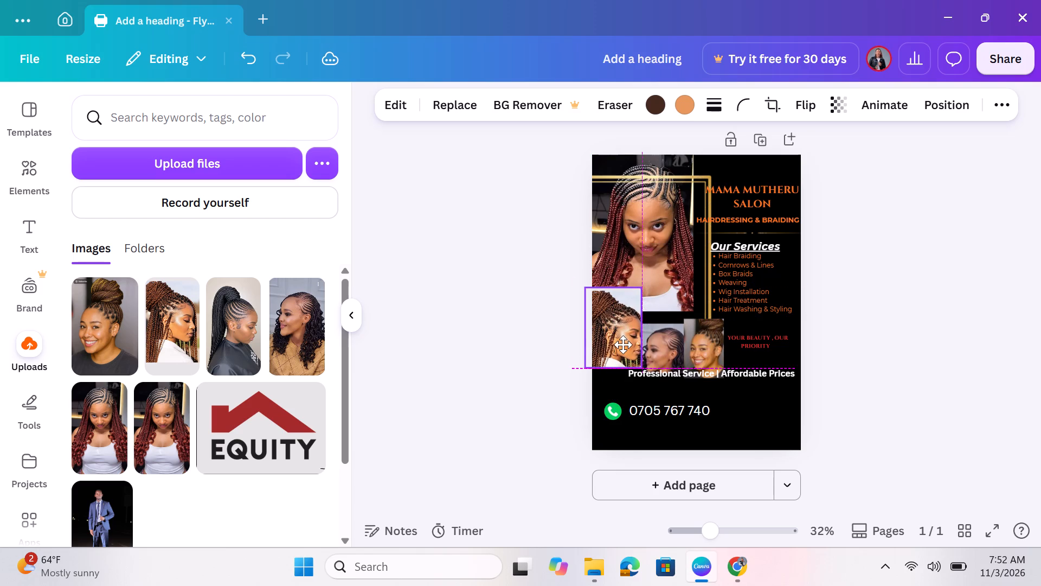
pyautogui.moveTo(623, 345); pyautogui.dragTo(621, 347)
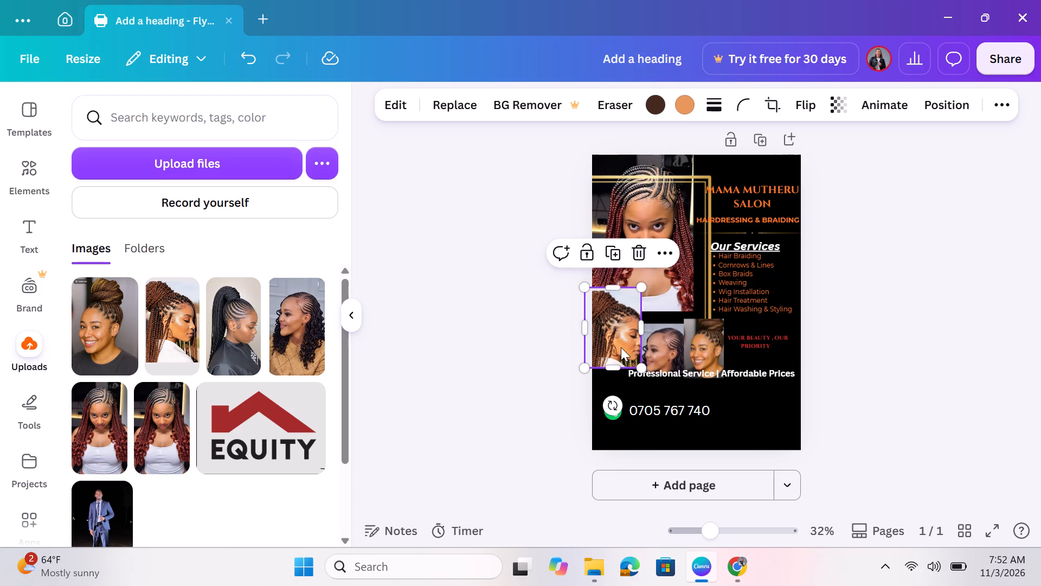
pyautogui.click(567, 361)
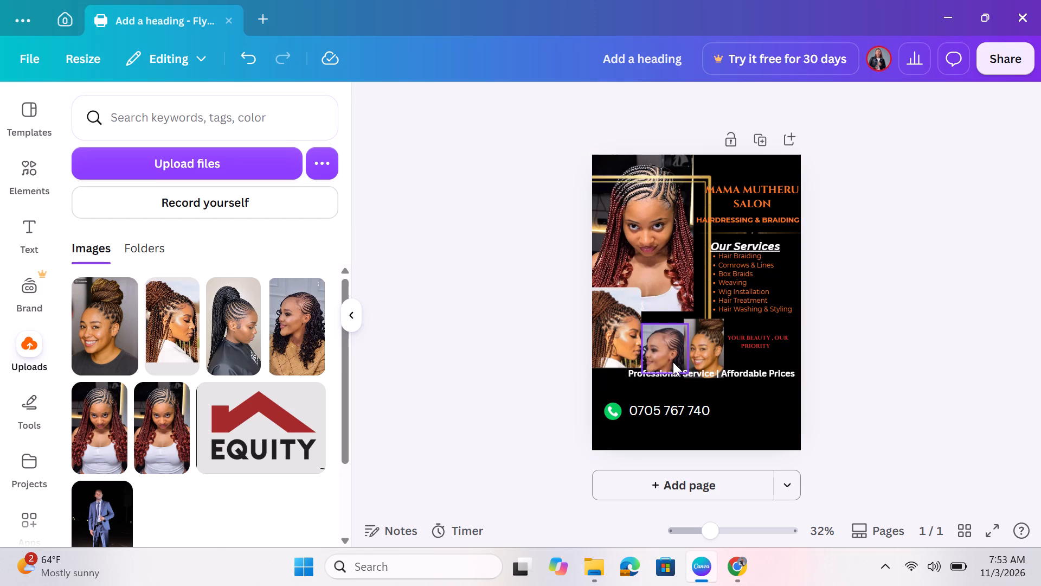
# Nudge the curly-haired woman's photo slightly higher between the side-profile and bun photos, and deselect it.
pyautogui.moveTo(673, 362); pyautogui.dragTo(662, 354)
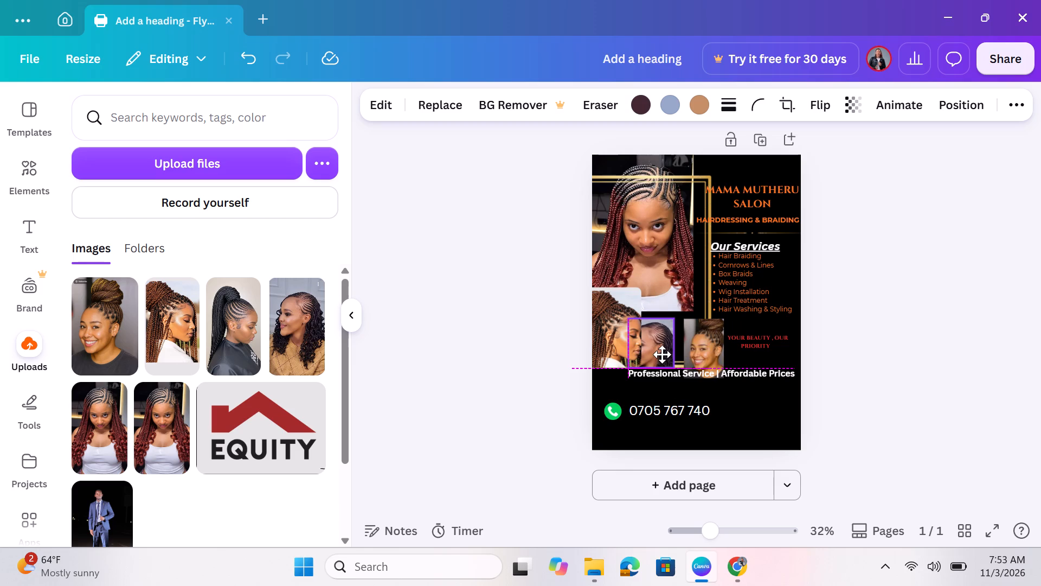
pyautogui.moveTo(662, 354); pyautogui.dragTo(663, 354)
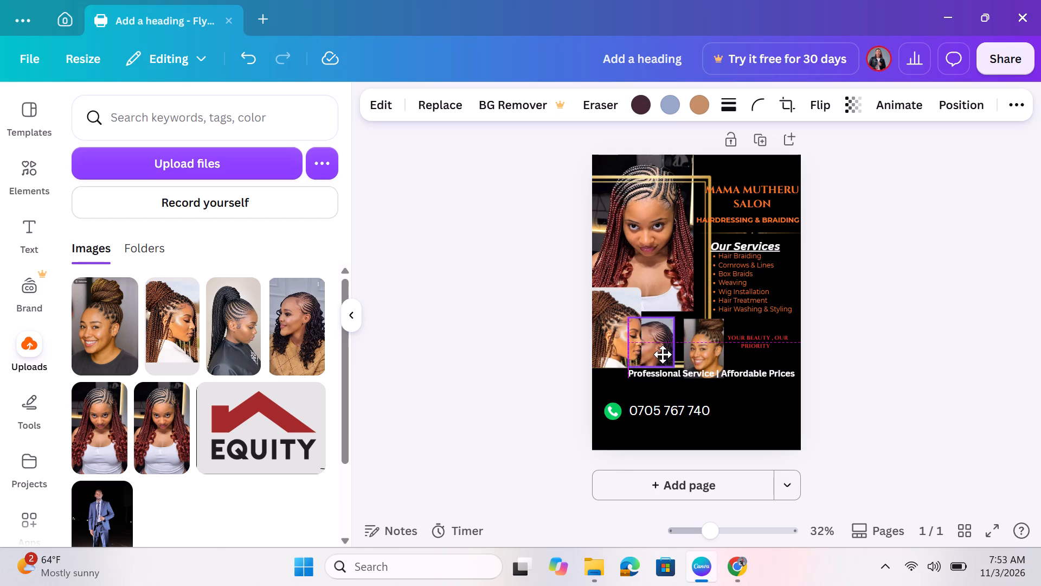
pyautogui.moveTo(663, 354); pyautogui.dragTo(671, 354)
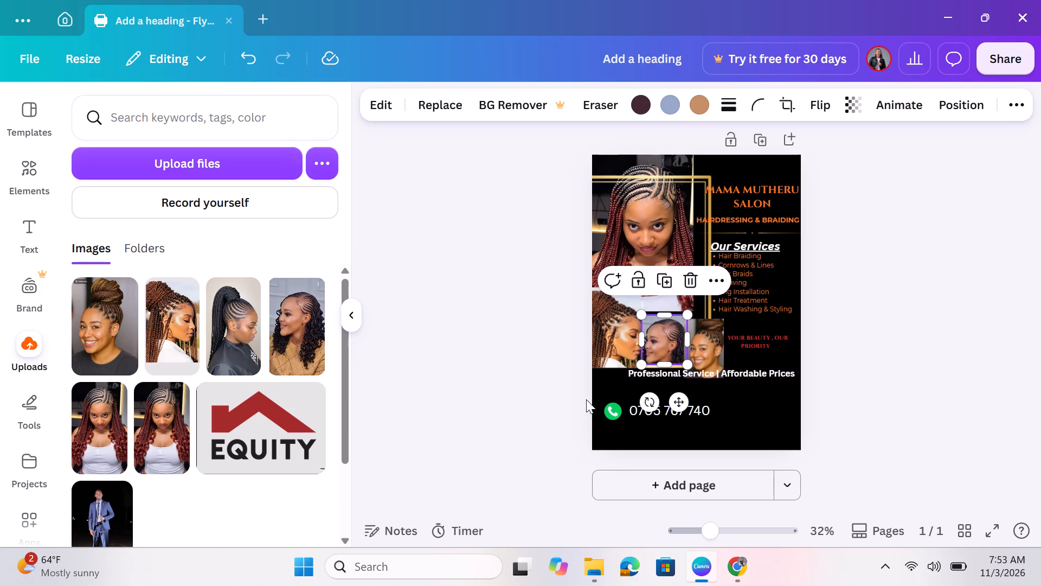
pyautogui.click(539, 390)
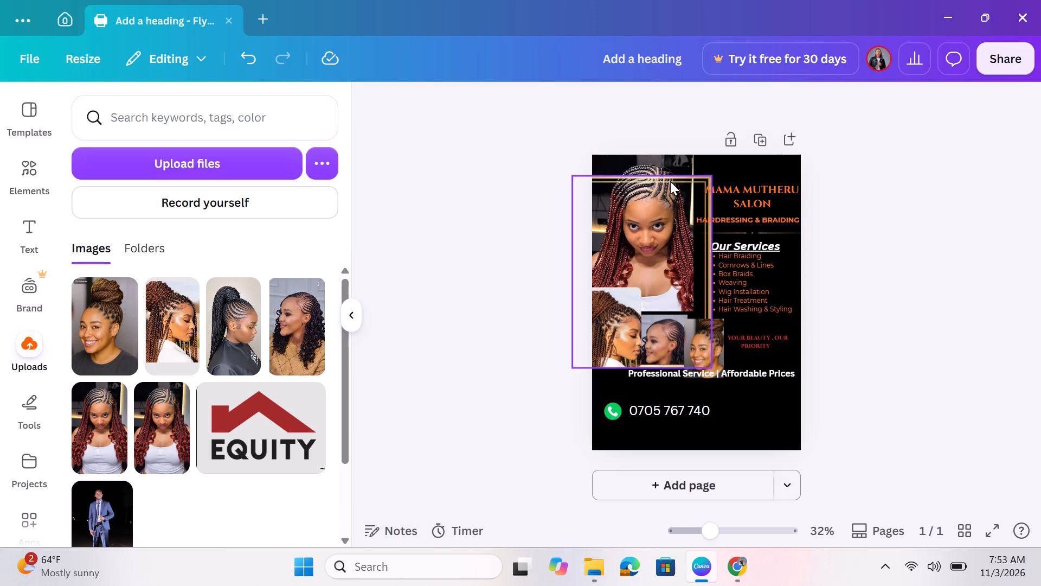
# Raise the gold frame to the flyer's top edge and enlarge it from its lower corner to about 147.7 × 203.8.
pyautogui.moveTo(671, 178); pyautogui.dragTo(669, 167)
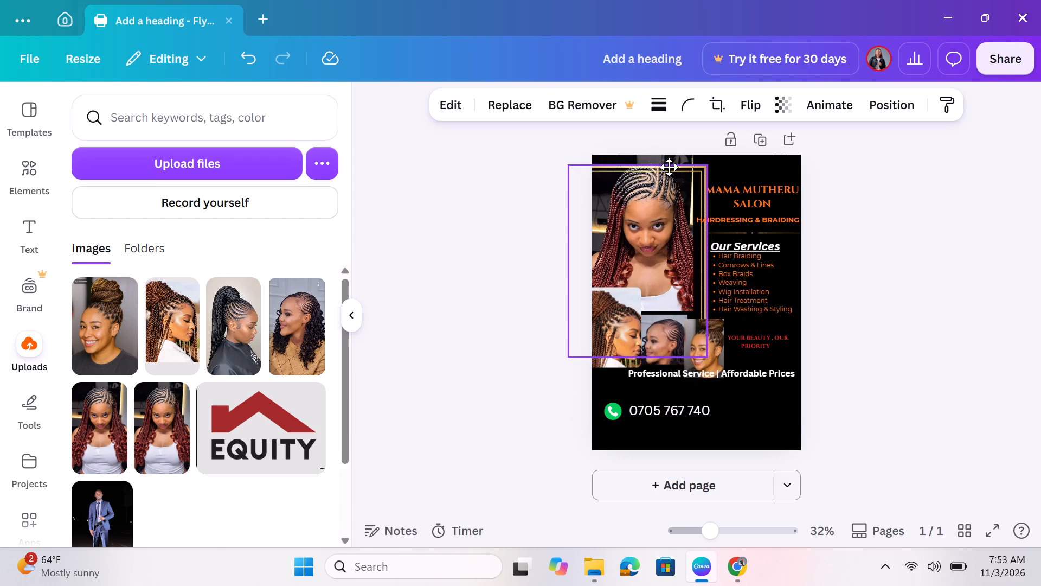
pyautogui.moveTo(669, 167); pyautogui.dragTo(669, 160)
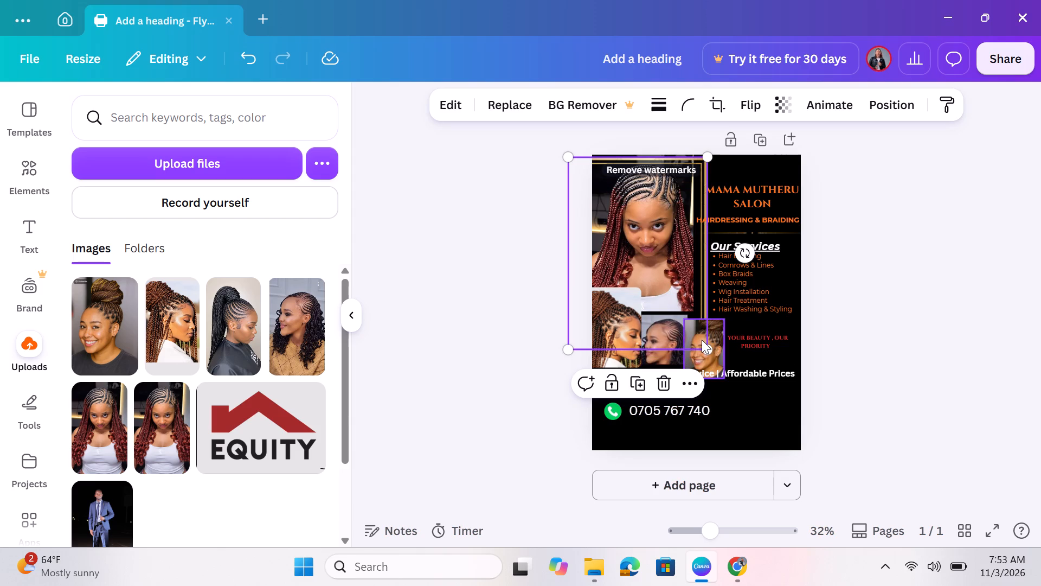
pyautogui.moveTo(707, 346); pyautogui.dragTo(717, 360)
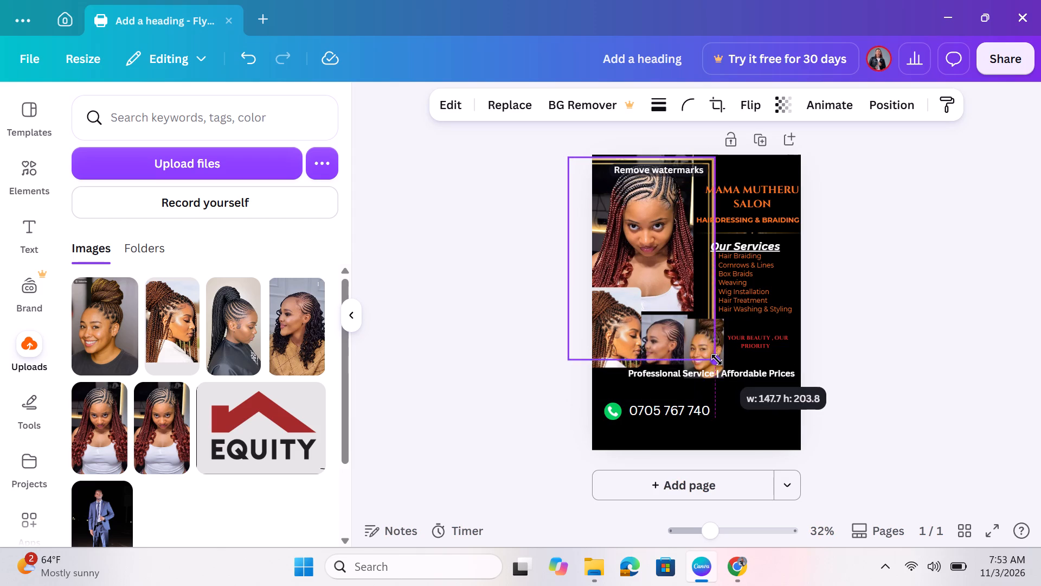
pyautogui.moveTo(717, 360); pyautogui.dragTo(708, 362)
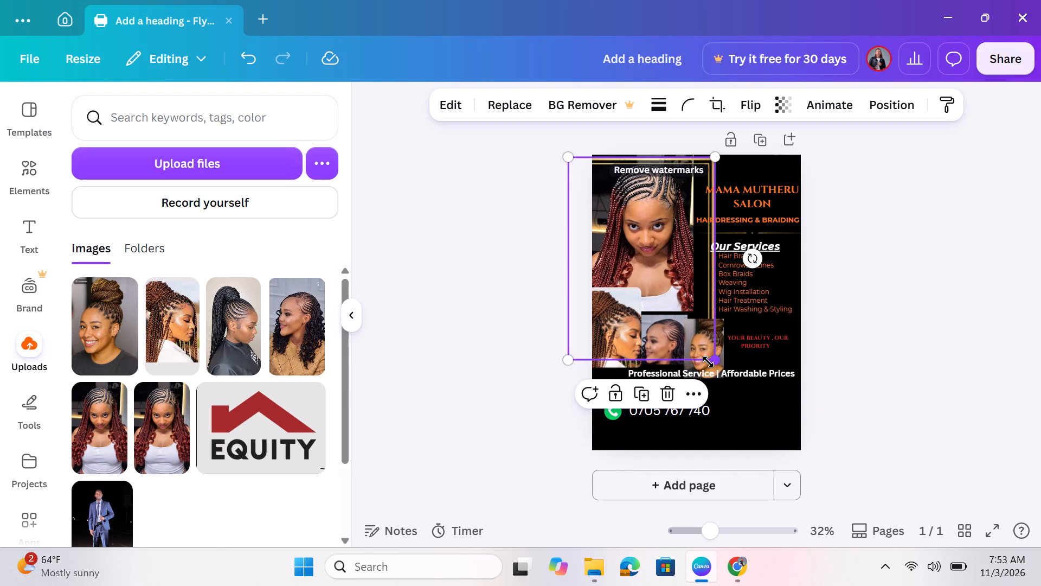
# Move the "Our Services" heading slightly up and outward, away from the photos.
pyautogui.moveTo(734, 243); pyautogui.dragTo(740, 241)
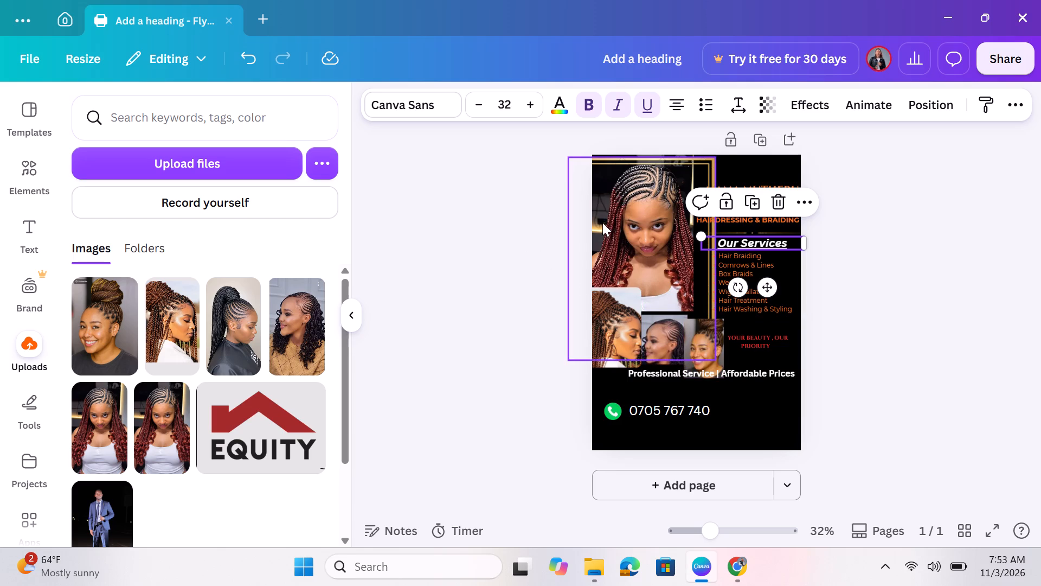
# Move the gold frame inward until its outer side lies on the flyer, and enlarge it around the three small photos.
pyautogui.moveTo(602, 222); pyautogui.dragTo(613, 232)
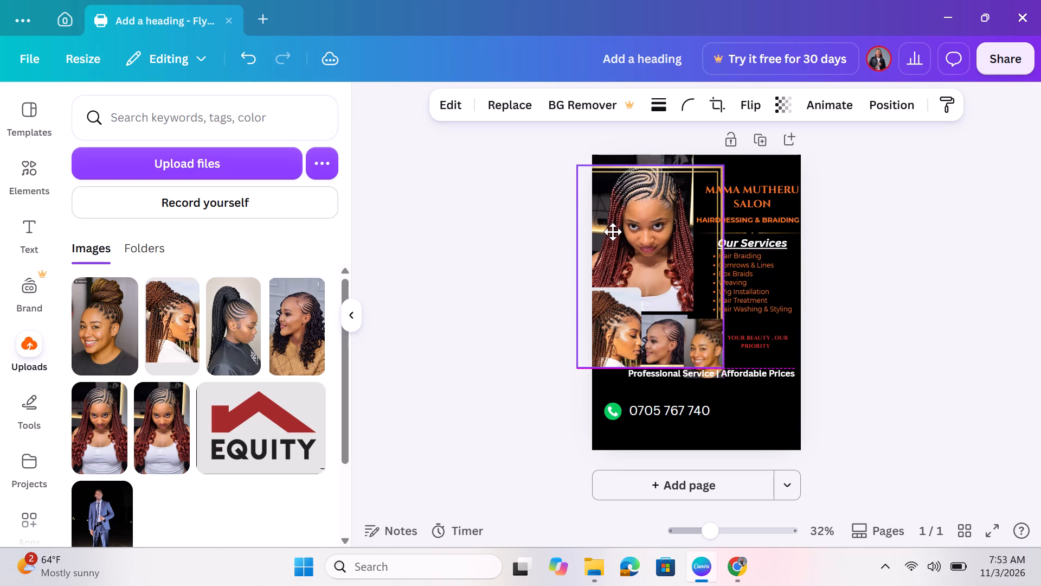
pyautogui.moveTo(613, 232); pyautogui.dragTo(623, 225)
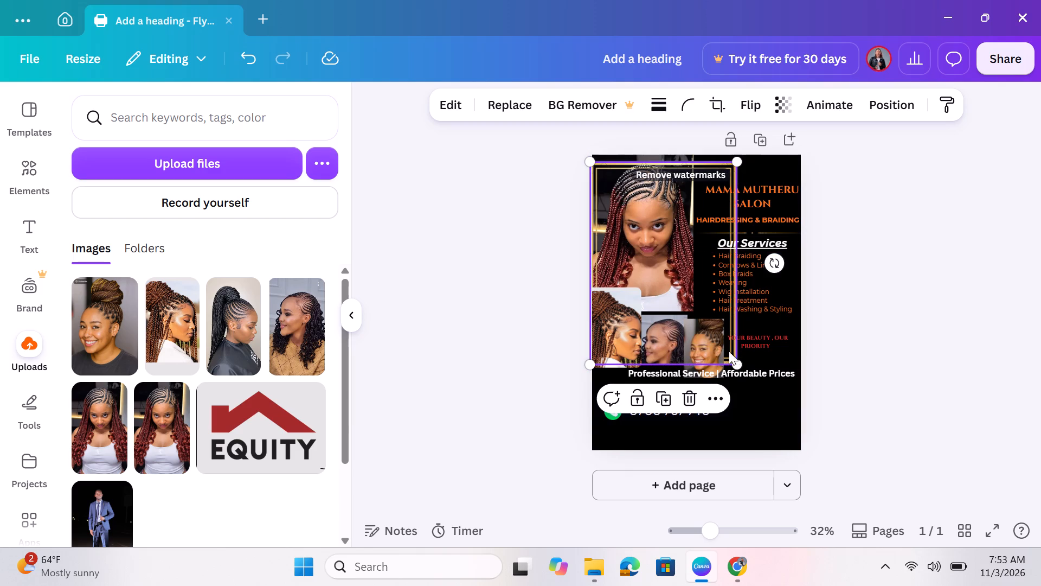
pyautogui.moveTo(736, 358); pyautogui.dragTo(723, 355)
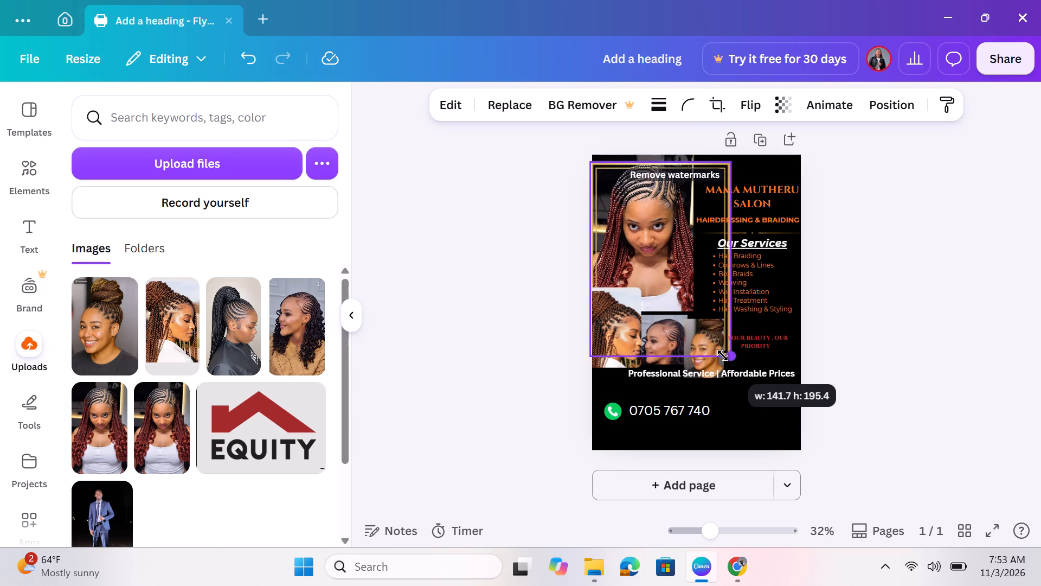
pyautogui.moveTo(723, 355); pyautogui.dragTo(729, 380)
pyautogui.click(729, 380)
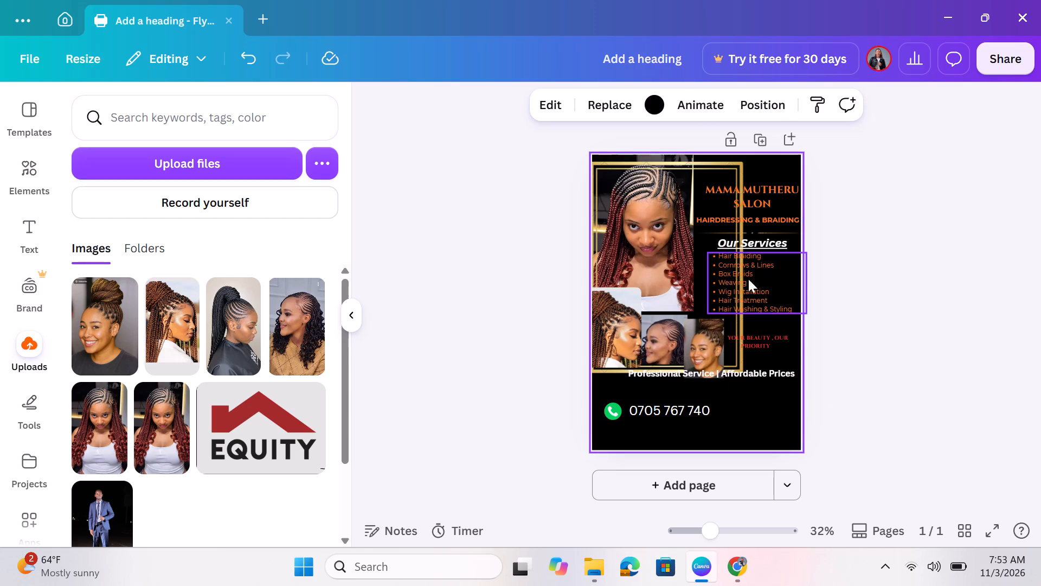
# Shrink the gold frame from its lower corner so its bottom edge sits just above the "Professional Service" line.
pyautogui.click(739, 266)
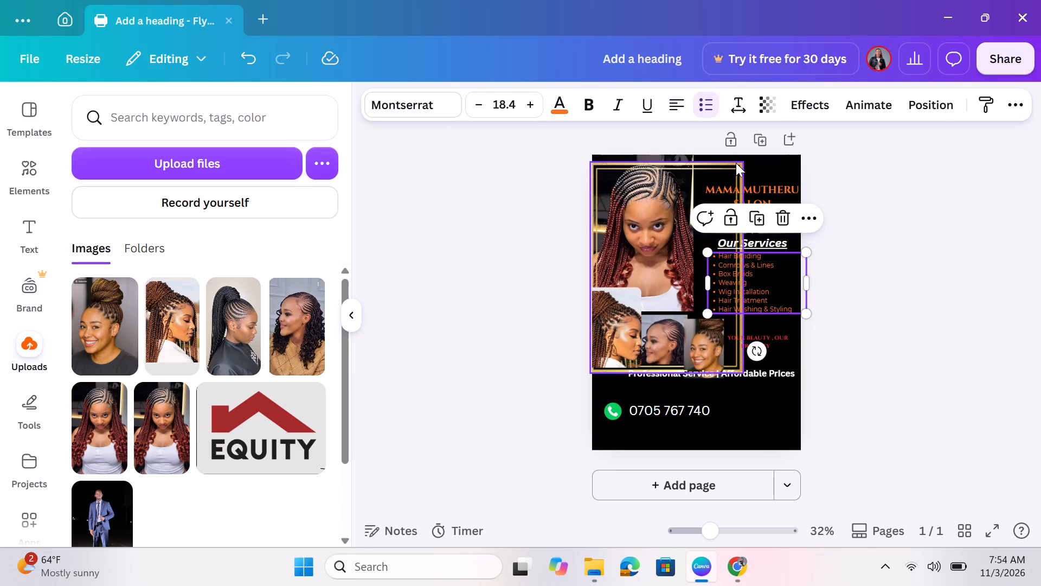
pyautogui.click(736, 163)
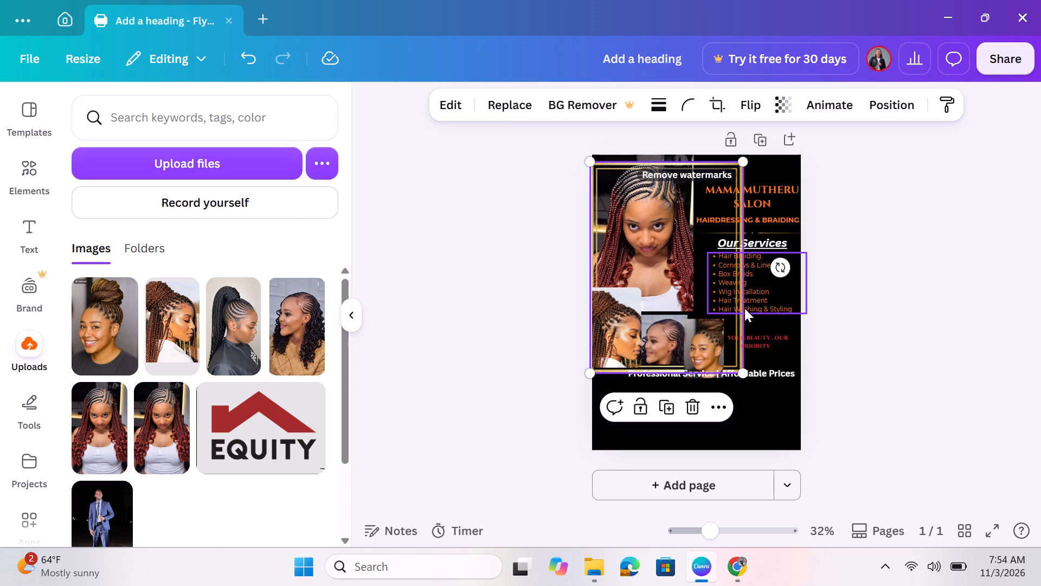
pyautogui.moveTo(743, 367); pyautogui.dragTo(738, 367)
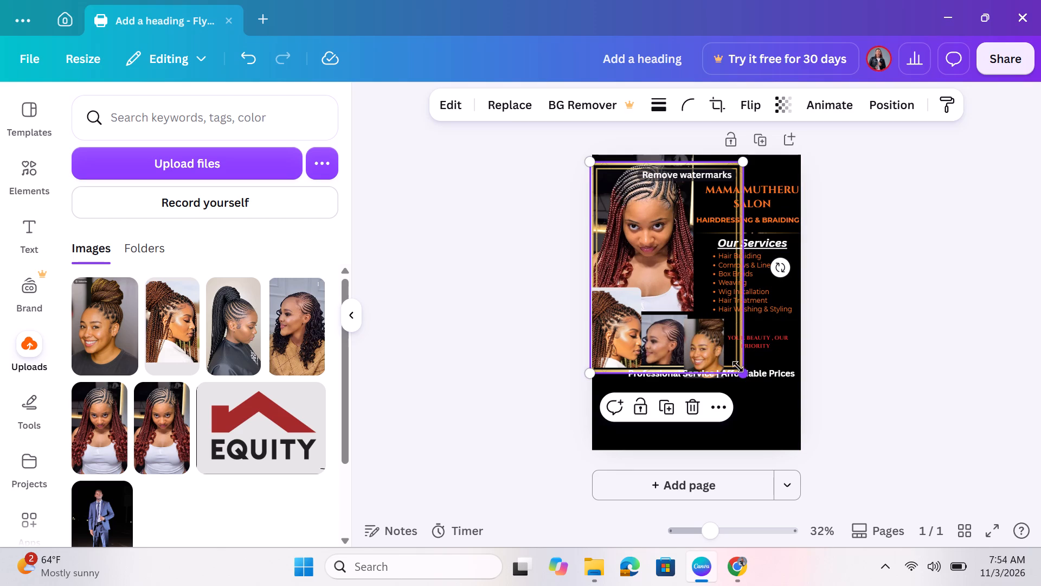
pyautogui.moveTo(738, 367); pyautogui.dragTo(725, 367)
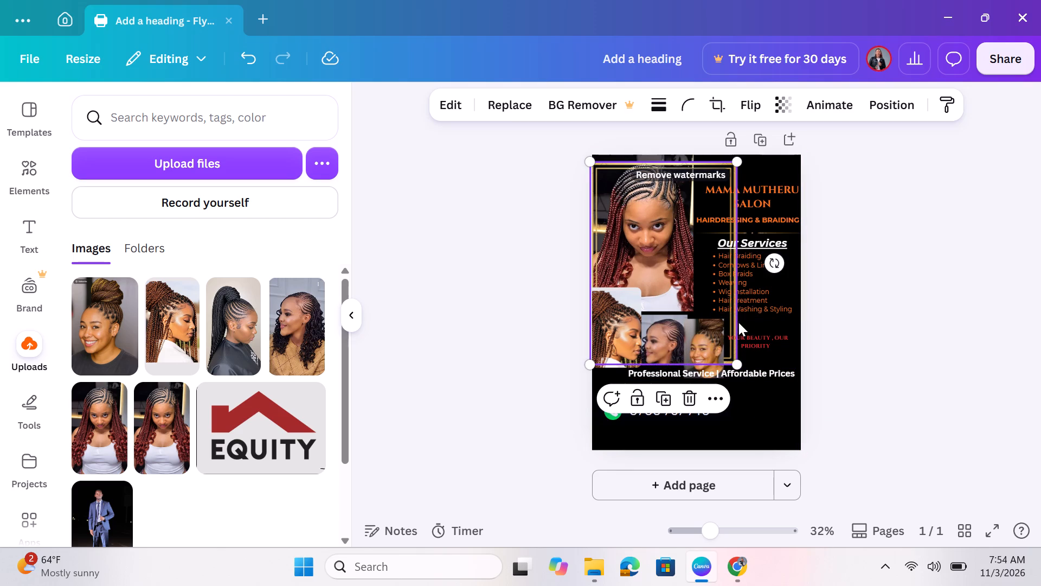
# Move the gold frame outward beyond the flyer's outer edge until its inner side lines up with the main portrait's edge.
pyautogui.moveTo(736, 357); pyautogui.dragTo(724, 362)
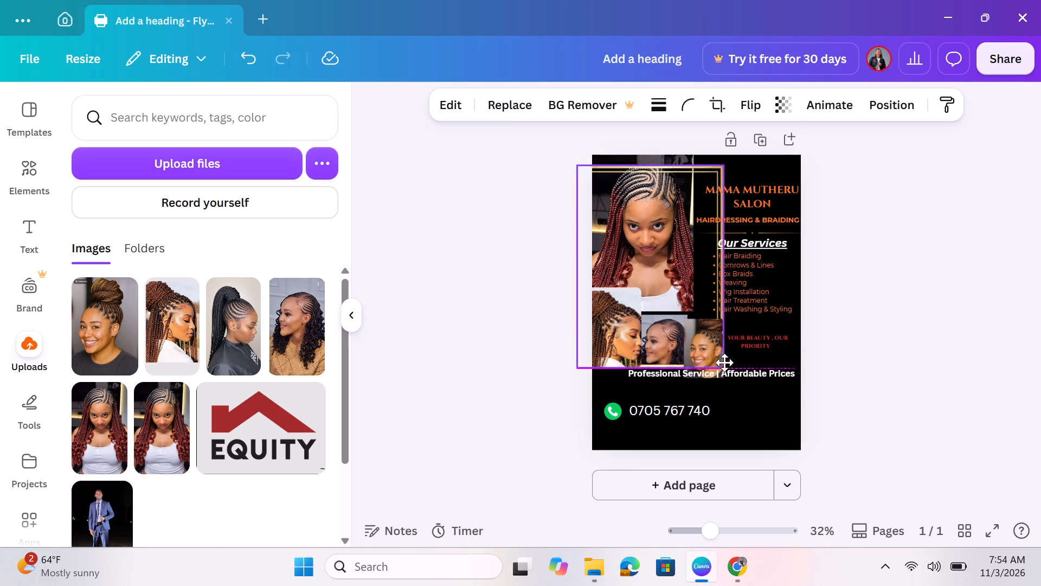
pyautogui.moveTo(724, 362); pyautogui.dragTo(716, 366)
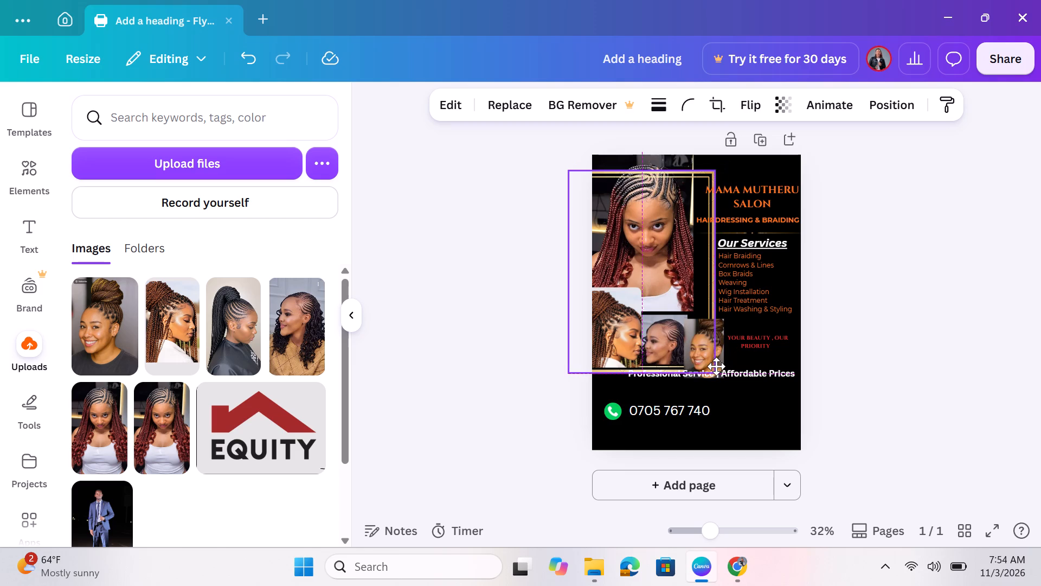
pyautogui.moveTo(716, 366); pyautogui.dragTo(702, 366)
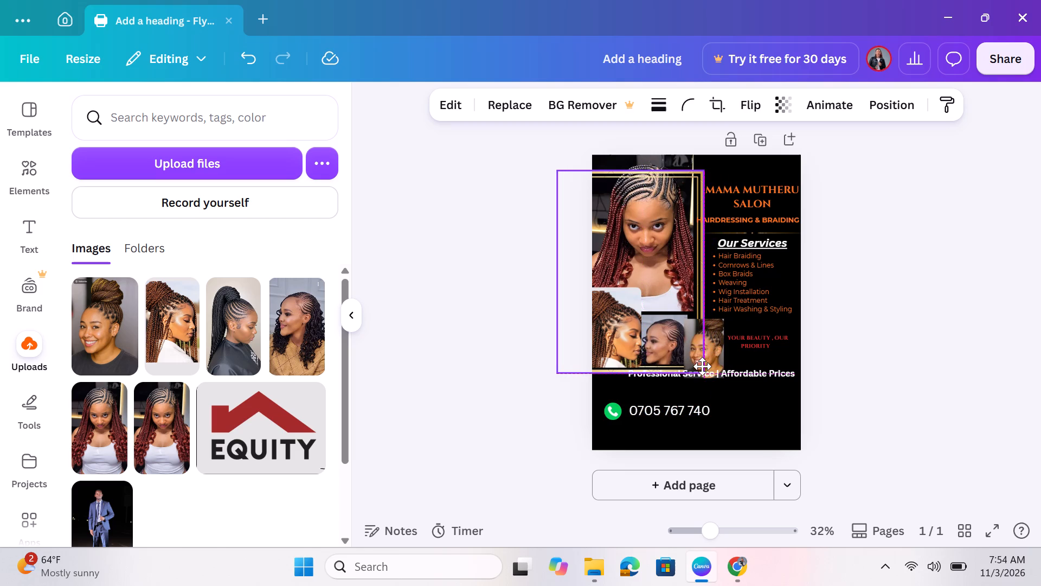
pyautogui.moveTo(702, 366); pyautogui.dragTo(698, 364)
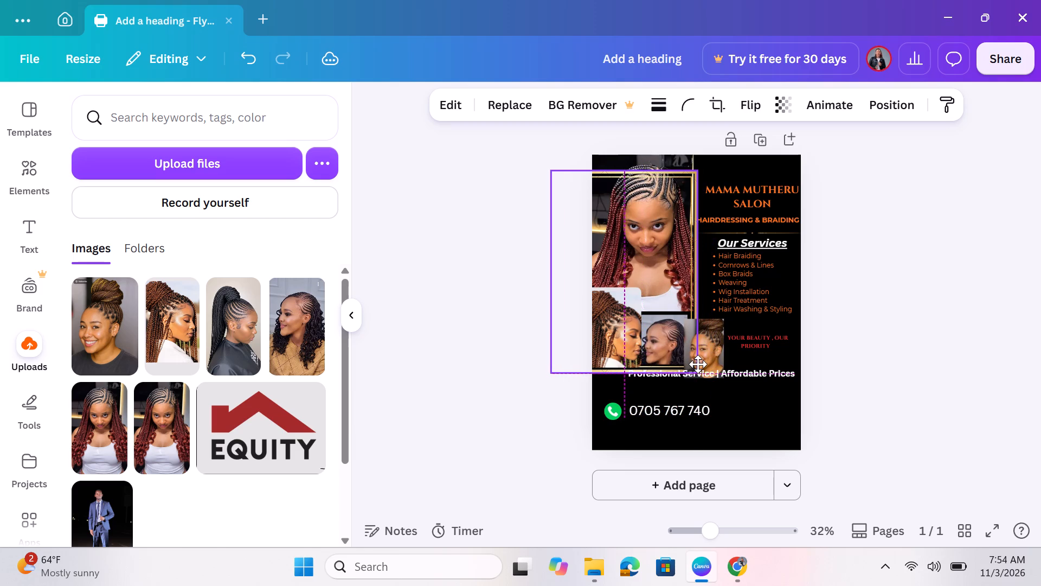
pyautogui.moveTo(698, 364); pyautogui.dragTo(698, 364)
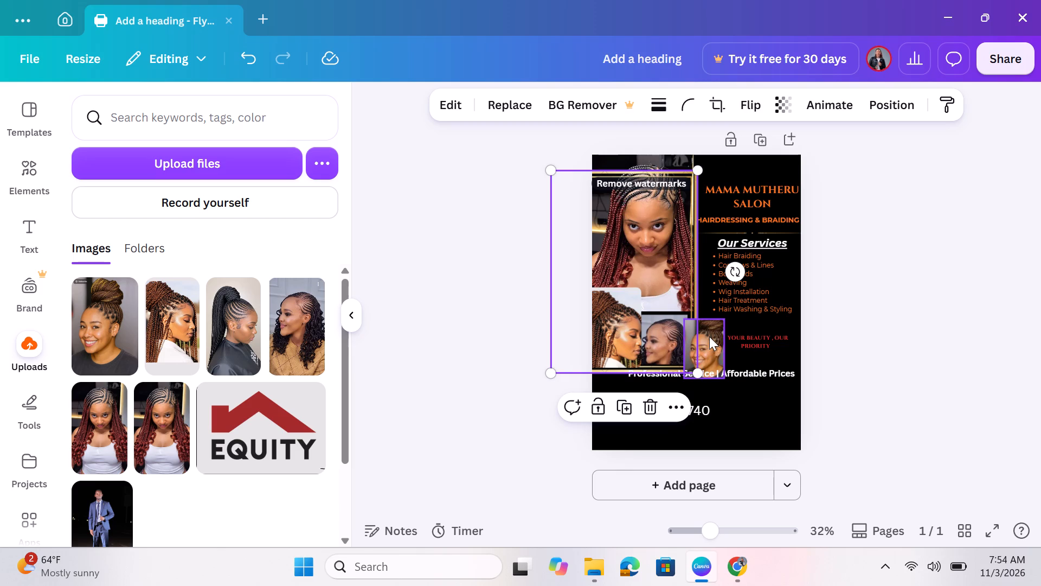
# Delete the gold frame from the flyer.
pyautogui.click(697, 174)
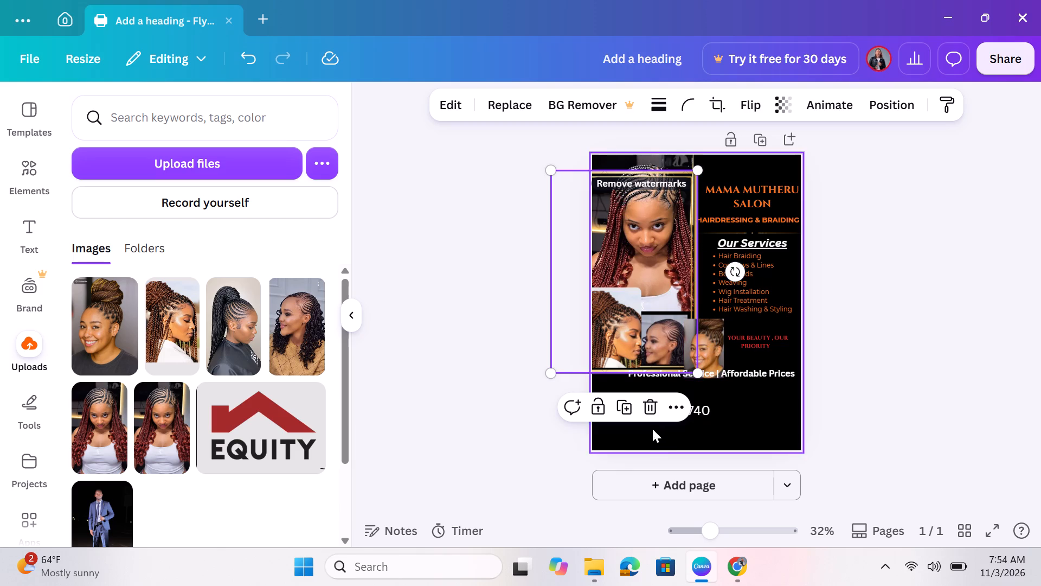
pyautogui.click(647, 397)
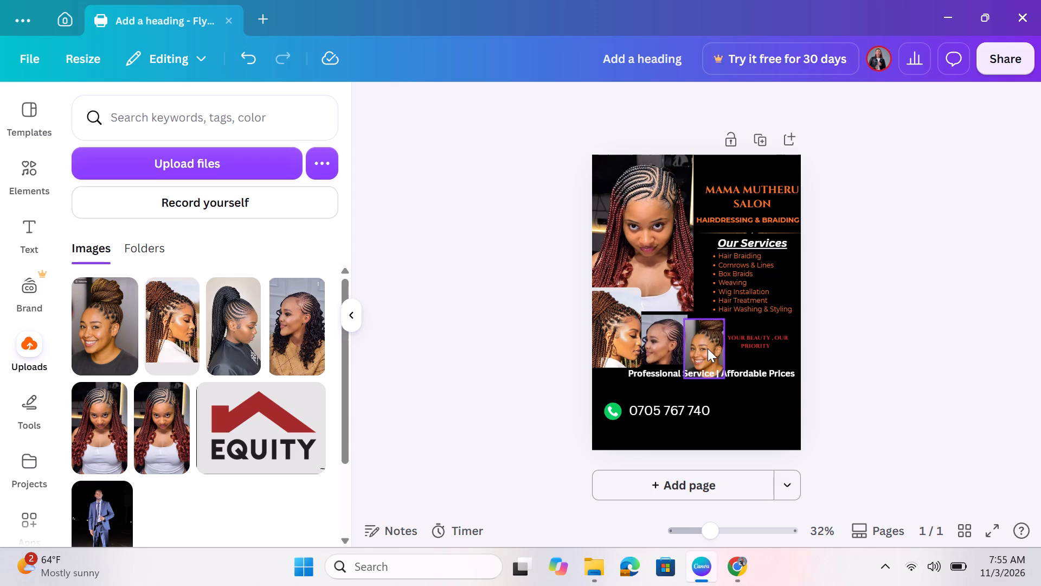
# Reposition the smiling woman's bun hairstyle photo beside the middle small photo, with its bottom edge just above the "Professional Service" line.
pyautogui.moveTo(708, 348); pyautogui.dragTo(774, 354)
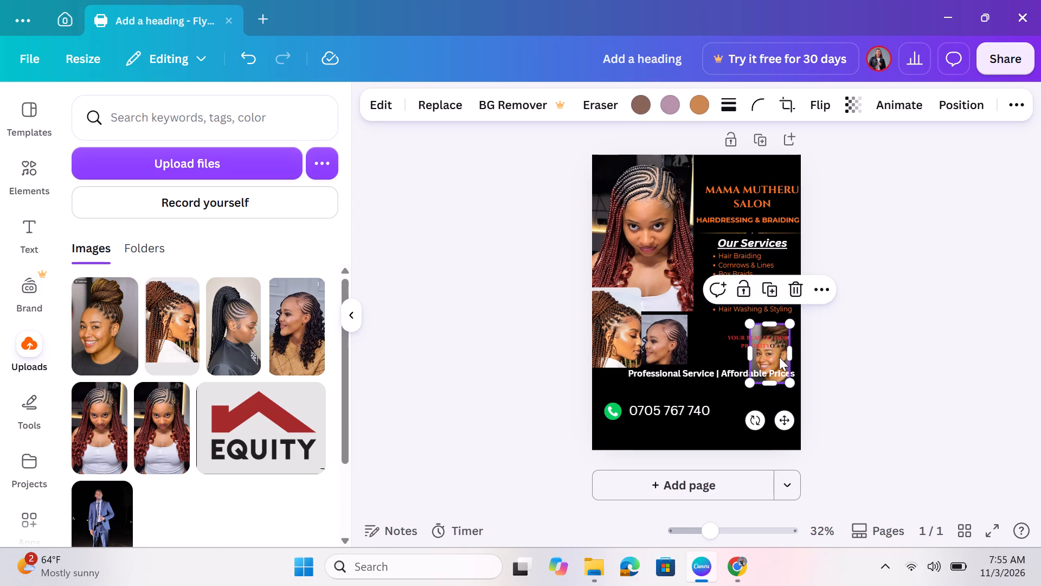
pyautogui.moveTo(779, 357); pyautogui.dragTo(718, 338)
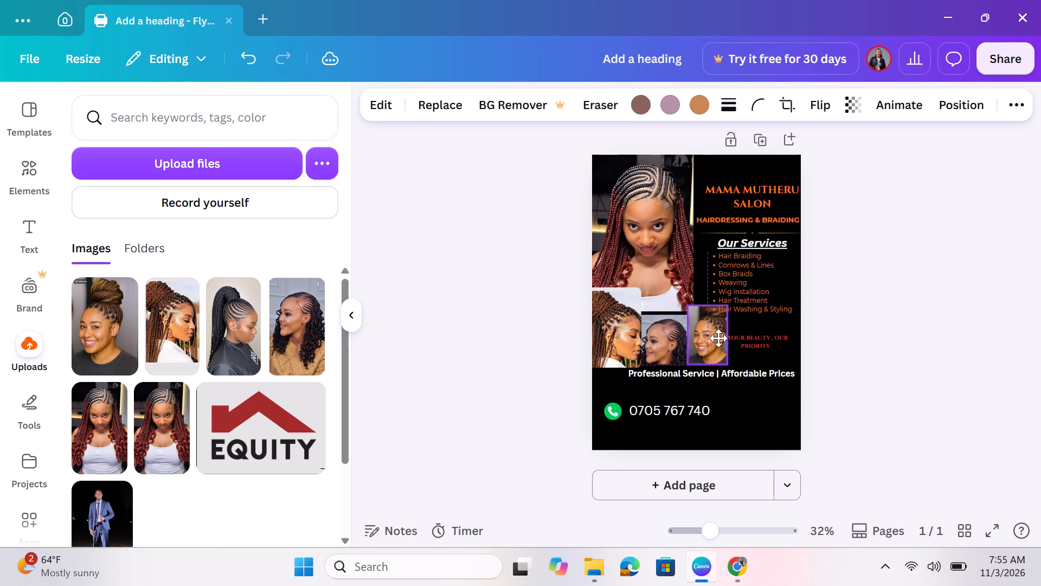
pyautogui.moveTo(718, 338); pyautogui.dragTo(714, 337)
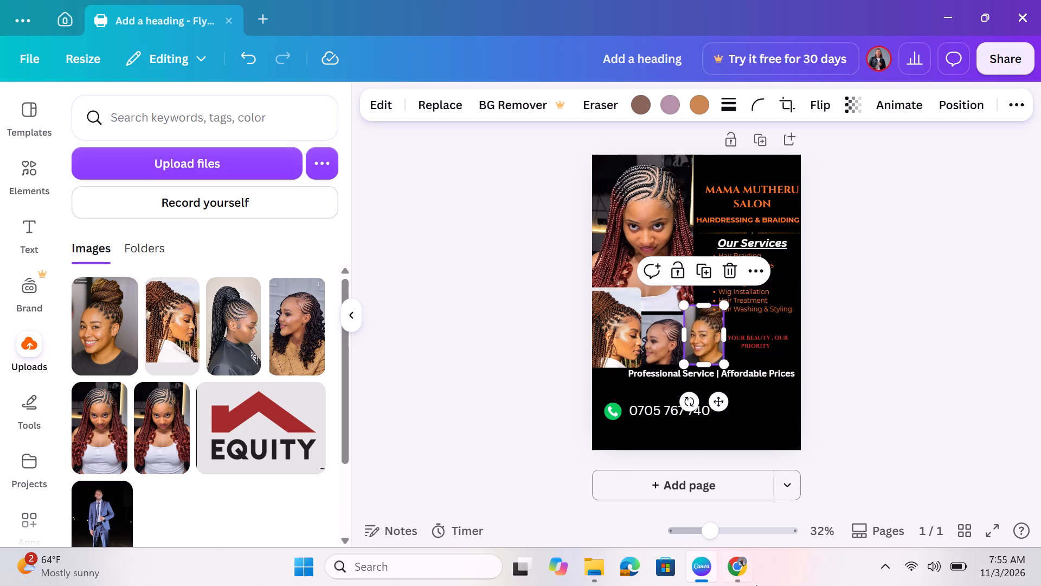
# Switch to the Pinterest page in Chrome, dismiss the download notices and return to the previous knotless braids pin.
pyautogui.click(740, 561)
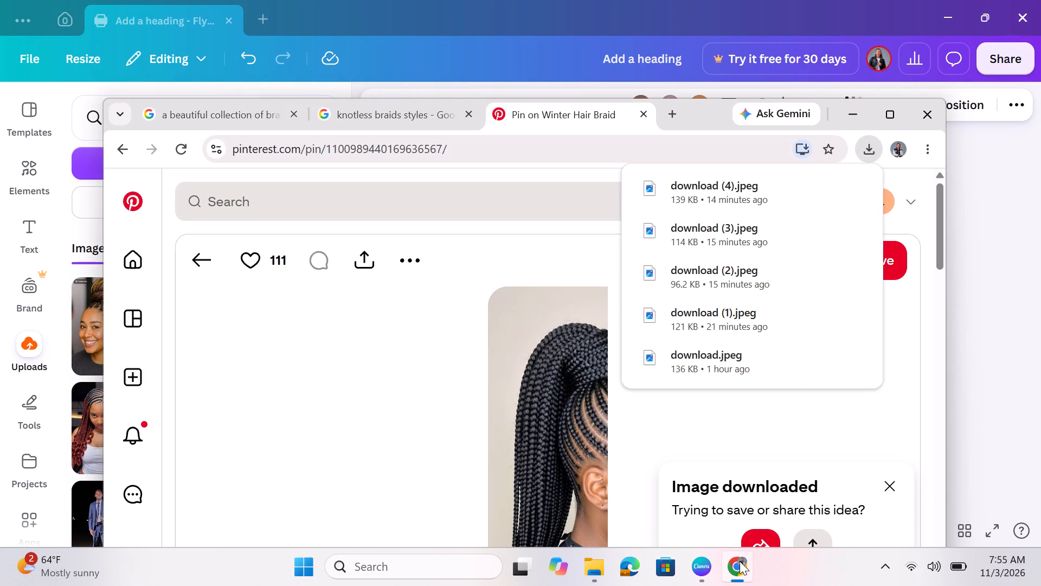
pyautogui.click(537, 437)
pyautogui.click(537, 436)
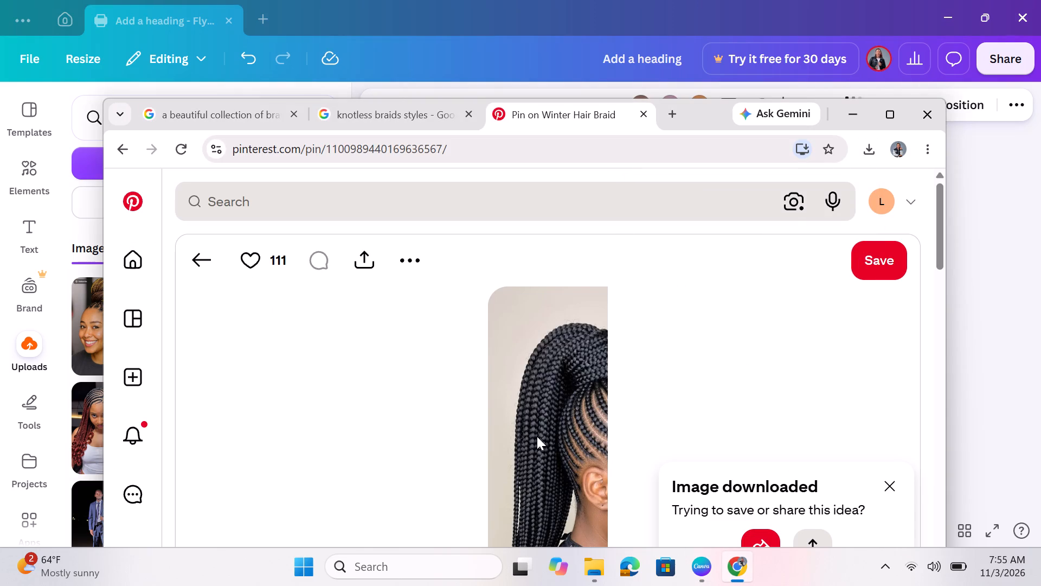
pyautogui.click(897, 487)
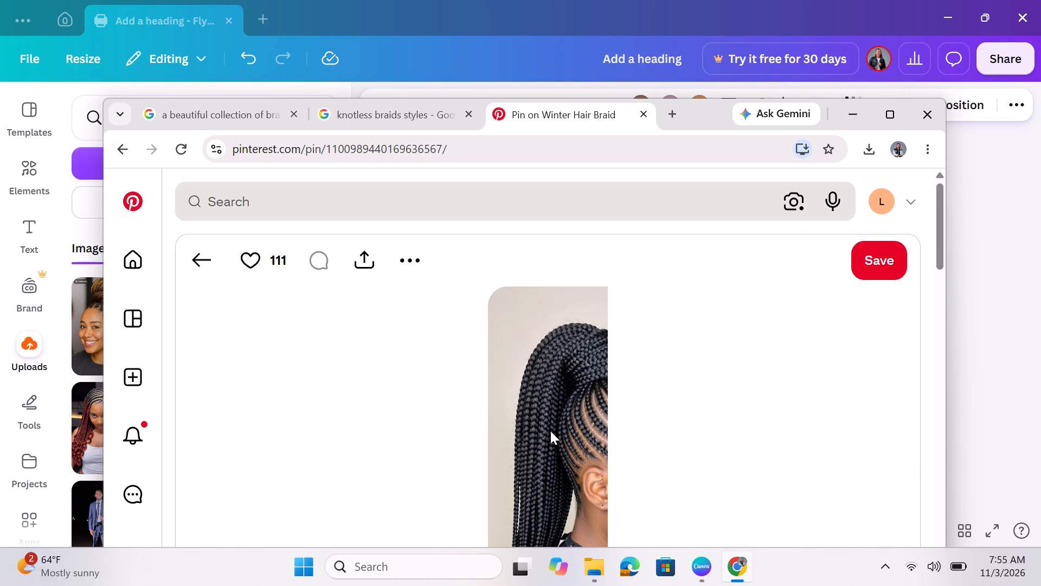
pyautogui.click(550, 431)
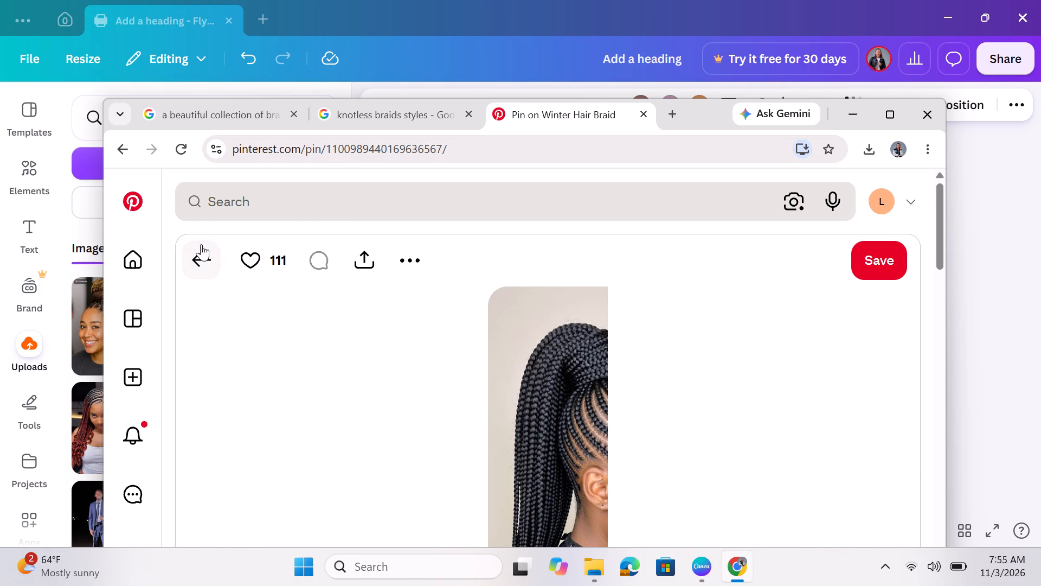
pyautogui.click(194, 255)
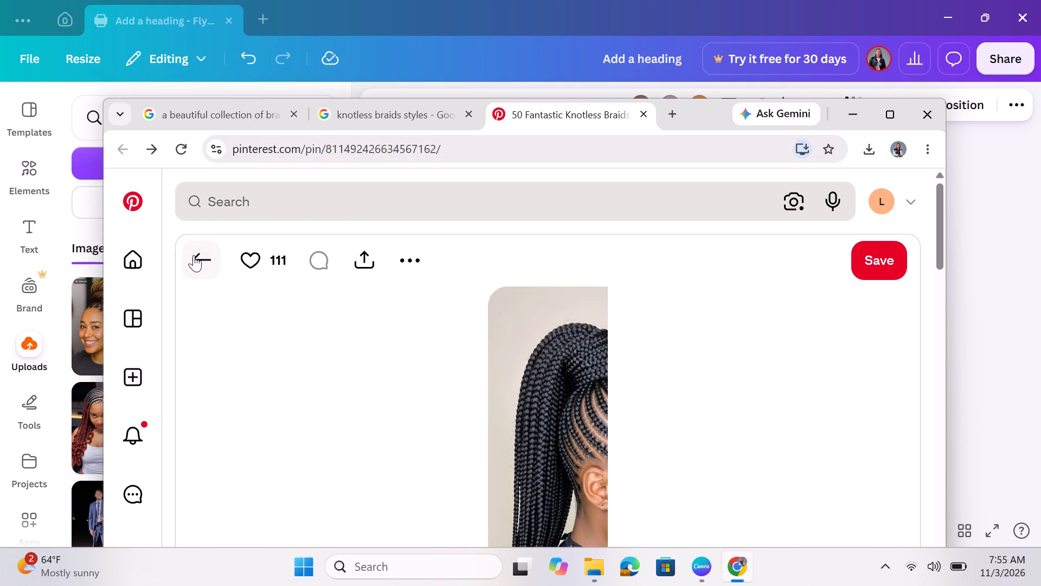
# Browse the related braid hairstyle pins on Pinterest for another photo suitable for the flyer.
pyautogui.scroll(-4, 529, 342)
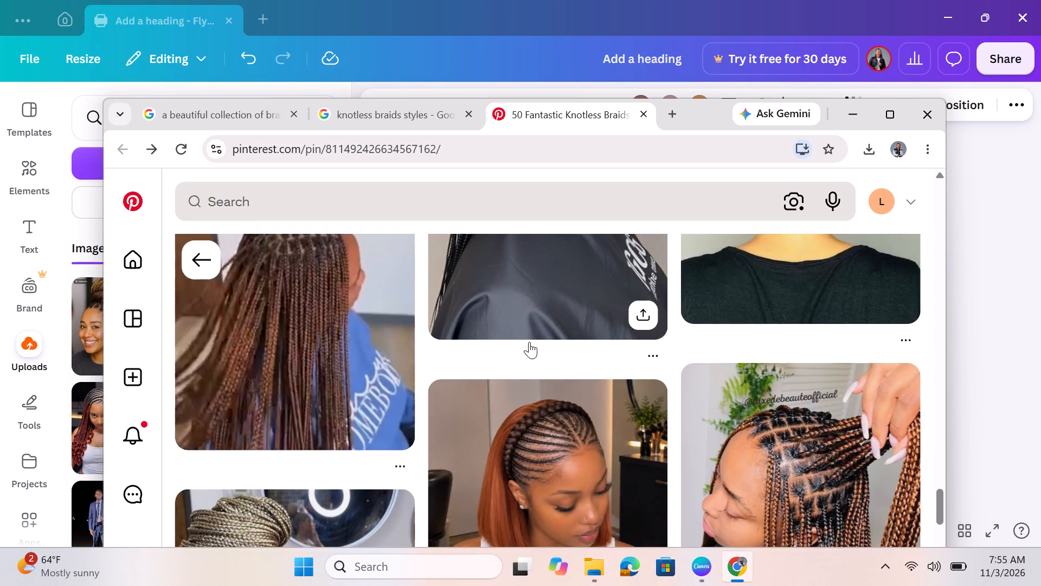
pyautogui.scroll(-4, 529, 342)
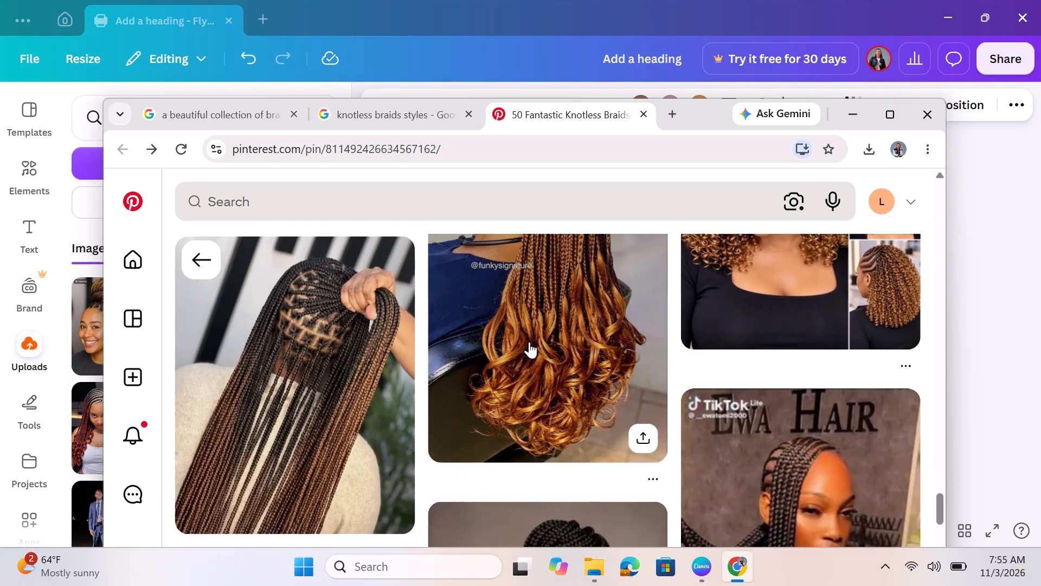
pyautogui.scroll(-2, 529, 342)
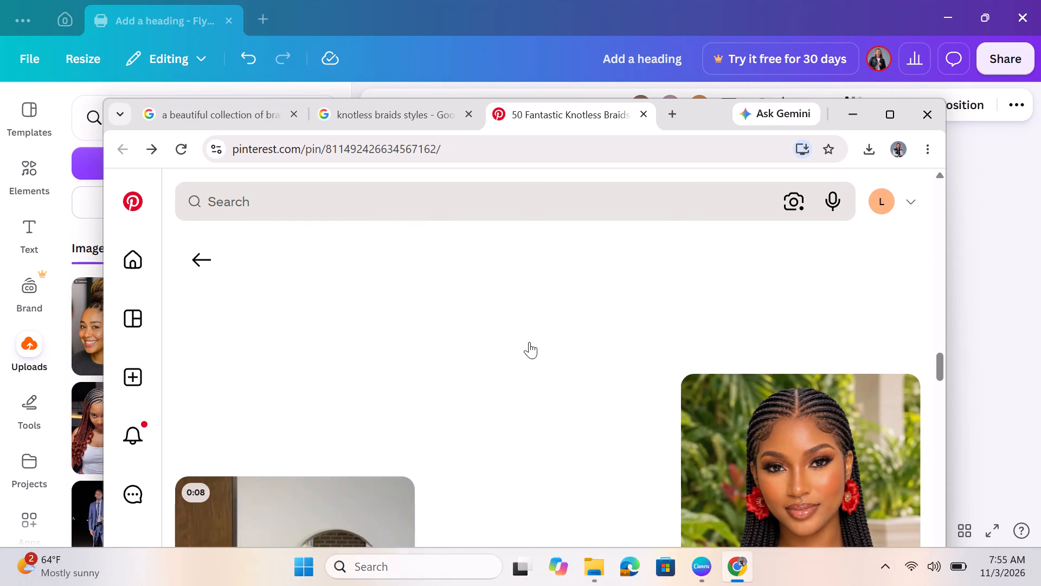
pyautogui.scroll(-4, 529, 342)
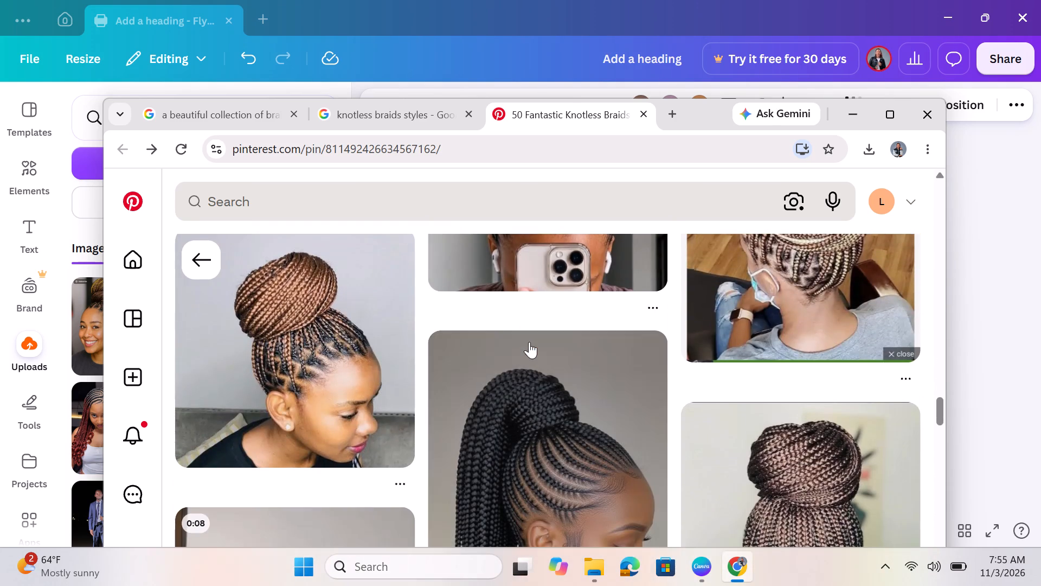
pyautogui.scroll(-2, 529, 342)
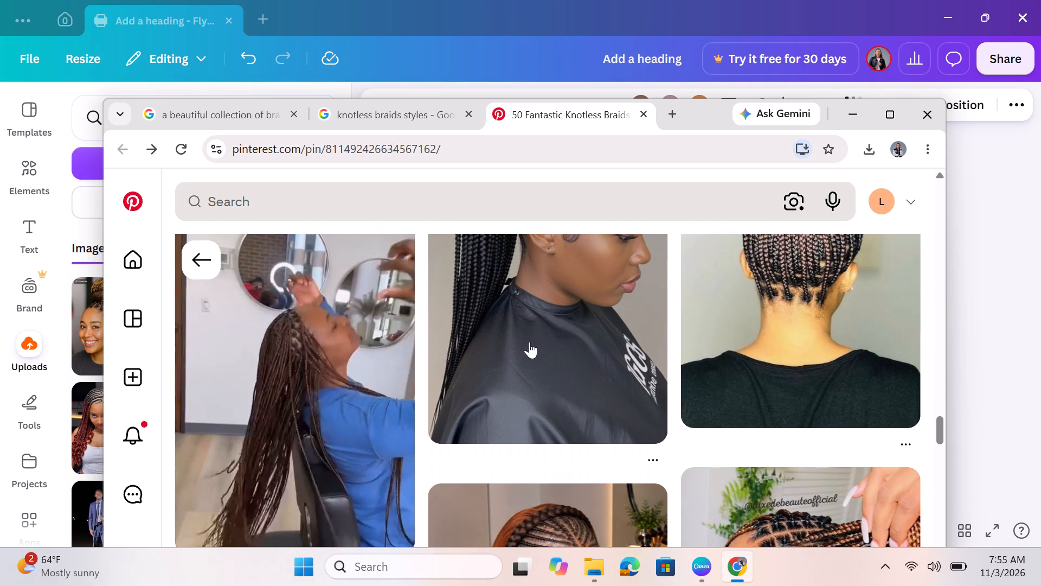
pyautogui.scroll(-5, 529, 342)
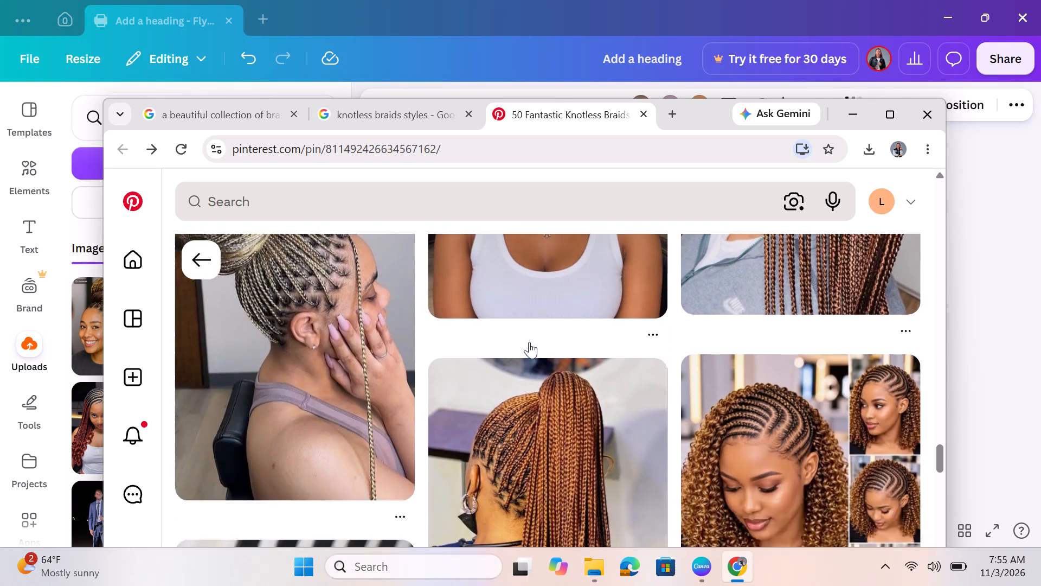
pyautogui.scroll(-5, 529, 342)
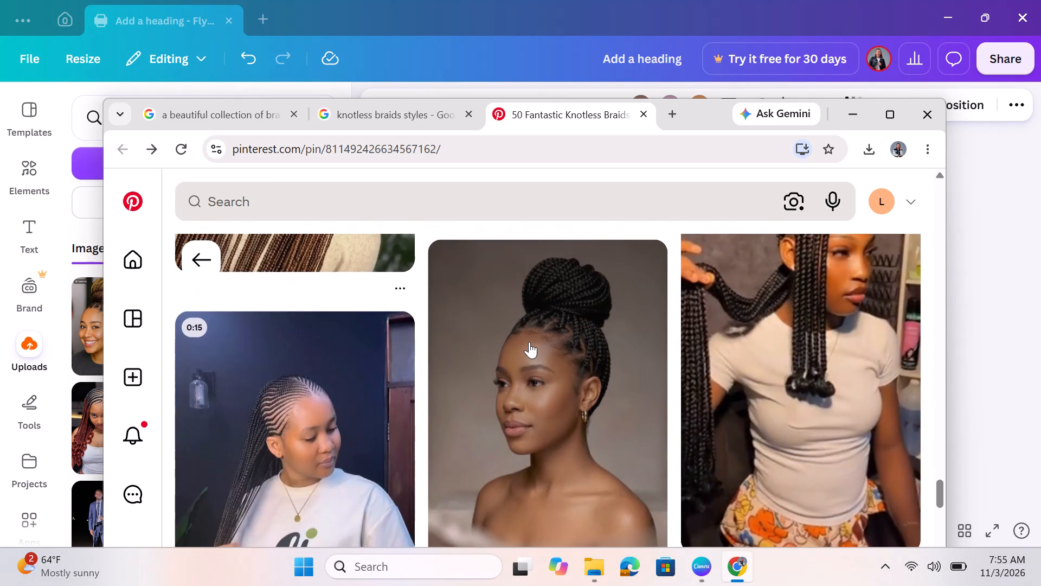
pyautogui.scroll(-3, 529, 342)
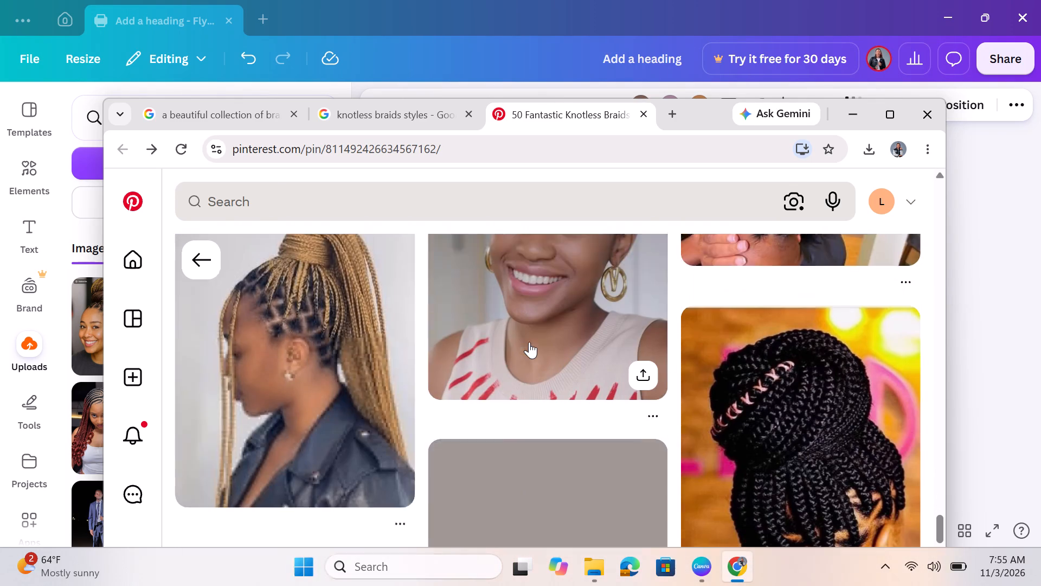
pyautogui.scroll(-1, 529, 342)
pyautogui.scroll(2, 529, 342)
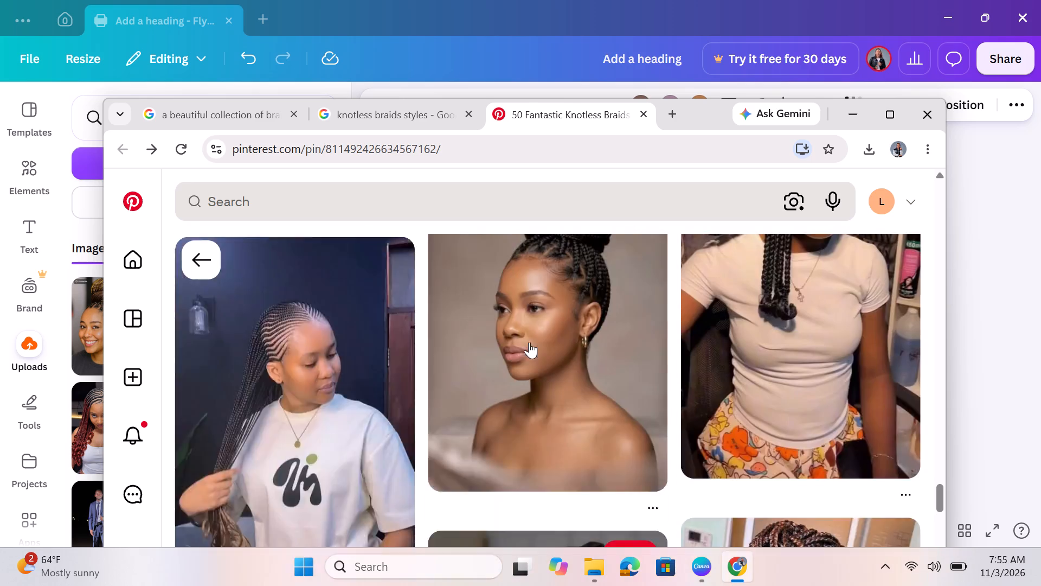
pyautogui.scroll(-7, 529, 342)
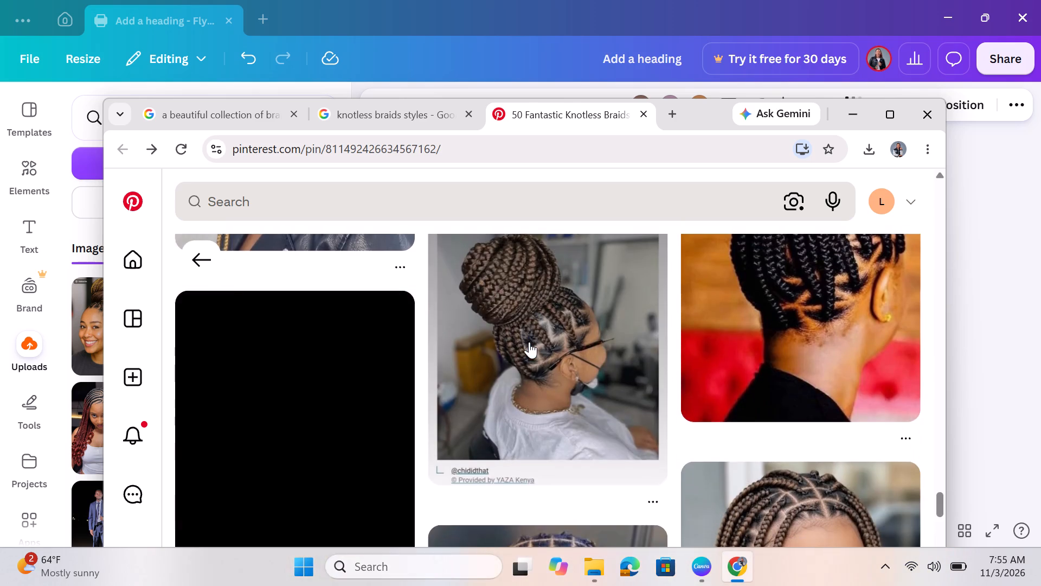
pyautogui.scroll(-1, 529, 342)
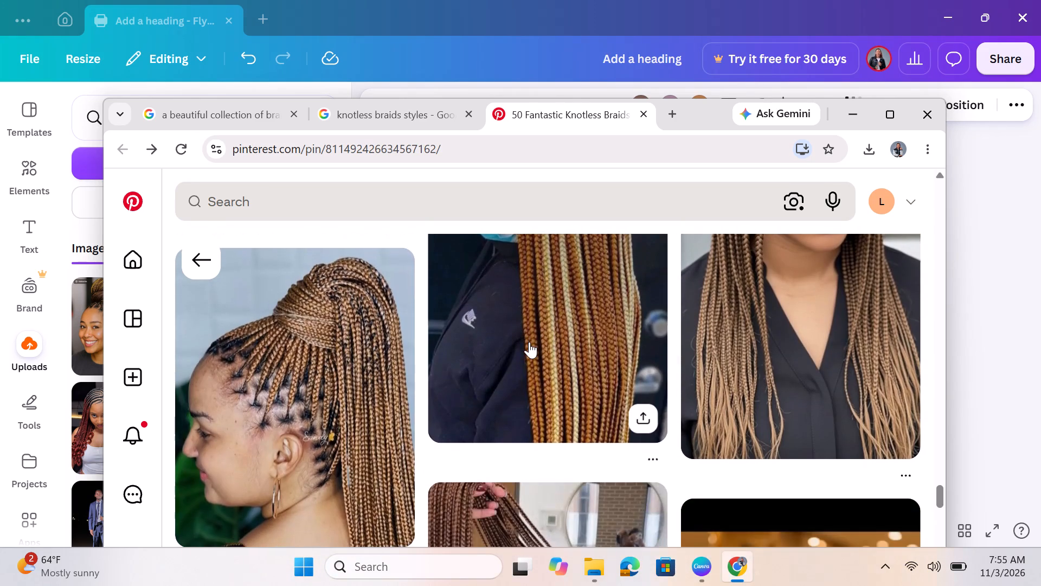
pyautogui.scroll(-1, 529, 342)
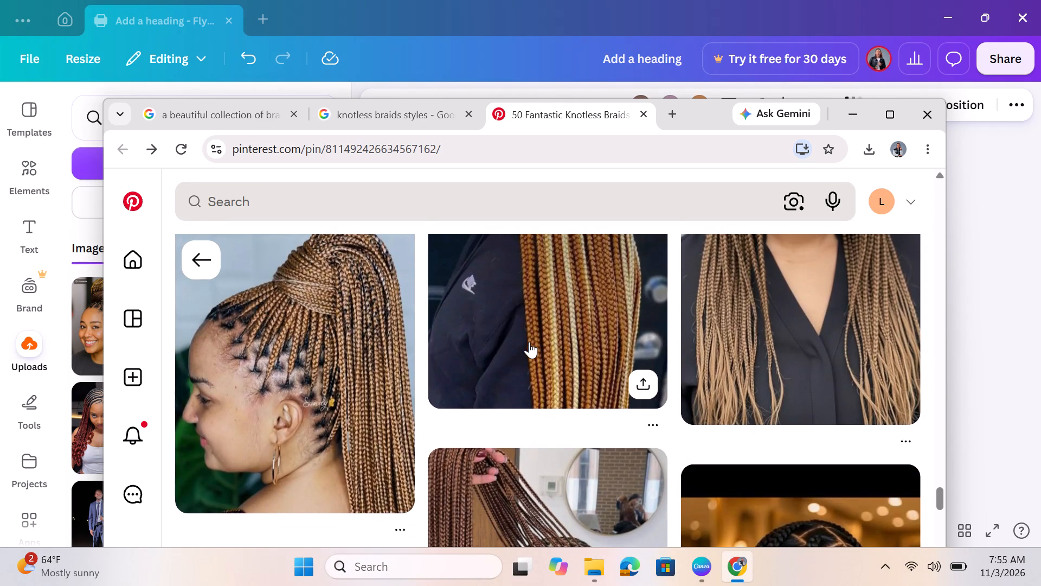
pyautogui.scroll(-3, 451, 396)
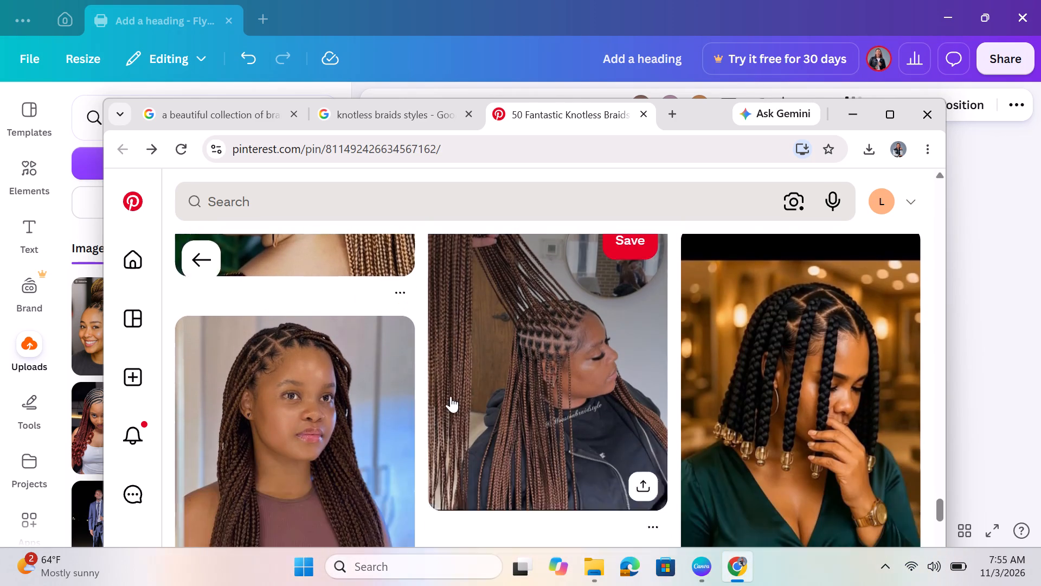
pyautogui.scroll(-4, 451, 396)
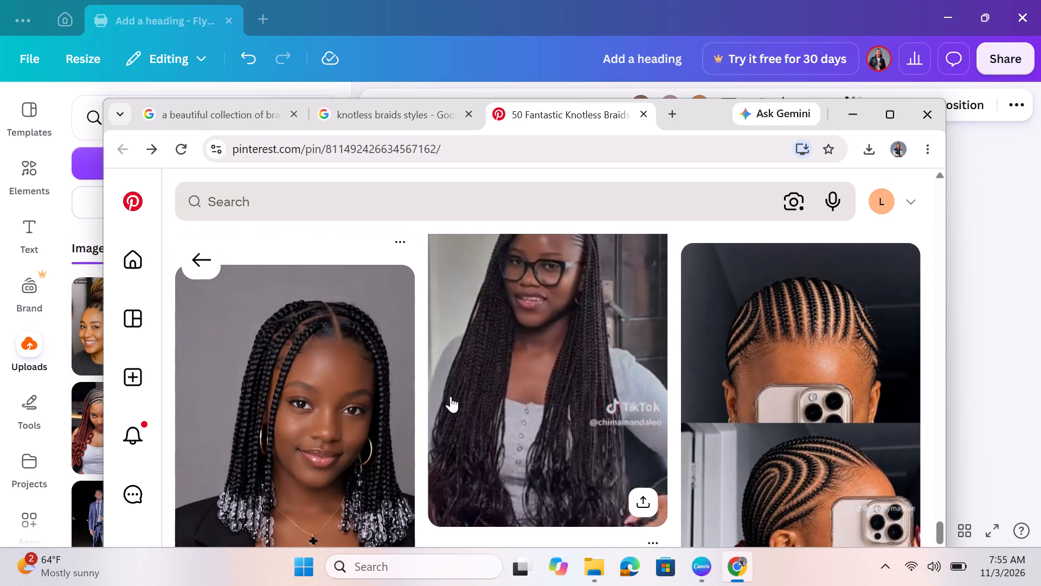
pyautogui.scroll(-4, 451, 396)
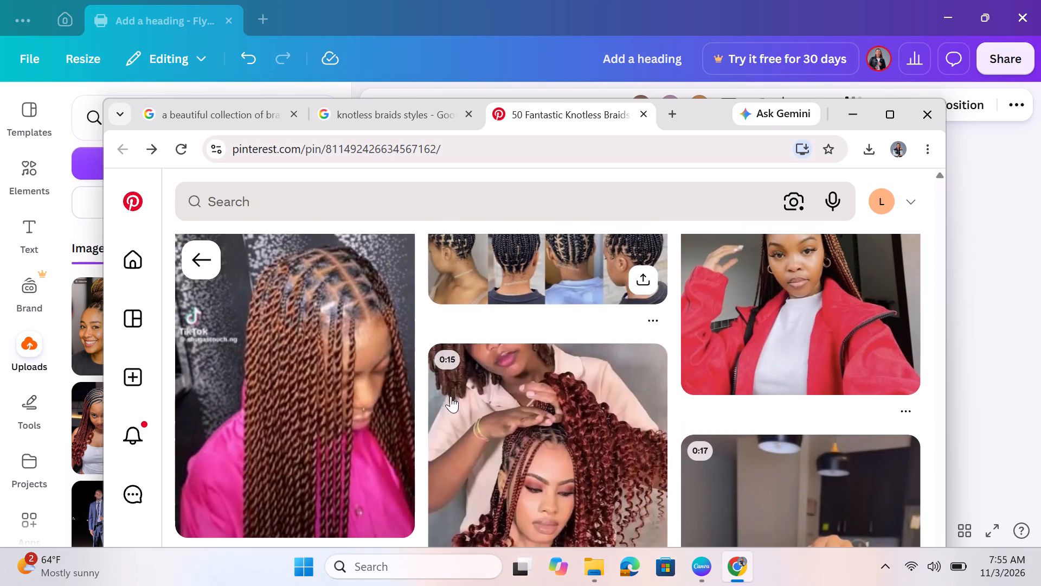
pyautogui.scroll(-5, 451, 396)
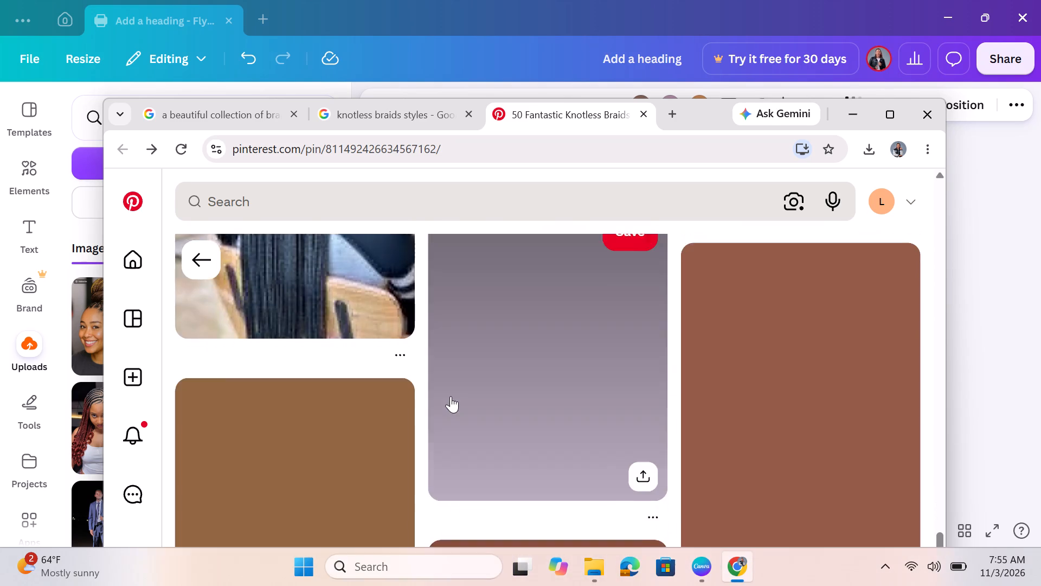
pyautogui.scroll(5, 451, 396)
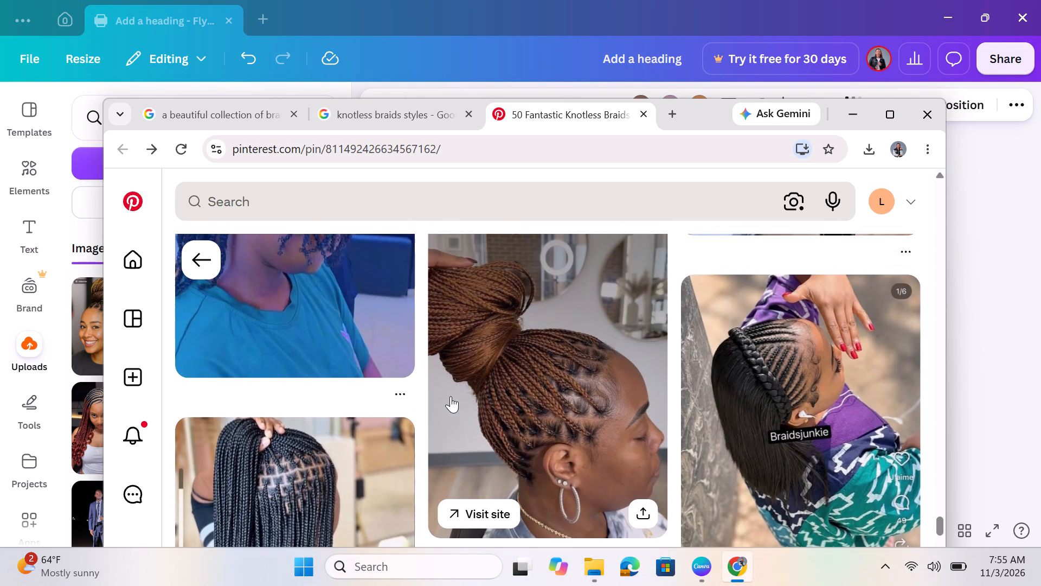
pyautogui.scroll(6, 451, 396)
pyautogui.scroll(-1, 451, 396)
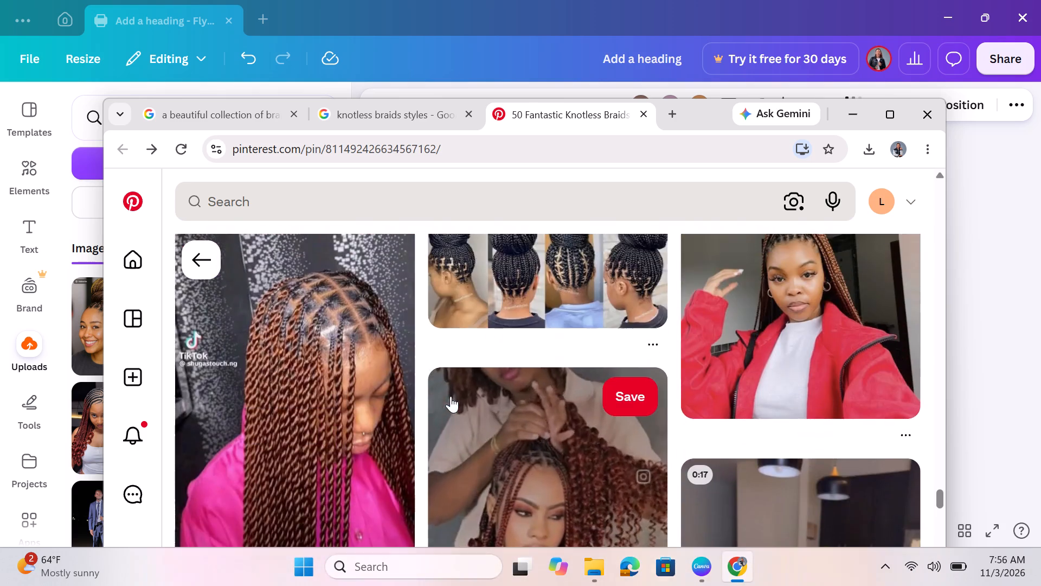
pyautogui.scroll(-4, 451, 396)
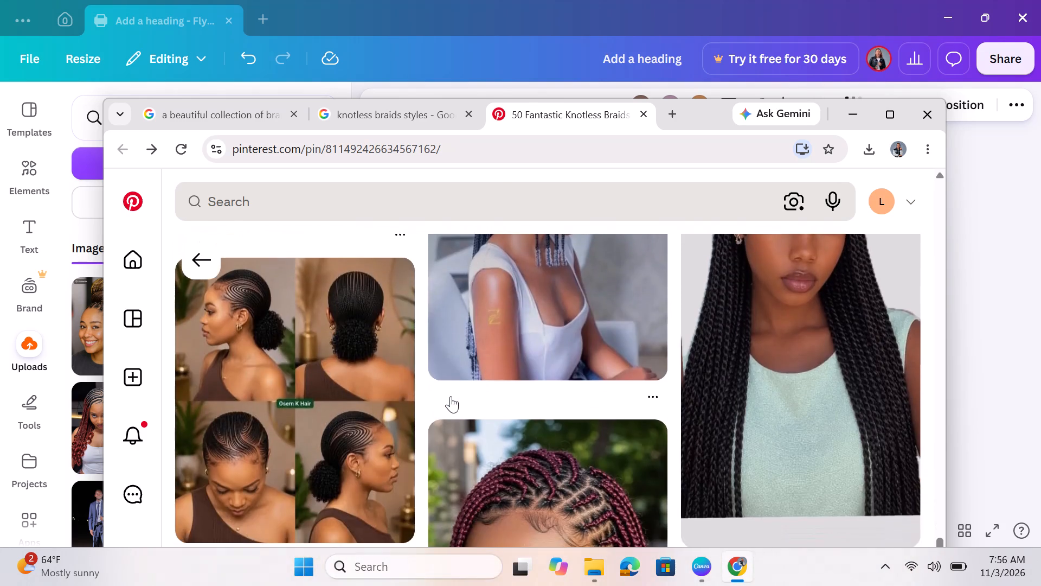
pyautogui.scroll(-2, 451, 396)
pyautogui.scroll(3, 451, 396)
pyautogui.scroll(-1, 451, 396)
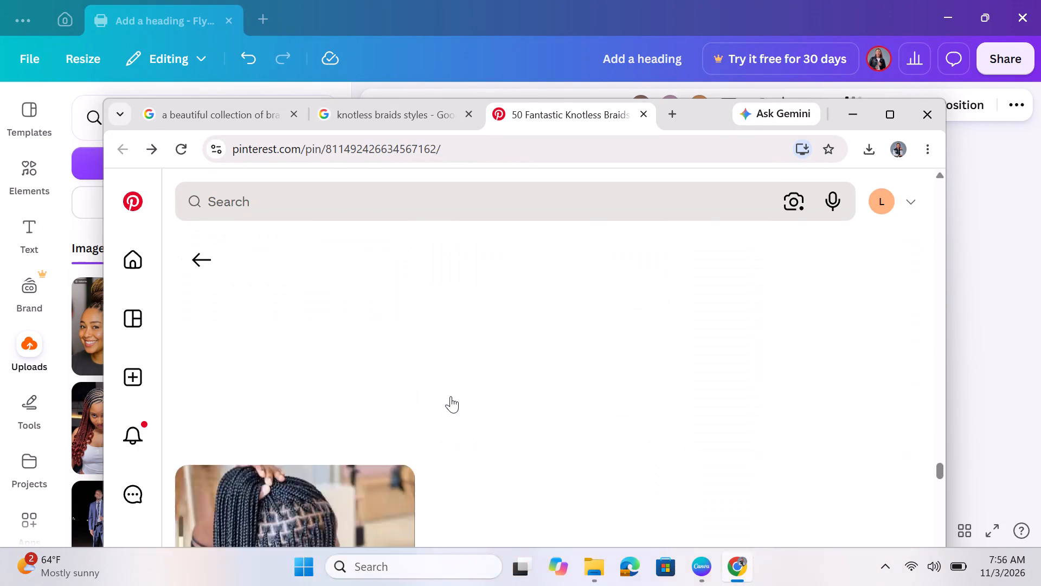
# Look through further related braid hairstyle pins on Pinterest for another photo suitable for the flyer.
pyautogui.scroll(-5, 451, 396)
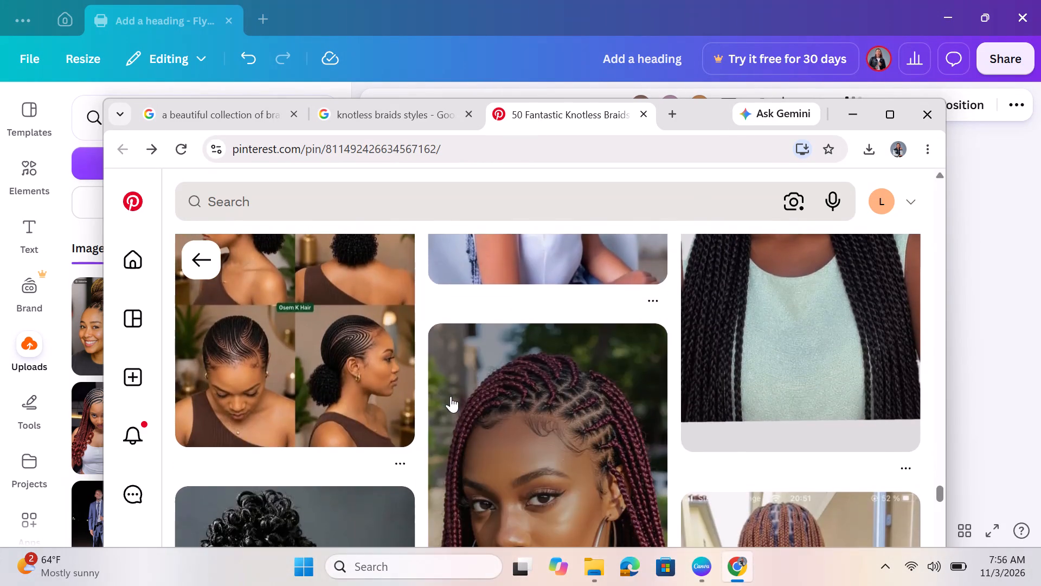
pyautogui.scroll(-1, 451, 396)
pyautogui.scroll(3, 451, 396)
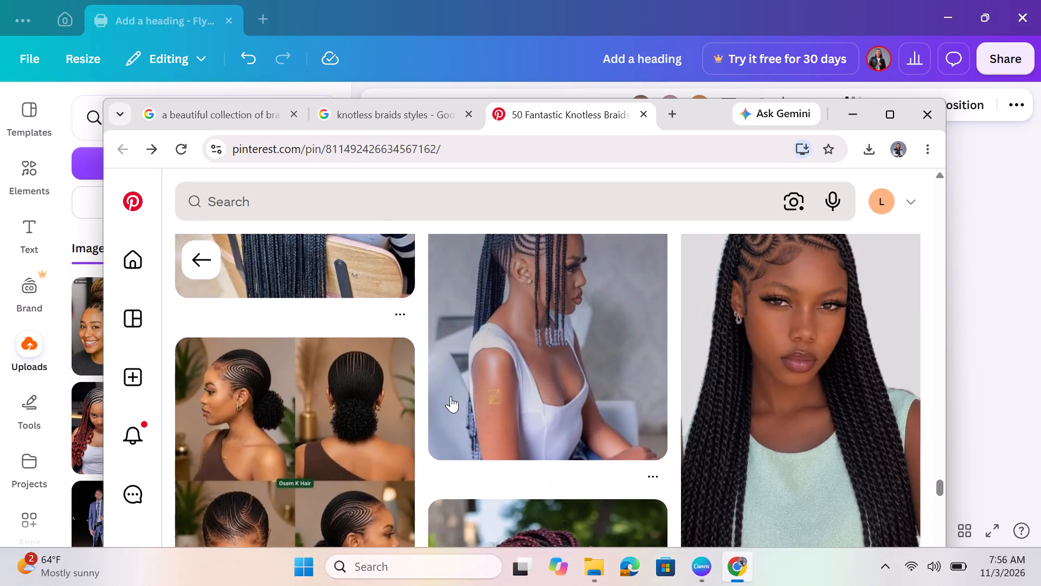
pyautogui.scroll(4, 451, 396)
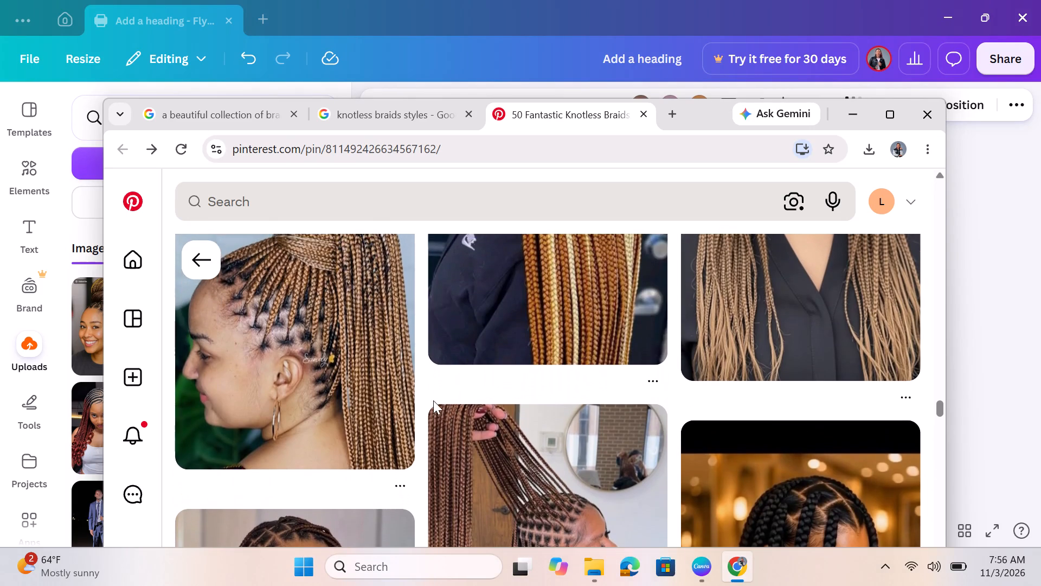
# Open the Hair Adviser pin showing golden-brown knotless braids in a high ponytail and download its image.
pyautogui.click(371, 422)
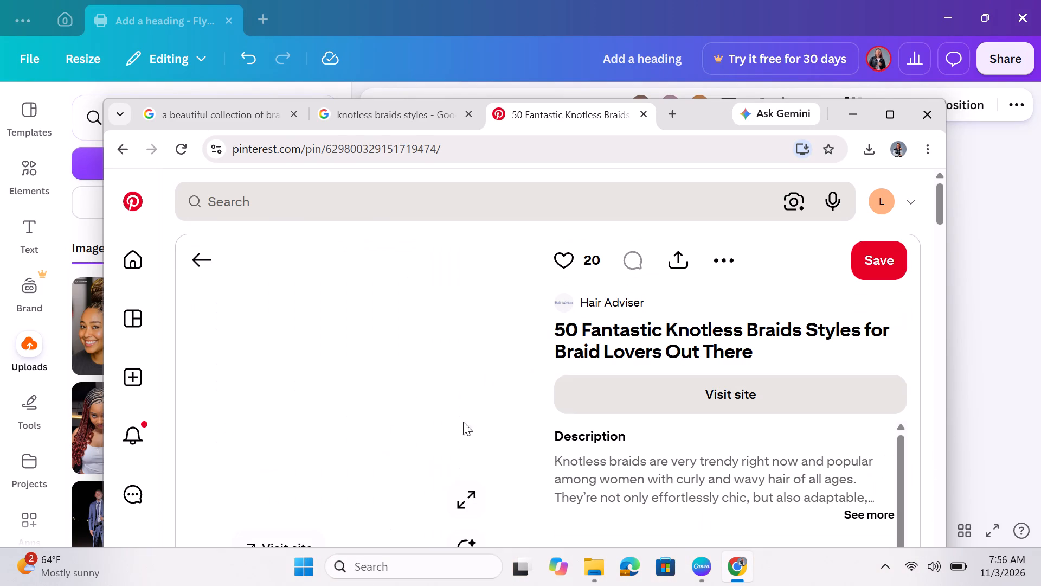
pyautogui.scroll(-1, 390, 399)
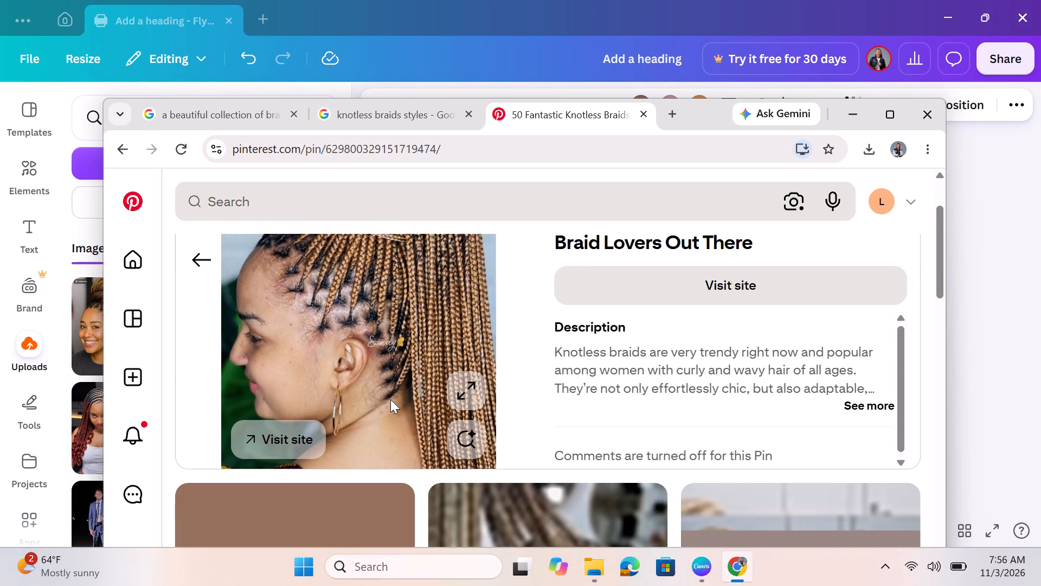
pyautogui.scroll(-1, 390, 399)
pyautogui.doubleClick(378, 355)
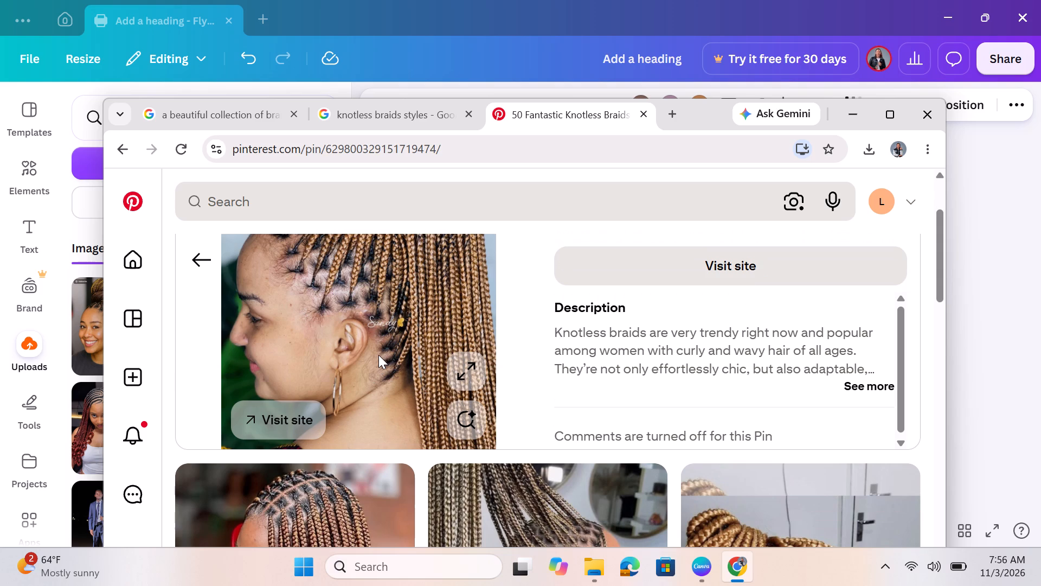
pyautogui.doubleClick(370, 325)
pyautogui.scroll(2, 358, 310)
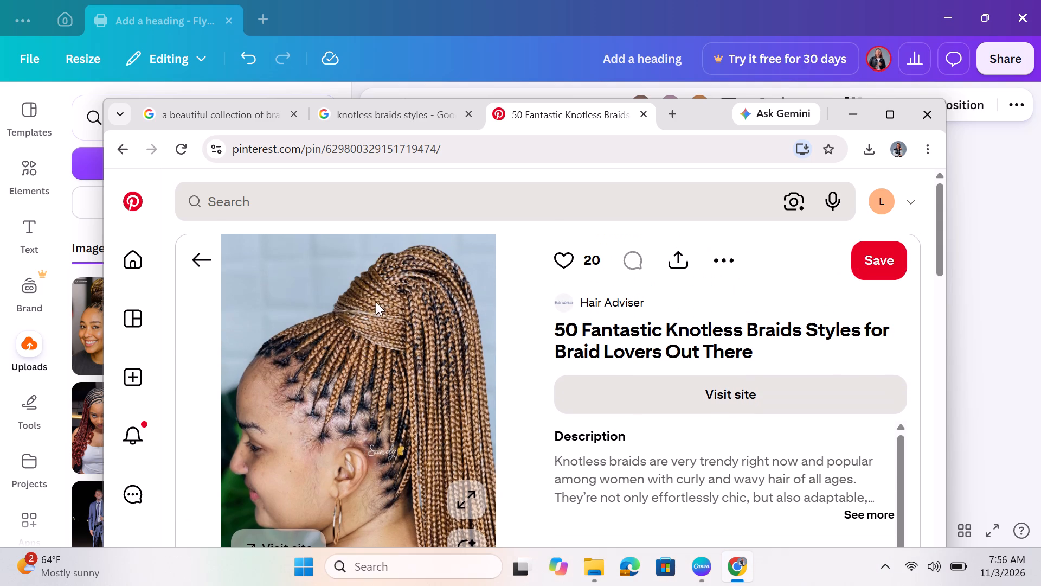
pyautogui.tripleClick(412, 284)
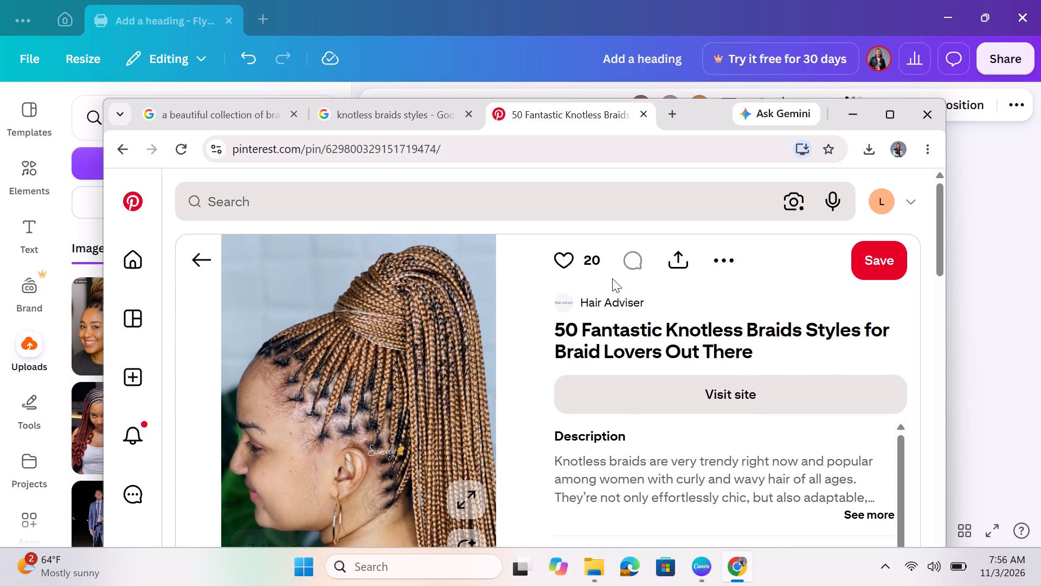
pyautogui.click(721, 262)
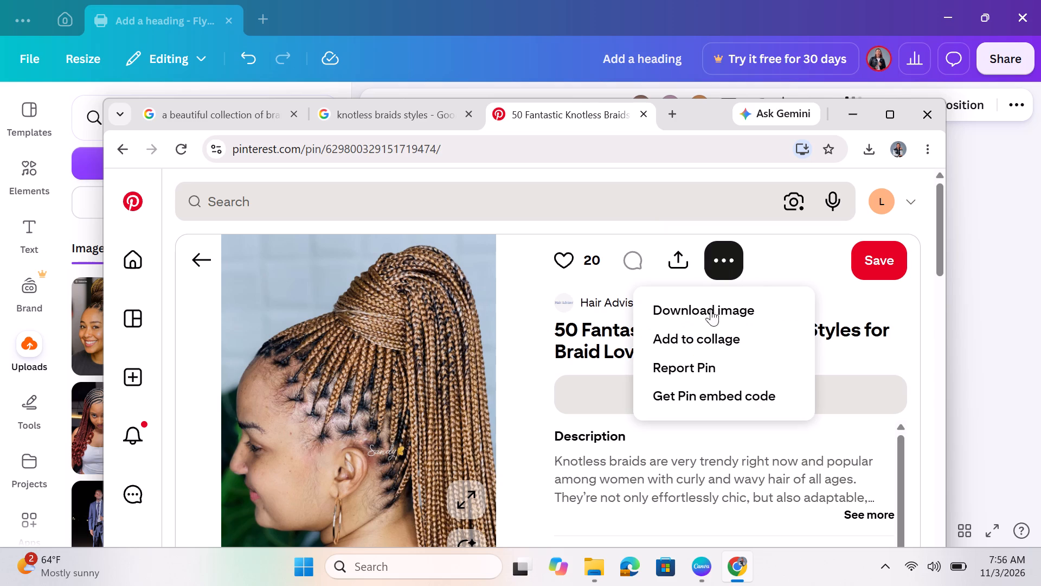
pyautogui.click(700, 312)
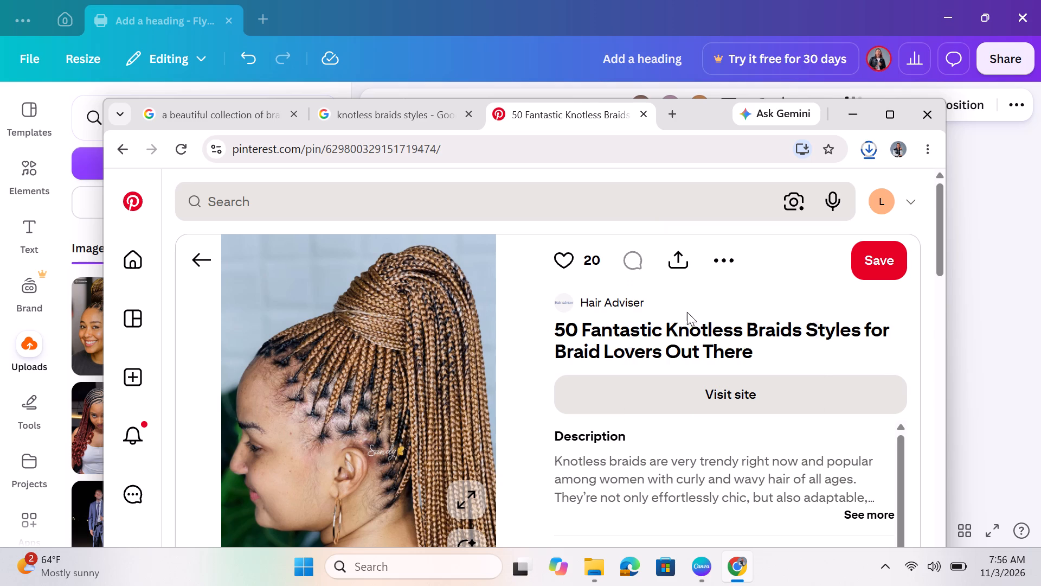
# Browse the related pins below the golden-brown ponytail pin for one more braided hairstyle photo for the flyer.
pyautogui.scroll(-3, 556, 499)
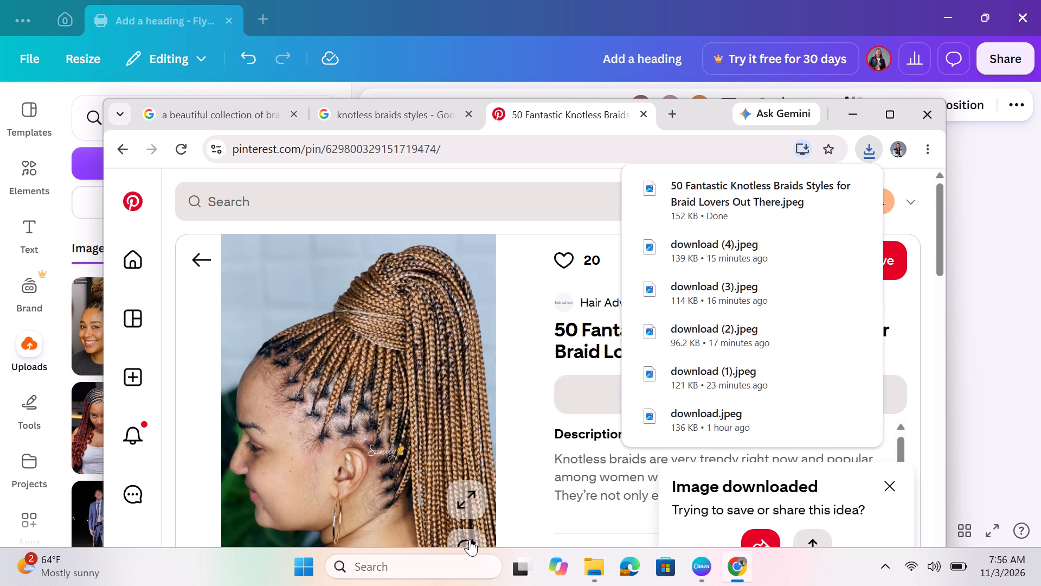
pyautogui.scroll(-6, 469, 539)
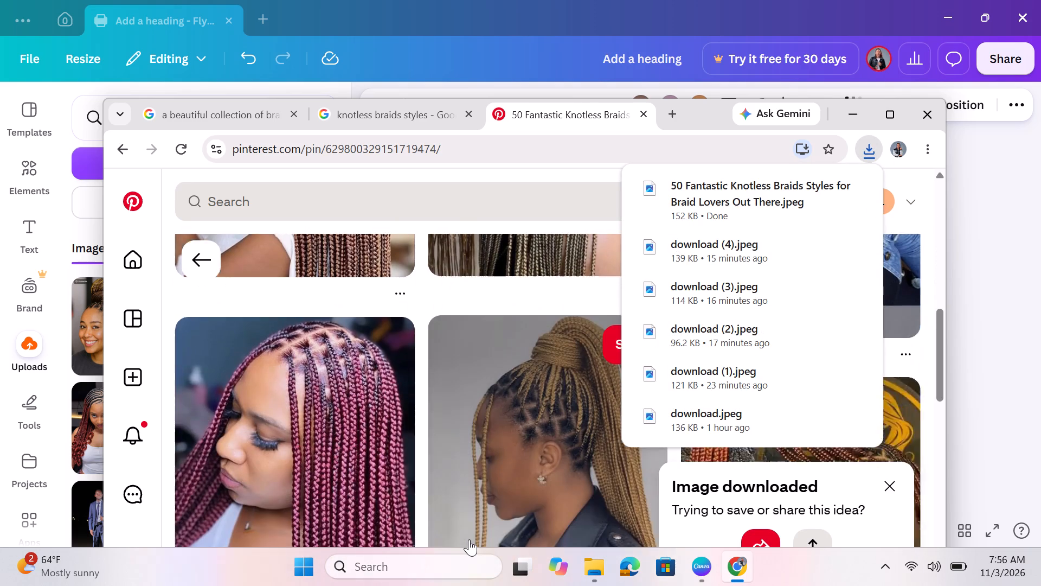
pyautogui.scroll(-4, 469, 539)
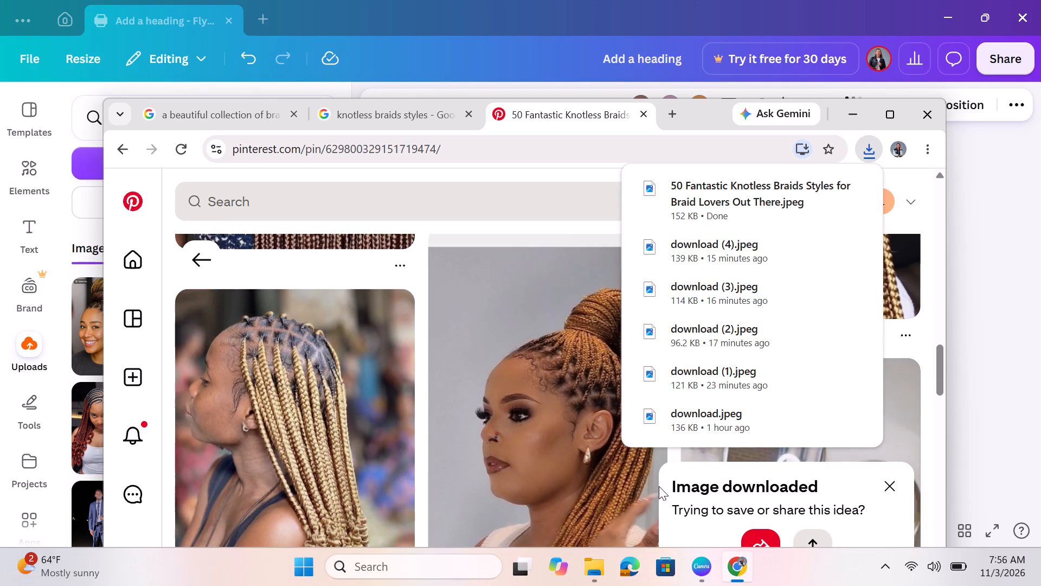
pyautogui.scroll(-4, 633, 533)
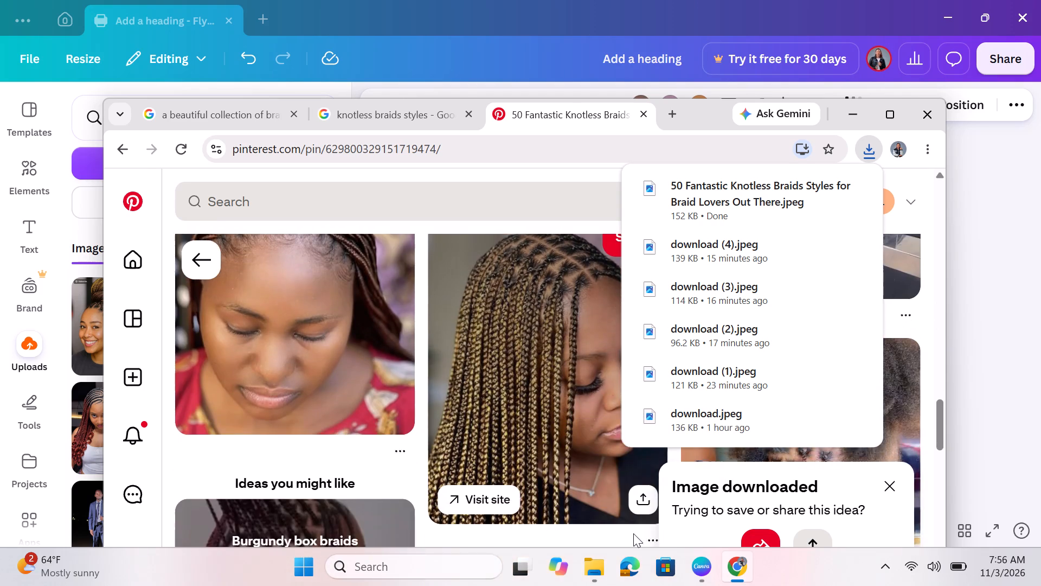
pyautogui.scroll(-5, 633, 533)
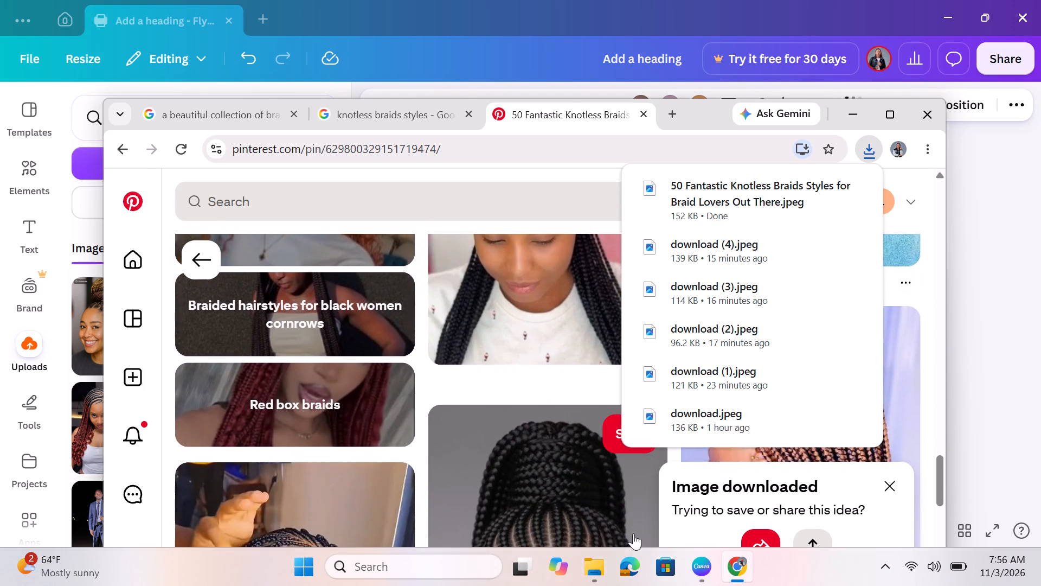
pyautogui.scroll(-1, 633, 533)
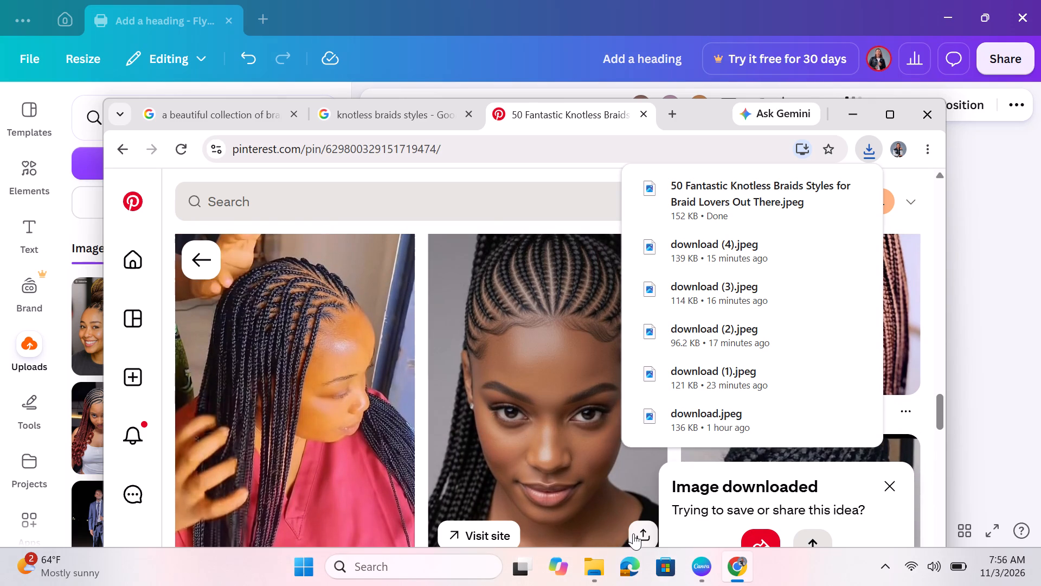
pyautogui.scroll(-5, 633, 533)
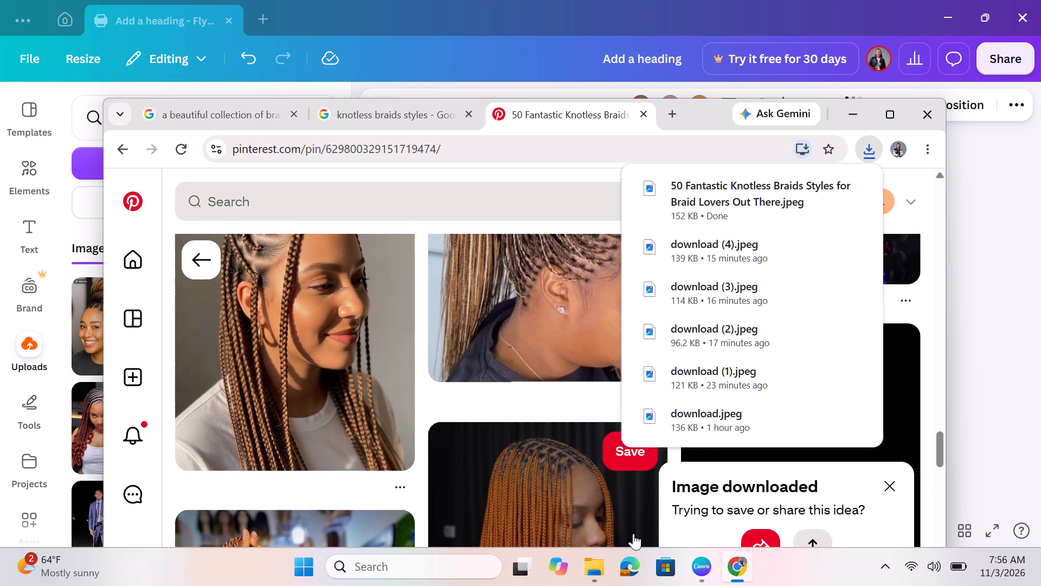
pyautogui.scroll(-1, 633, 533)
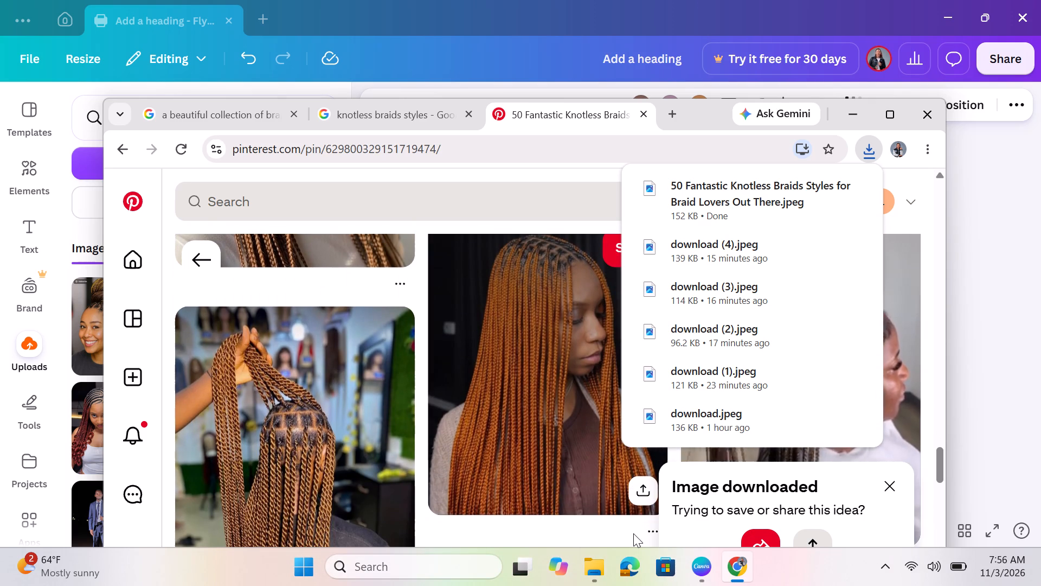
pyautogui.scroll(-3, 633, 533)
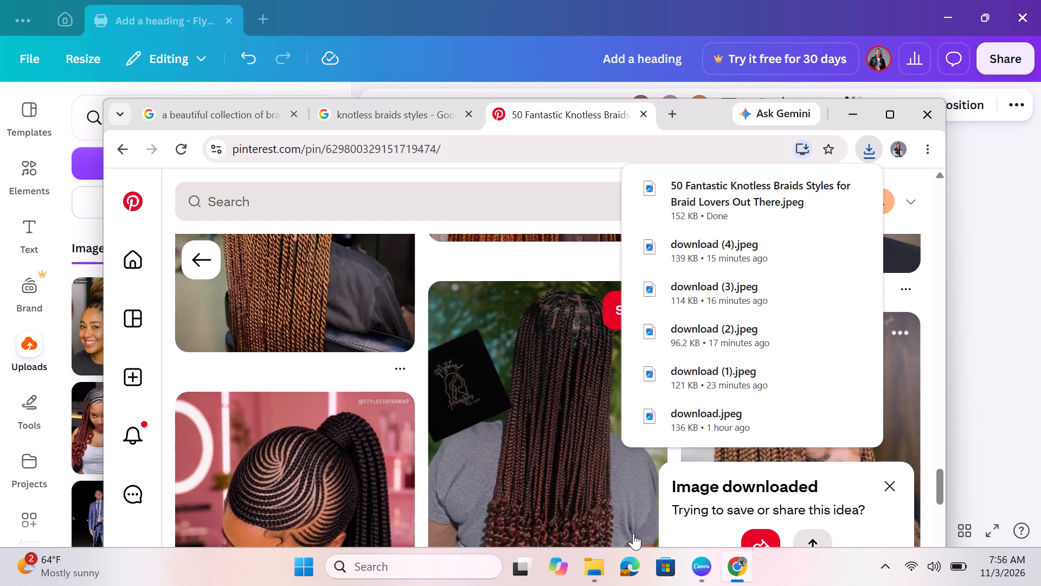
pyautogui.scroll(-6, 633, 533)
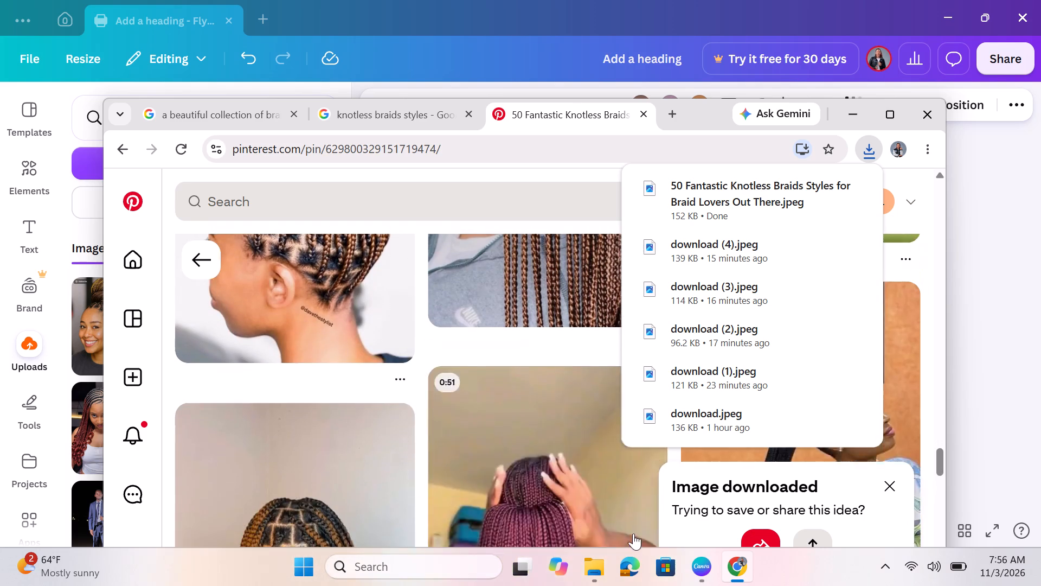
pyautogui.hscroll(1, 633, 533)
pyautogui.scroll(-4, 633, 533)
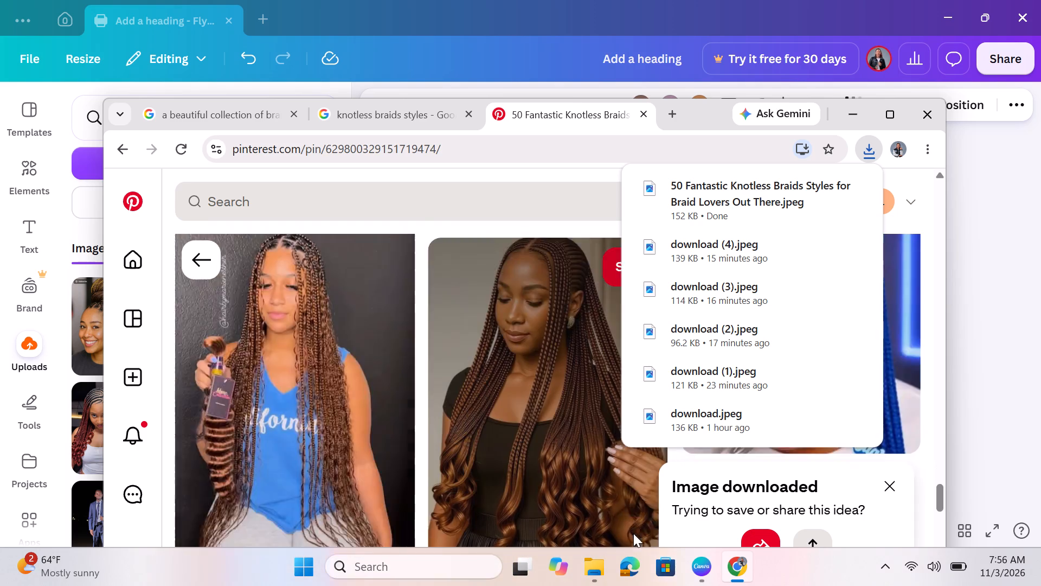
pyautogui.scroll(2, 633, 533)
pyautogui.scroll(-3, 633, 533)
pyautogui.scroll(3, 633, 533)
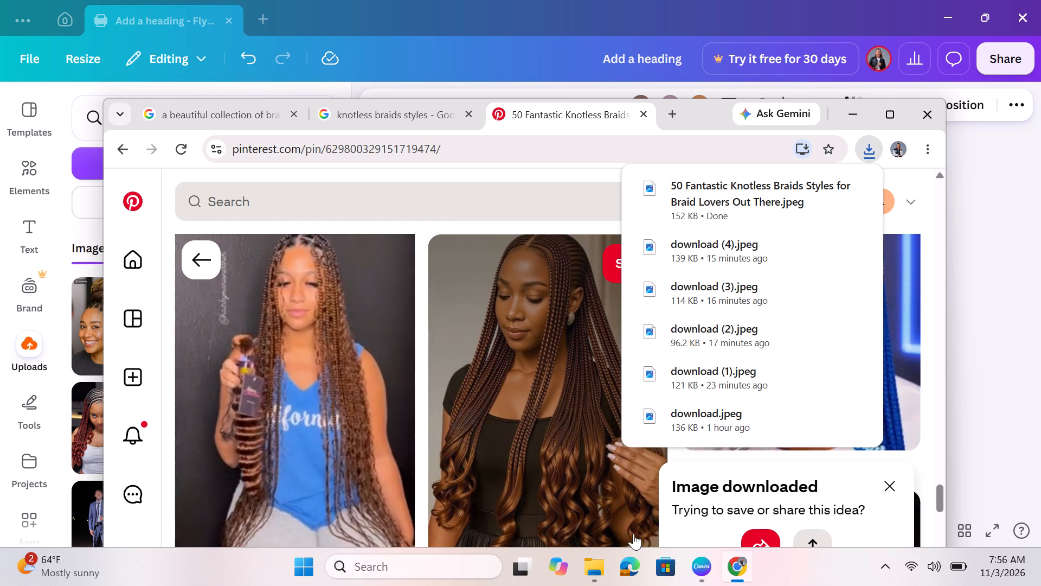
pyautogui.scroll(-7, 633, 533)
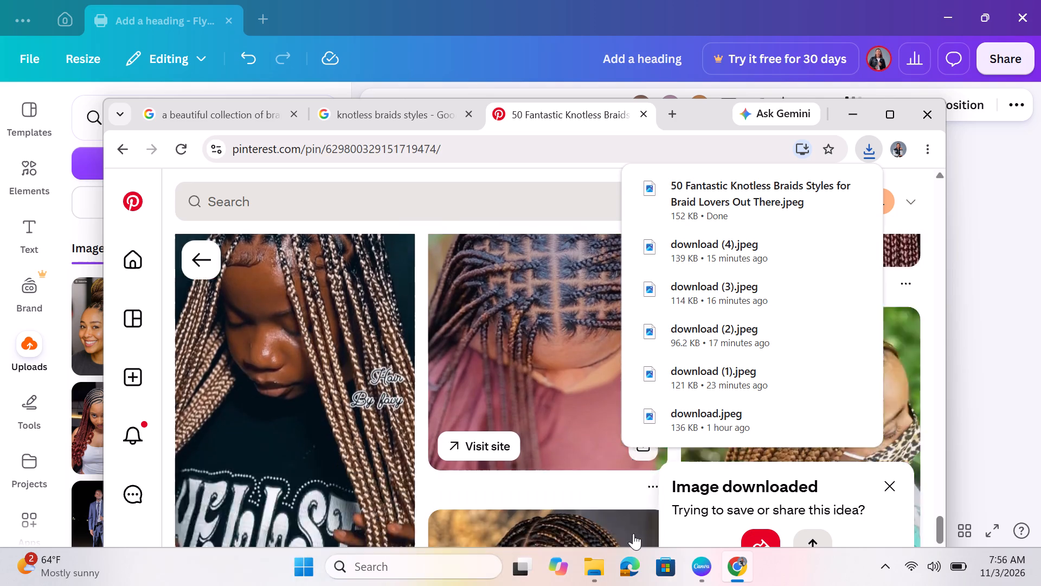
pyautogui.scroll(-1, 633, 533)
pyautogui.hscroll(1, 633, 533)
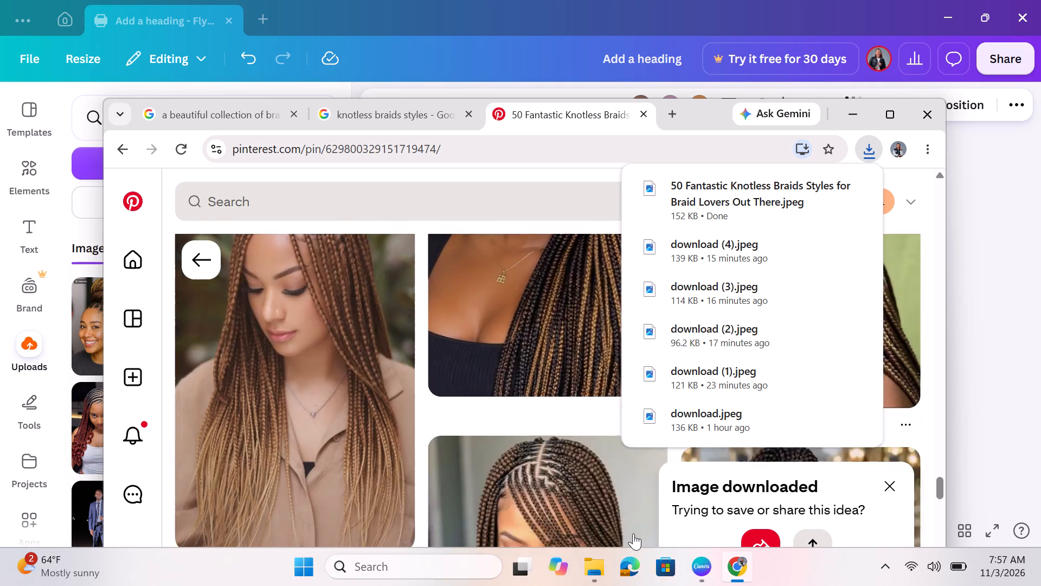
pyautogui.scroll(-3, 633, 533)
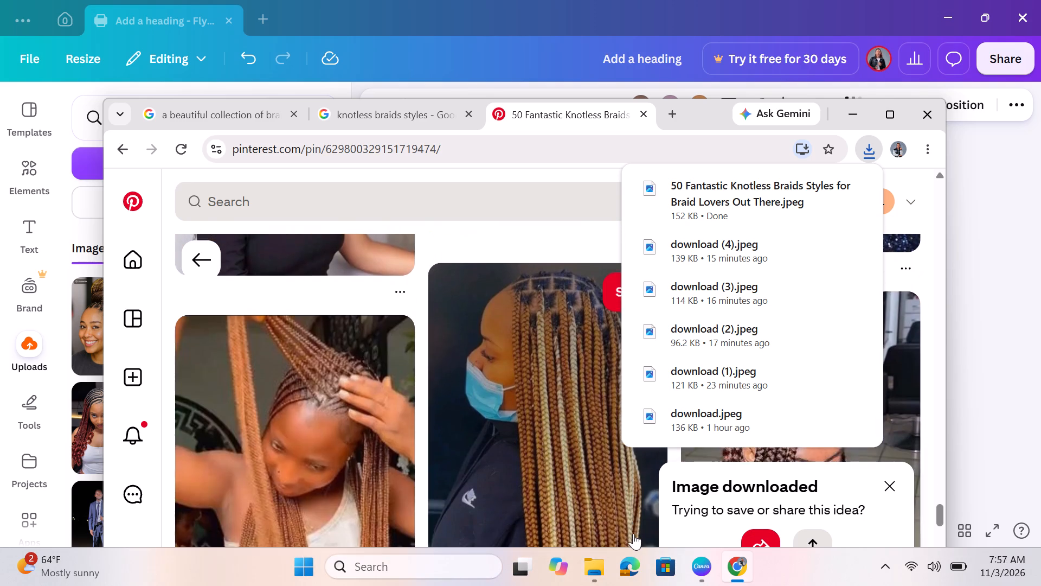
pyautogui.scroll(-5, 633, 533)
pyautogui.hscroll(1, 633, 533)
pyautogui.scroll(-4, 633, 533)
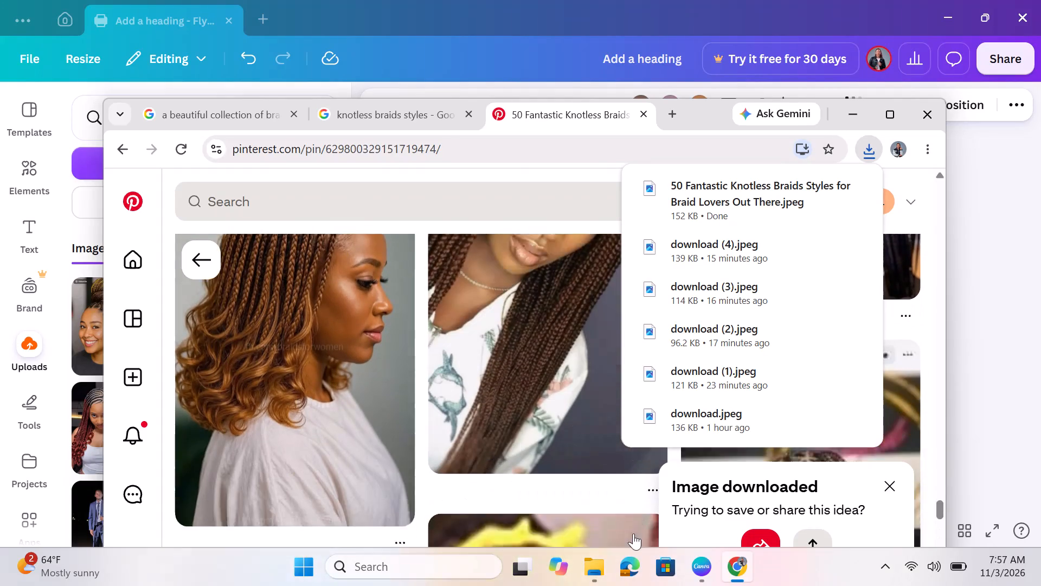
pyautogui.hscroll(1, 633, 533)
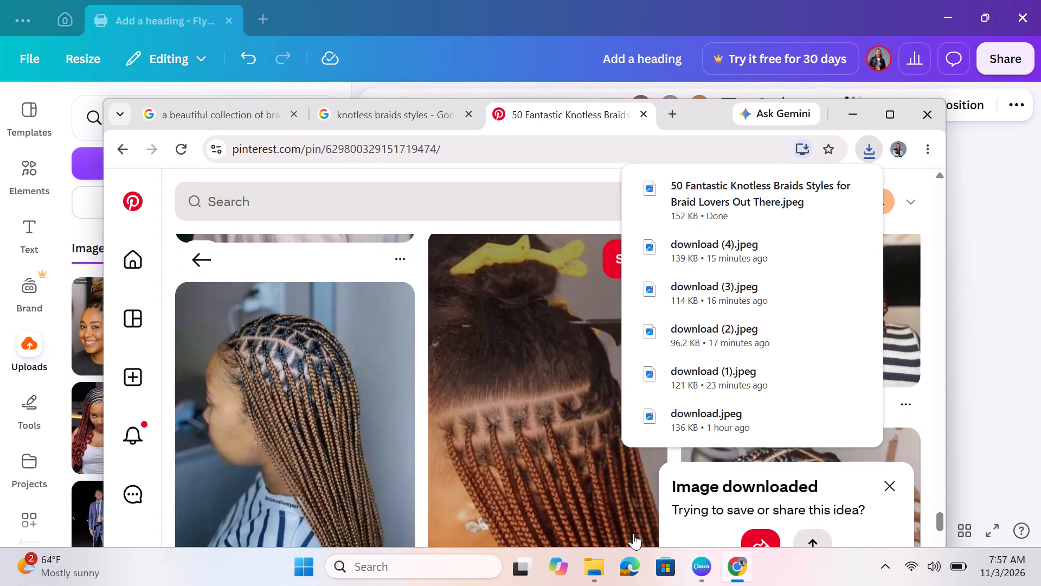
pyautogui.scroll(-4, 633, 533)
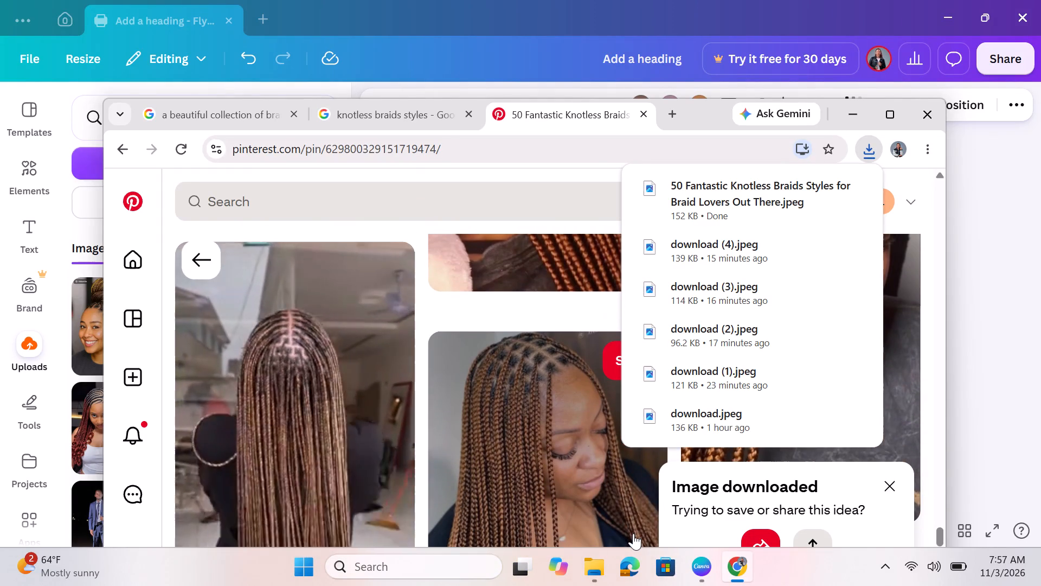
pyautogui.scroll(-6, 633, 533)
pyautogui.scroll(1, 633, 533)
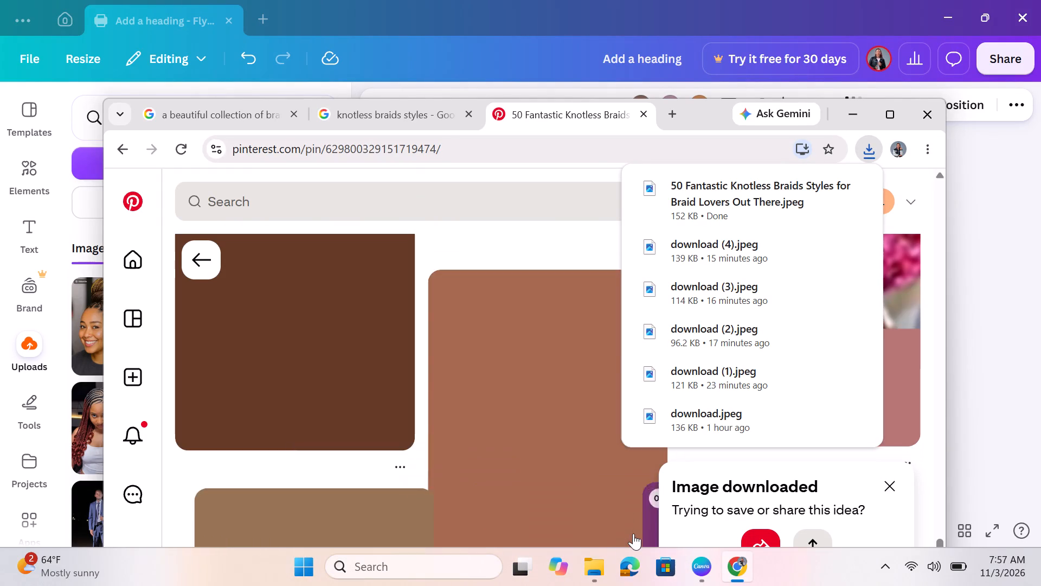
pyautogui.scroll(6, 633, 533)
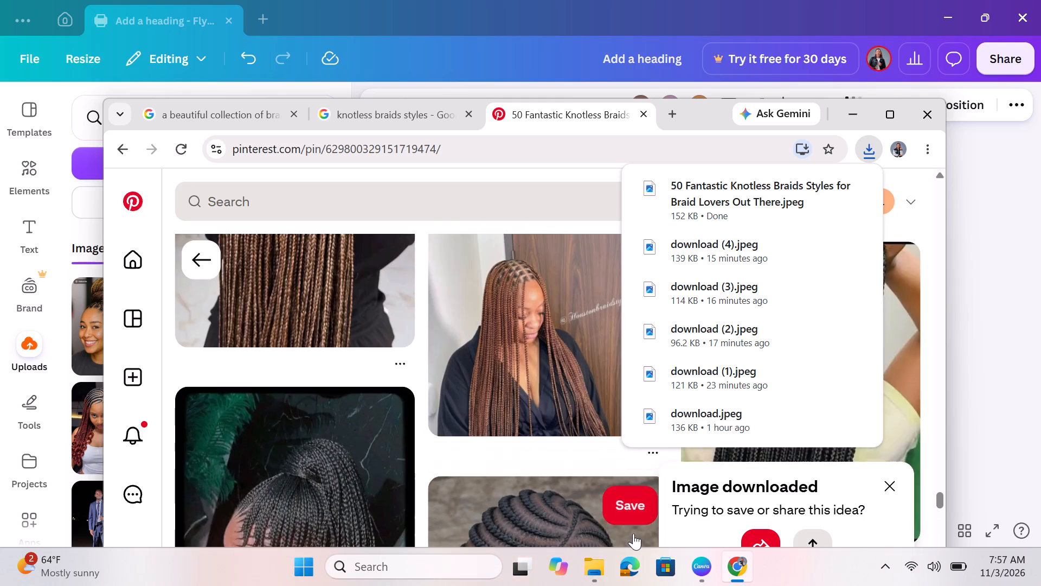
pyautogui.scroll(4, 633, 533)
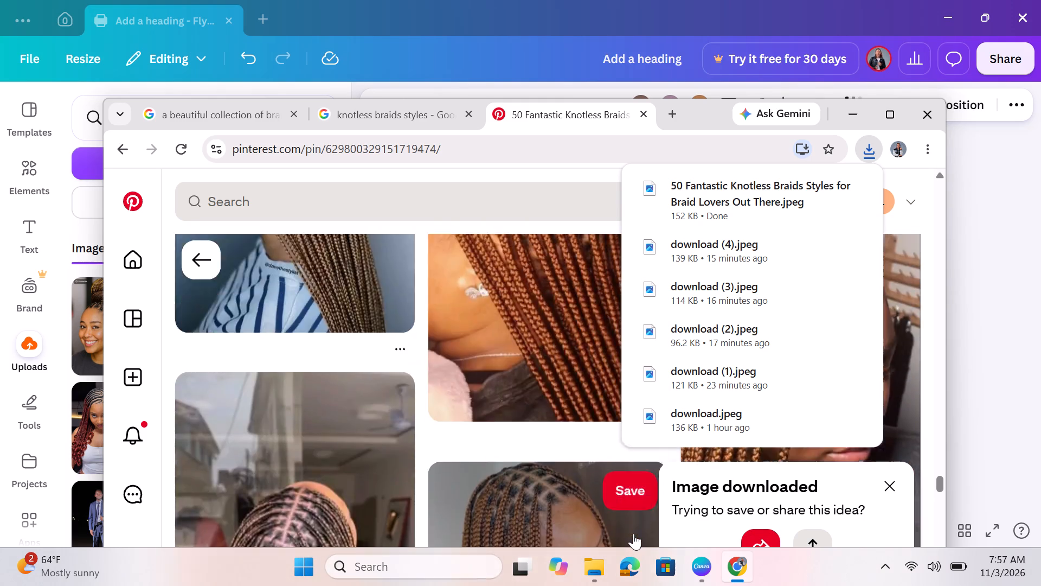
pyautogui.scroll(5, 633, 533)
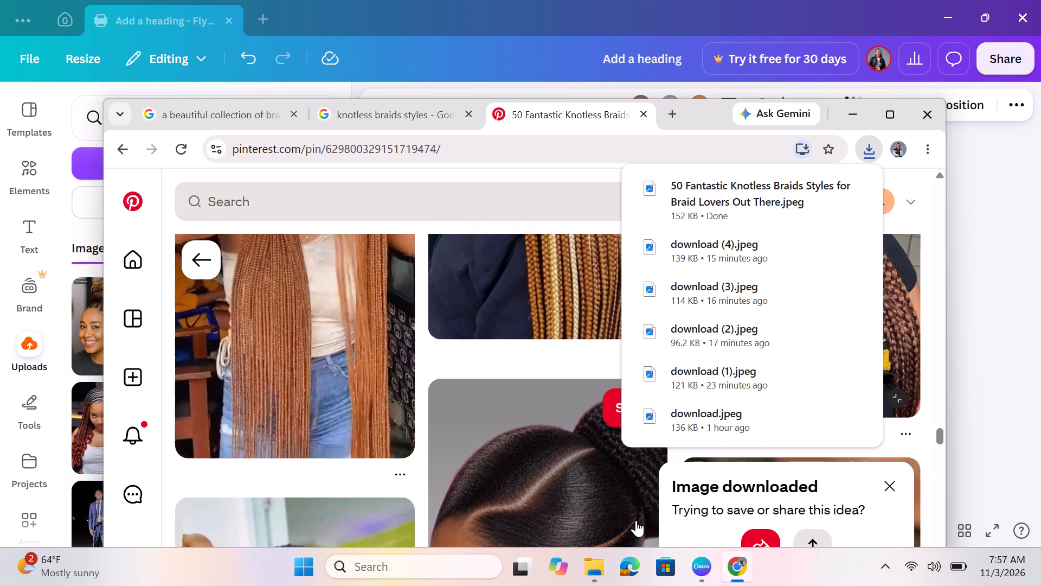
# Open the pin showing sleek black hair with curved partings and a high braided ponytail, and download its image.
pyautogui.scroll(-1, 635, 520)
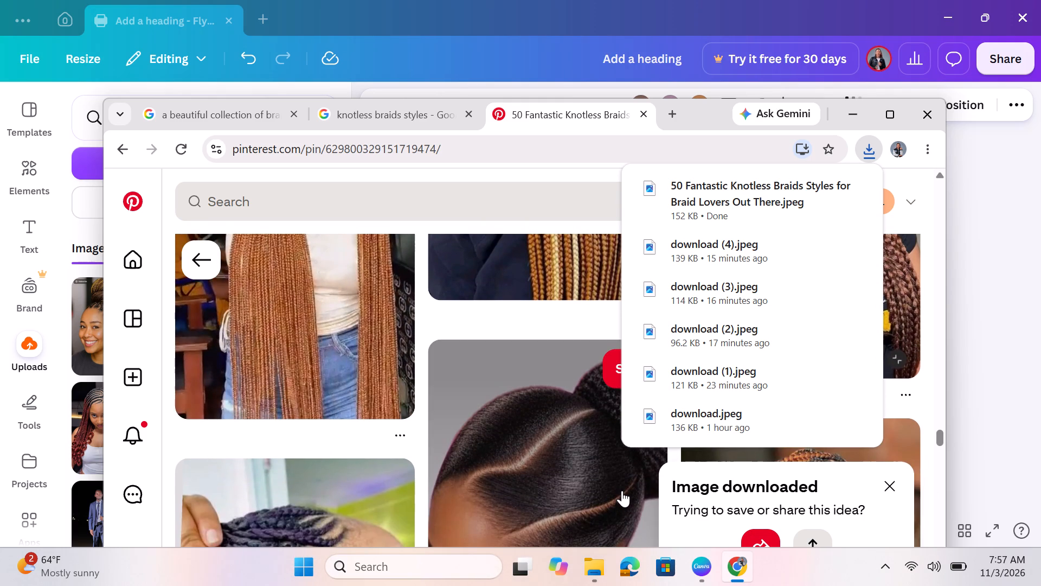
pyautogui.click(622, 491)
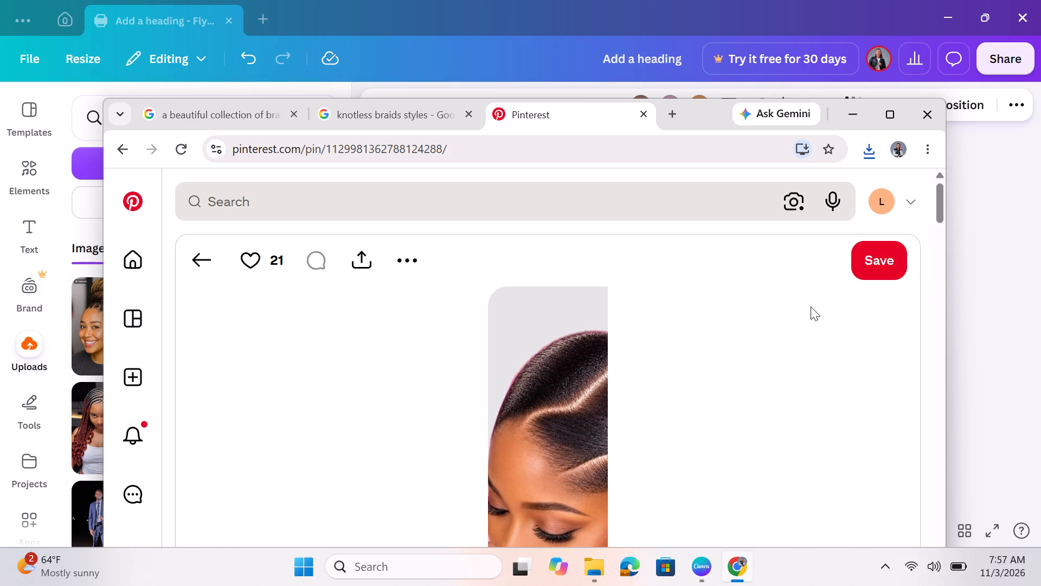
pyautogui.click(414, 266)
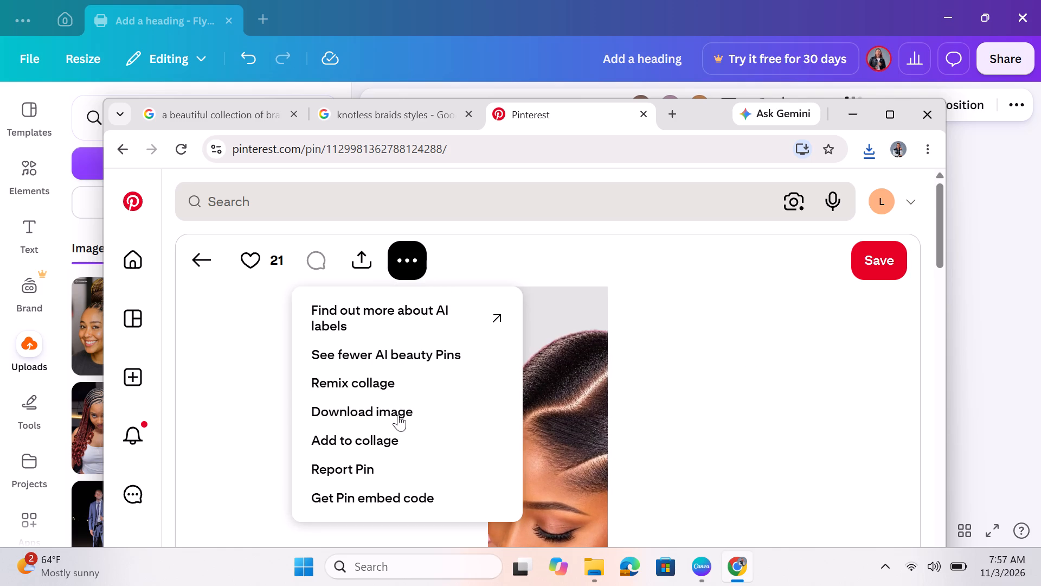
pyautogui.click(396, 399)
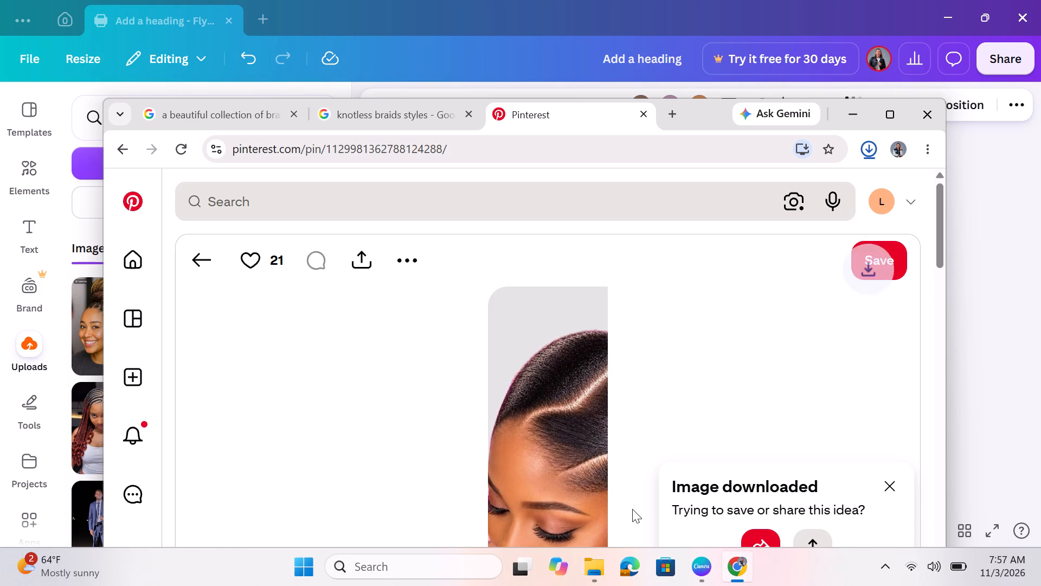
# Switch back to the salon flyer in Canva.
pyautogui.click(691, 570)
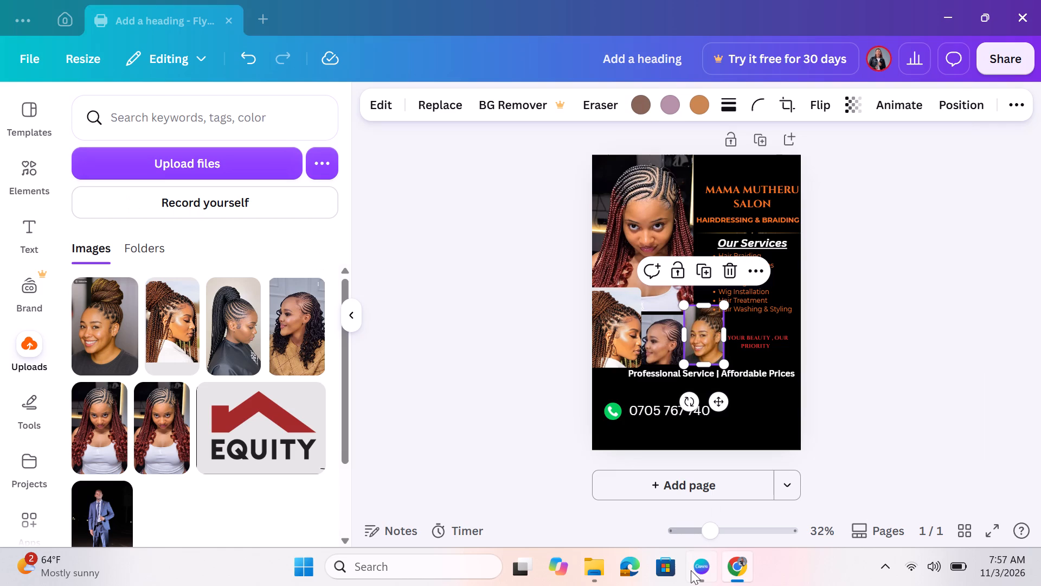
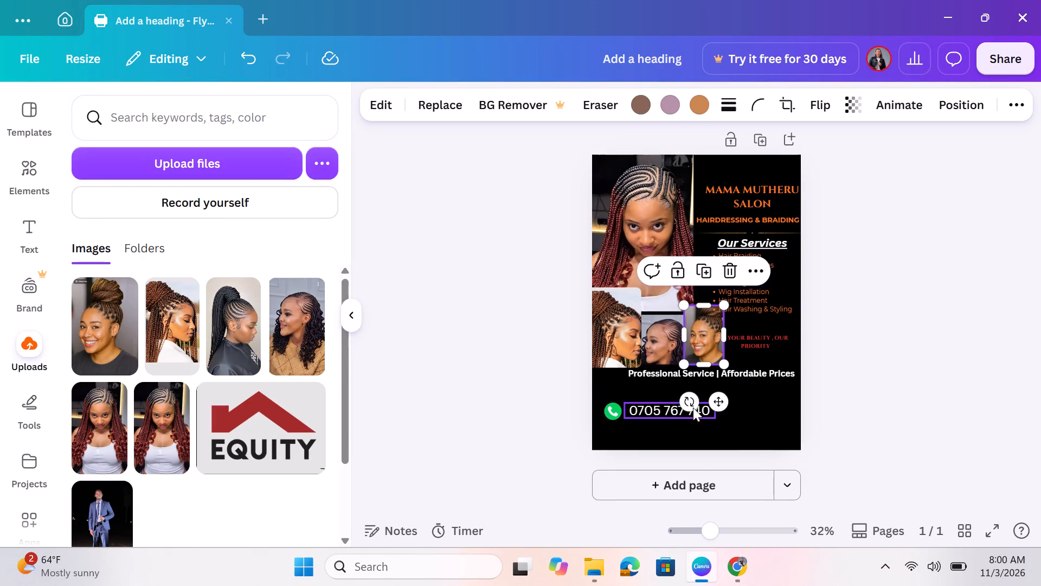
# Recrop the photo of the woman with the braided bun to include the full bun and trim the area below her chin.
pyautogui.click(753, 415)
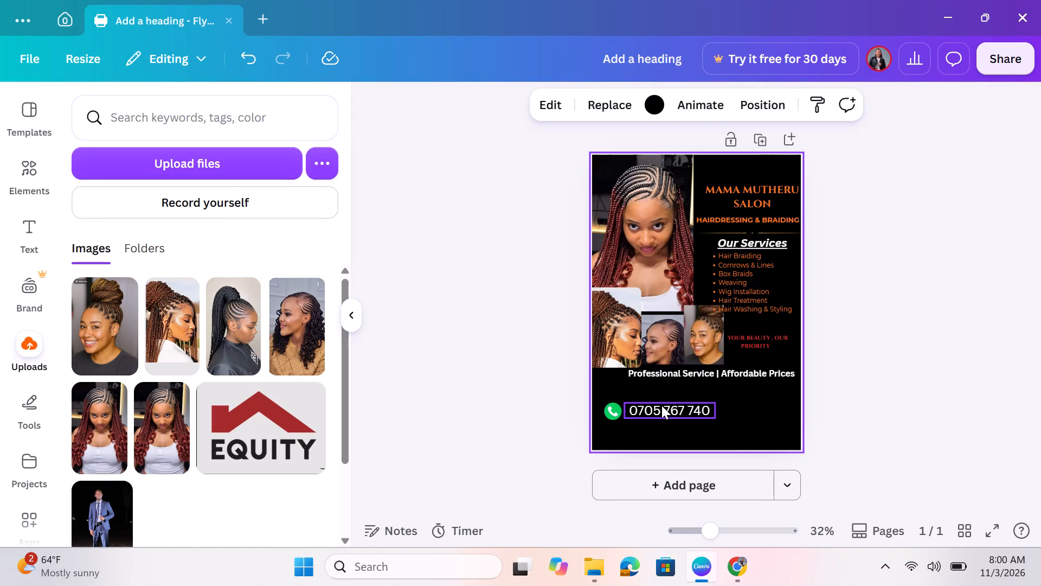
pyautogui.click(720, 328)
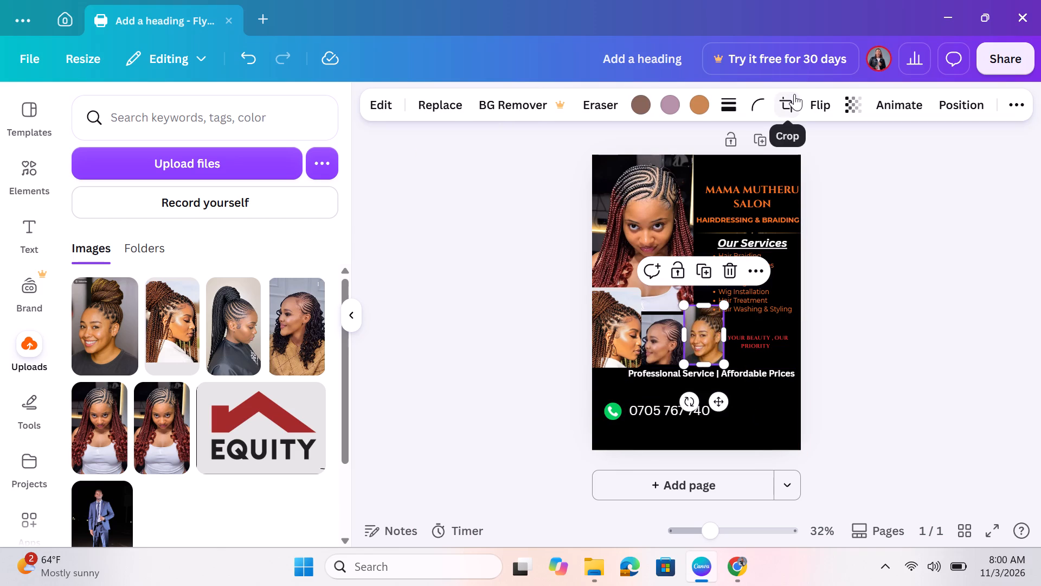
pyautogui.click(794, 94)
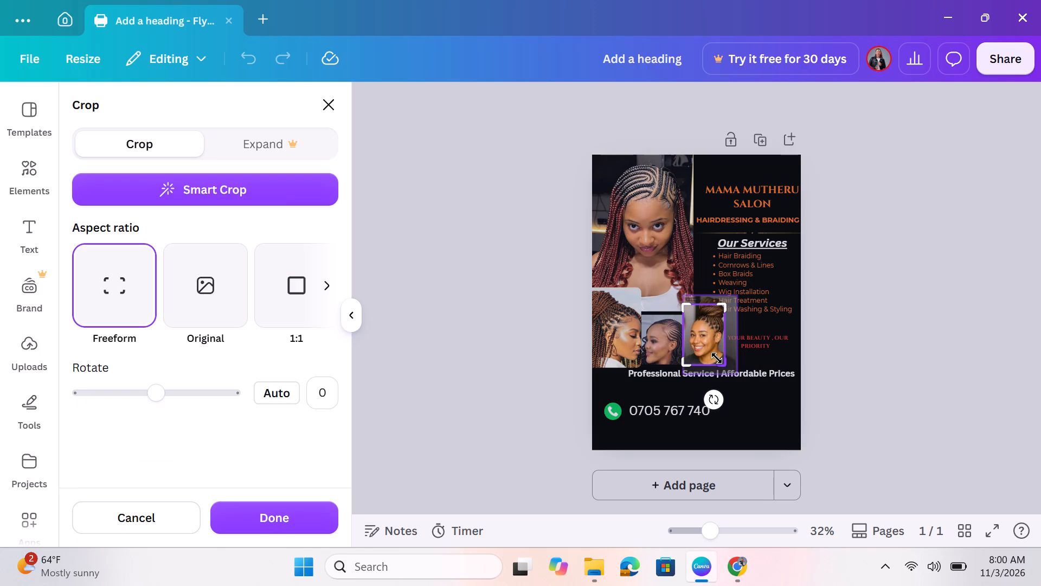
pyautogui.click(717, 358)
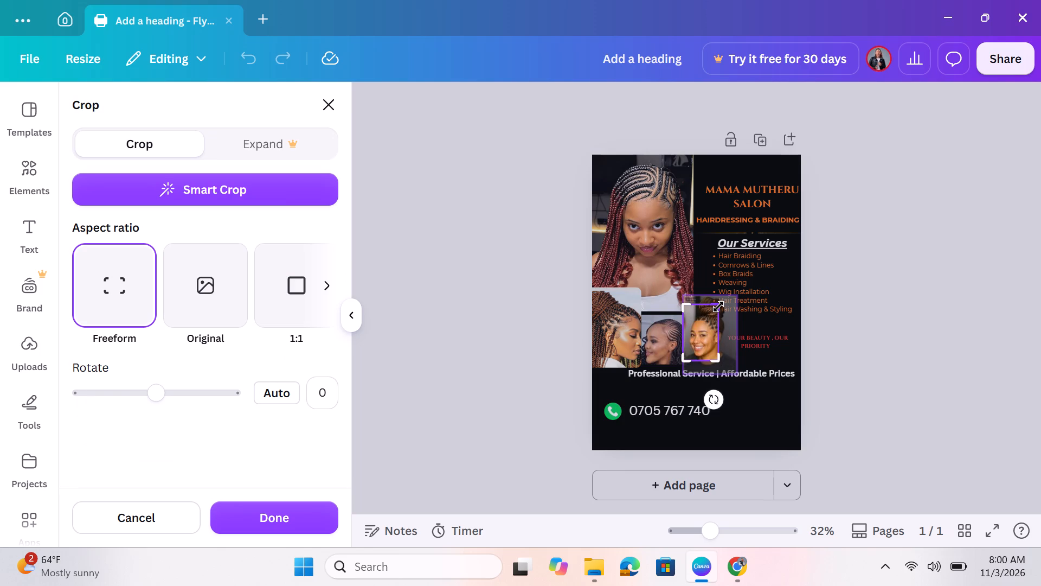
pyautogui.moveTo(718, 307); pyautogui.dragTo(732, 297)
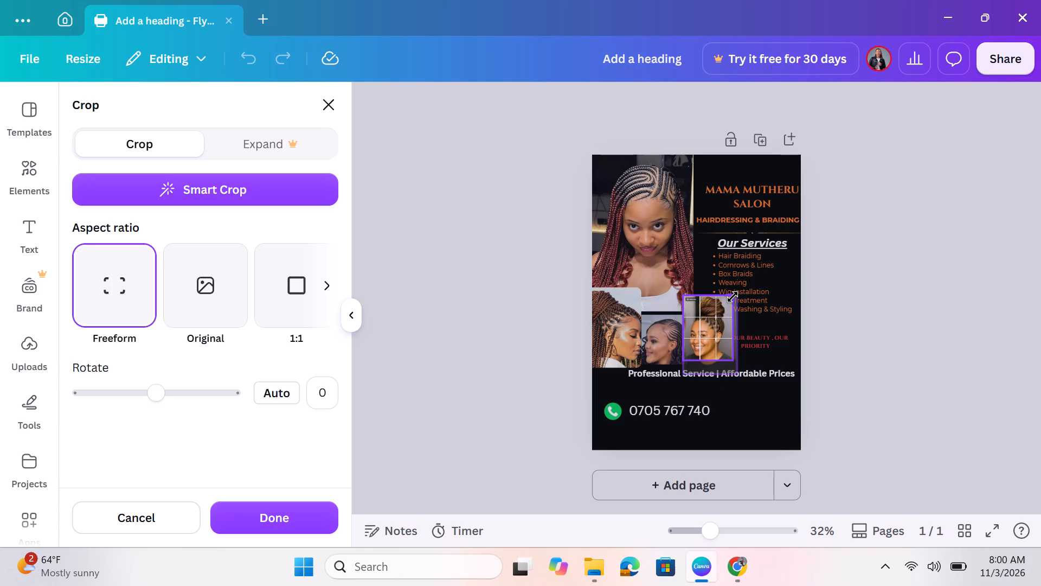
pyautogui.moveTo(732, 297); pyautogui.dragTo(729, 298)
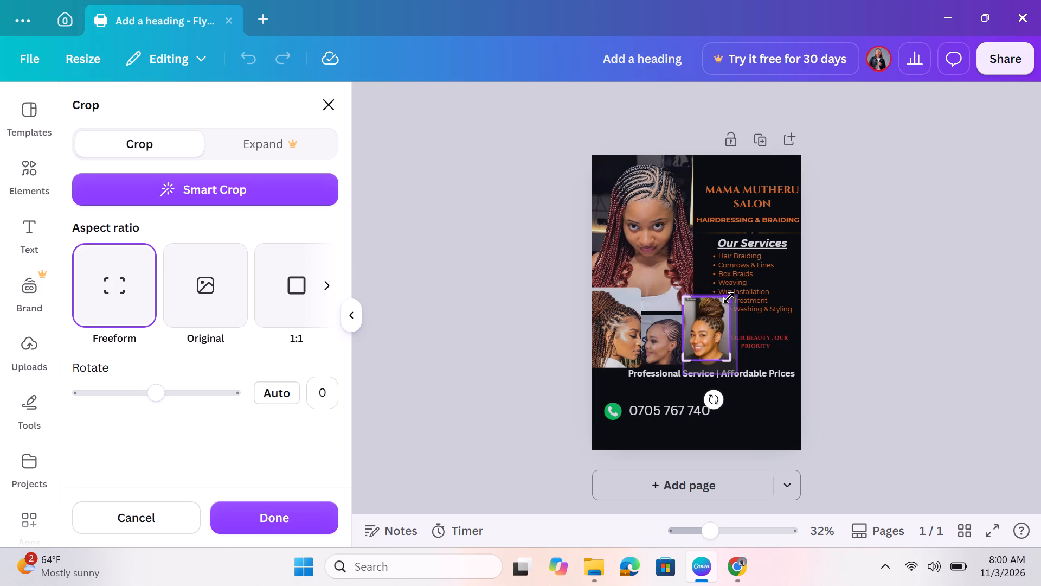
pyautogui.click(729, 361)
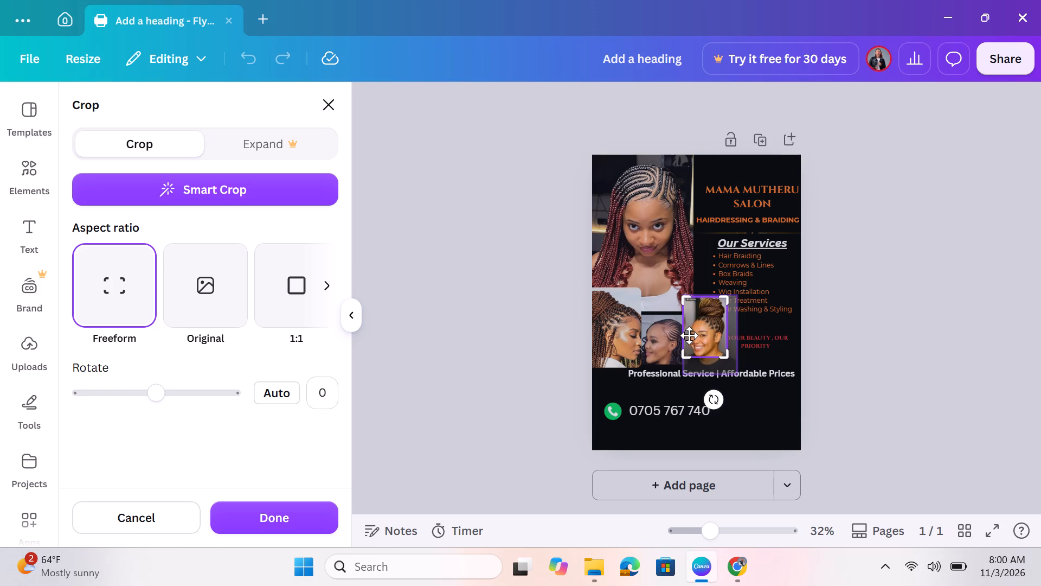
pyautogui.moveTo(684, 330); pyautogui.dragTo(689, 330)
pyautogui.moveTo(689, 330); pyautogui.dragTo(691, 326)
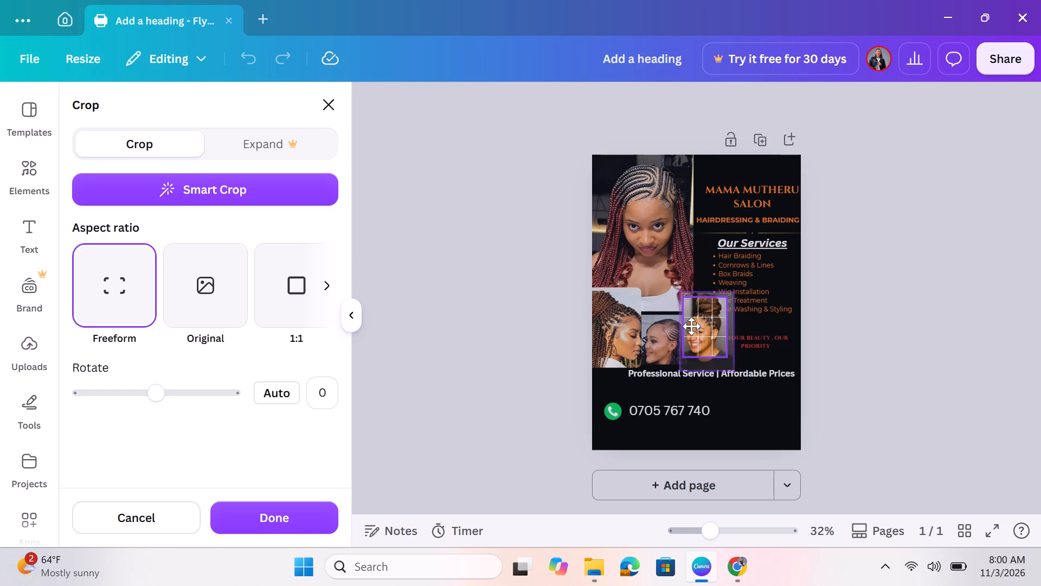
pyautogui.moveTo(691, 326); pyautogui.dragTo(690, 326)
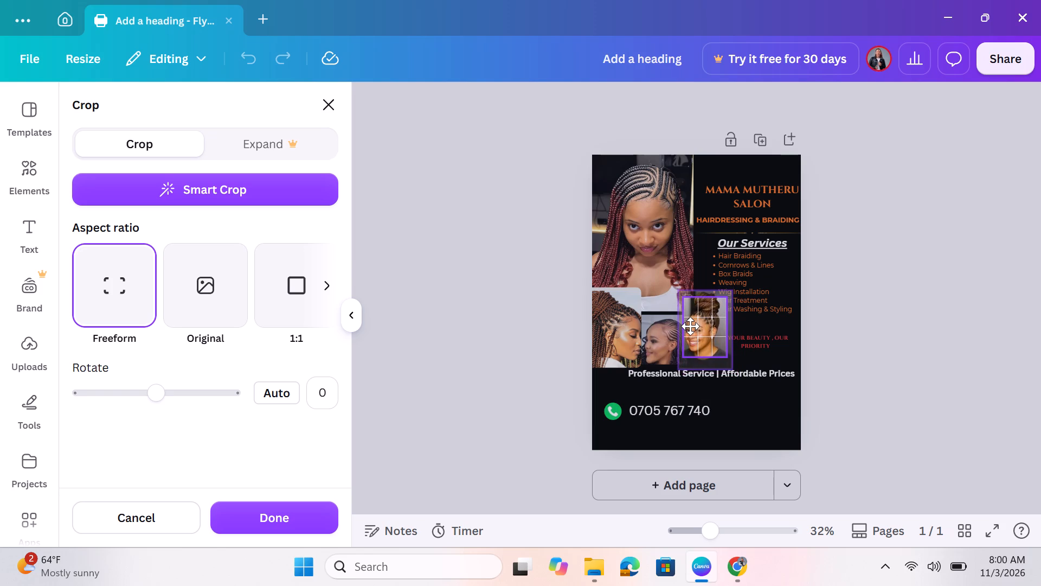
pyautogui.moveTo(690, 326); pyautogui.dragTo(691, 326)
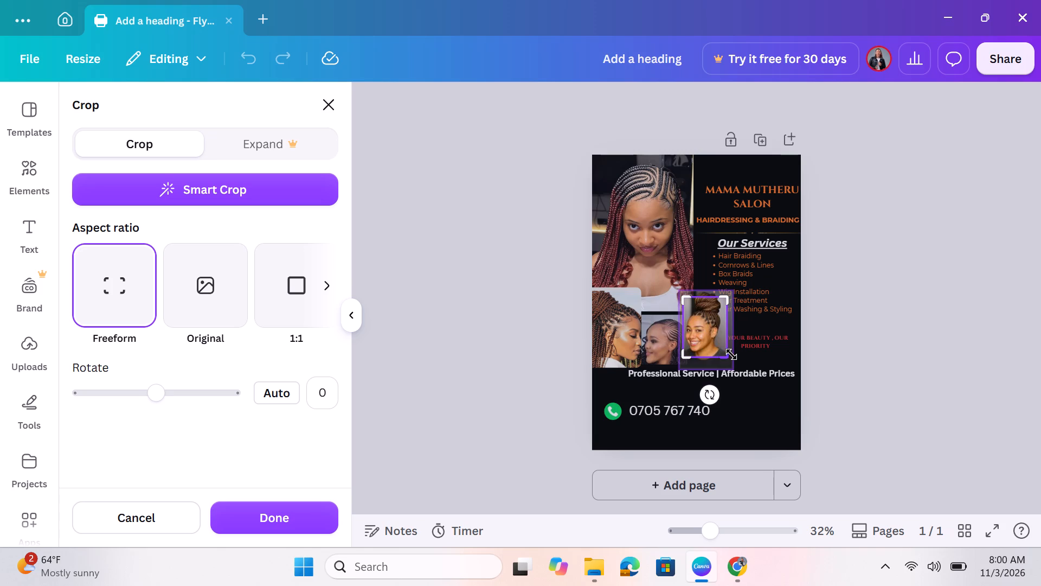
pyautogui.moveTo(731, 363); pyautogui.dragTo(724, 351)
pyautogui.moveTo(686, 356); pyautogui.dragTo(680, 347)
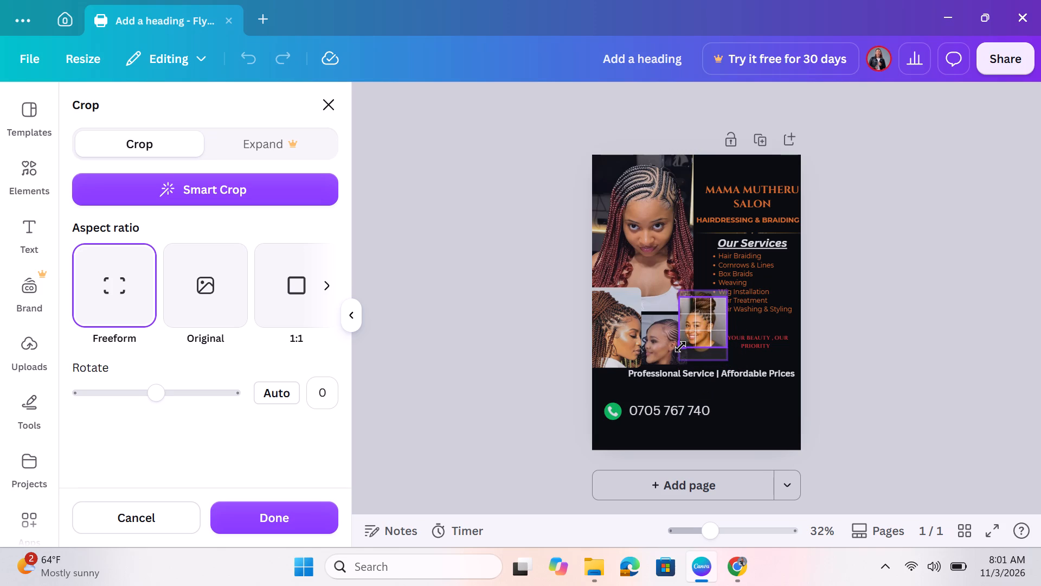
pyautogui.moveTo(680, 347); pyautogui.dragTo(680, 345)
pyautogui.click(771, 348)
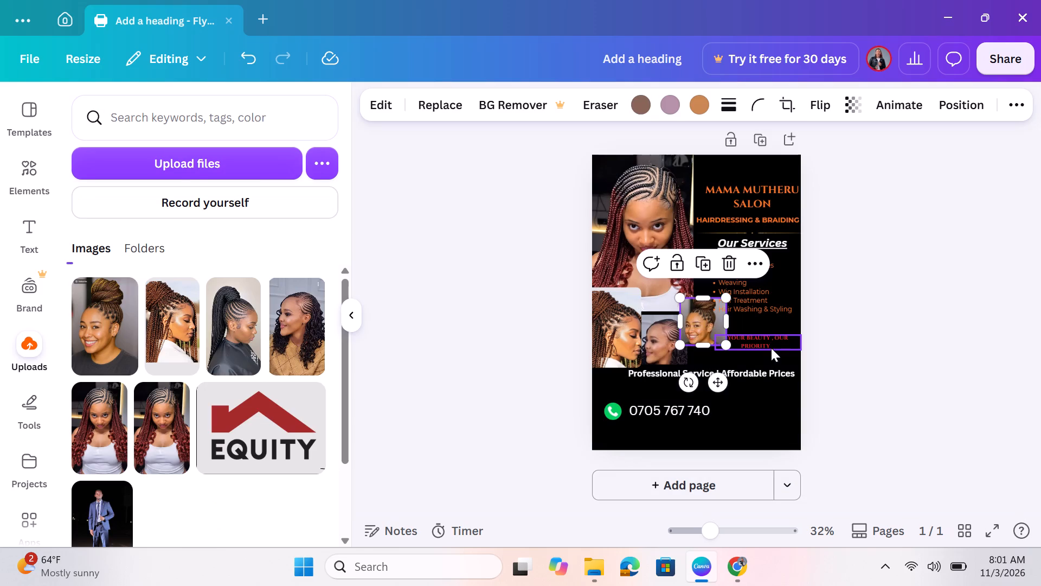
# Move the cropped braided-bun photo down in line with the photo row, just above the "Professional Service | Affordable Prices" line.
pyautogui.moveTo(699, 323); pyautogui.dragTo(696, 335)
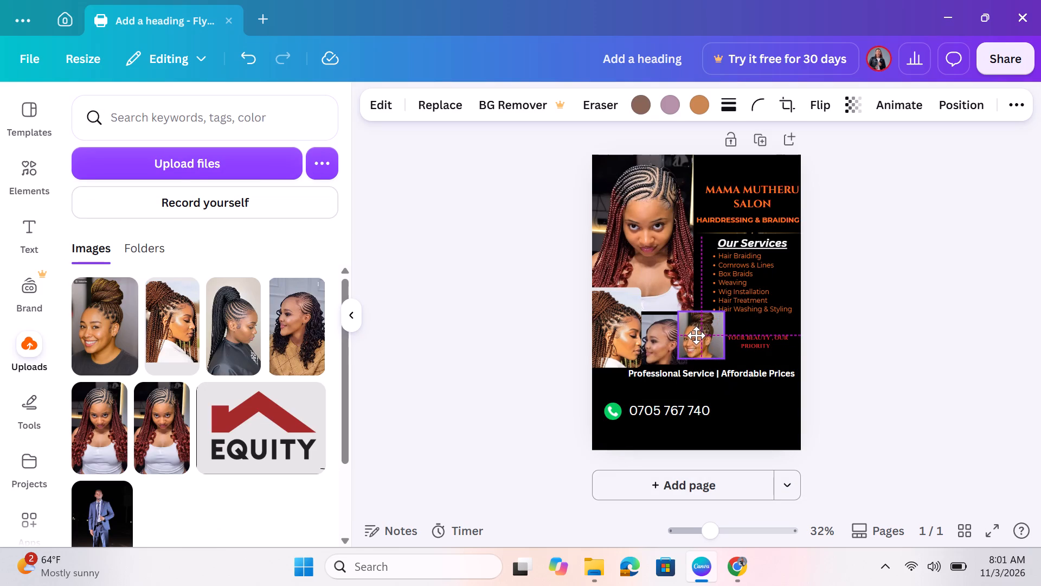
pyautogui.moveTo(696, 335); pyautogui.dragTo(696, 340)
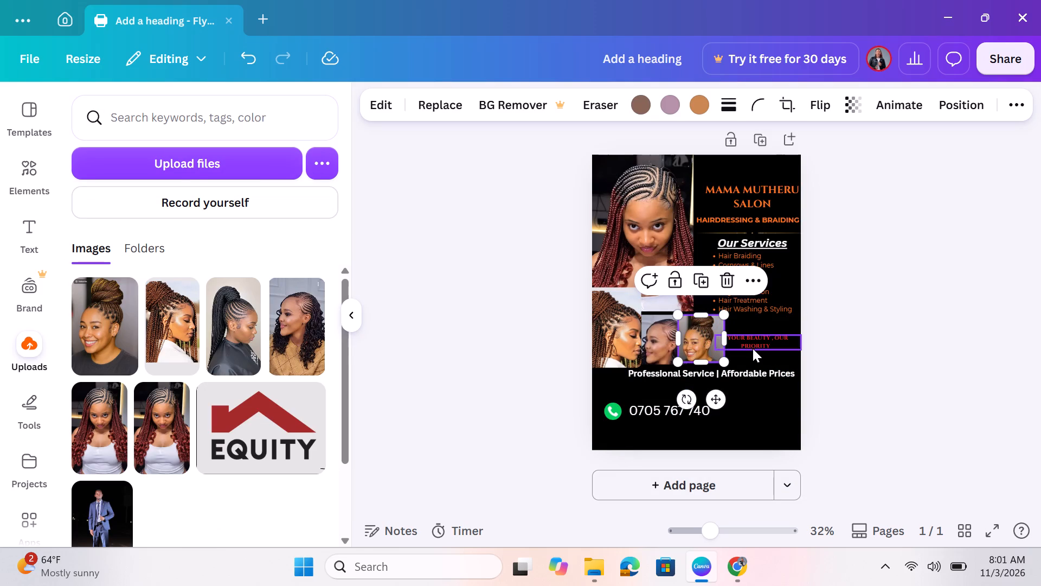
pyautogui.click(754, 353)
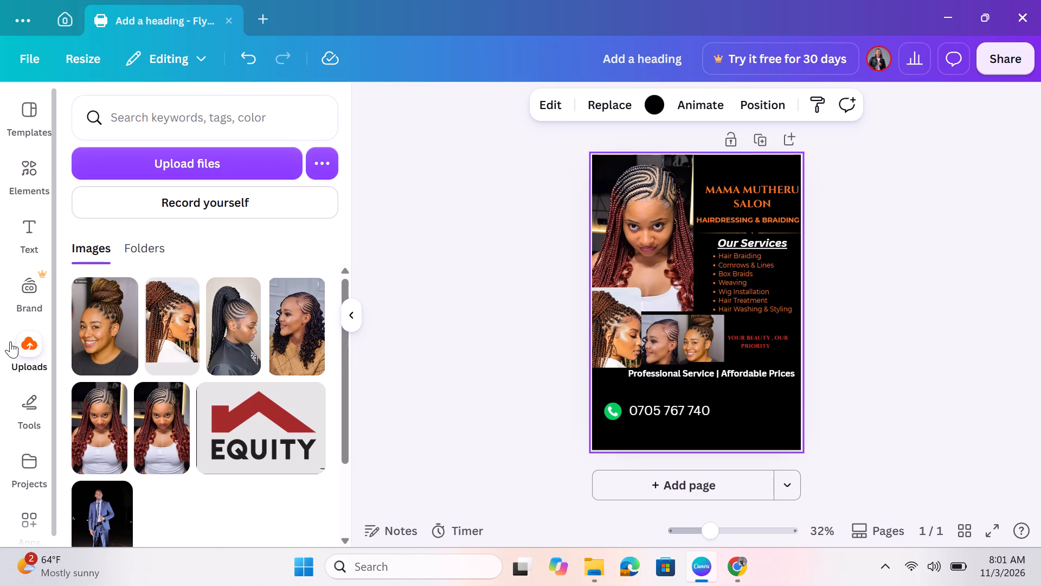
# Upload the image "download (5)" from the Downloads folder to the design uploads.
pyautogui.click(28, 340)
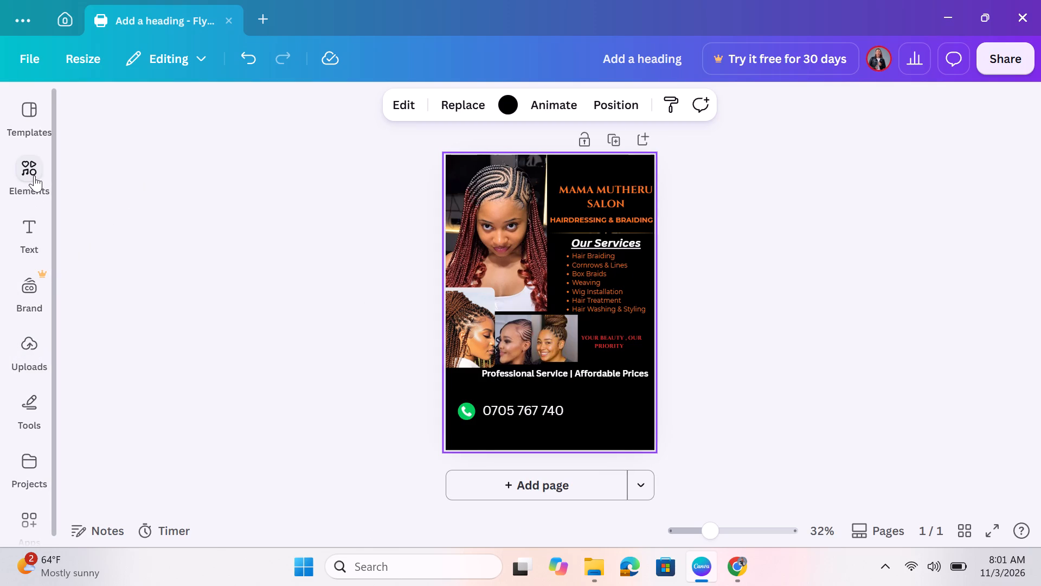
pyautogui.click(35, 374)
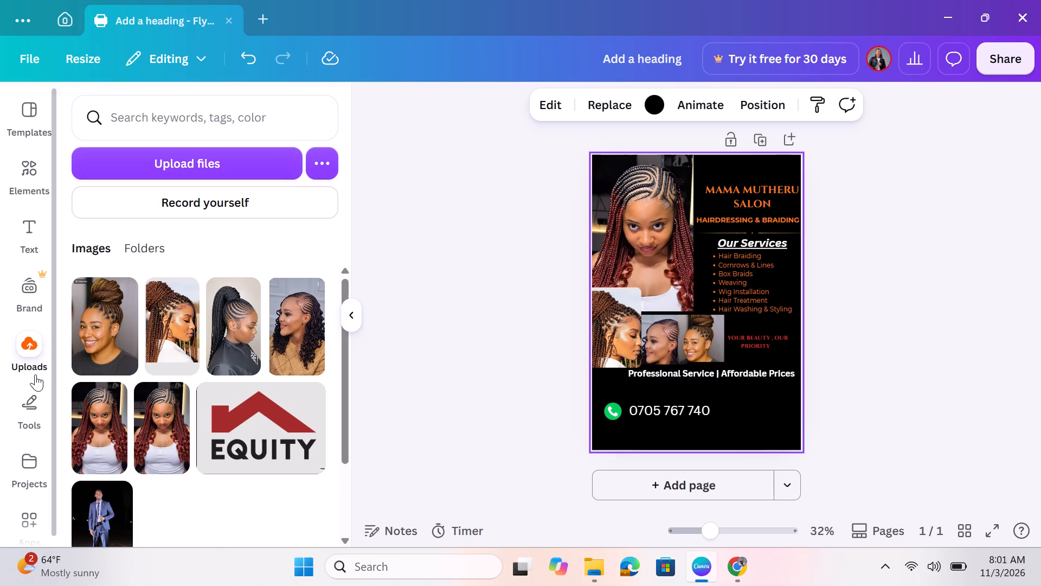
pyautogui.click(200, 161)
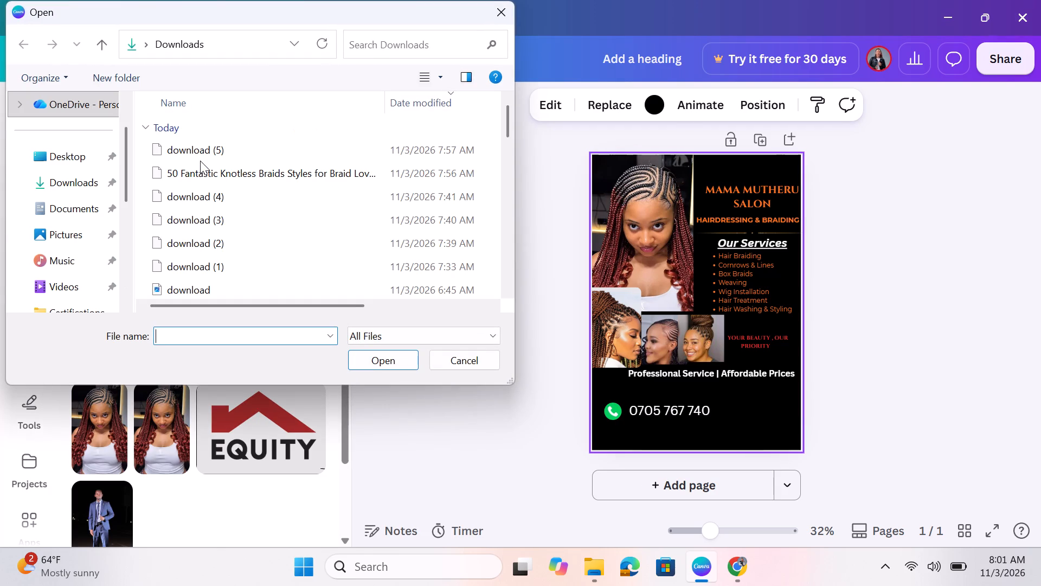
pyautogui.click(232, 152)
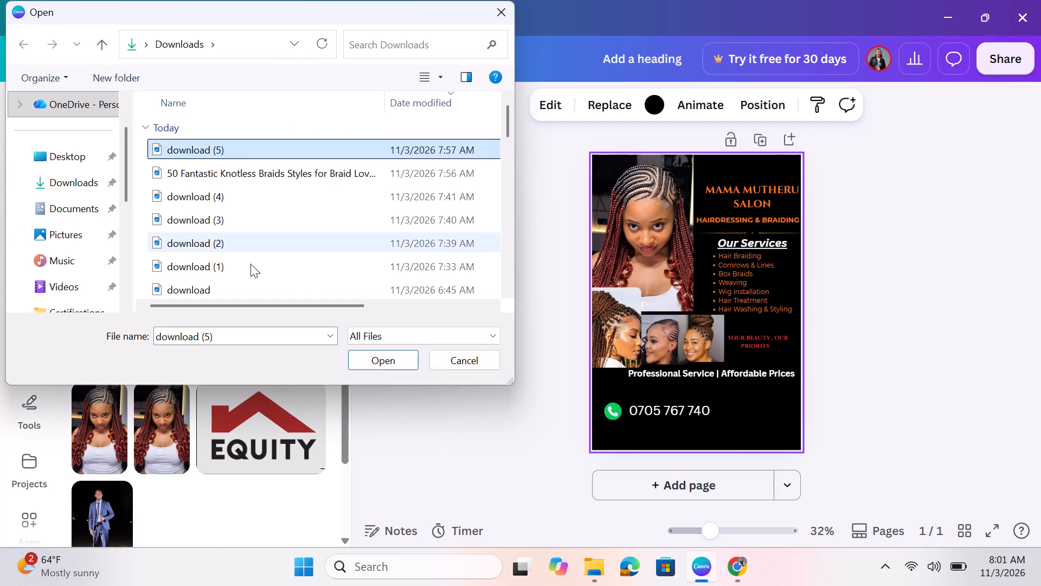
pyautogui.click(391, 360)
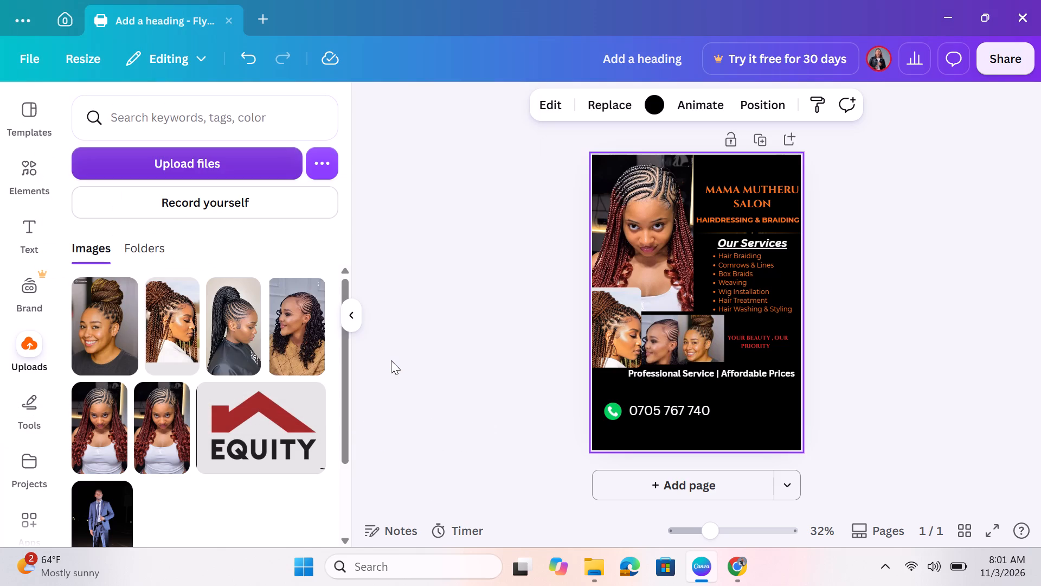
# Upload the "50 Fantastic Knotless Braids Styles" image from the Downloads folder.
pyautogui.click(182, 155)
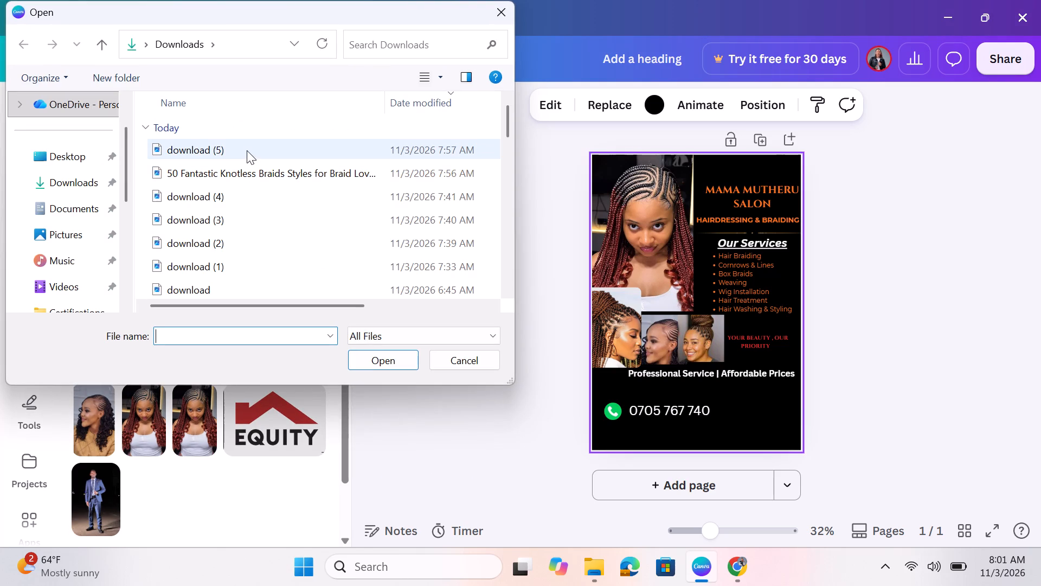
pyautogui.click(246, 172)
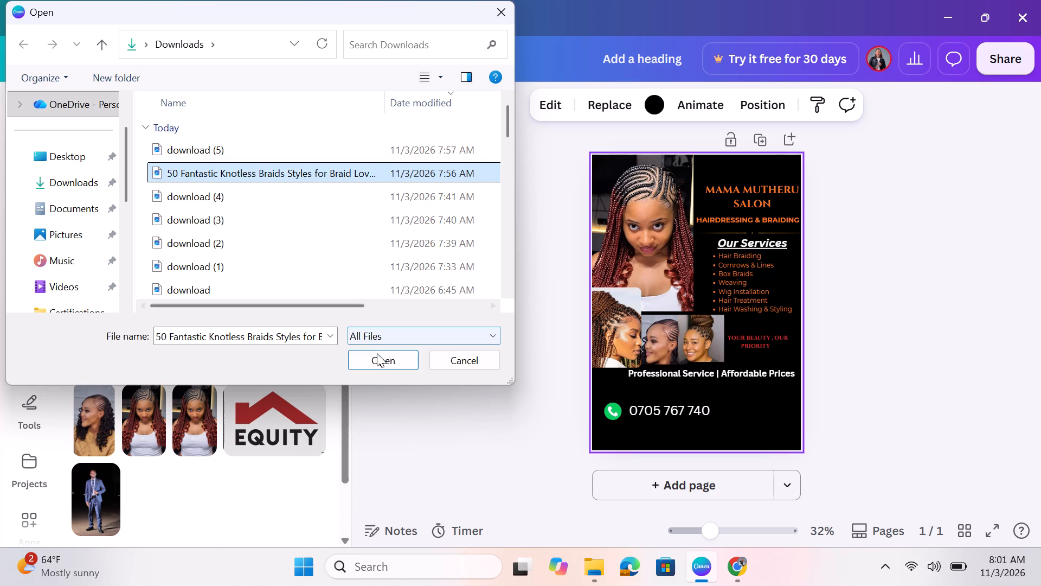
pyautogui.click(383, 364)
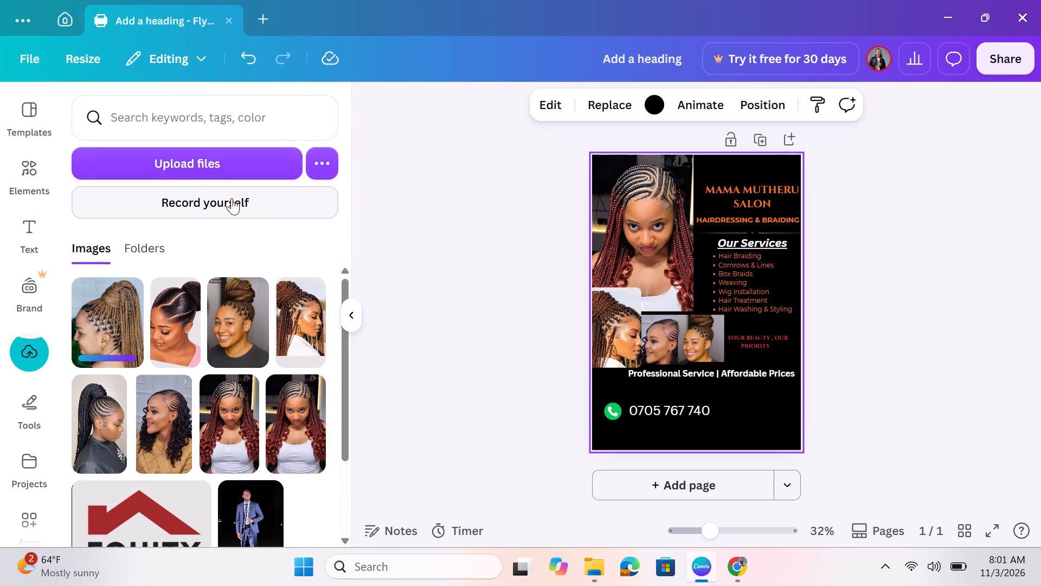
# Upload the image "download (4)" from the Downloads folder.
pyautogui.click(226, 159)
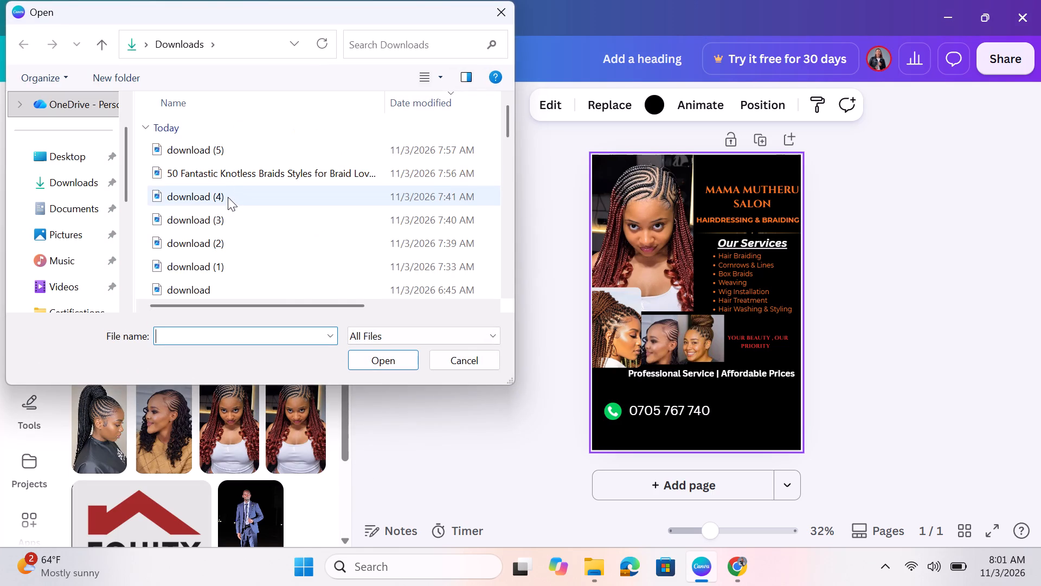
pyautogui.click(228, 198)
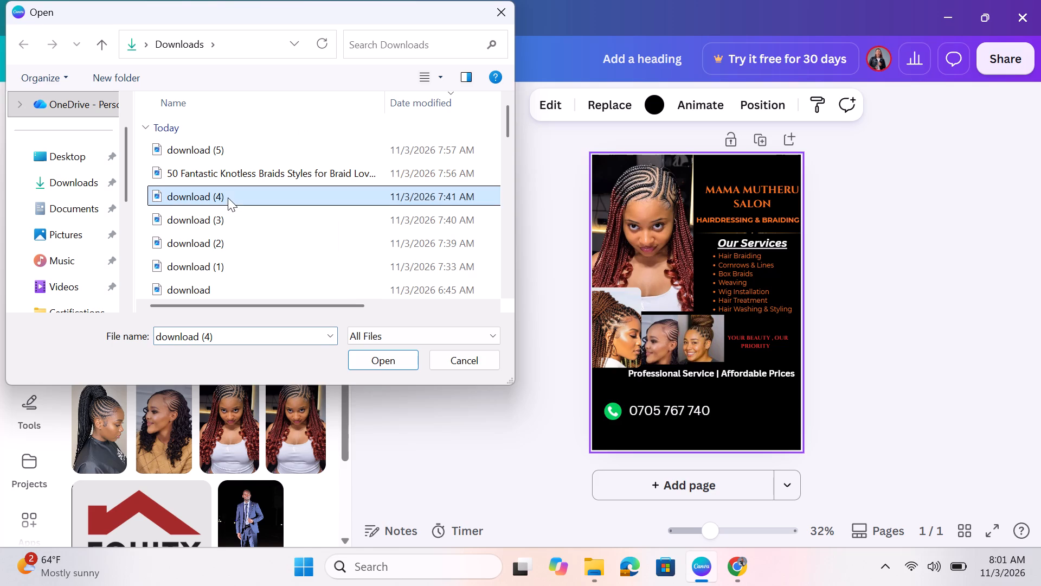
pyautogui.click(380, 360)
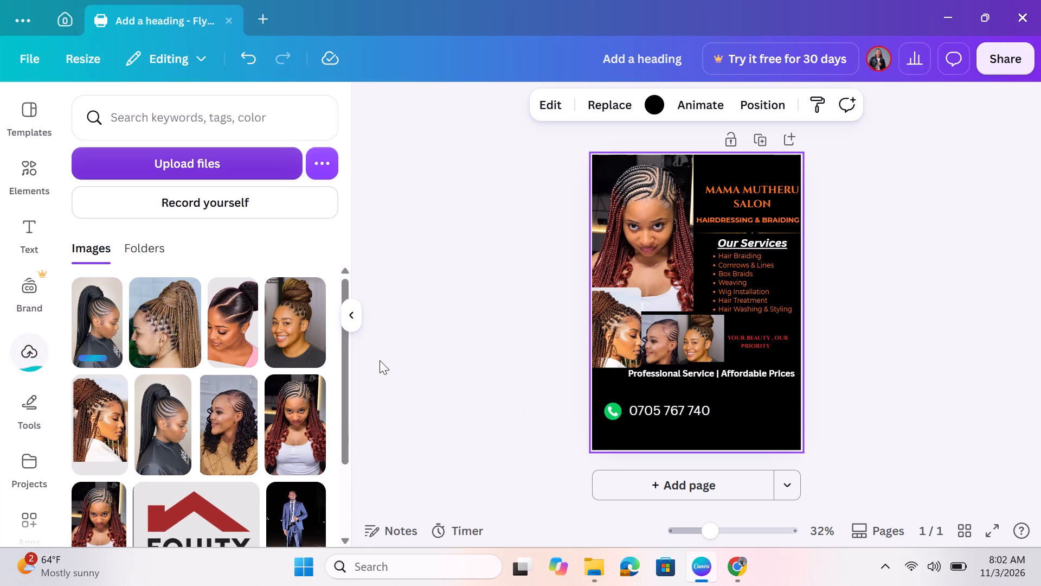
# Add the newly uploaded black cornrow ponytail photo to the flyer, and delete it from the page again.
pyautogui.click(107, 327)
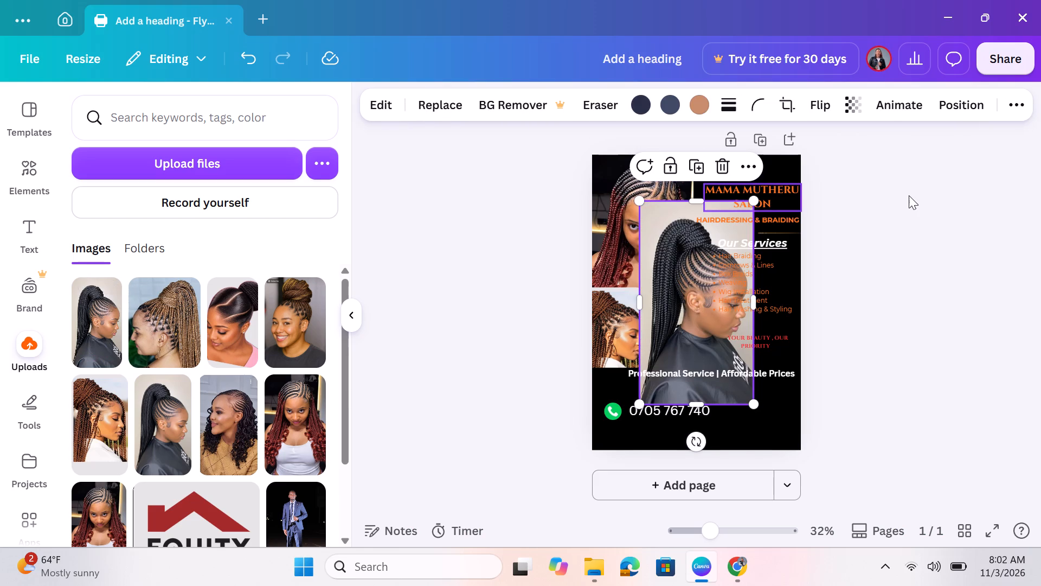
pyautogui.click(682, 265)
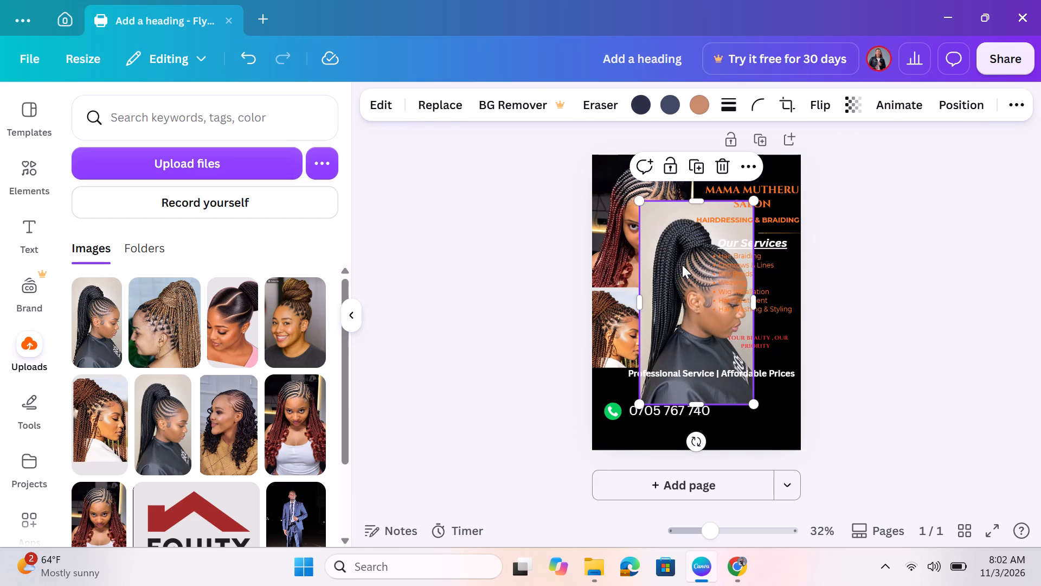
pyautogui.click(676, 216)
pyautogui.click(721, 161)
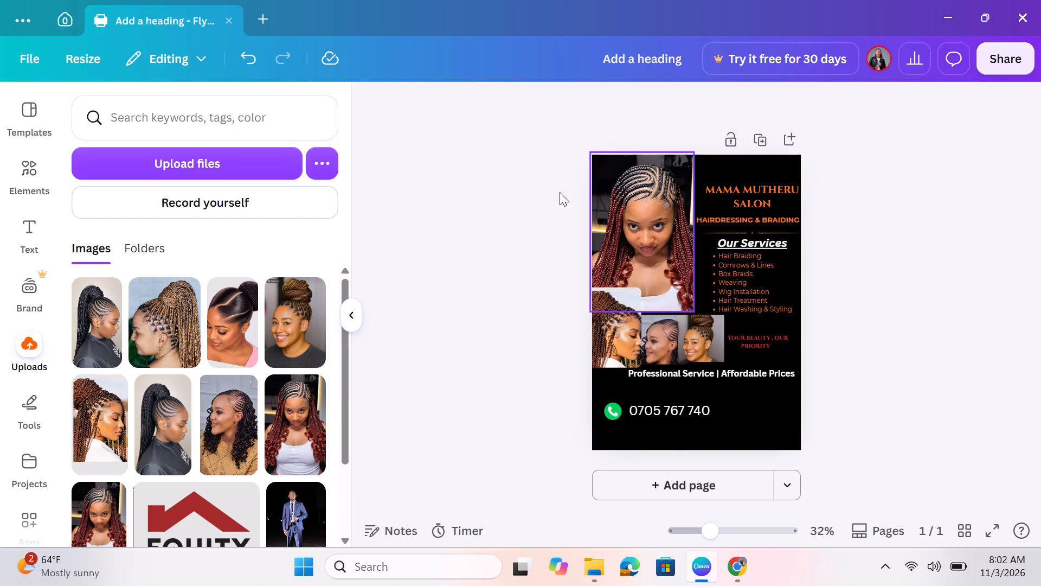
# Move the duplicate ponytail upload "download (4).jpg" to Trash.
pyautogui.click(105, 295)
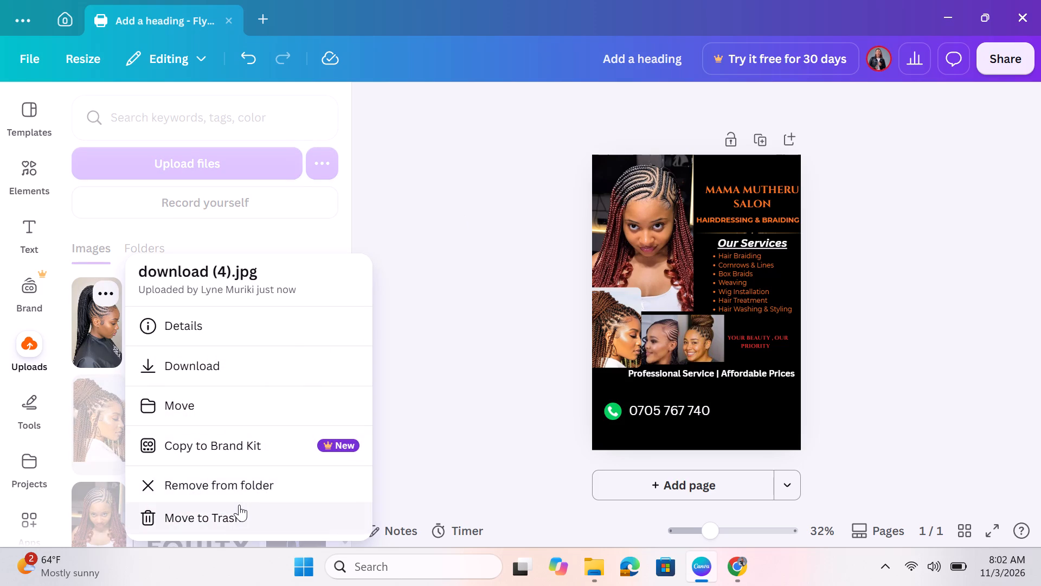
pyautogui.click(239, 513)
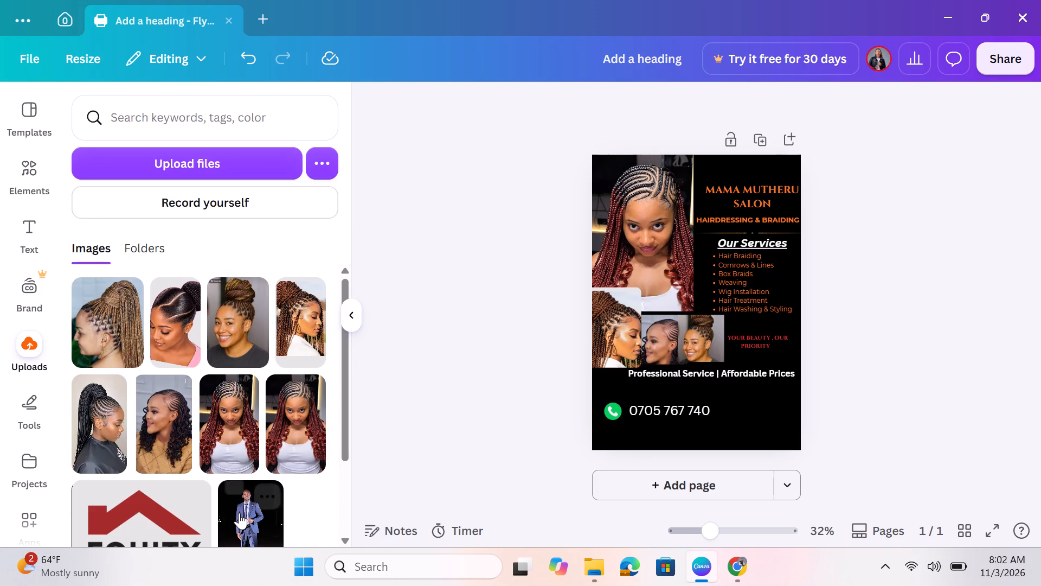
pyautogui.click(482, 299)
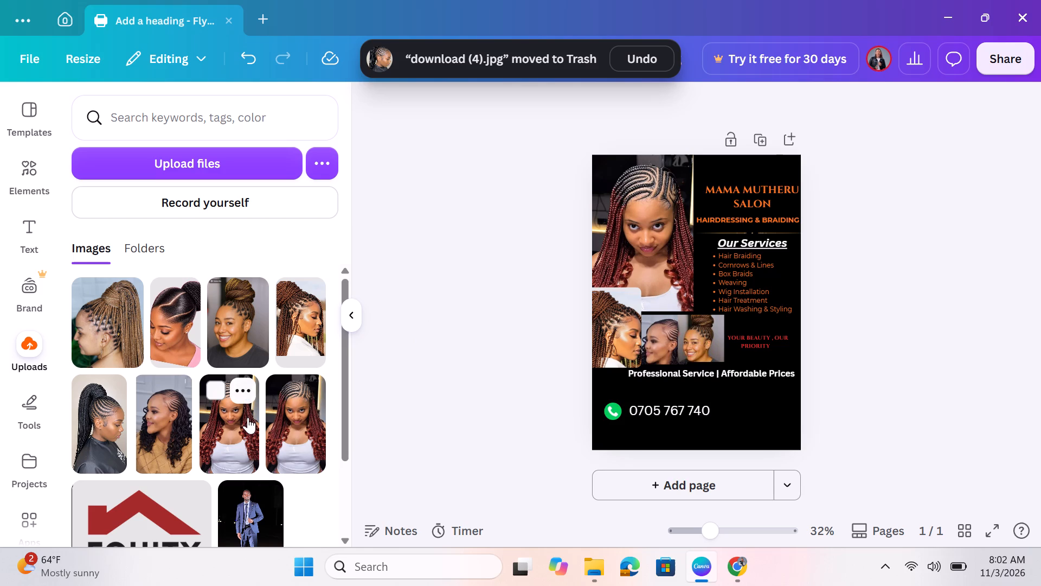
# Move the duplicate red-braids upload "download.jpg" to Trash.
pyautogui.click(239, 394)
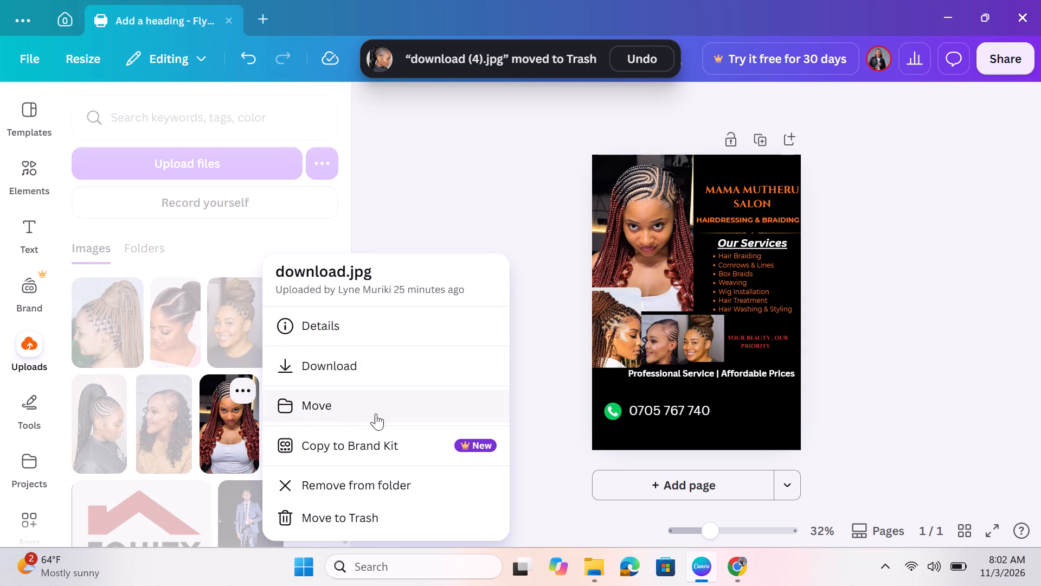
pyautogui.click(377, 509)
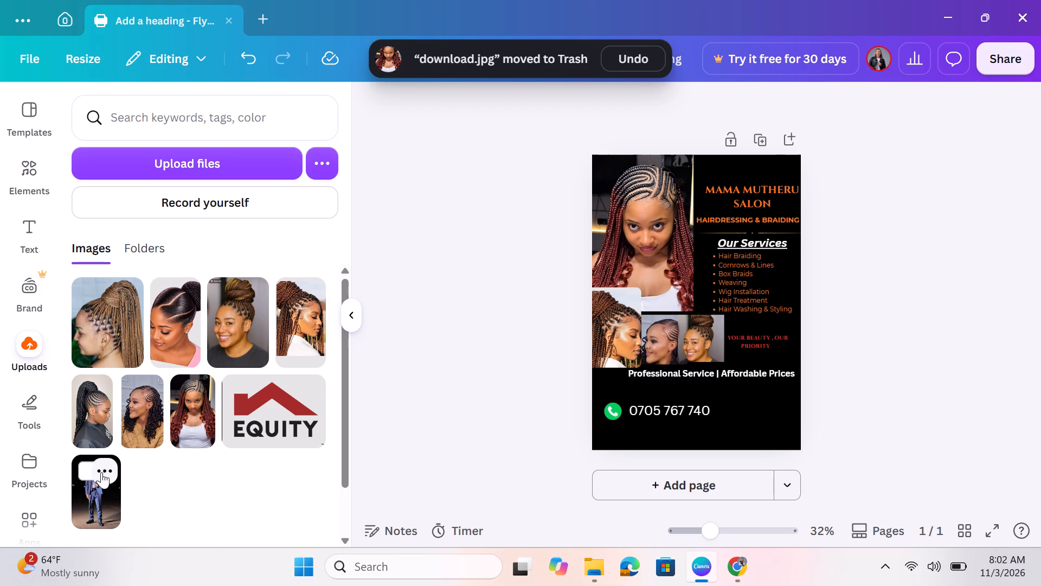
# Move the uploaded WhatsApp image of the man in a blue suit to Trash.
pyautogui.click(101, 472)
pyautogui.click(217, 531)
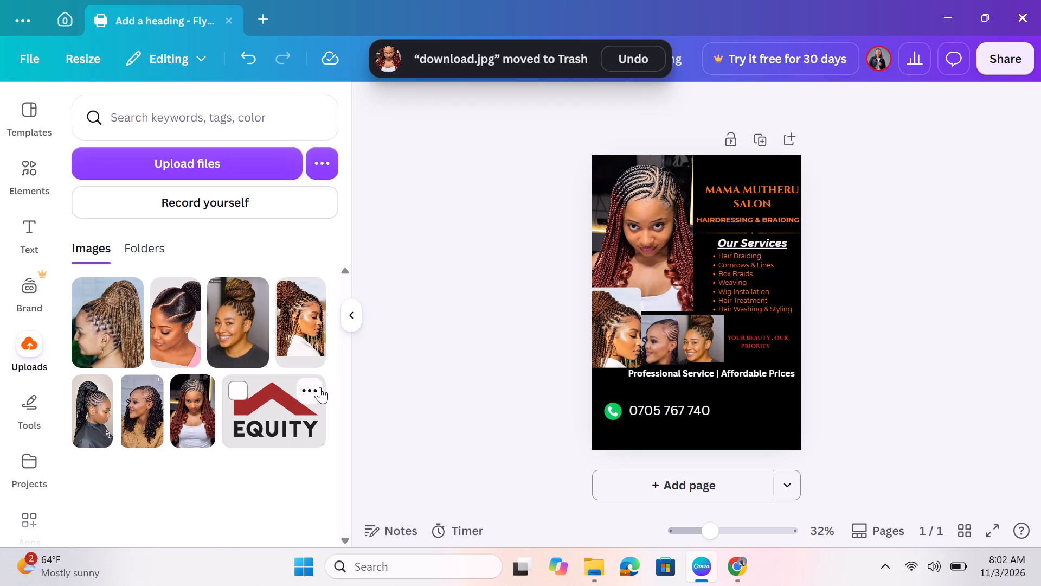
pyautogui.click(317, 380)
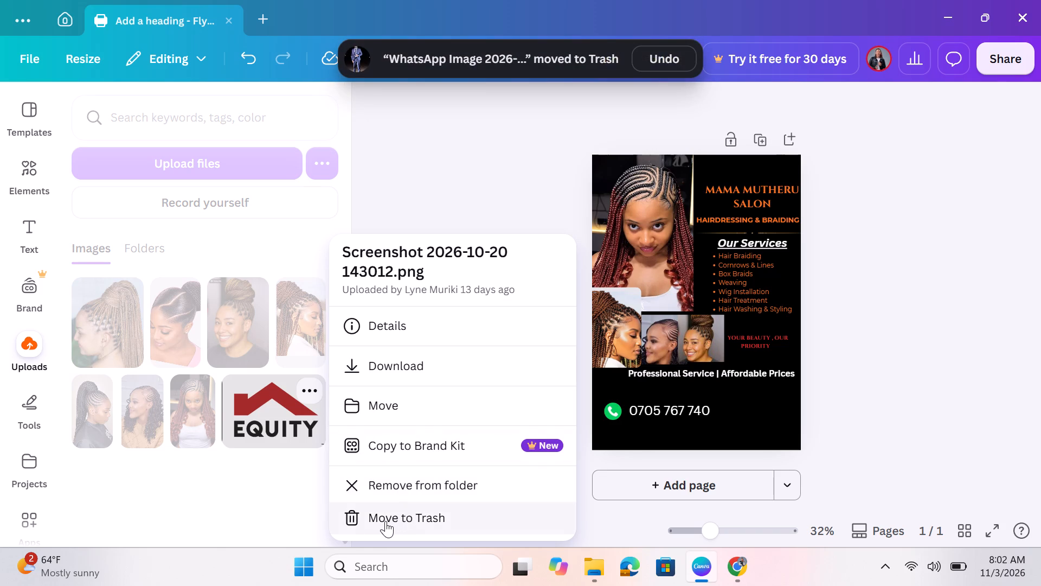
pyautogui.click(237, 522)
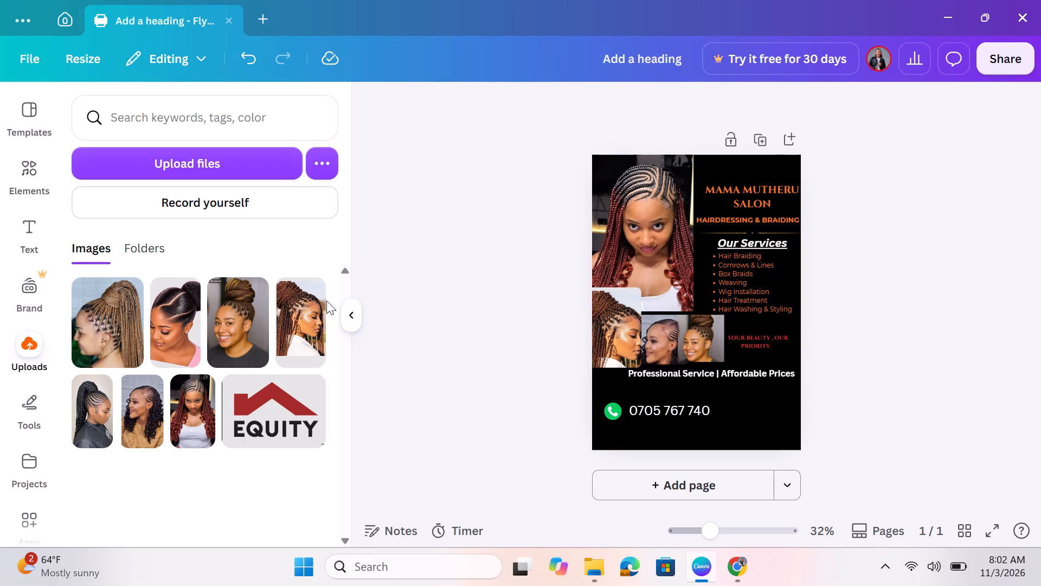
# Check the save status of the flyer design.
pyautogui.click(326, 61)
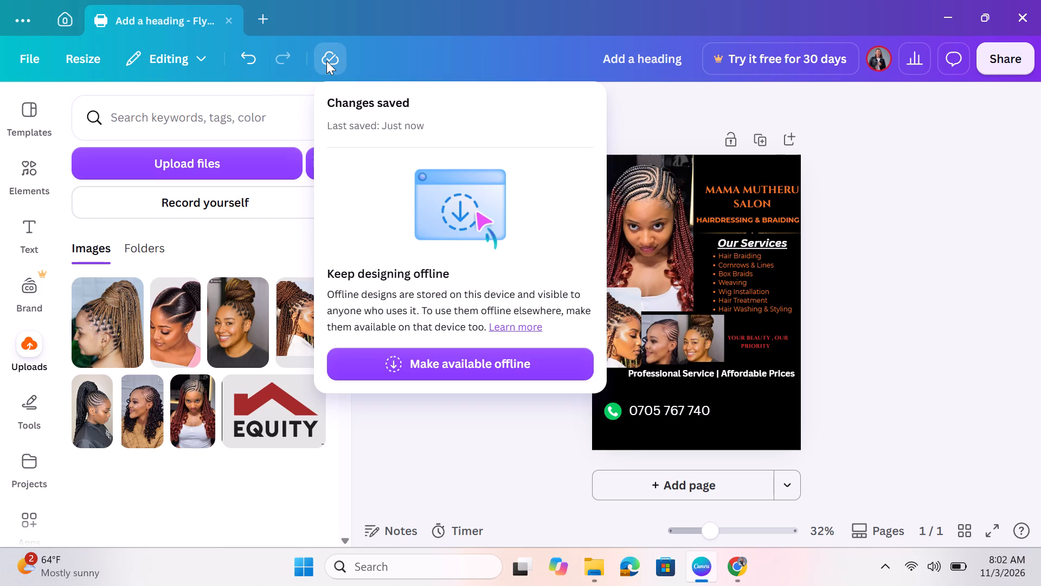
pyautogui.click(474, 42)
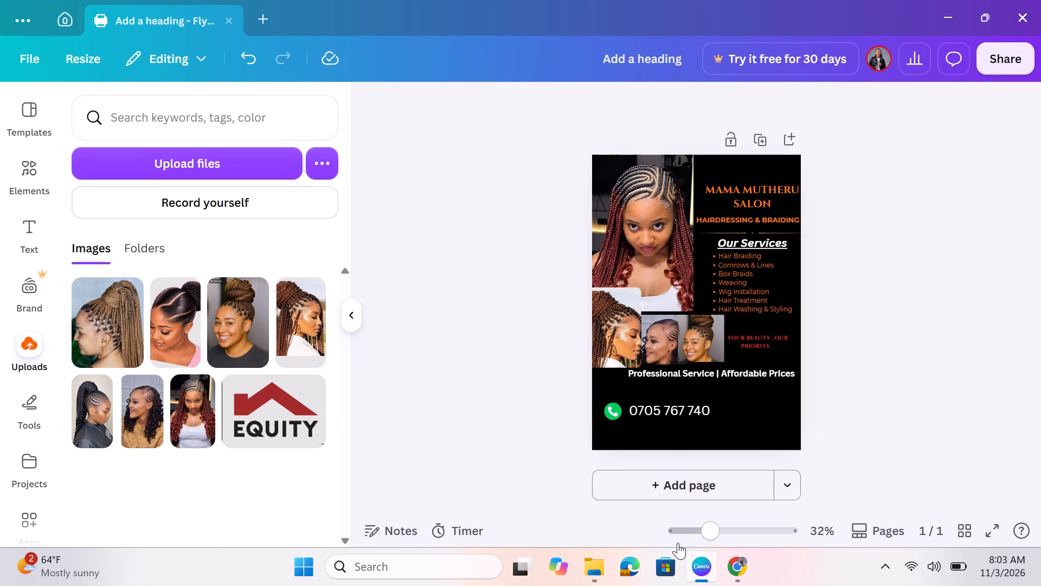
# Open the Kuro app from the recent items in Windows search.
pyautogui.click(388, 557)
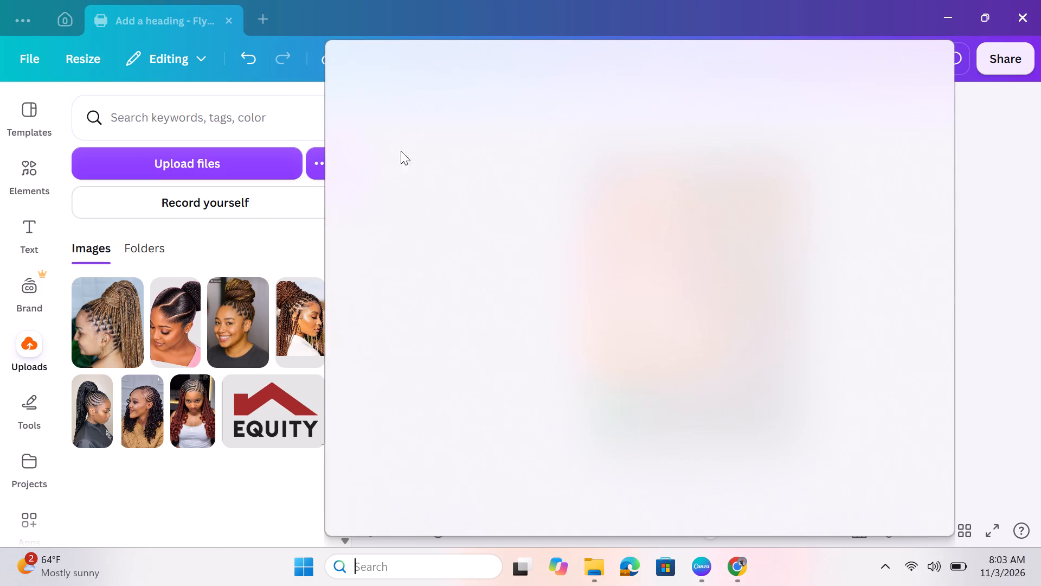
pyautogui.click(417, 173)
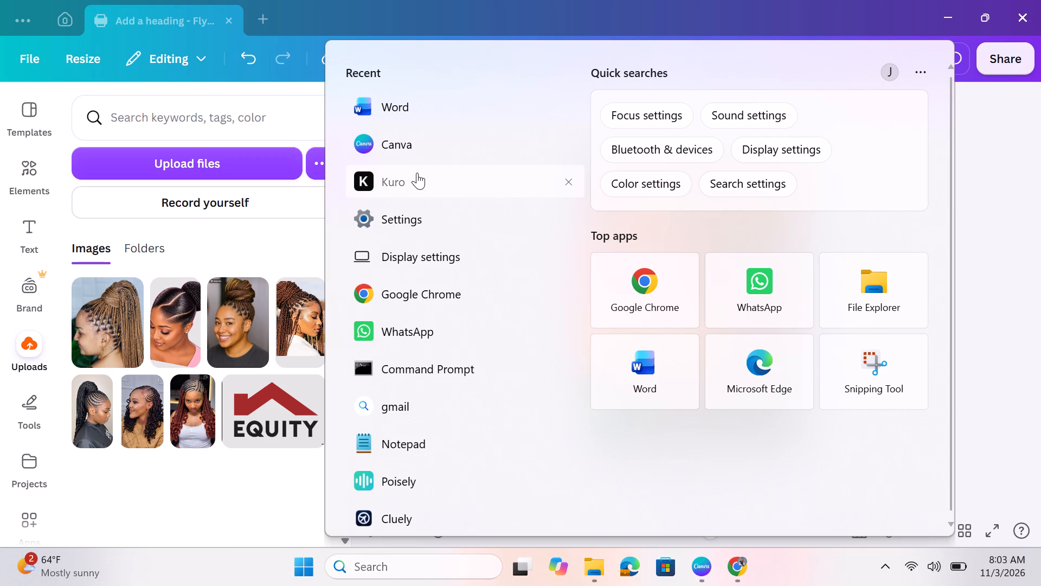
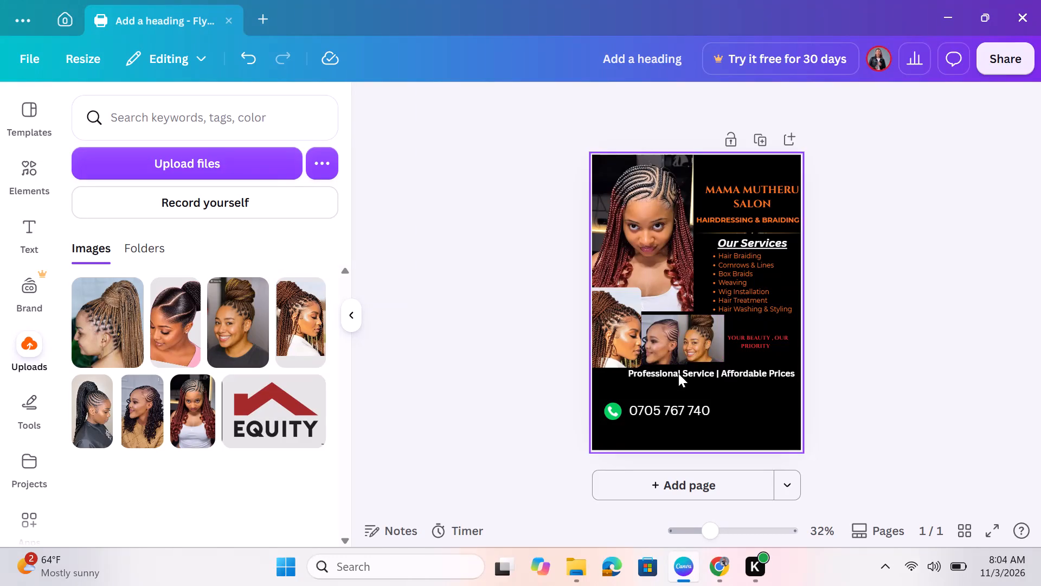
# Enlarge the "Your beauty, our priority" tagline to font size 18.2 and nudge it right, clear of the photos.
pyautogui.click(665, 400)
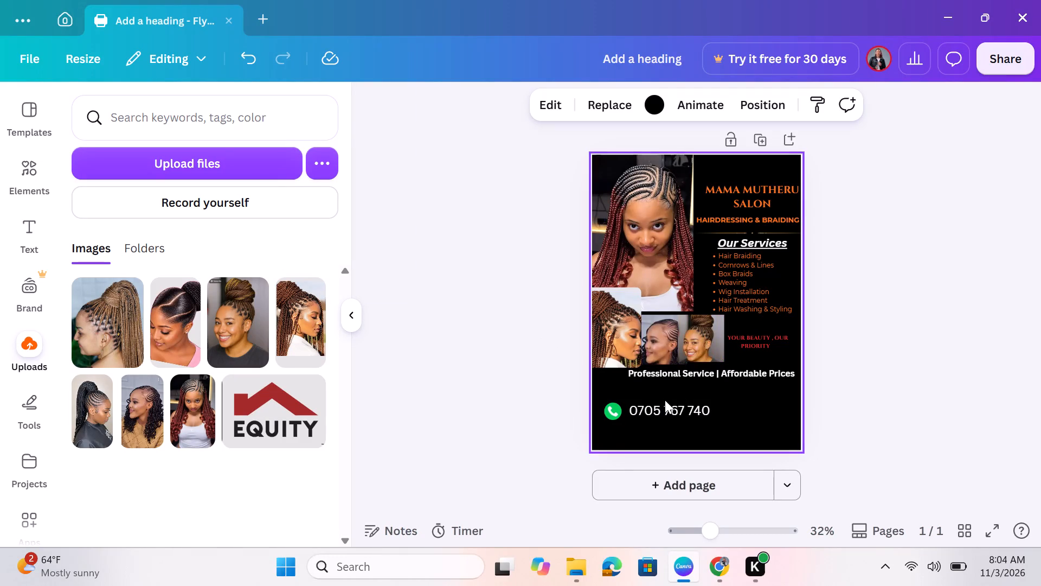
pyautogui.click(757, 340)
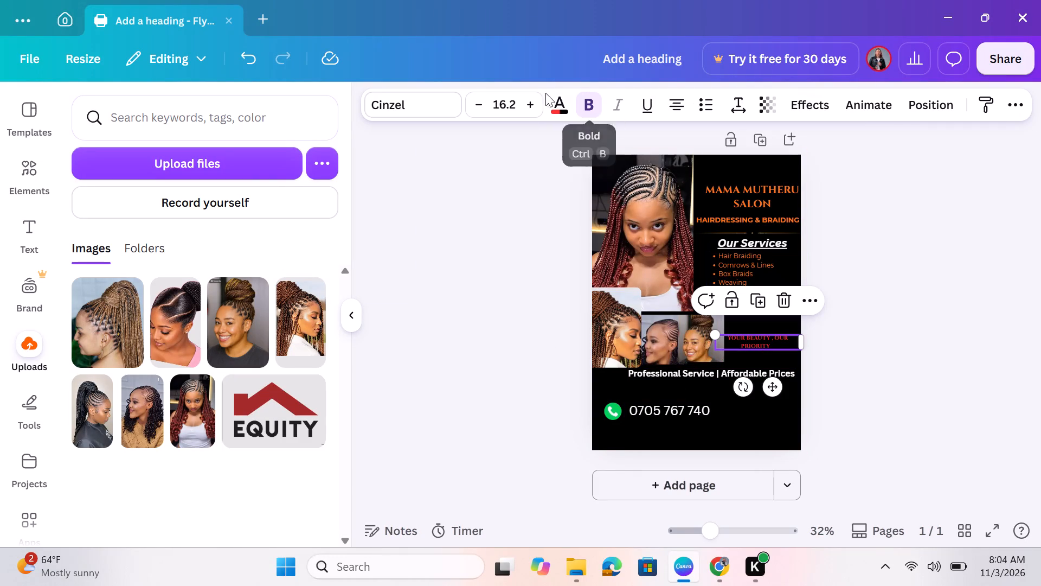
pyautogui.click(531, 102)
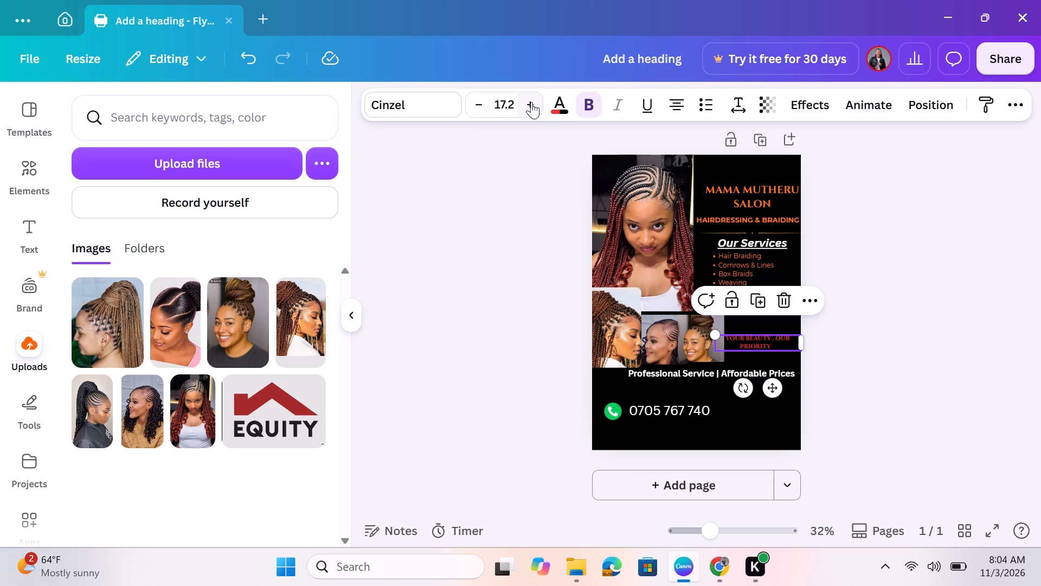
pyautogui.click(531, 102)
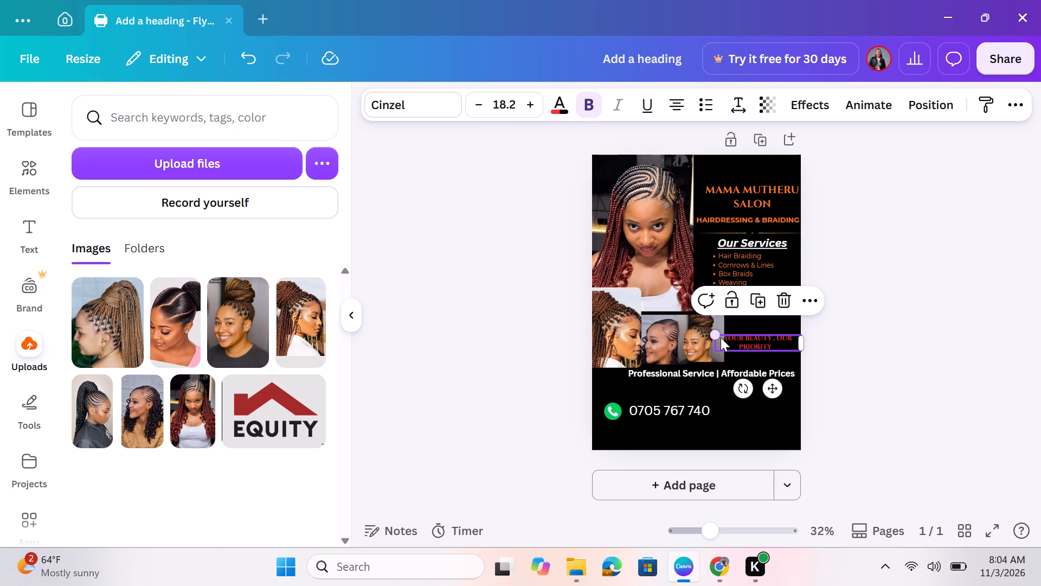
pyautogui.moveTo(721, 337); pyautogui.dragTo(728, 338)
pyautogui.click(740, 362)
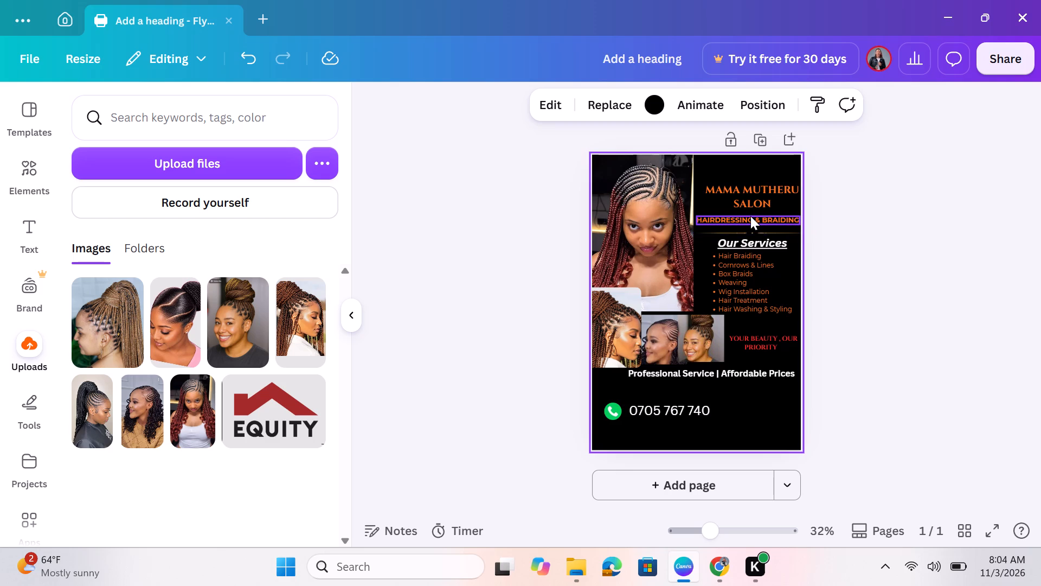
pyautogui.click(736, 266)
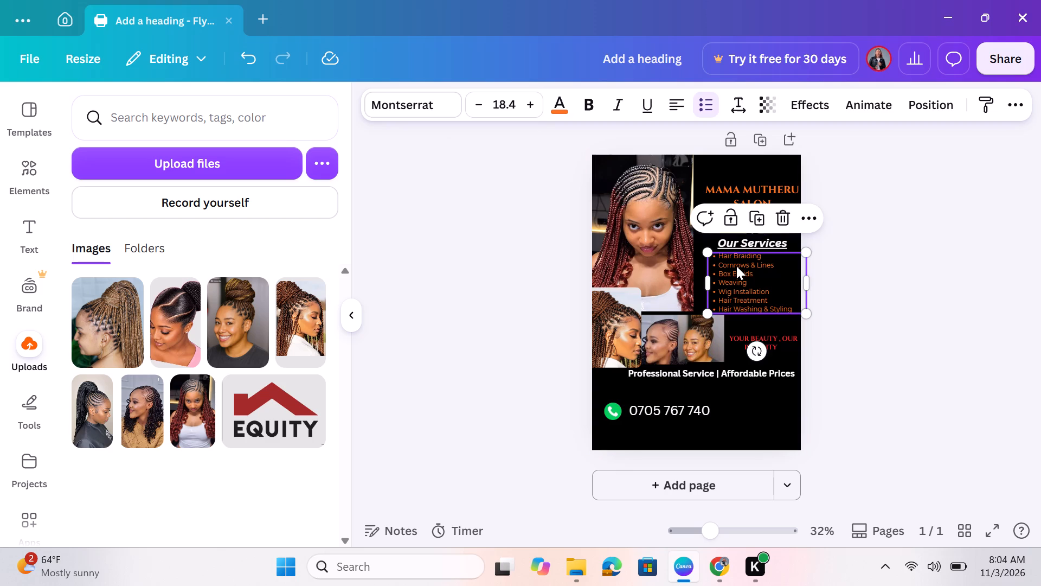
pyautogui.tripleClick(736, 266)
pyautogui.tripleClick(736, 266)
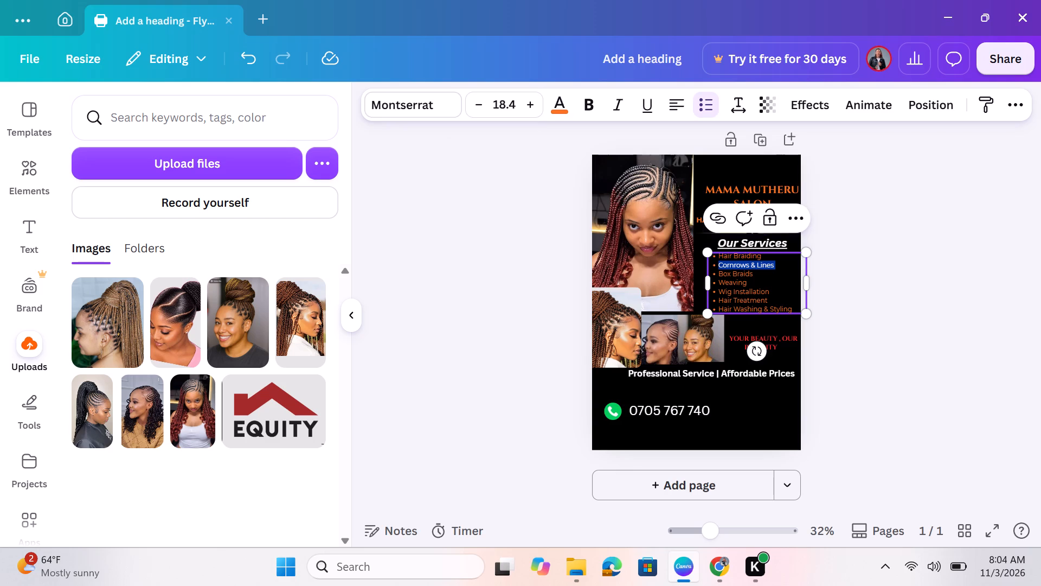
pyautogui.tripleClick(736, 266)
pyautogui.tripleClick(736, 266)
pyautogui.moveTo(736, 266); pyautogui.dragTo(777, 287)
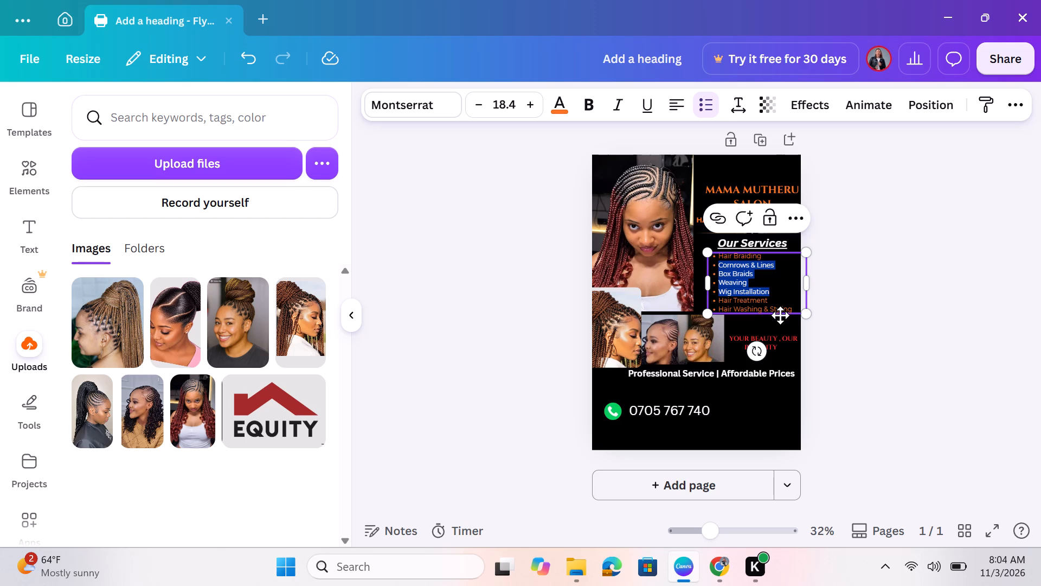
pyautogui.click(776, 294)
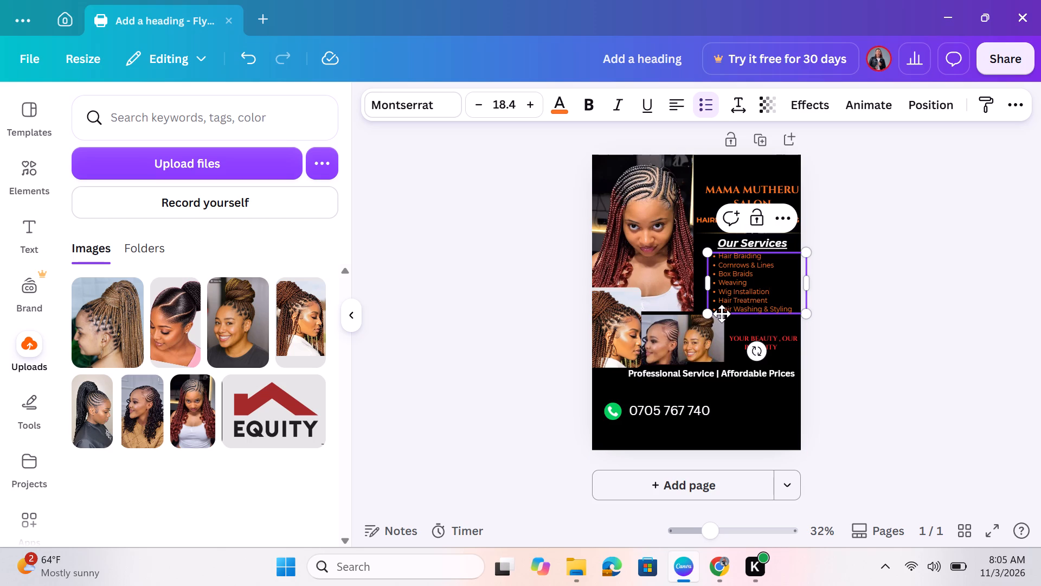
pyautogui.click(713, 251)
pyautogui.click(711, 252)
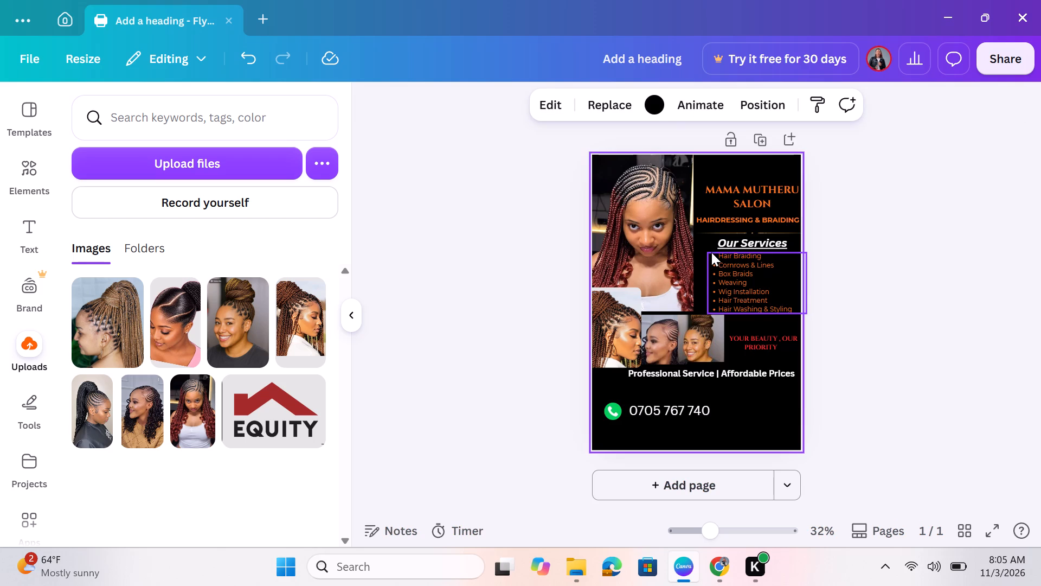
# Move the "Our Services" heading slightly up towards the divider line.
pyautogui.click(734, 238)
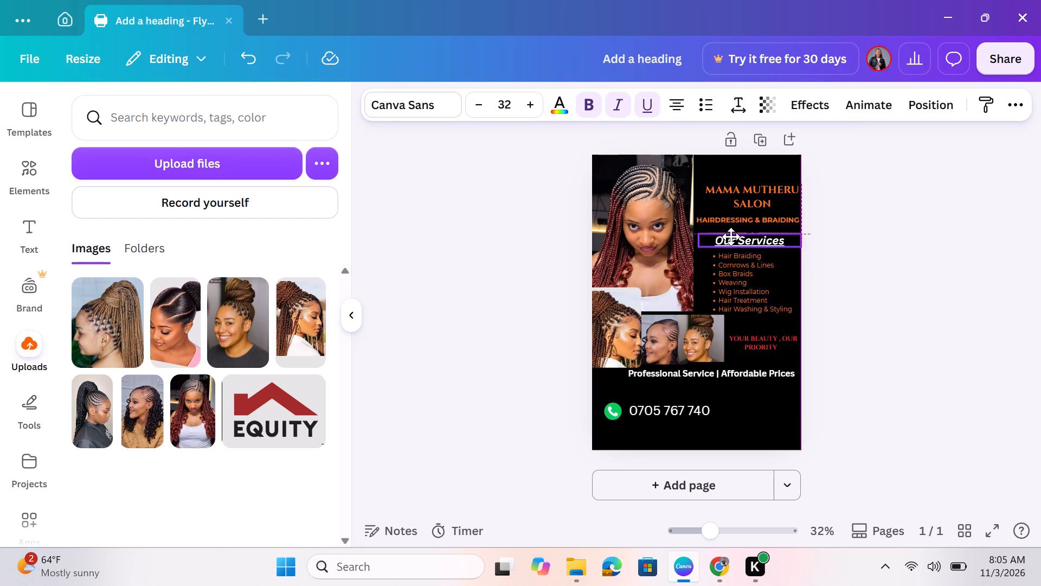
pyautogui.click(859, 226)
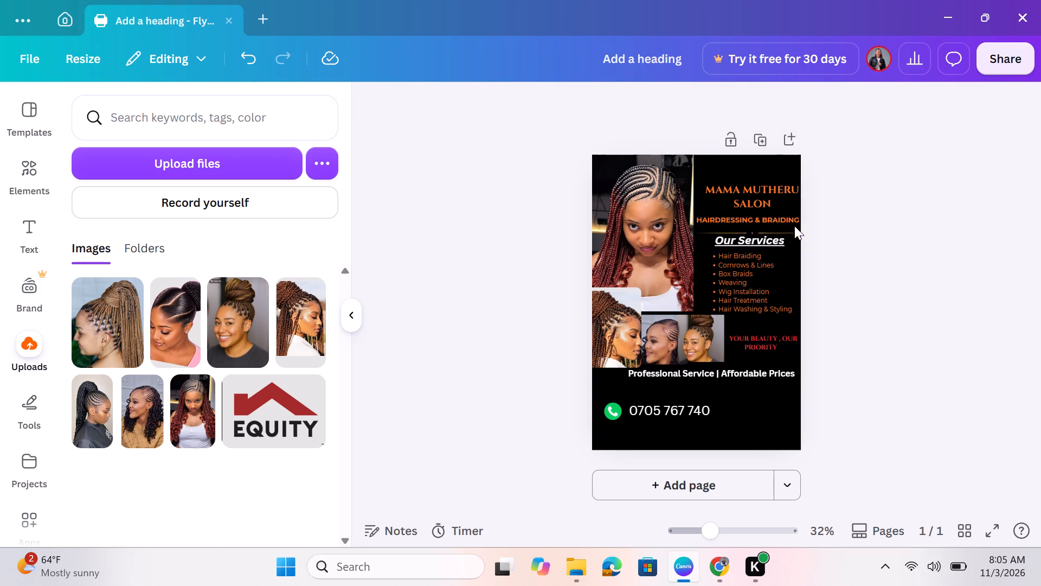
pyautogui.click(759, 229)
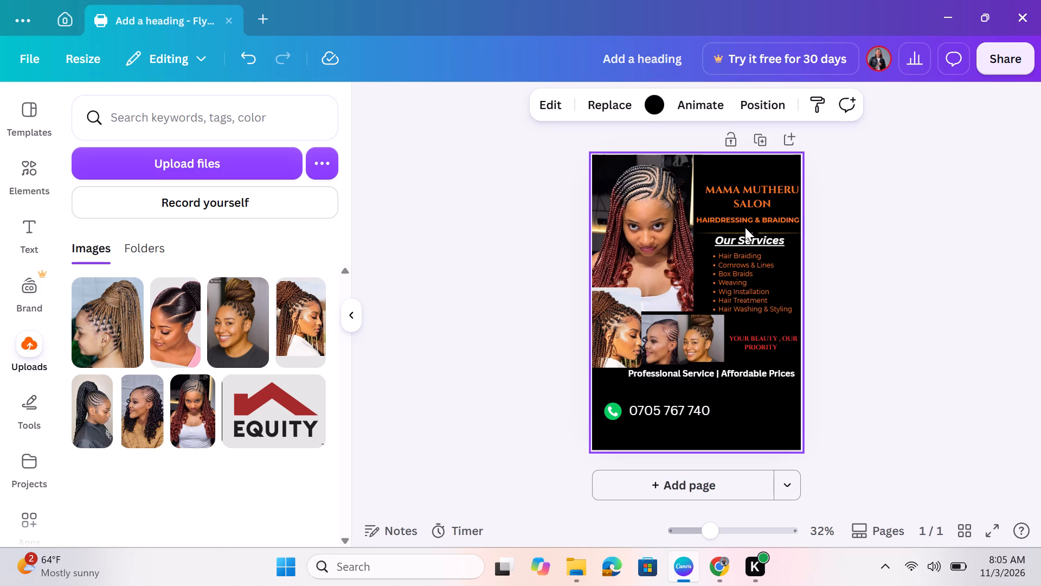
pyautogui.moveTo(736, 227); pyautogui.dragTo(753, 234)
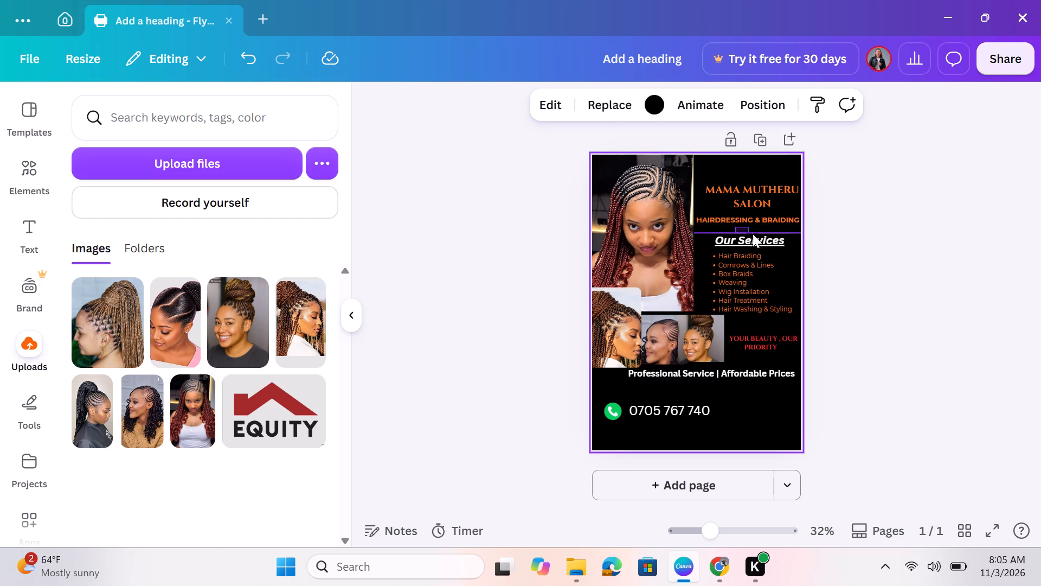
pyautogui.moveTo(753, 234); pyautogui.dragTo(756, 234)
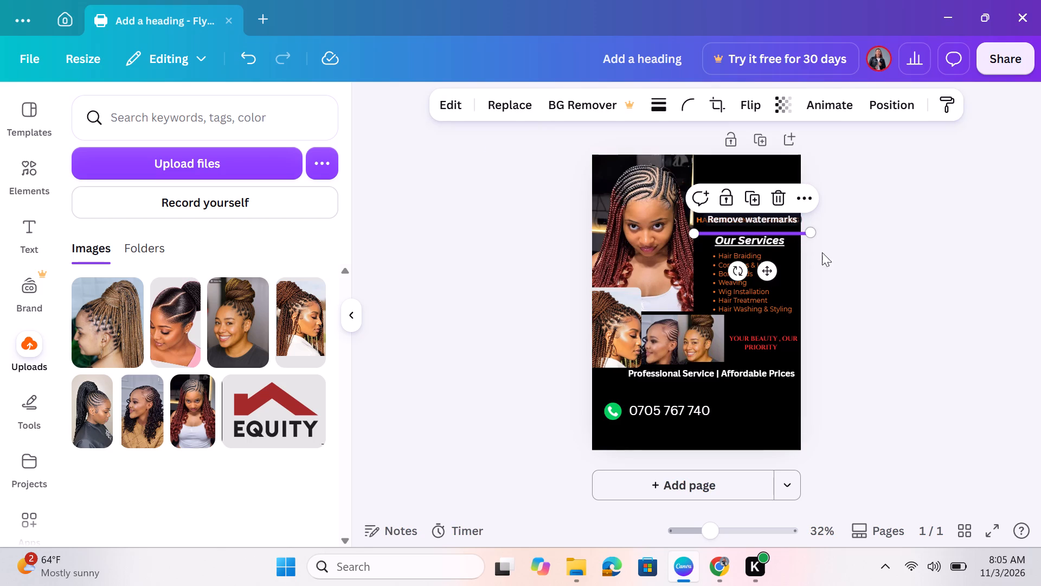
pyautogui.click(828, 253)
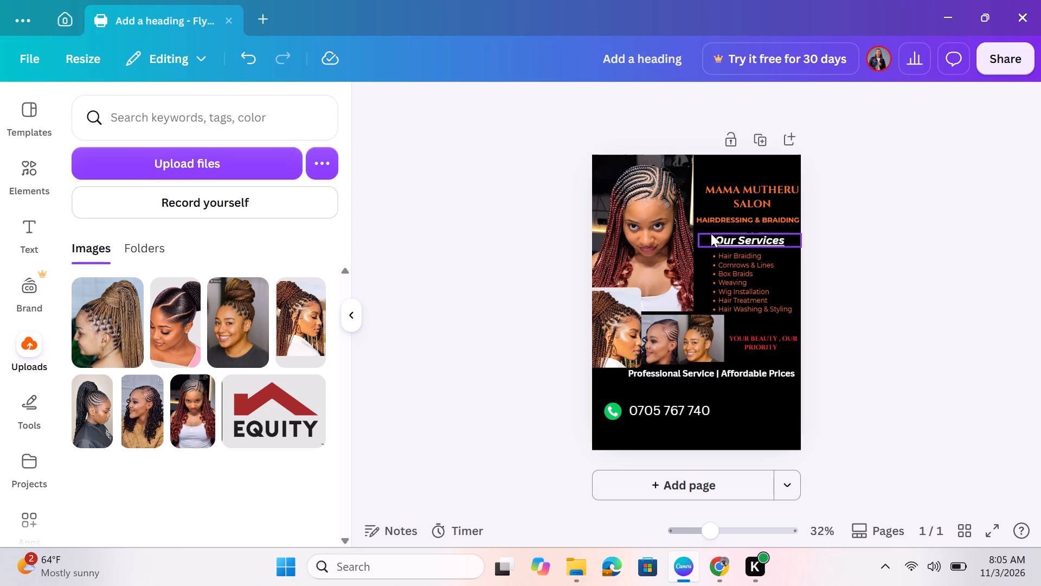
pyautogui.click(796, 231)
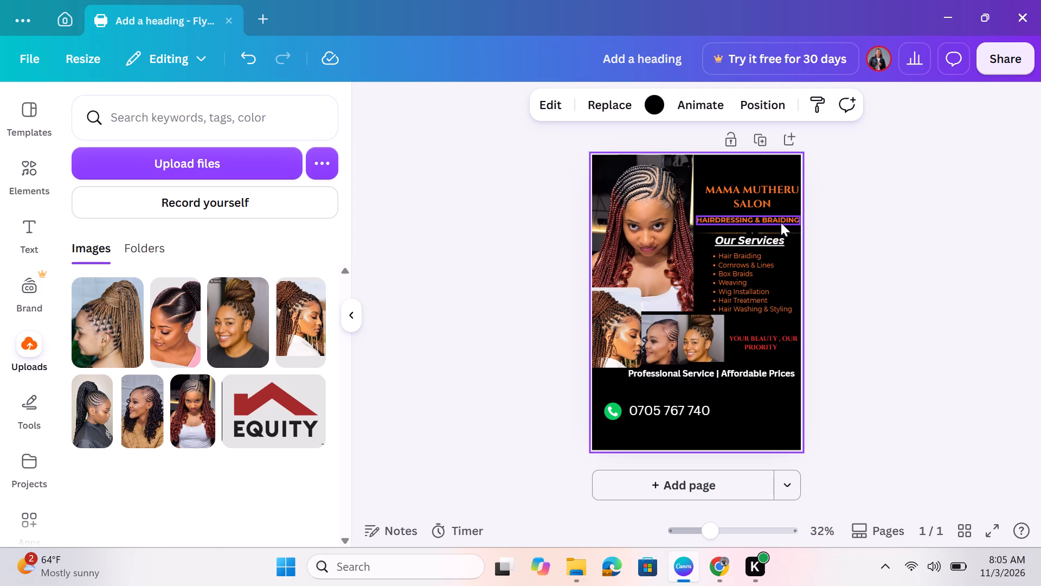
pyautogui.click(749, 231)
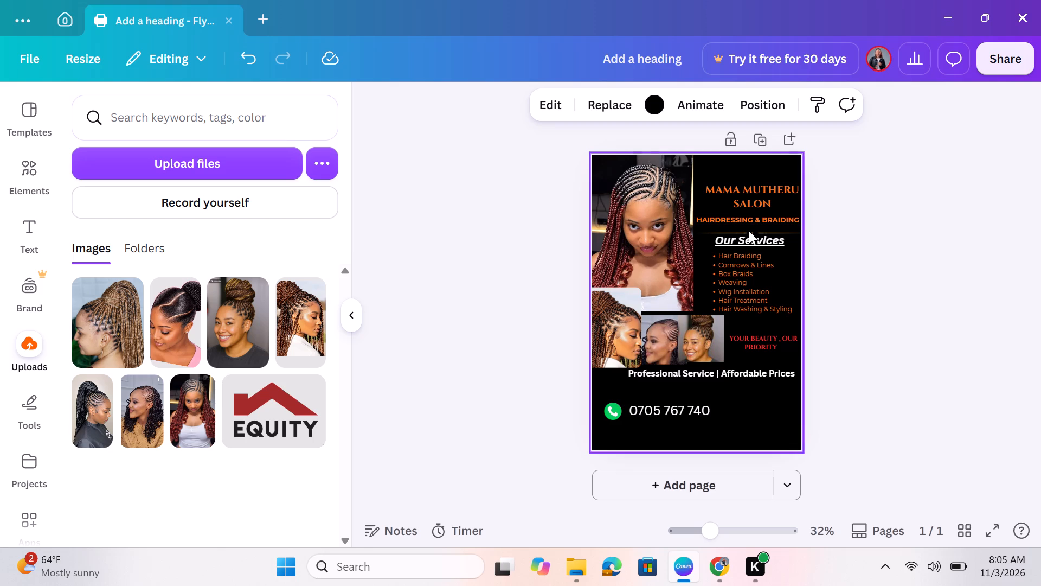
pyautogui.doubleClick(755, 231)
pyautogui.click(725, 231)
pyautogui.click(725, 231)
# Move the "Our Services" heading down and slightly left, just above the services list.
pyautogui.moveTo(729, 238); pyautogui.dragTo(719, 243)
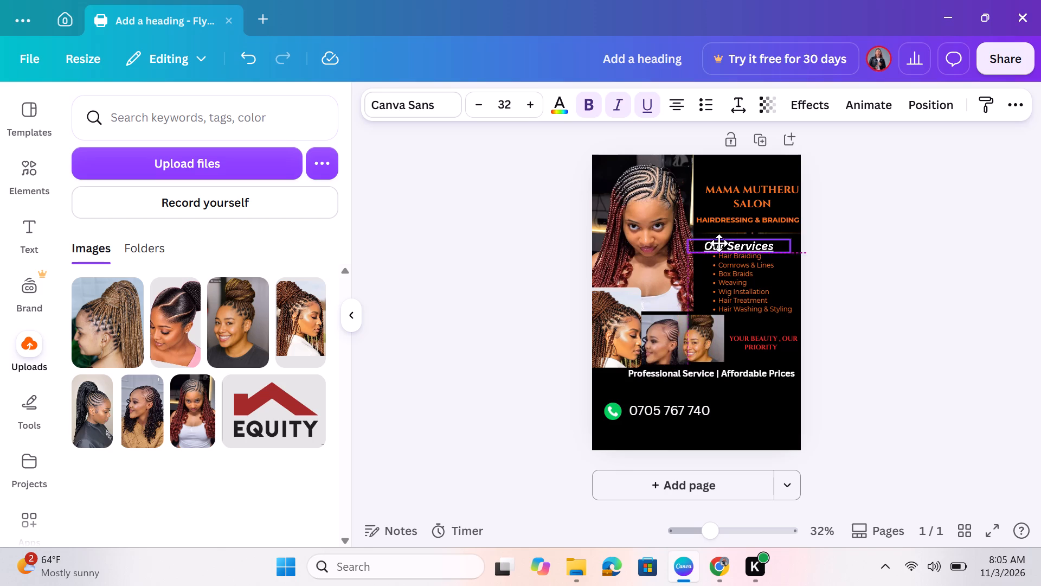
pyautogui.moveTo(719, 243); pyautogui.dragTo(720, 244)
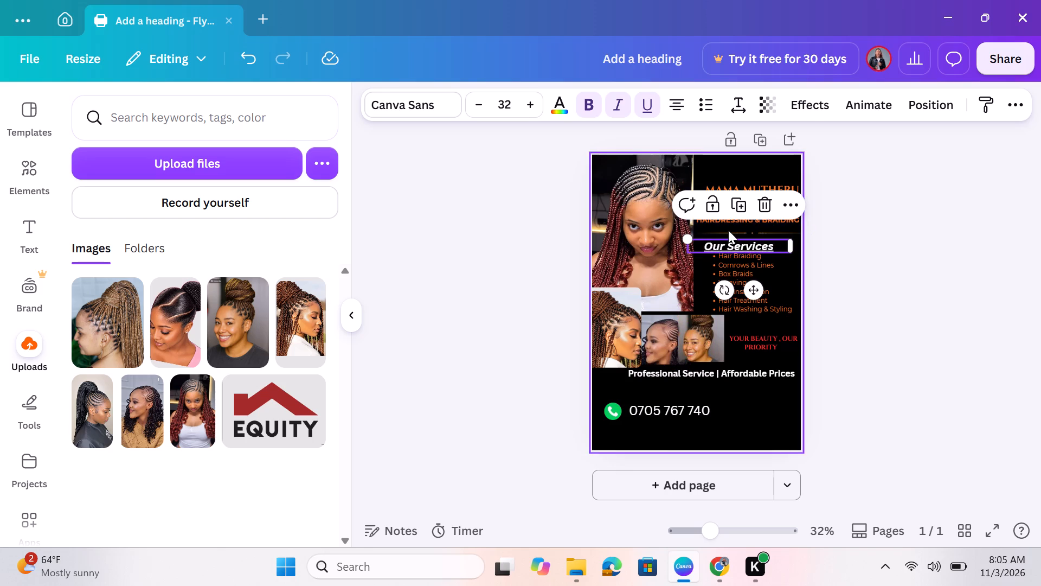
# Check the image editing options for the divider line above "Our Services", clearing the old "lines" element search.
pyautogui.click(728, 230)
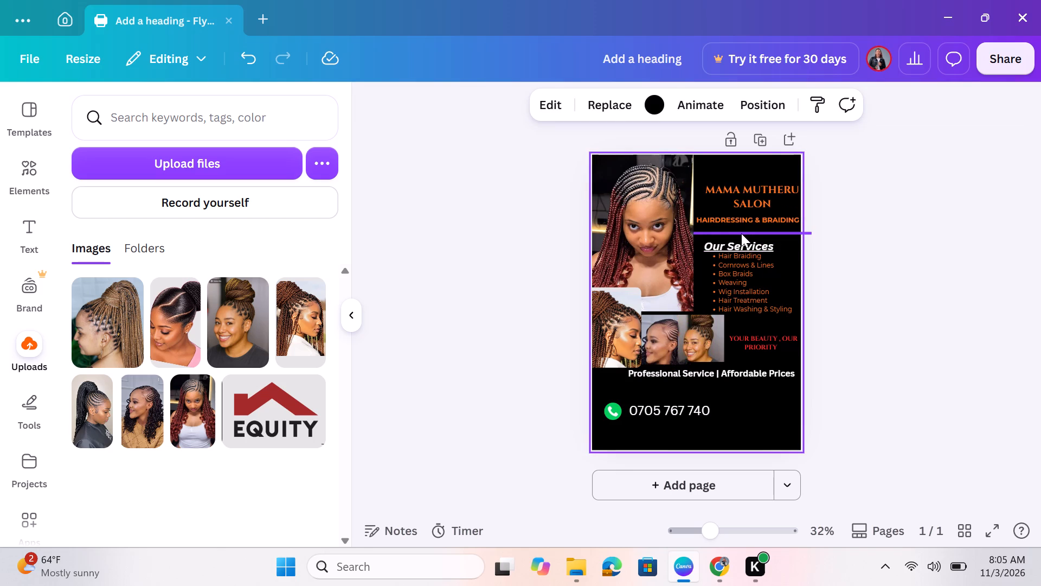
pyautogui.click(741, 233)
pyautogui.scroll(-1, 723, 214)
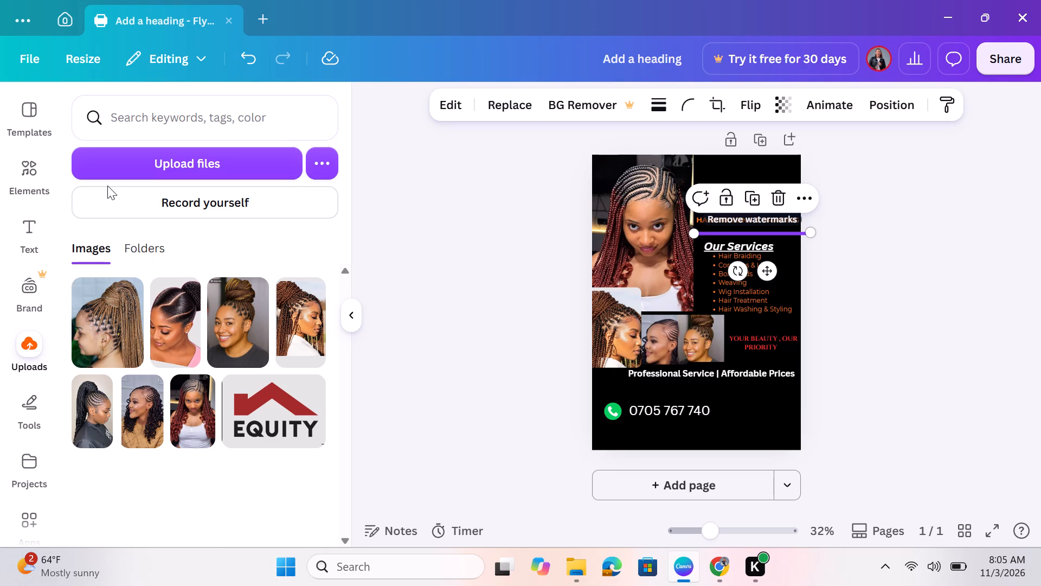
pyautogui.click(33, 193)
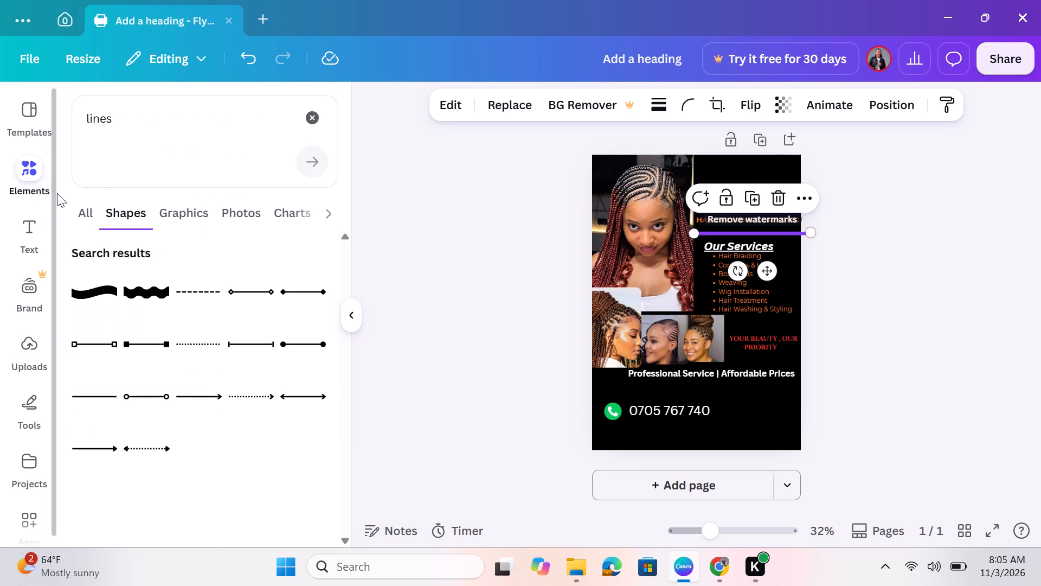
pyautogui.click(312, 119)
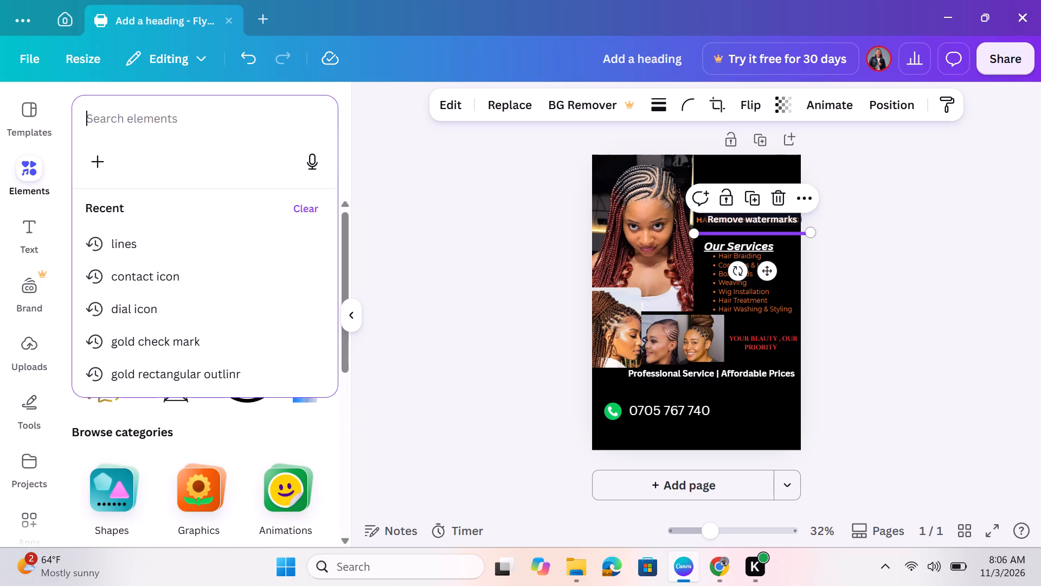
pyautogui.click(446, 105)
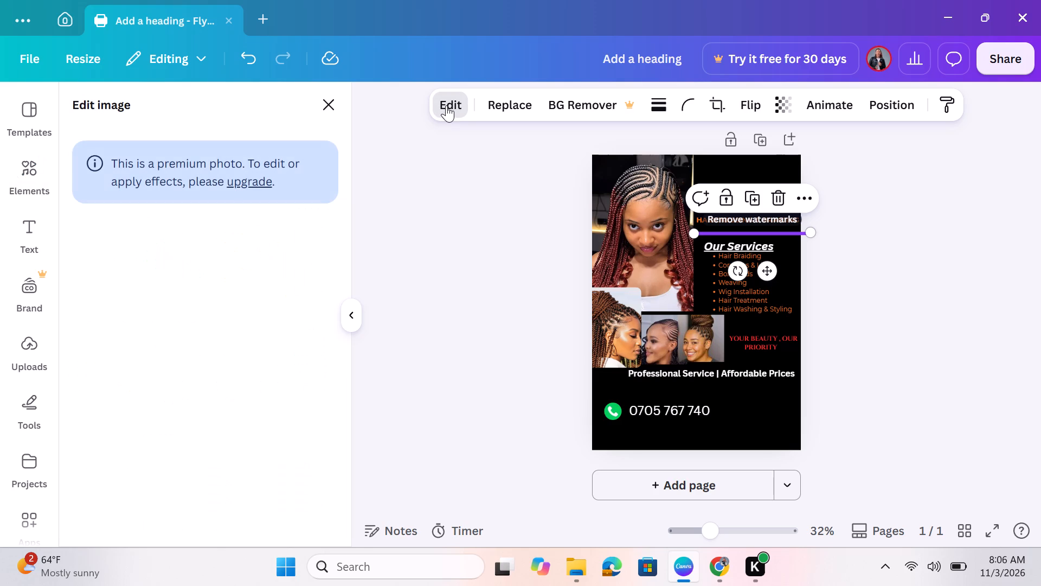
pyautogui.click(324, 105)
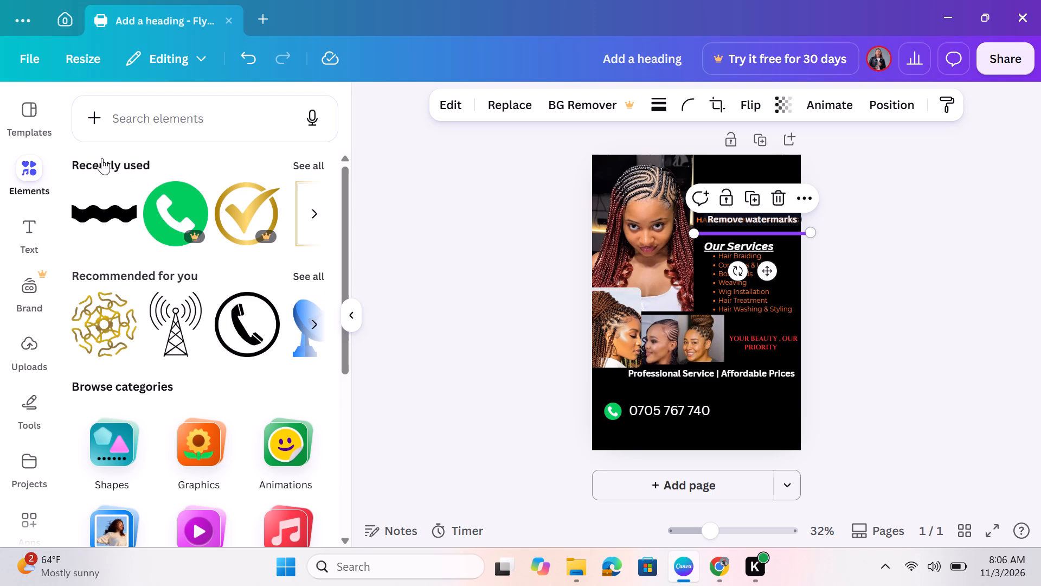
# Search the elements library for "red colour" and look through the graphics and photos.
pyautogui.click(17, 188)
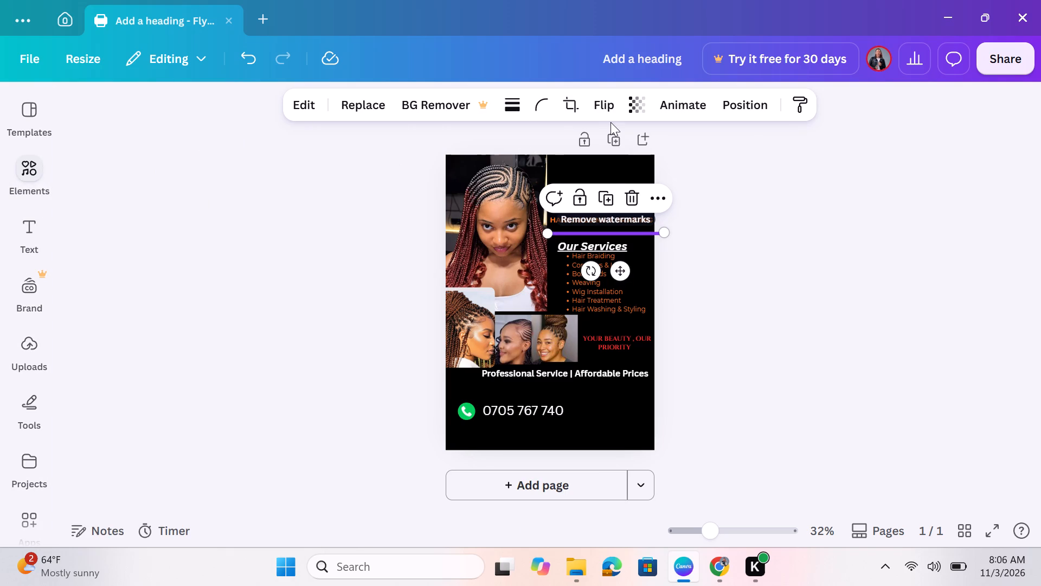
pyautogui.click(249, 187)
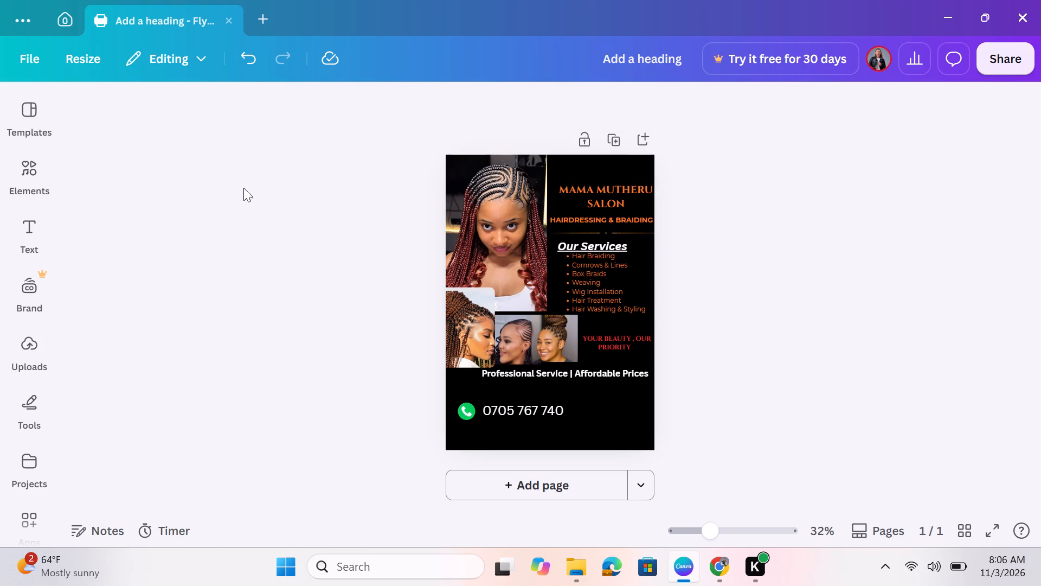
pyautogui.click(32, 190)
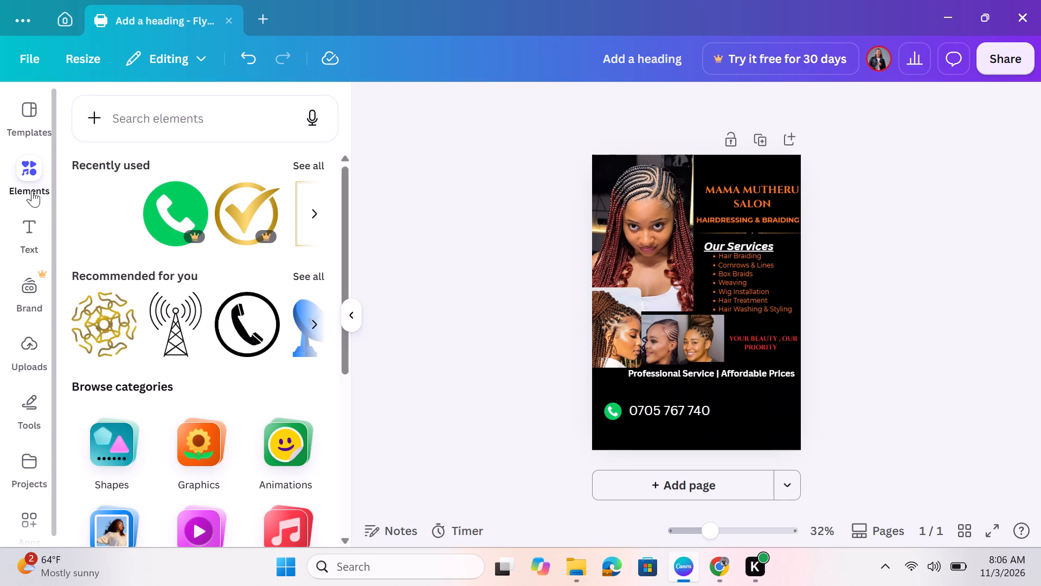
pyautogui.click(179, 120)
pyautogui.write('red')
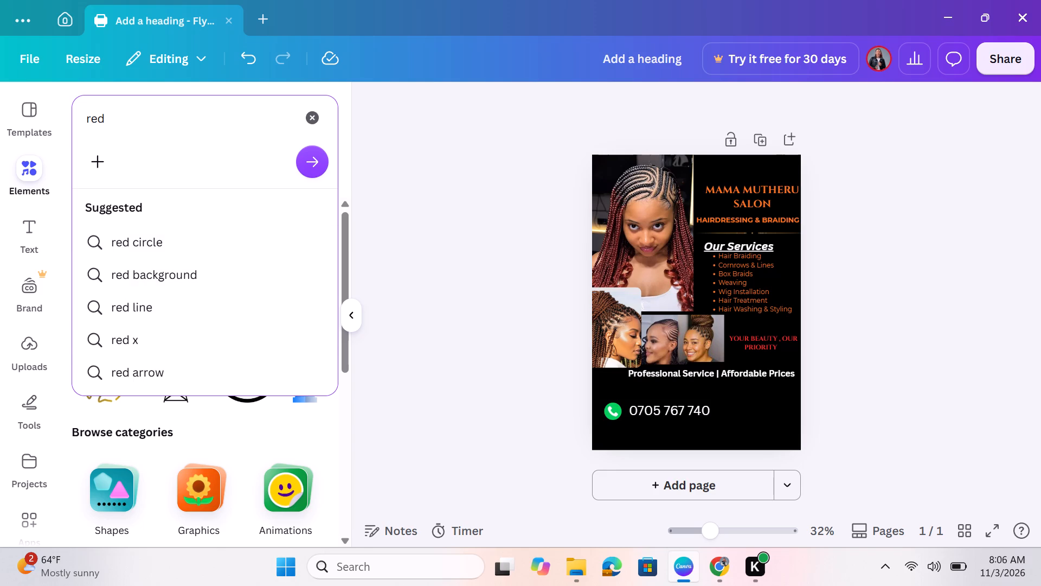
pyautogui.press('space')
pyautogui.write('colour')
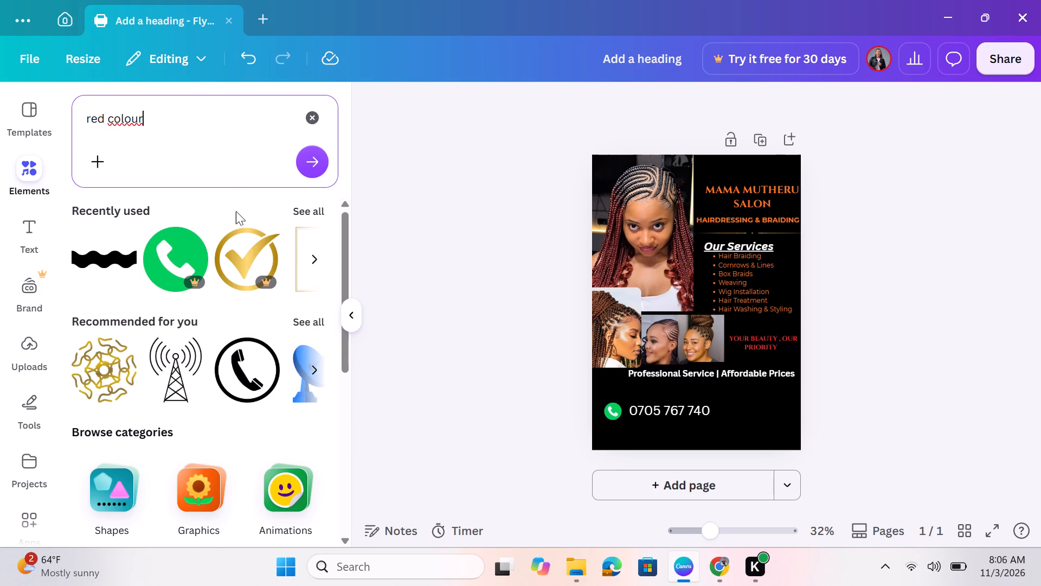
pyautogui.click(312, 162)
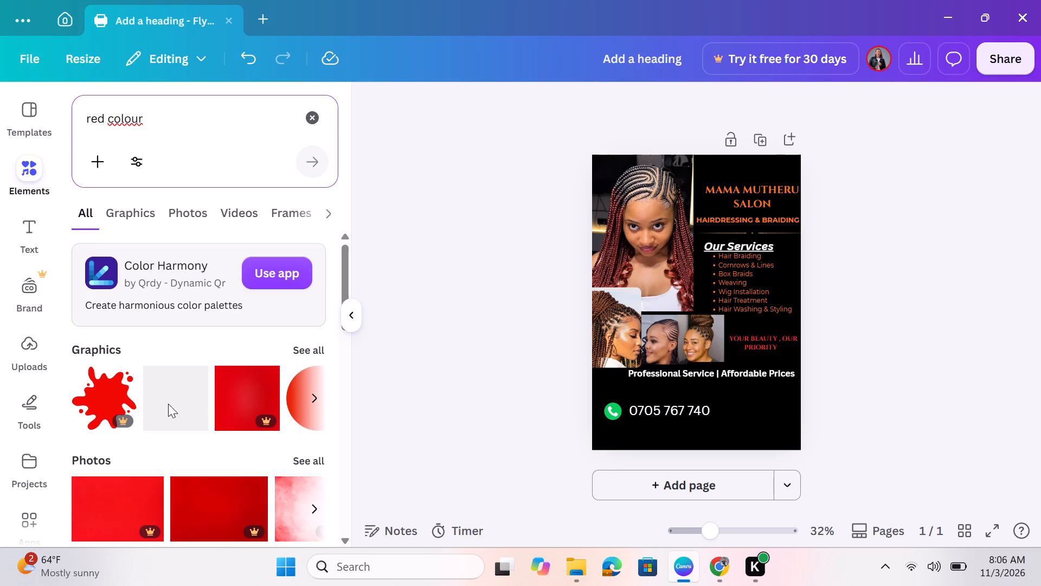
pyautogui.scroll(-1, 186, 517)
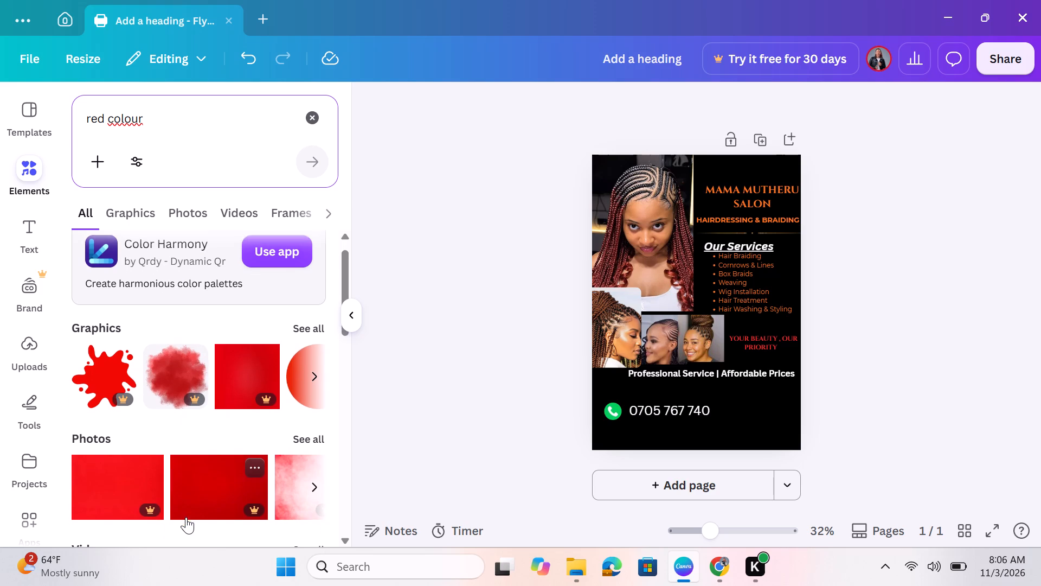
pyautogui.scroll(-1, 186, 517)
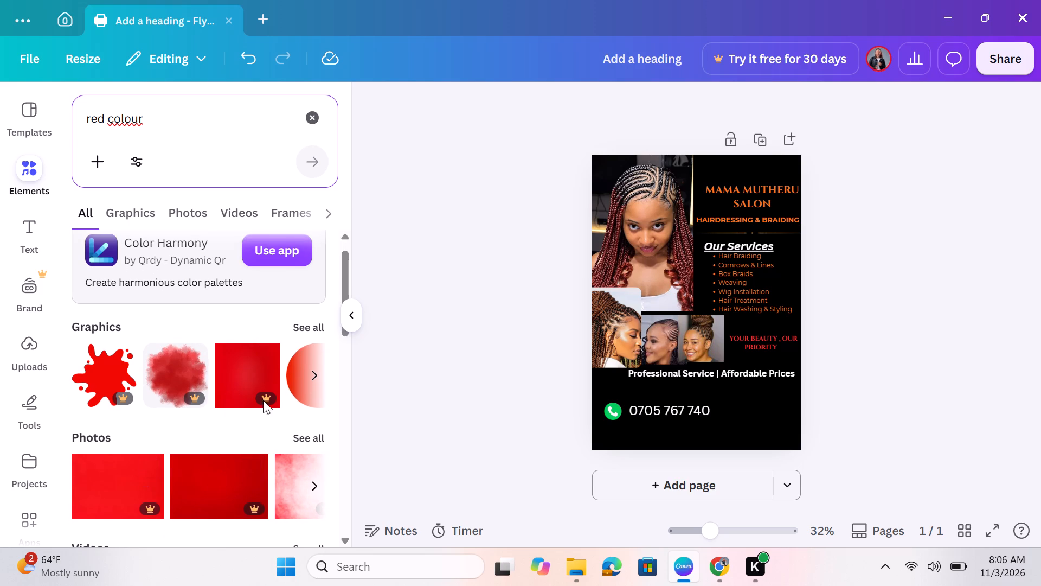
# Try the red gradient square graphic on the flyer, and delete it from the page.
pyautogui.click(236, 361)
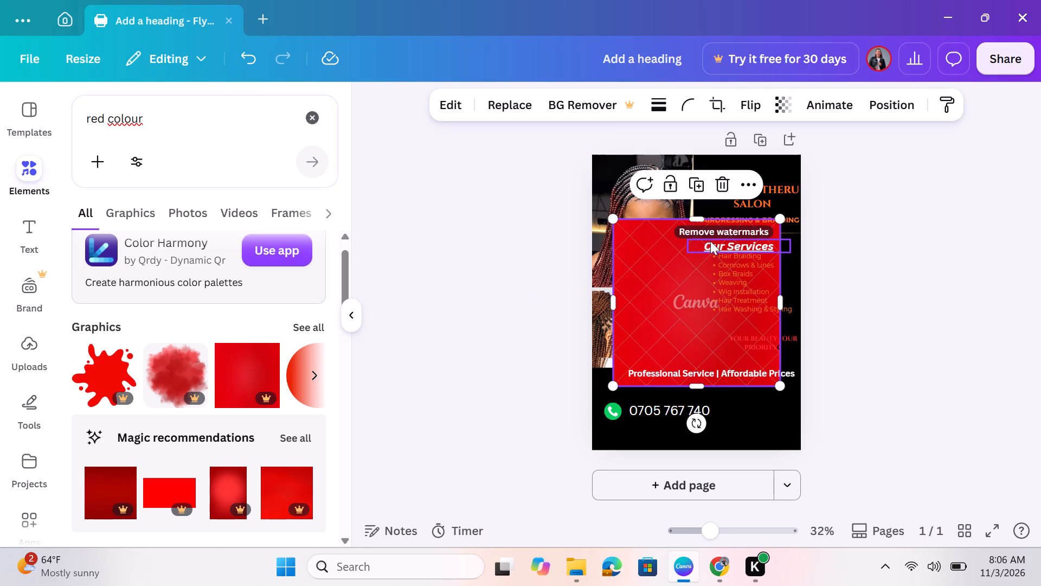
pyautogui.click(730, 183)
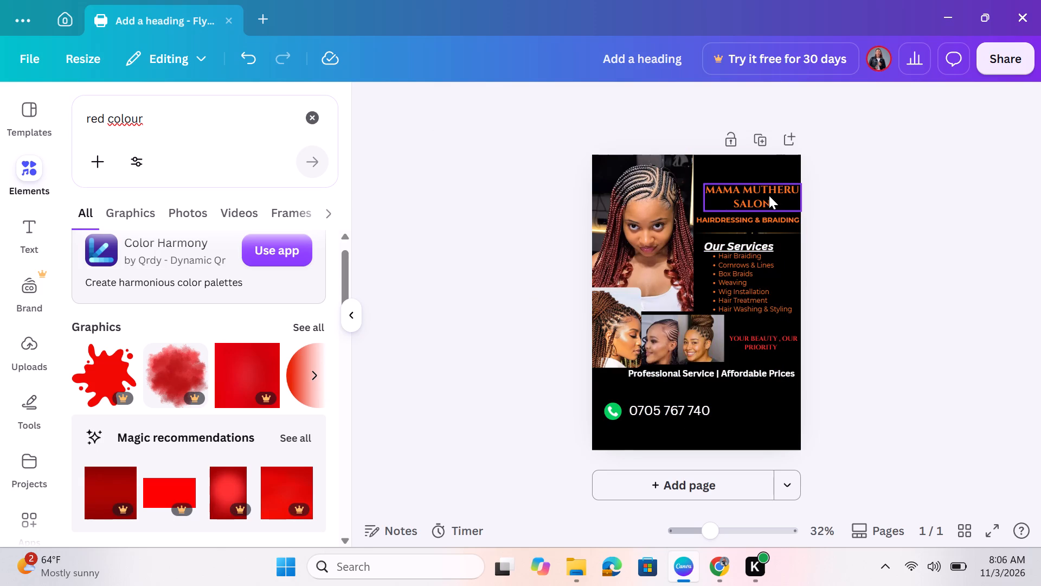
# Move the "Mama Mutheru Salon" title up near the flyer's top edge beside the main photo, and widen its text box slightly.
pyautogui.moveTo(767, 195); pyautogui.dragTo(756, 179)
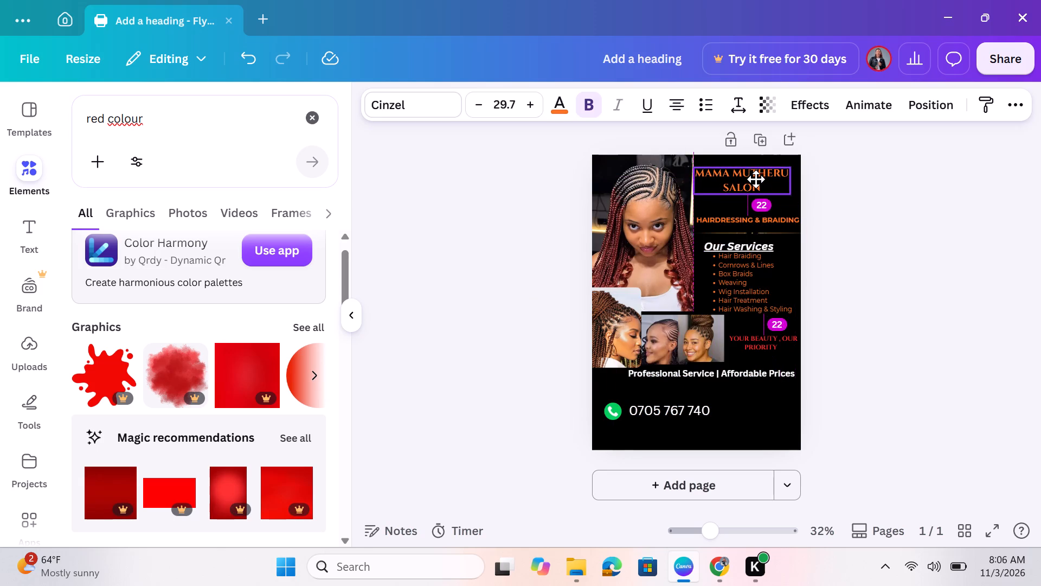
pyautogui.moveTo(756, 179); pyautogui.dragTo(754, 174)
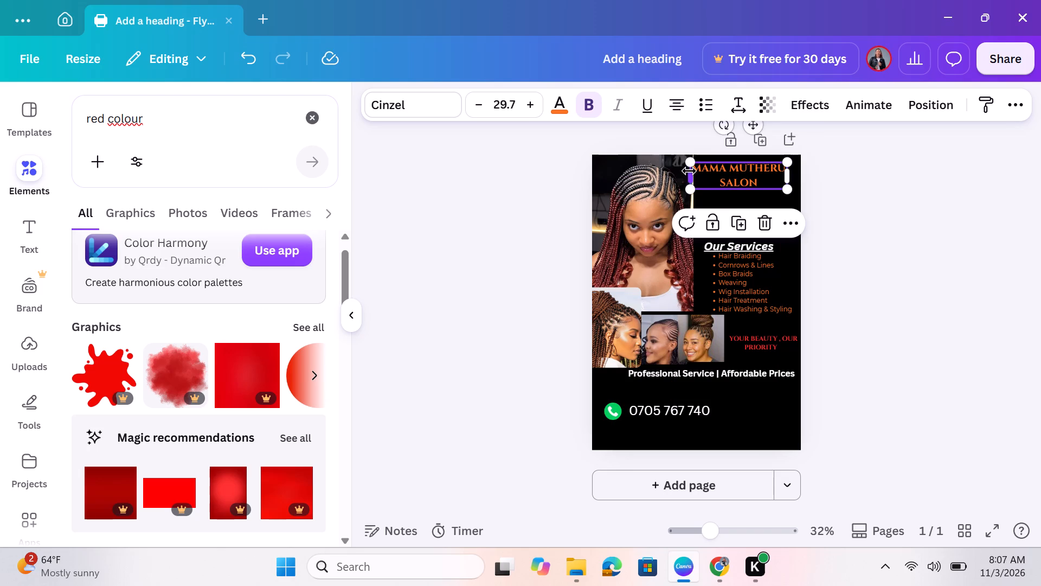
pyautogui.moveTo(689, 170); pyautogui.dragTo(674, 165)
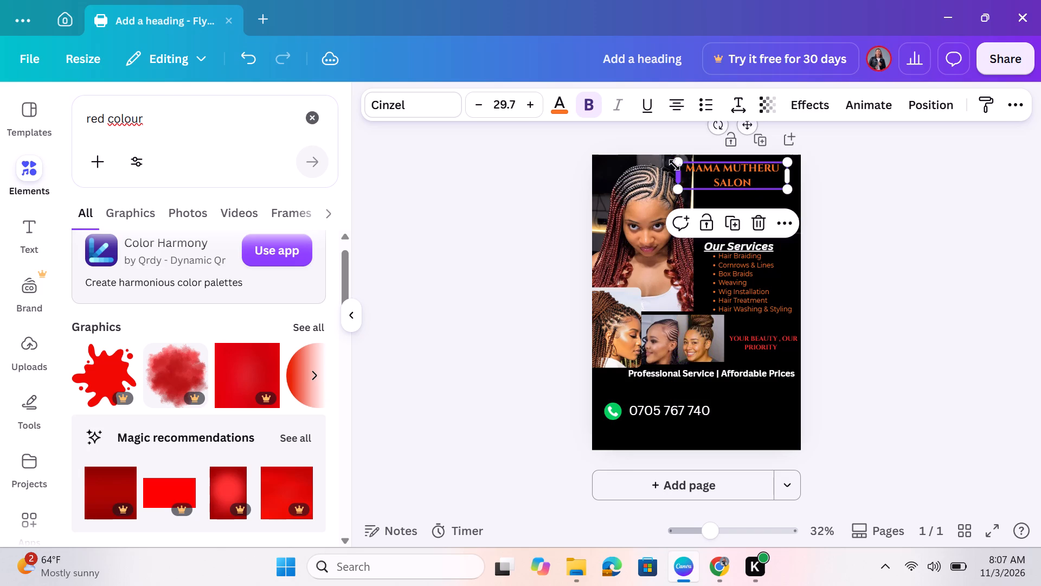
pyautogui.moveTo(712, 202); pyautogui.dragTo(920, 187)
pyautogui.click(920, 187)
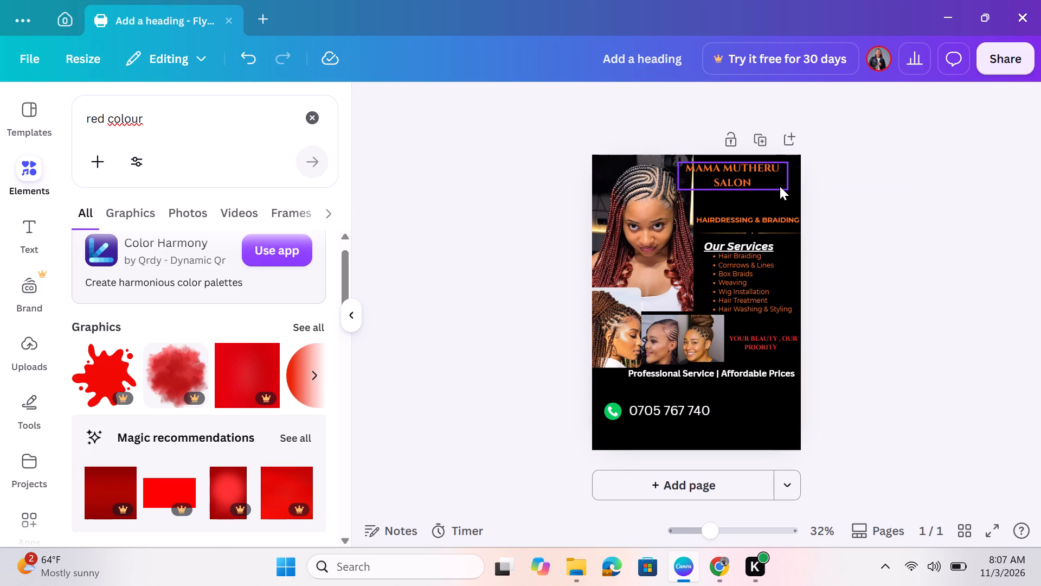
pyautogui.moveTo(787, 186); pyautogui.dragTo(800, 189)
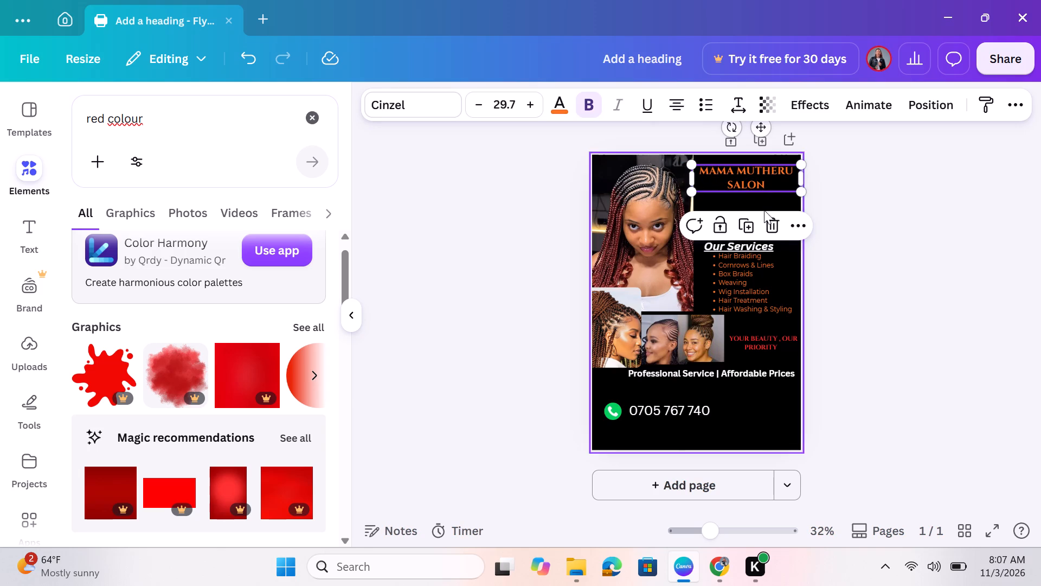
pyautogui.click(847, 194)
# Move the "Hairdressing & Braiding" subtitle up, just beneath the salon title.
pyautogui.moveTo(756, 219); pyautogui.dragTo(751, 203)
pyautogui.click(751, 203)
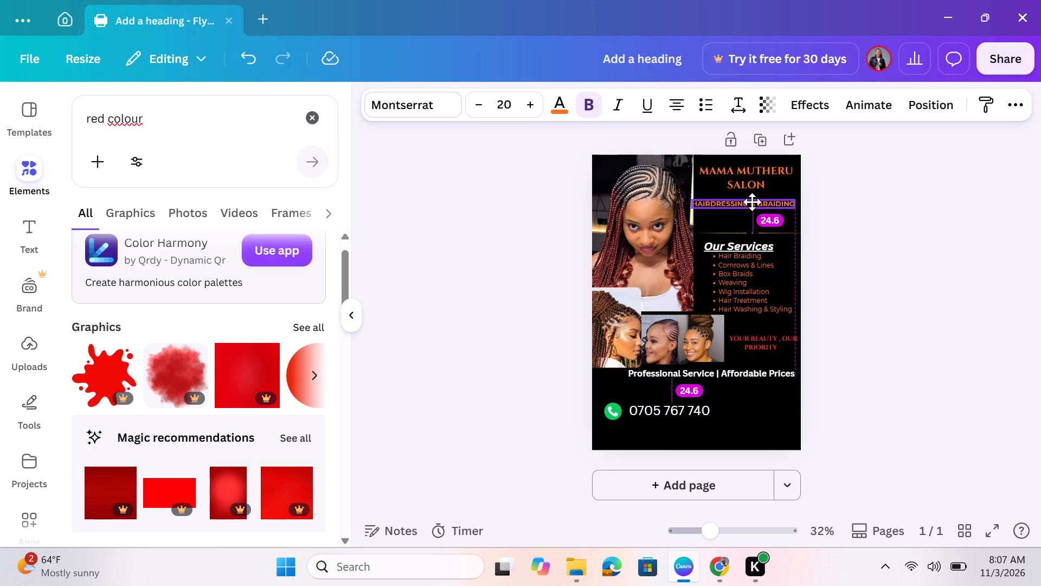
pyautogui.click(825, 198)
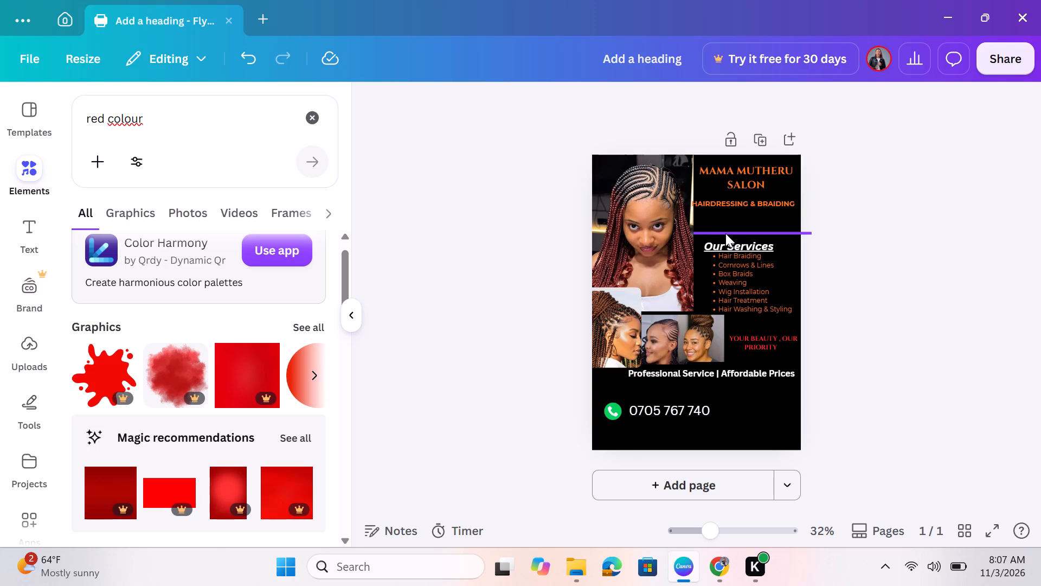
pyautogui.click(725, 233)
pyautogui.moveTo(725, 233); pyautogui.dragTo(725, 232)
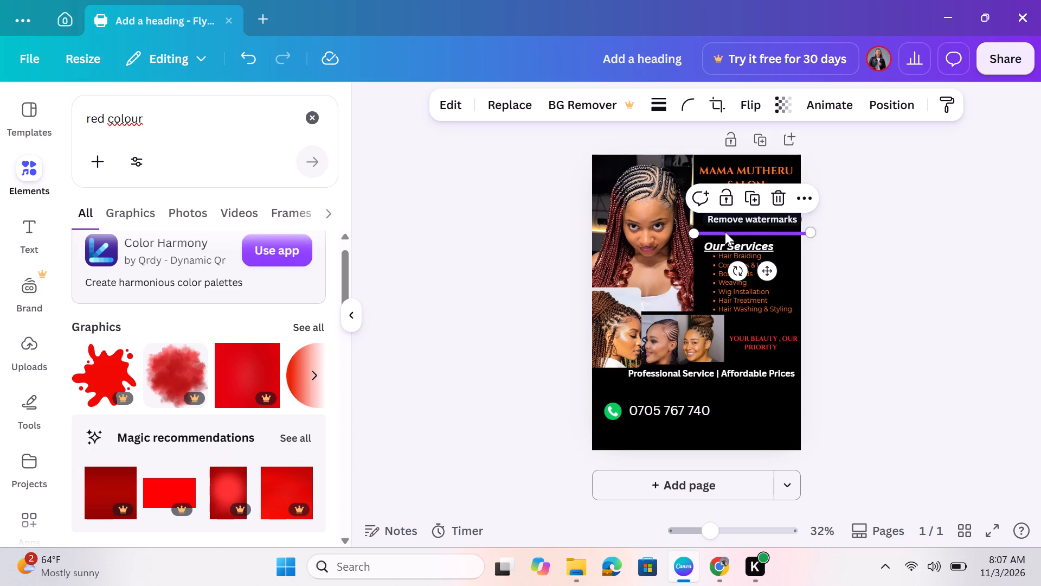
pyautogui.moveTo(725, 232); pyautogui.dragTo(719, 215)
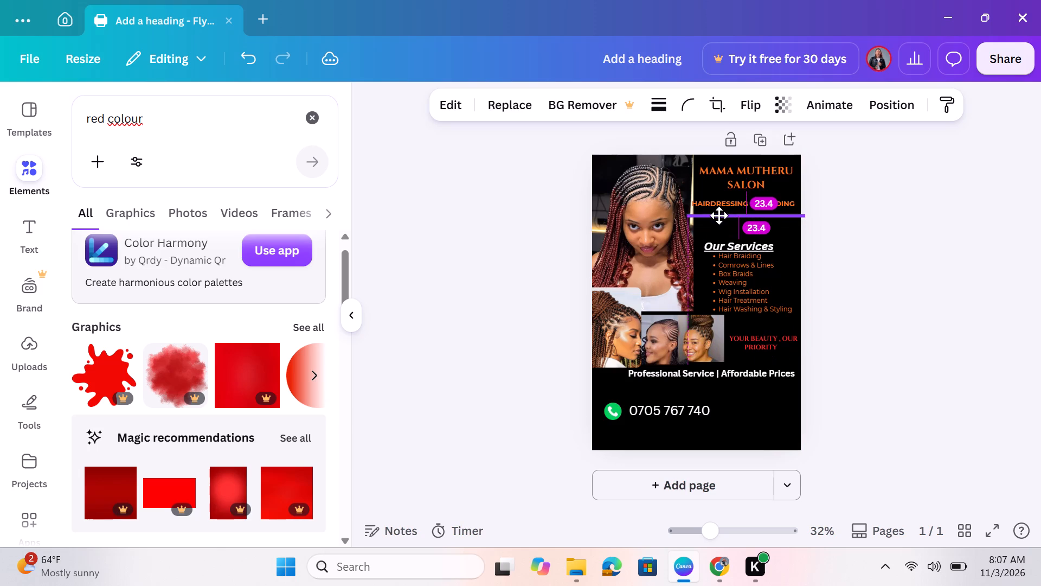
pyautogui.moveTo(719, 215); pyautogui.dragTo(718, 212)
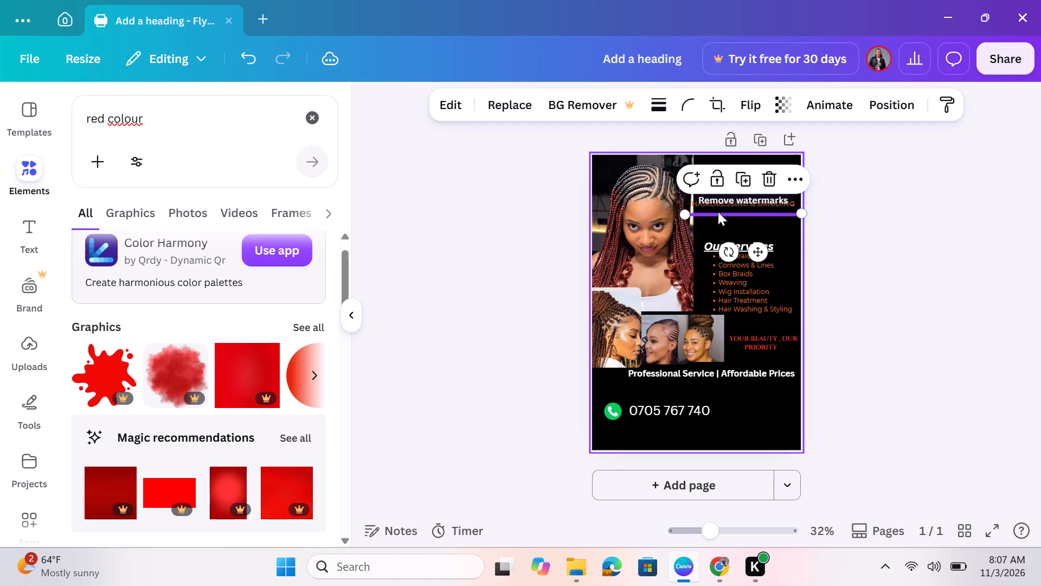
pyautogui.click(793, 174)
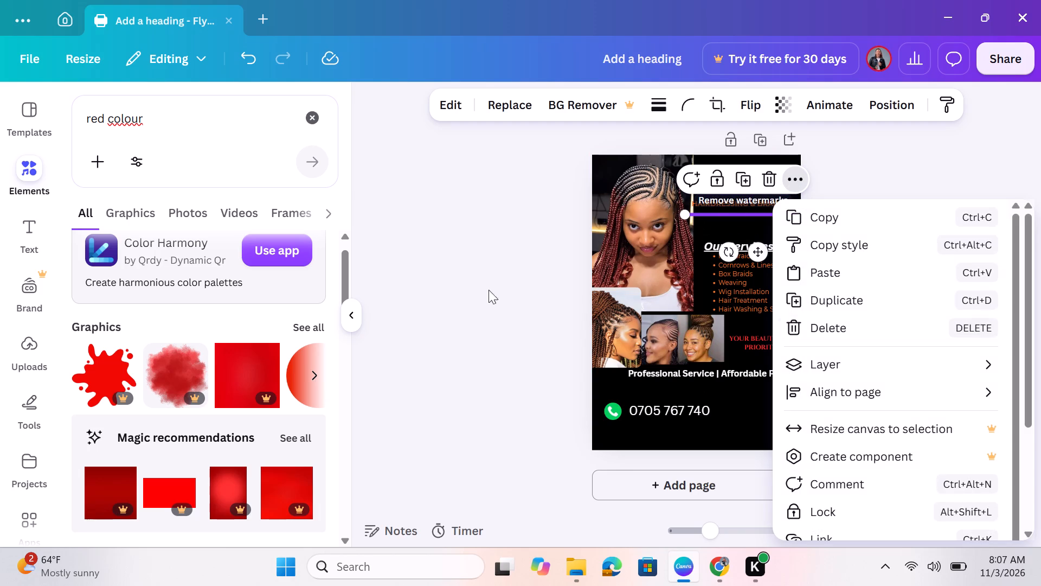
pyautogui.click(459, 298)
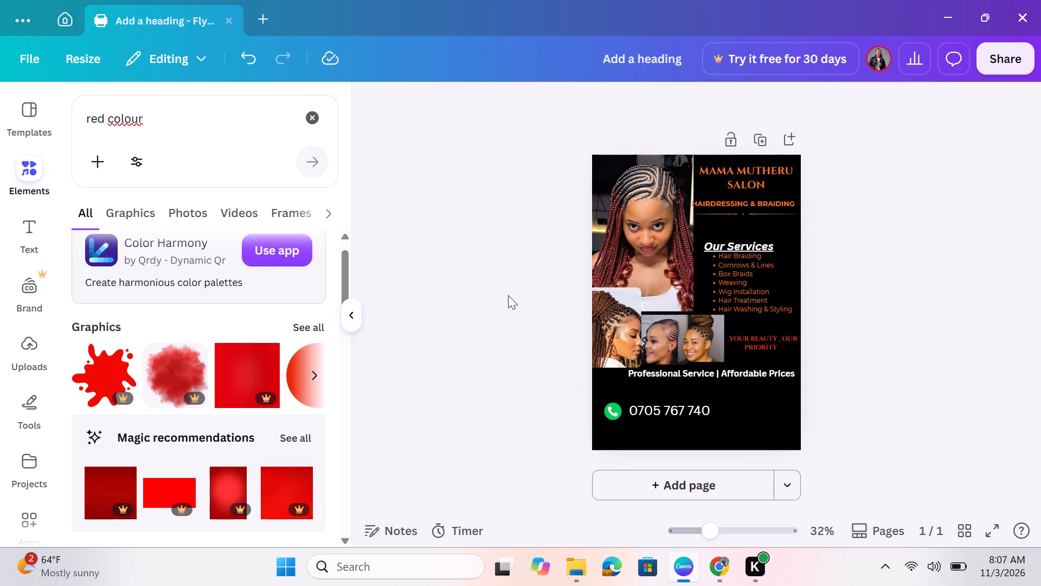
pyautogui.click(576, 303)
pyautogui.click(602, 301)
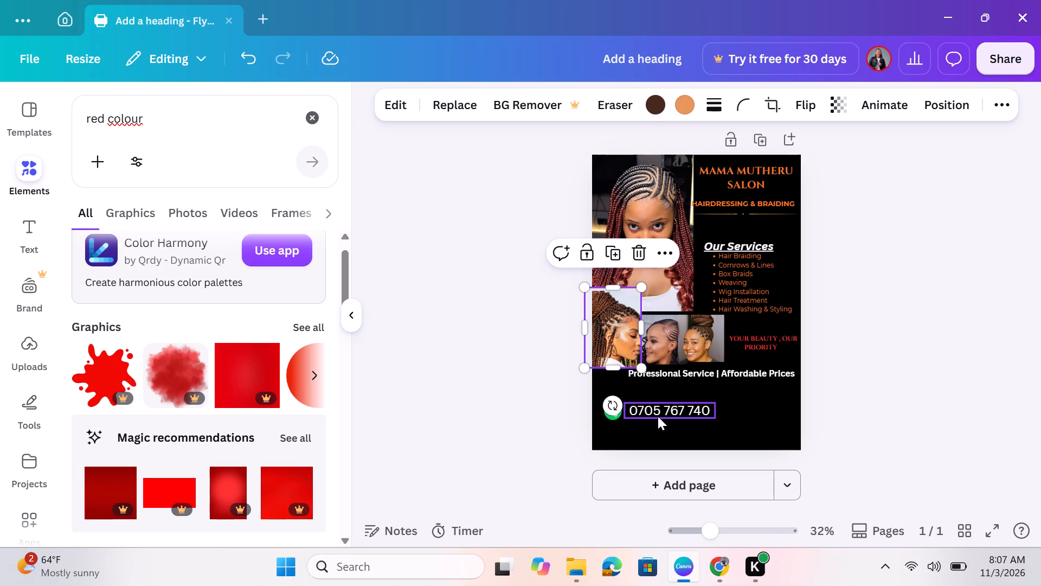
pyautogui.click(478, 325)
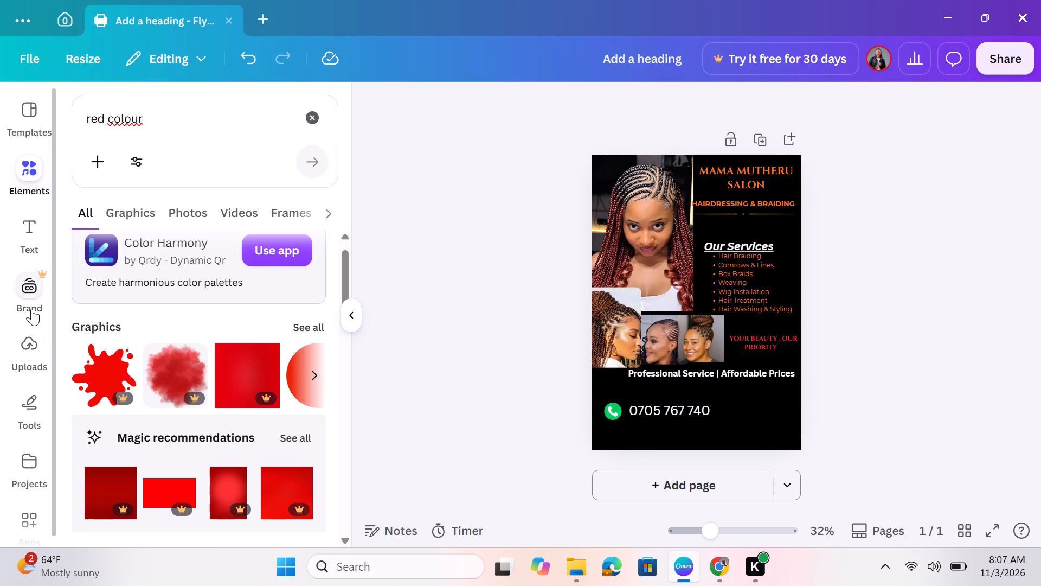
# Add a body text box with its default placeholder text to the flyer.
pyautogui.click(31, 240)
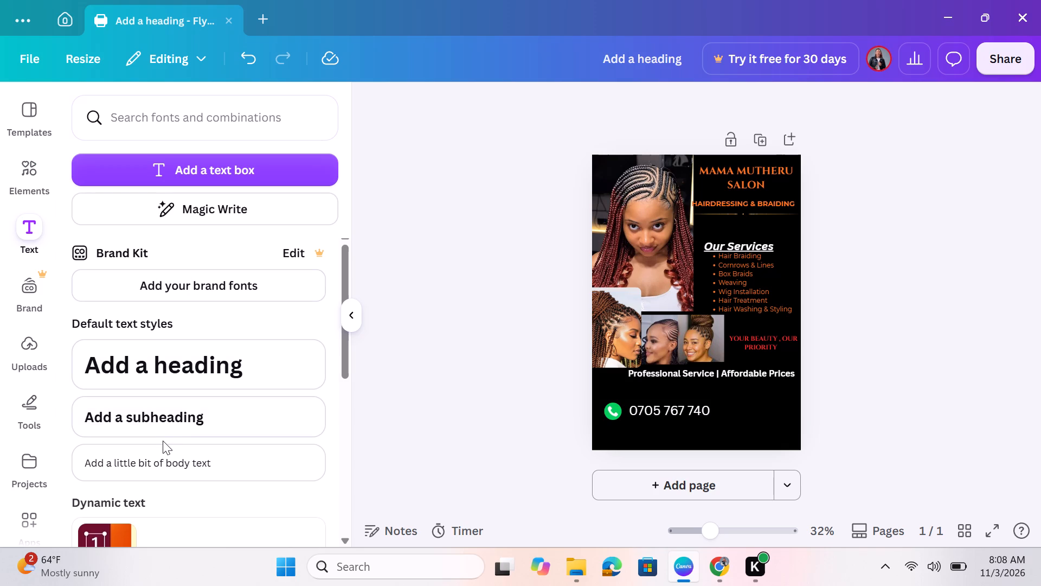
pyautogui.click(167, 470)
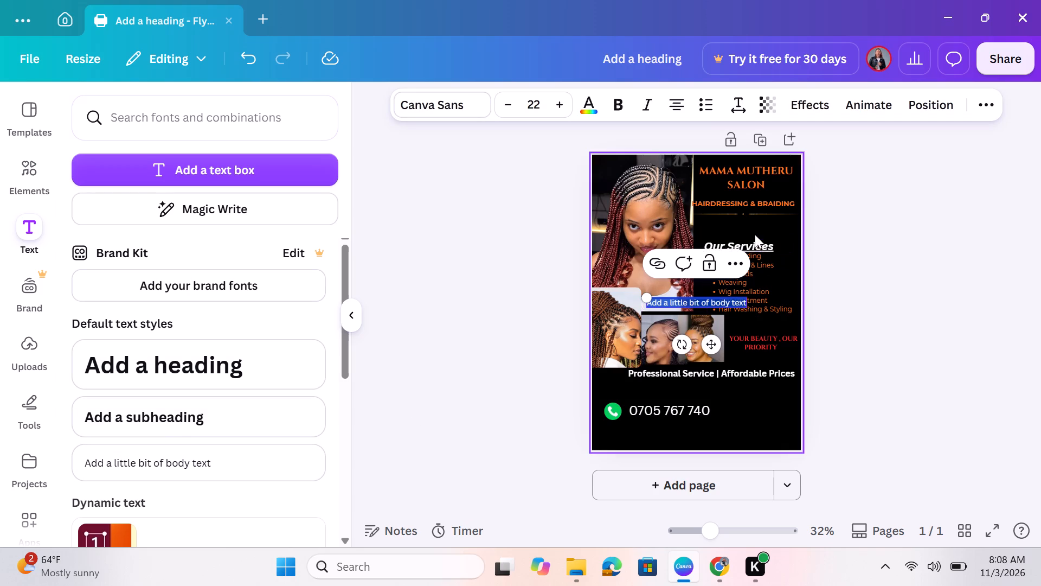
pyautogui.click(744, 212)
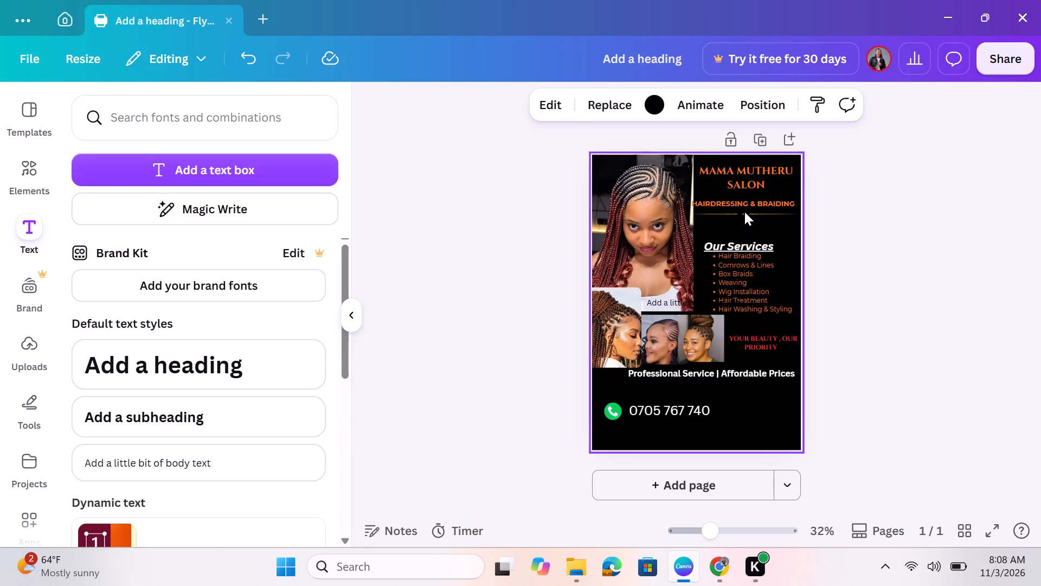
# Check the stroke style options for the divider line below "Hairdressing & Braiding".
pyautogui.click(743, 212)
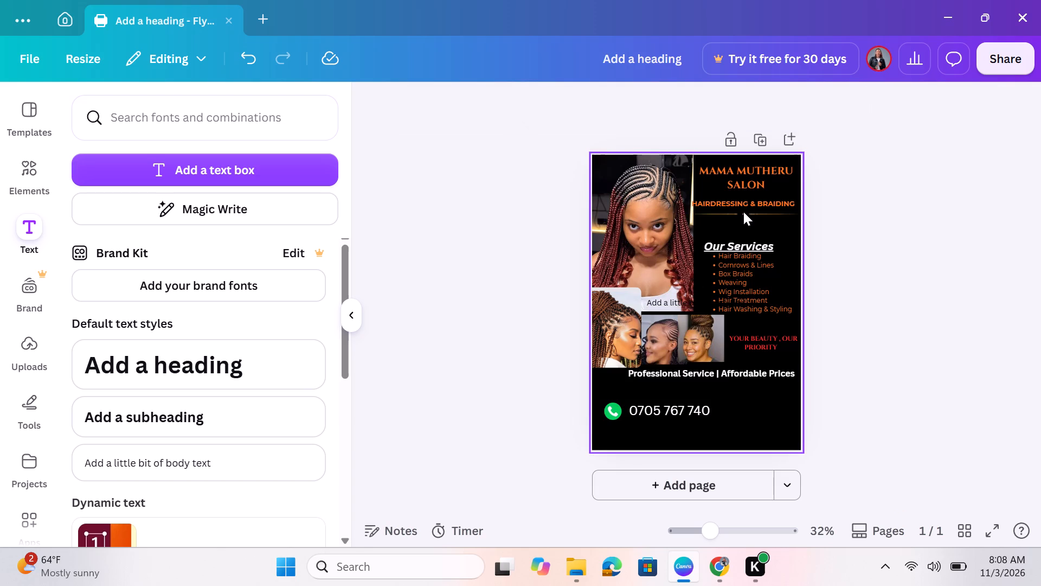
pyautogui.click(748, 212)
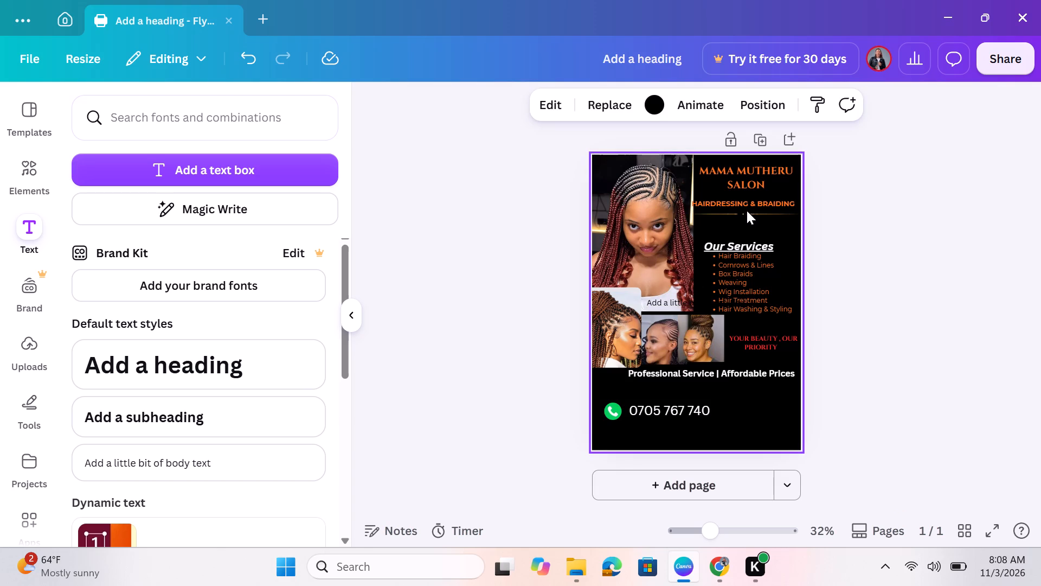
pyautogui.click(747, 211)
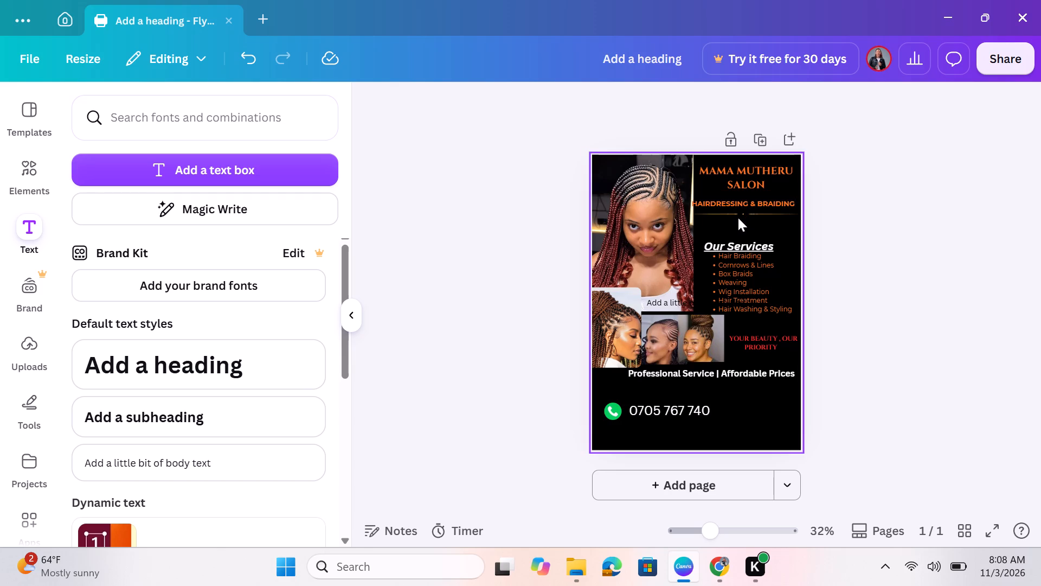
pyautogui.click(738, 213)
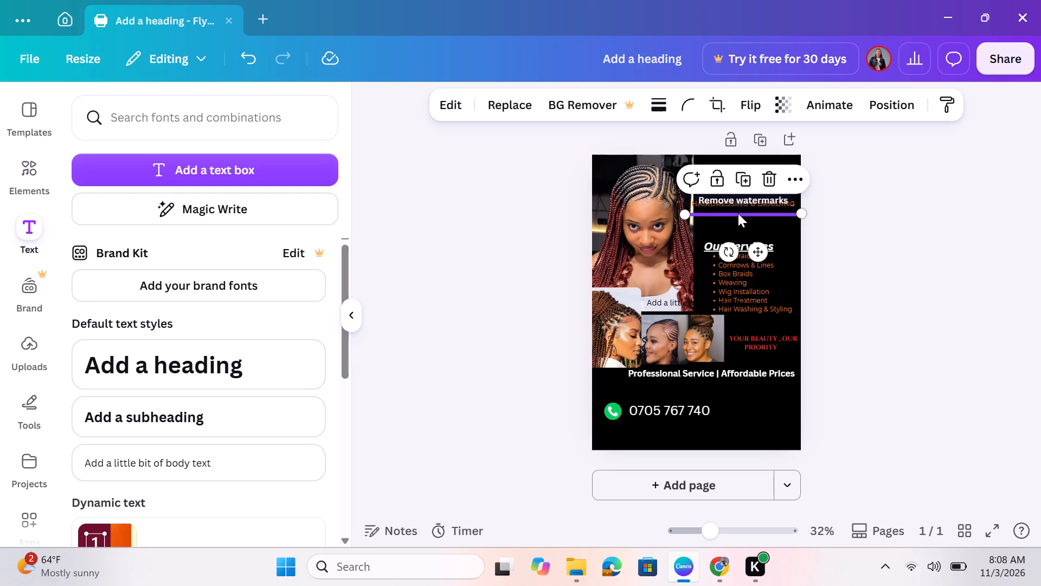
pyautogui.click(663, 105)
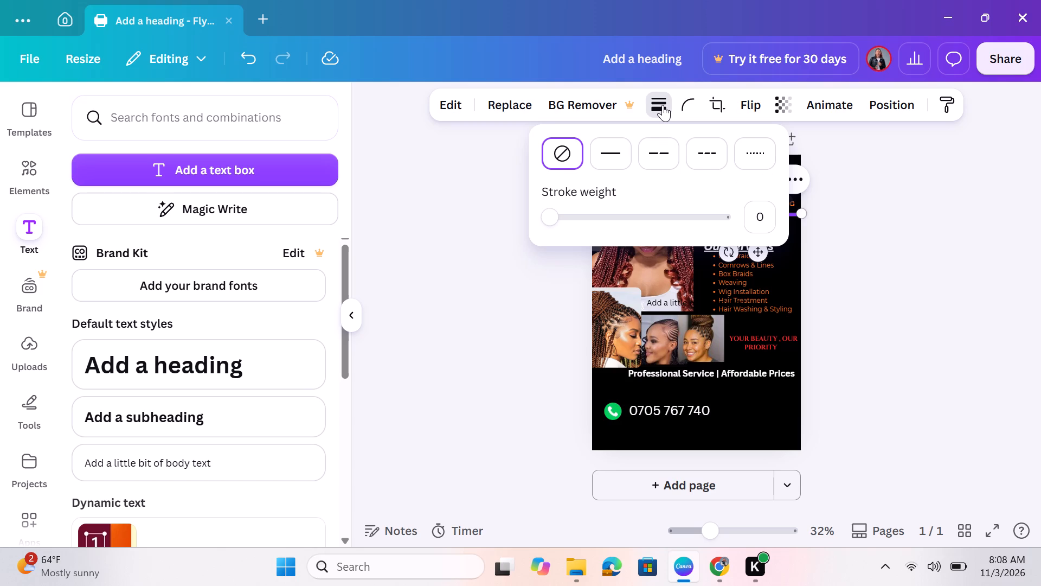
pyautogui.click(476, 193)
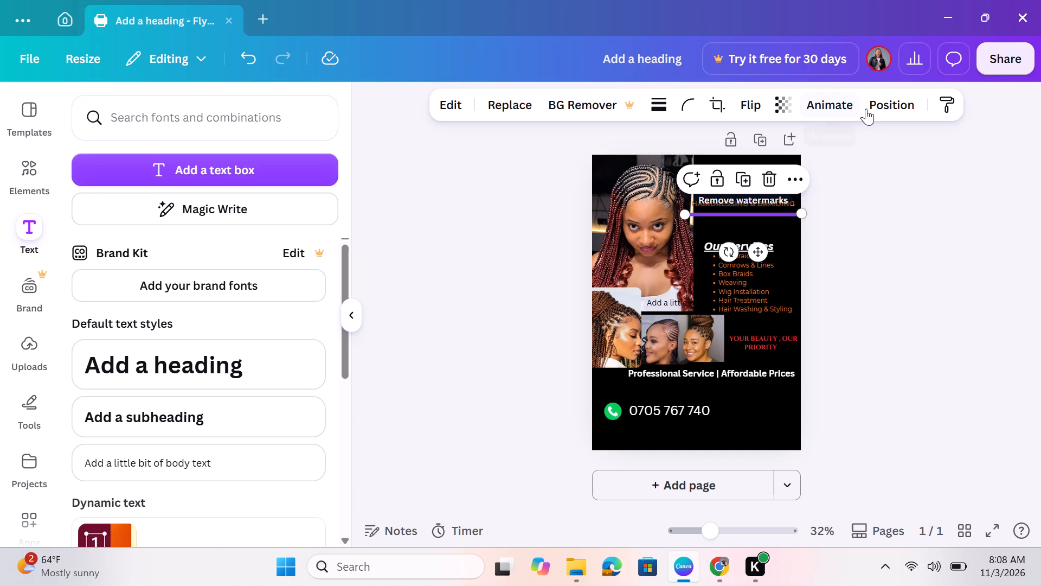
pyautogui.click(854, 196)
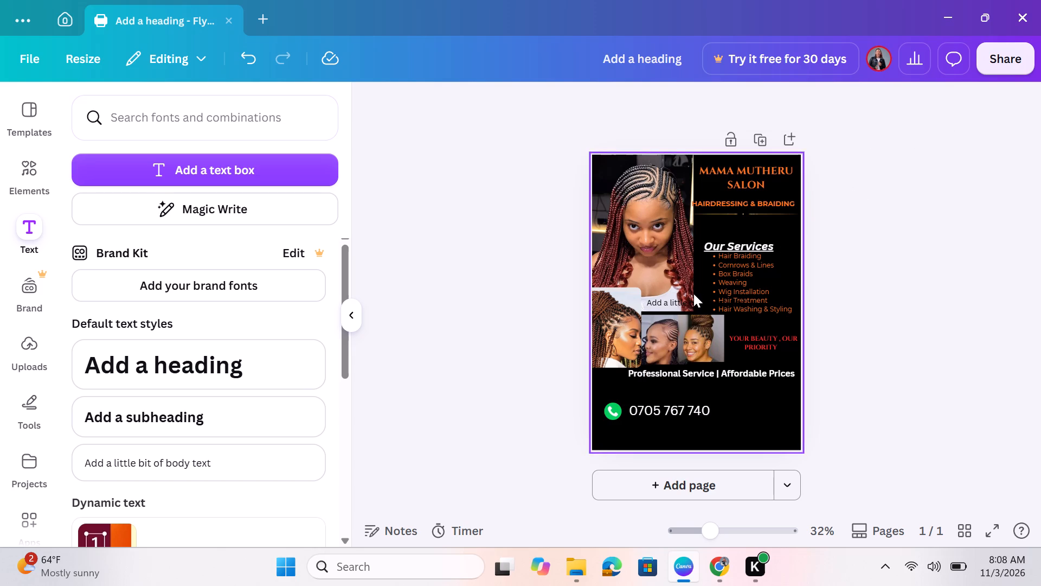
# Delete the placeholder body text box that overlaps the large braids photo on the flyer.
pyautogui.click(681, 301)
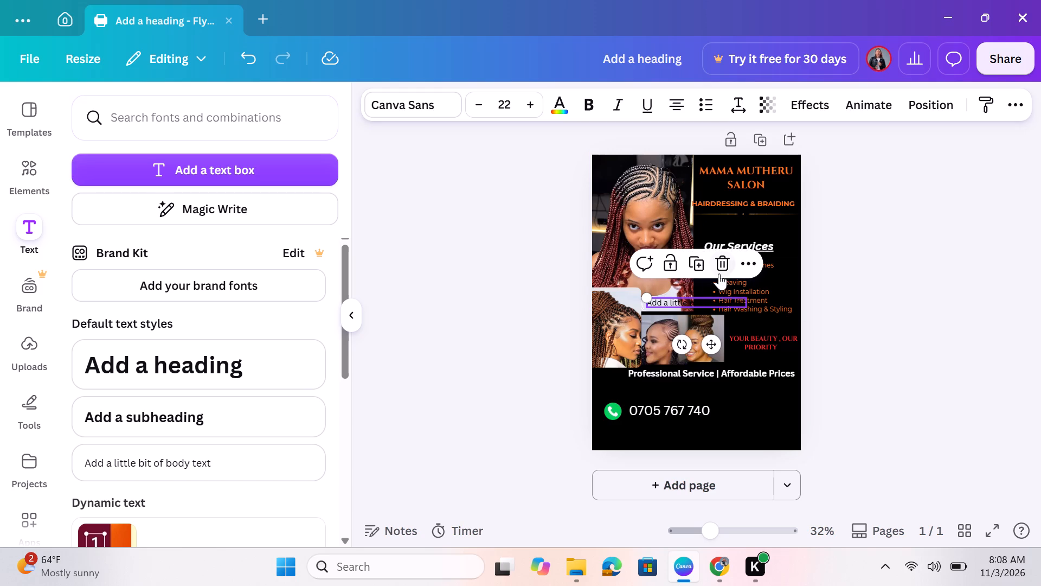
pyautogui.click(722, 264)
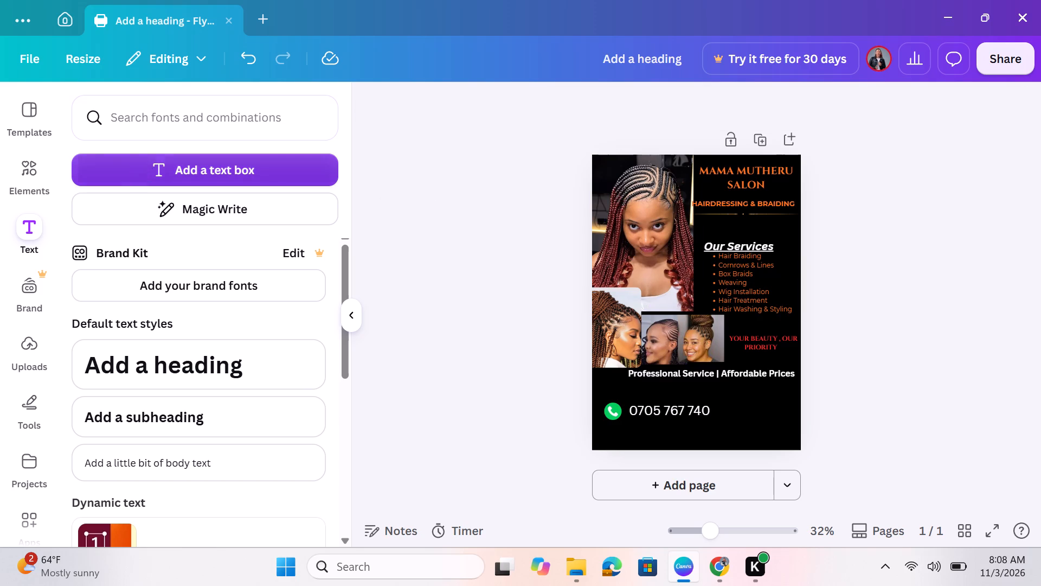
# Check the save status of the flyer design.
pyautogui.click(325, 66)
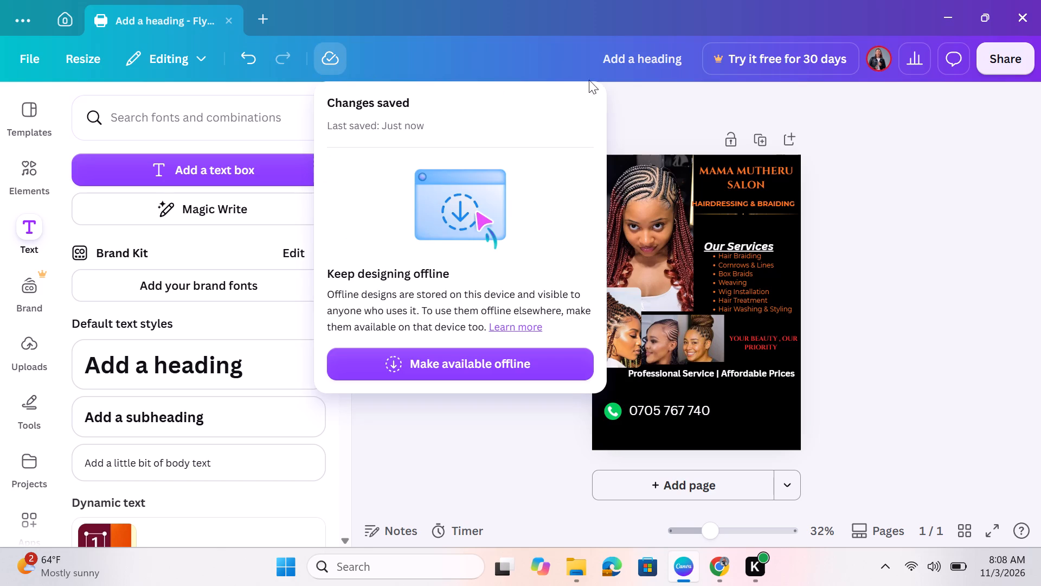
pyautogui.click(697, 137)
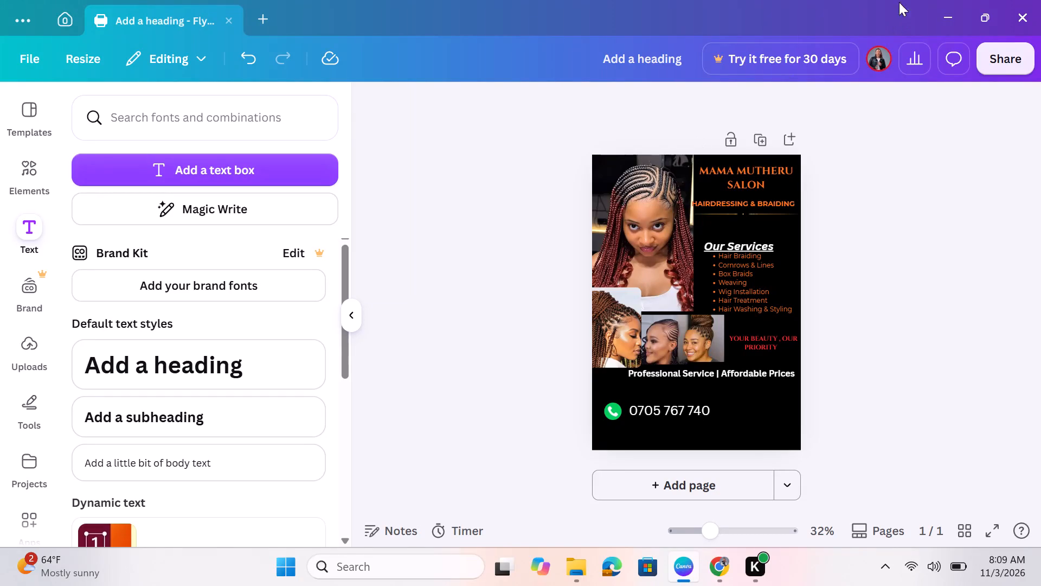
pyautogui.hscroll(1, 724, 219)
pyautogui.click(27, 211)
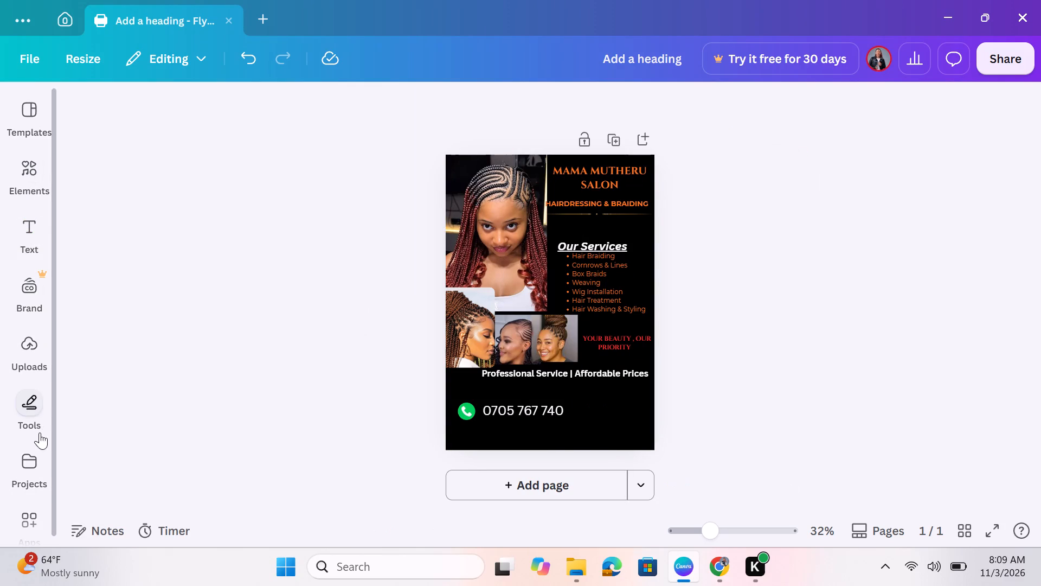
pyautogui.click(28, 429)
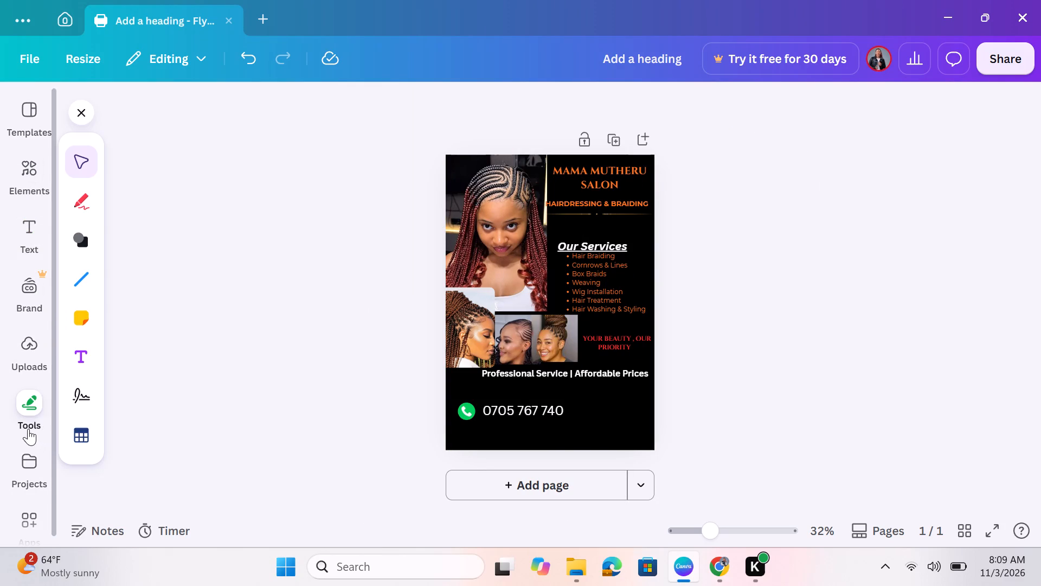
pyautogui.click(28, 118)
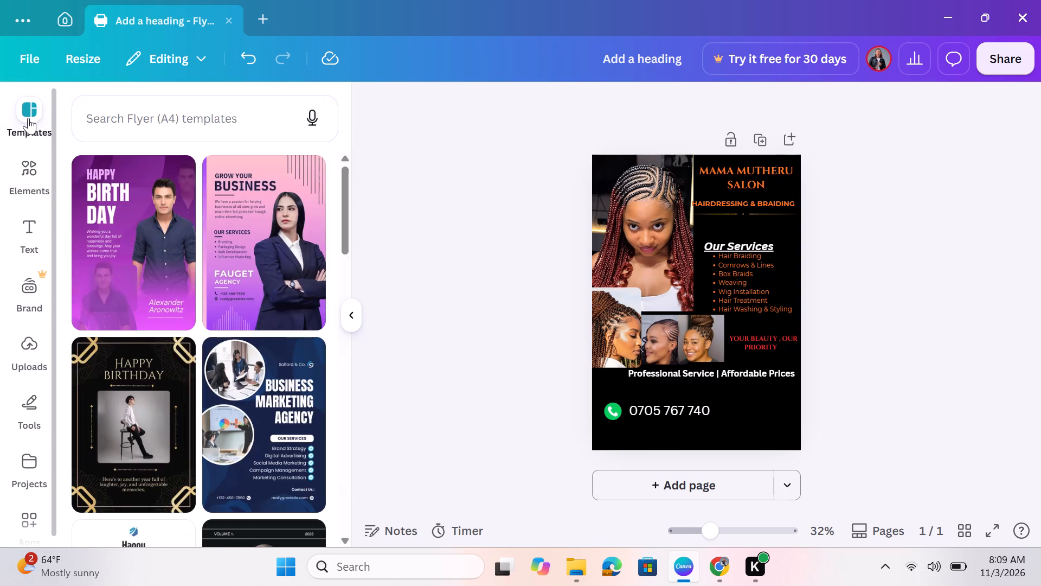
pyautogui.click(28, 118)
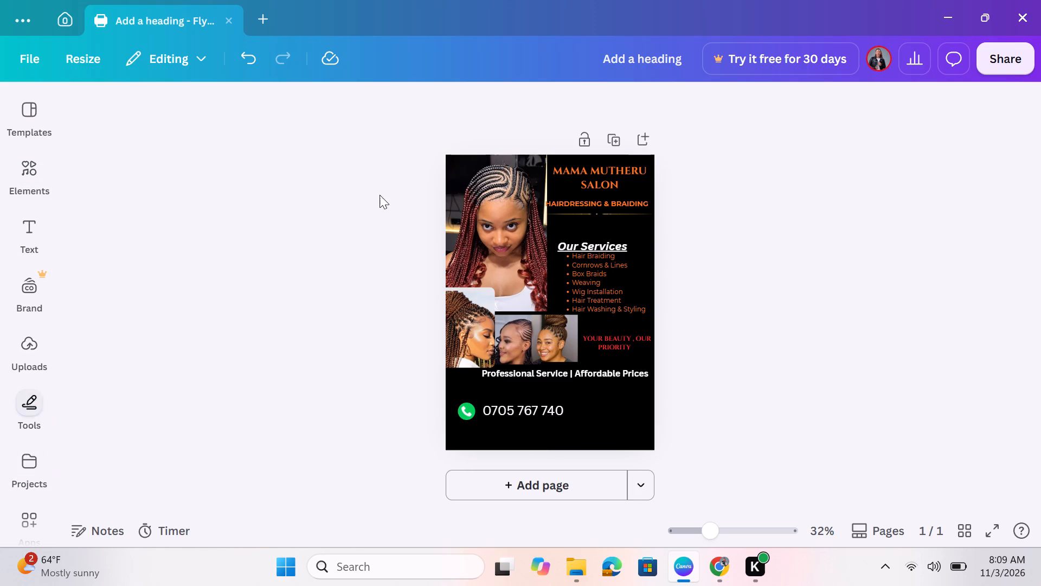
# Rename the design from its default title as "MAMA MUTHE SALON".
pyautogui.click(626, 64)
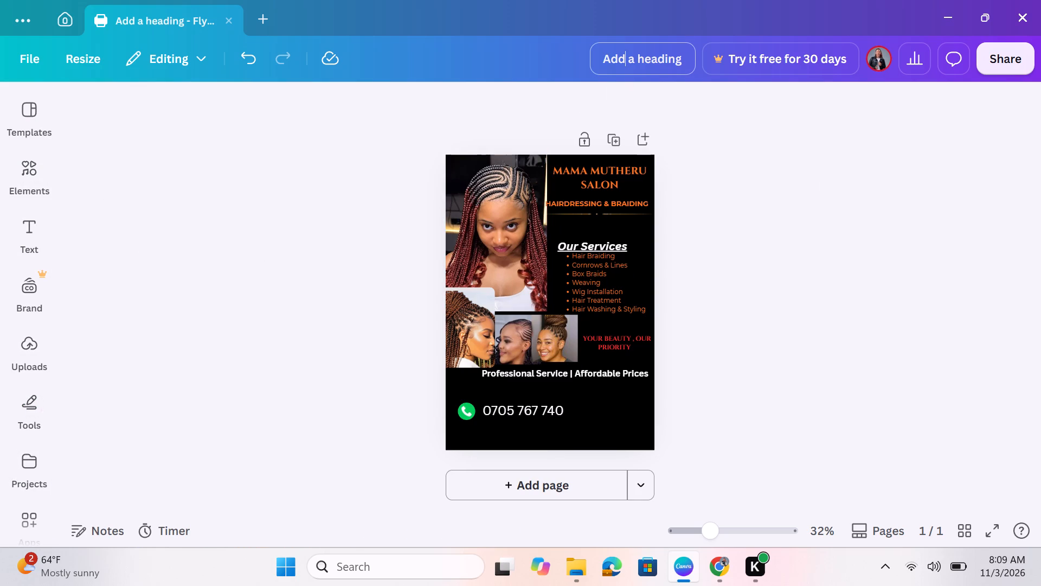
pyautogui.press('BackSpace')
pyautogui.doubleClick(683, 60)
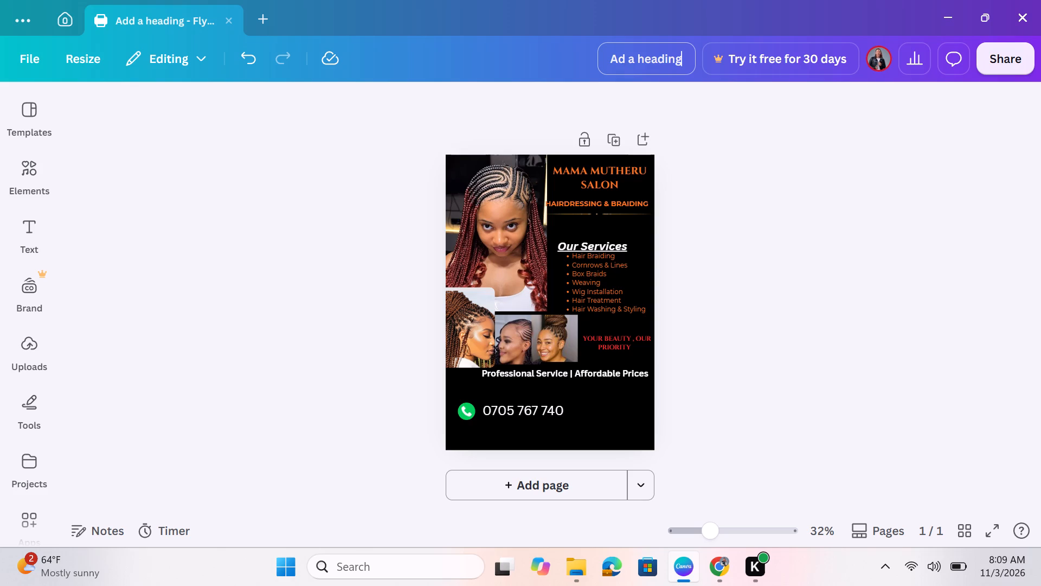
pyautogui.tripleClick(683, 60)
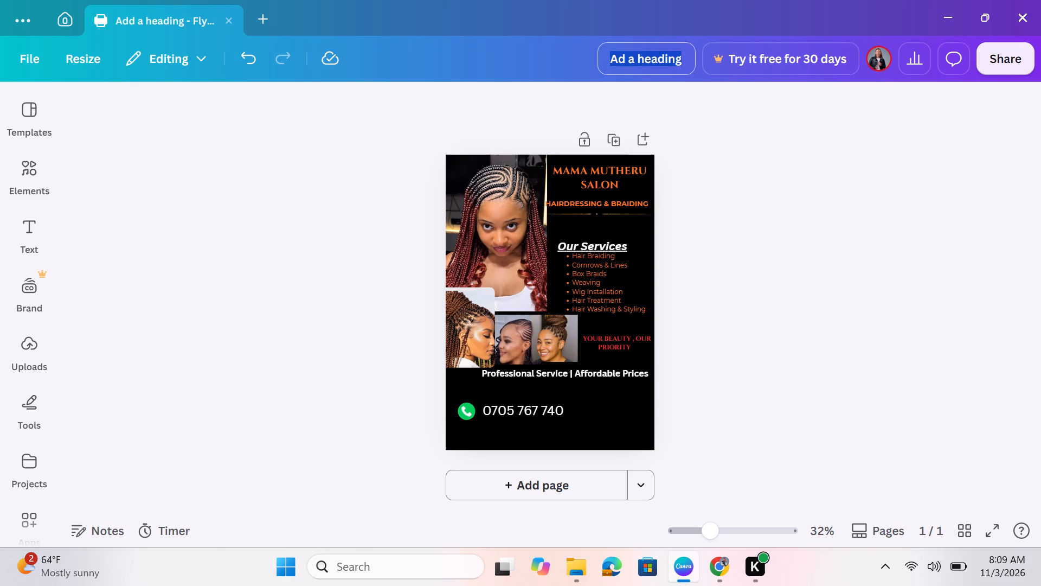
pyautogui.press('BackSpace')
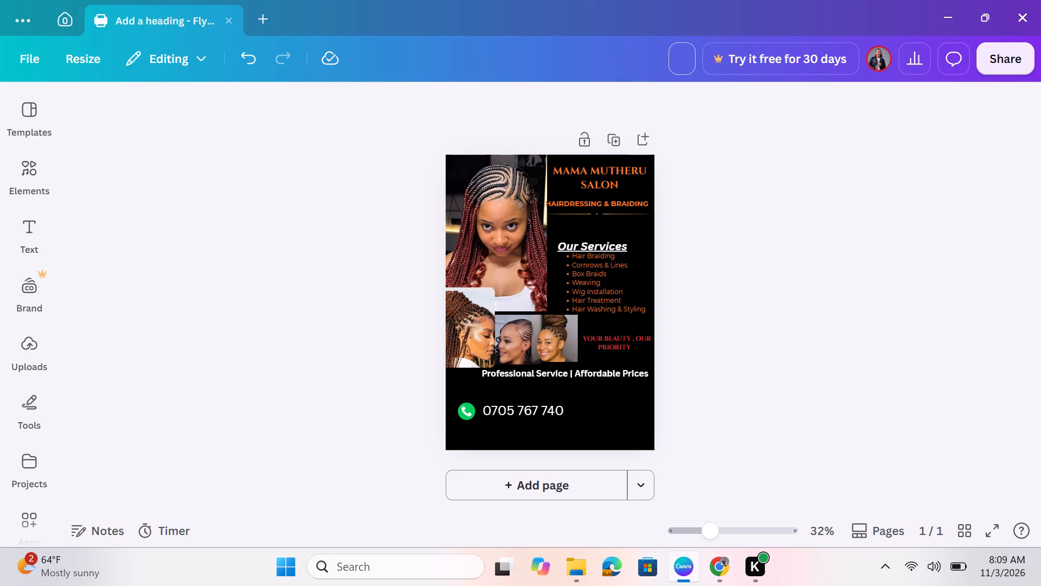
pyautogui.press('m')
pyautogui.press('a')
pyautogui.press('m')
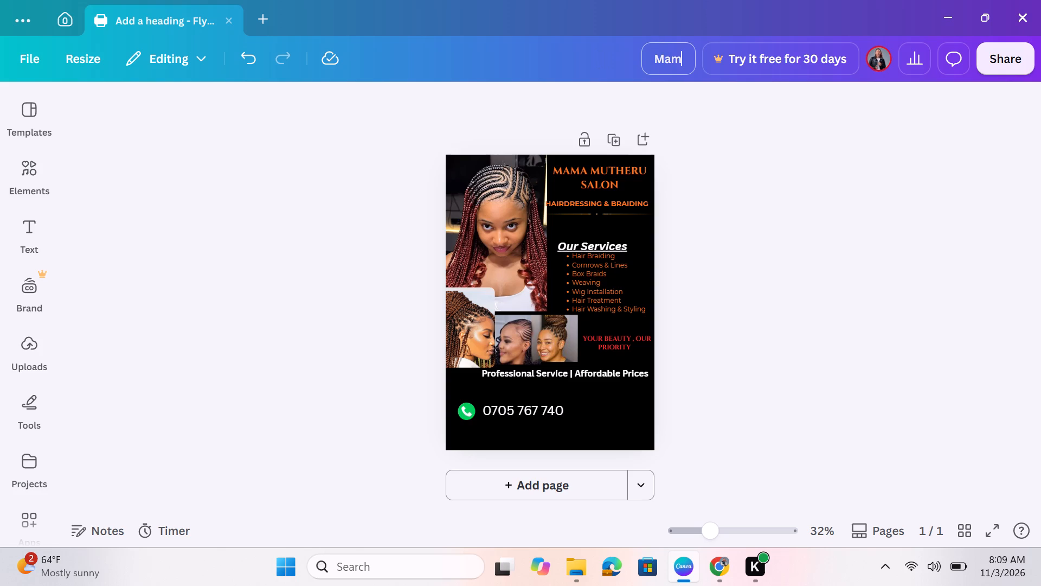
pyautogui.press('BackSpace')
pyautogui.press('BackSpace')
pyautogui.press('a')
pyautogui.write('MA')
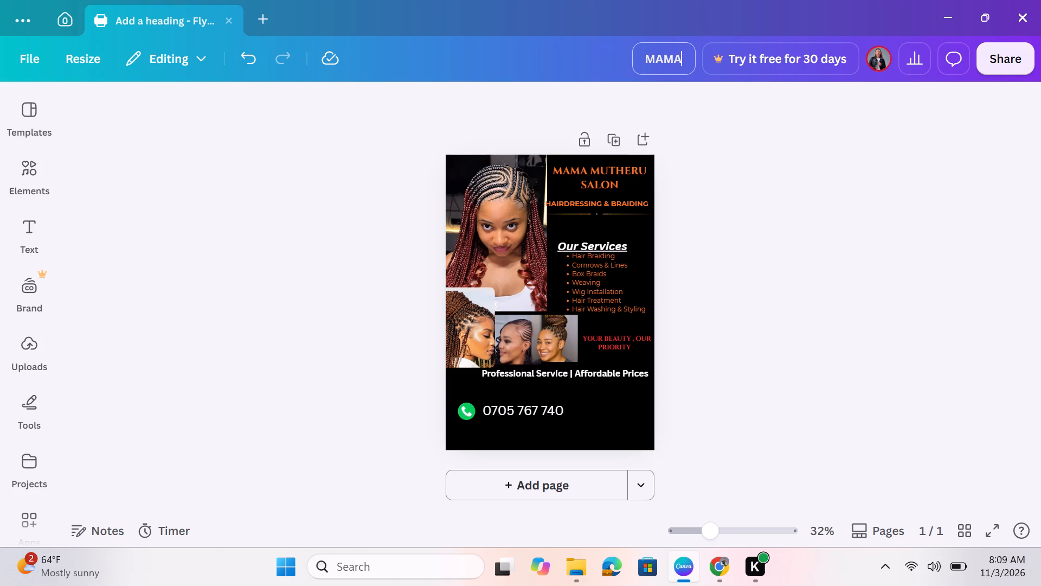
pyautogui.press('space')
pyautogui.write('MUTHE SALON')
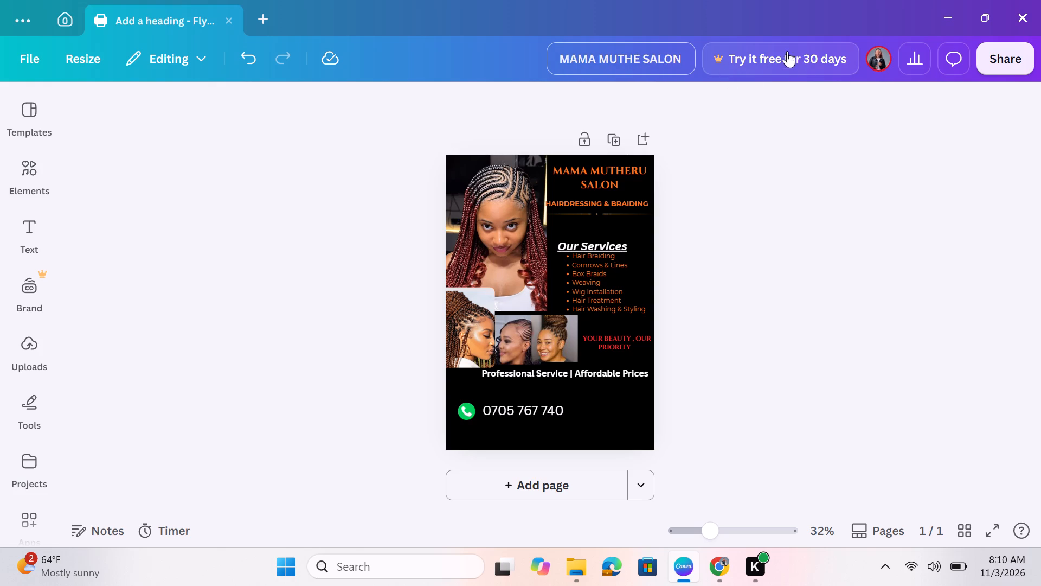
# Check the design's save status after the renaming.
pyautogui.click(335, 61)
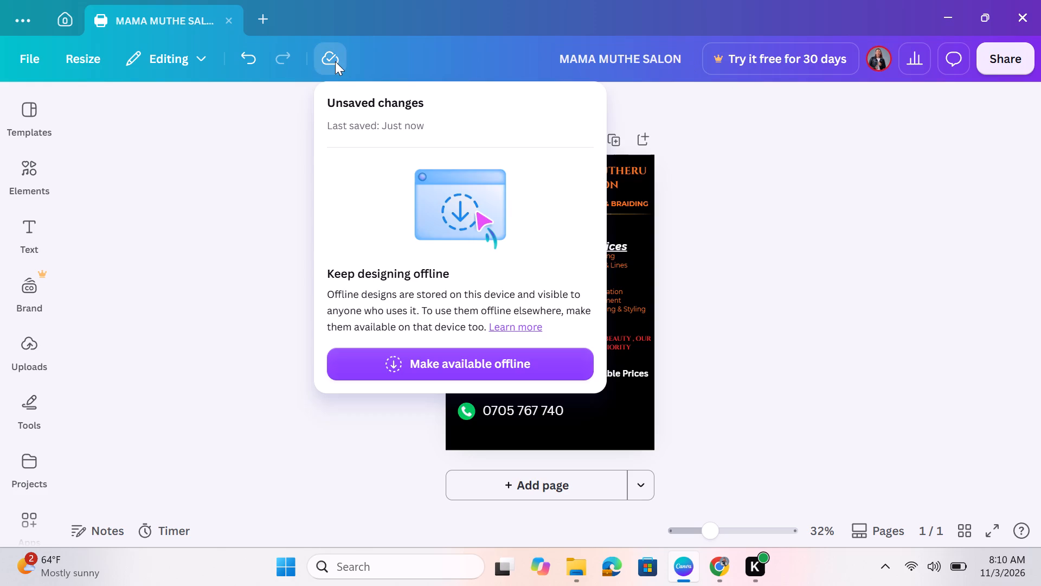
pyautogui.click(241, 192)
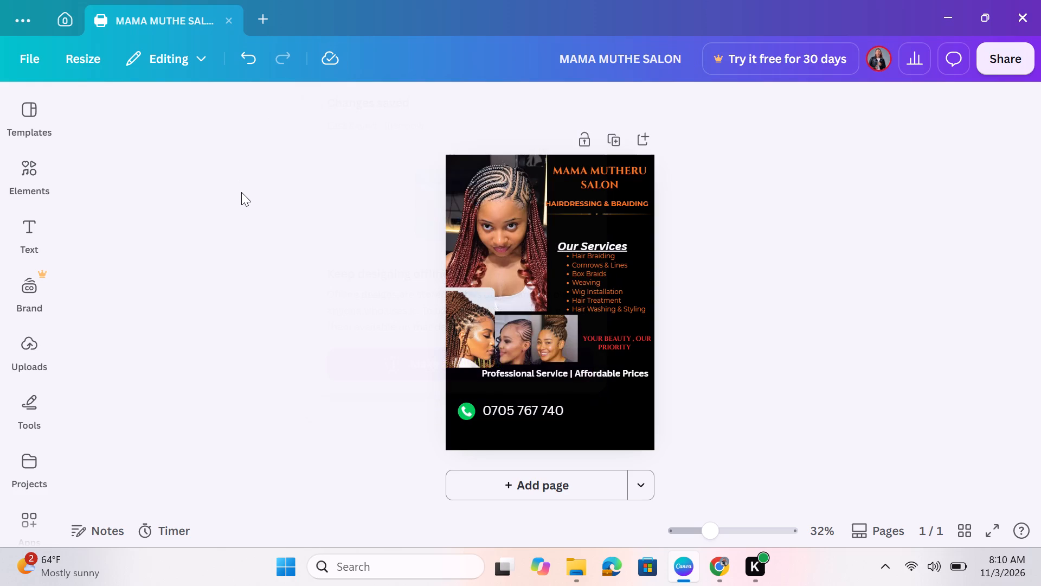
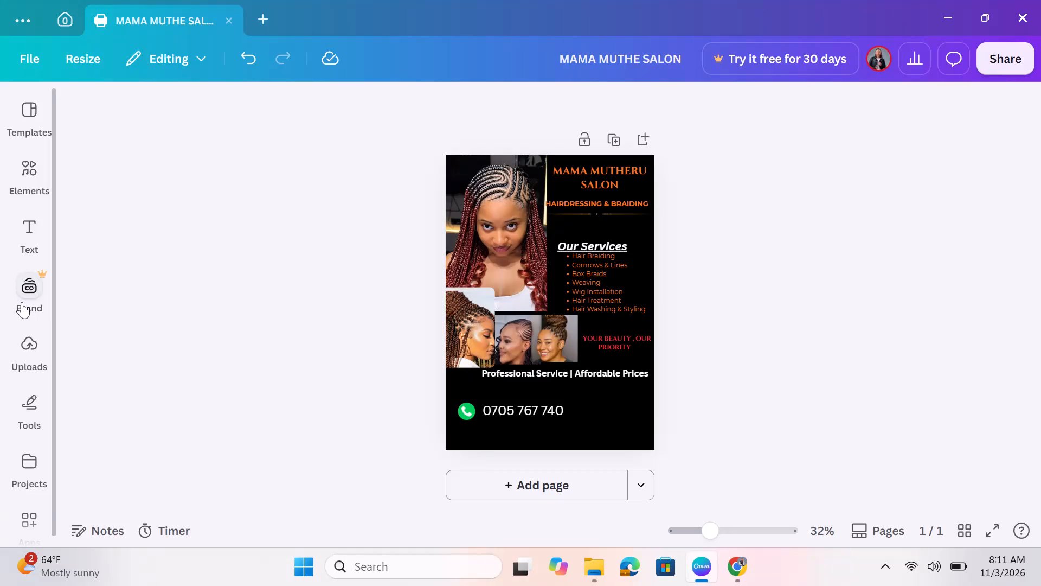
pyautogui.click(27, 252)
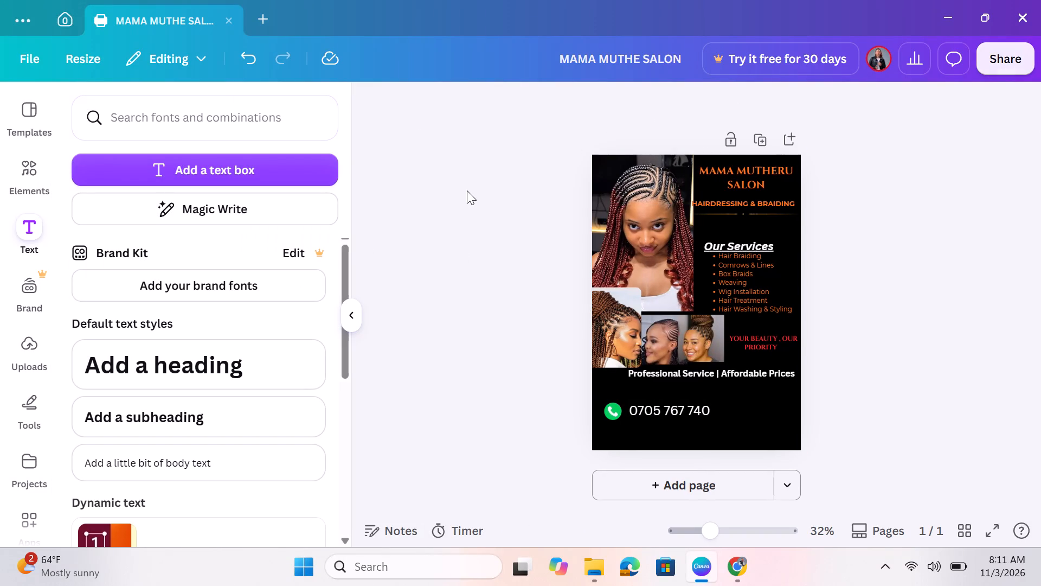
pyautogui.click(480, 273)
# Minimize the flyer design window and close the Chrome browser window holding the Pinterest braids page.
pyautogui.click(945, 18)
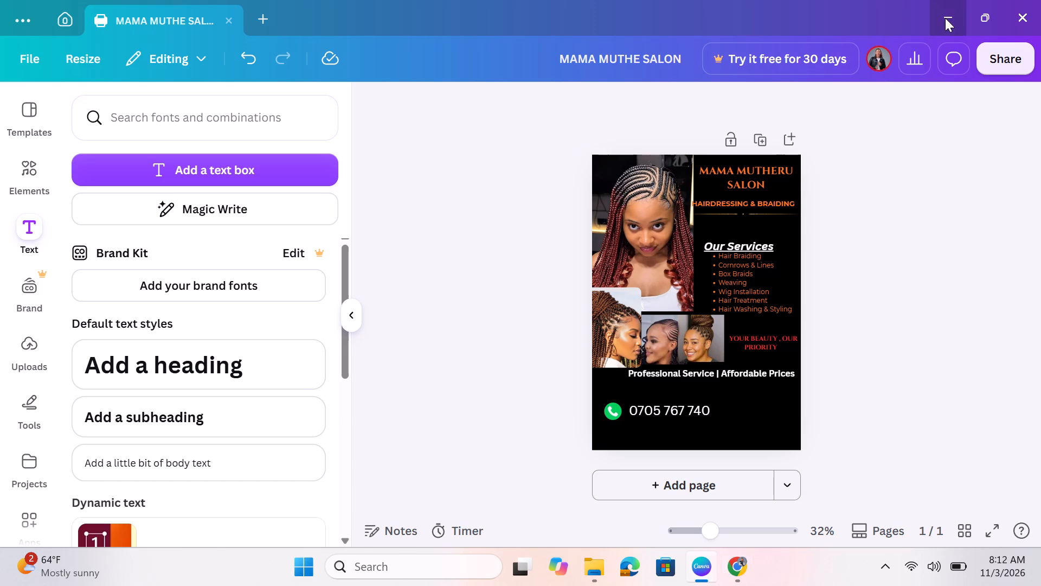
pyautogui.click(1032, 20)
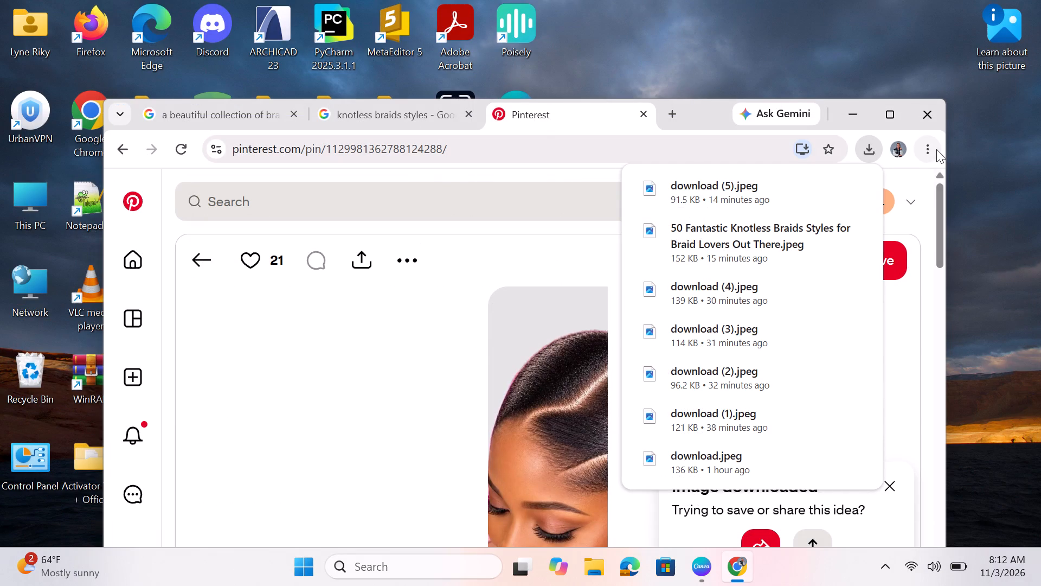
pyautogui.click(929, 113)
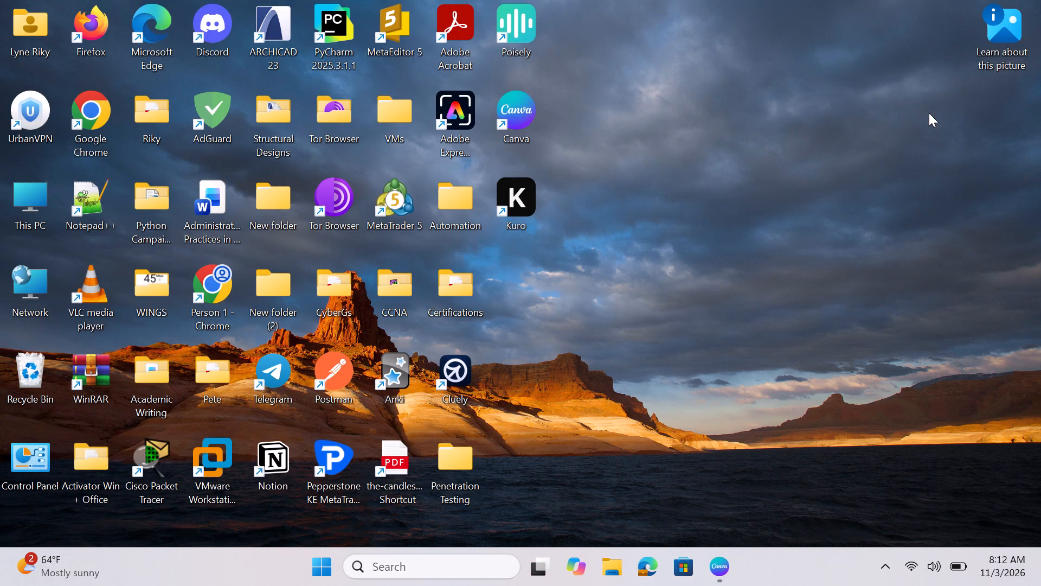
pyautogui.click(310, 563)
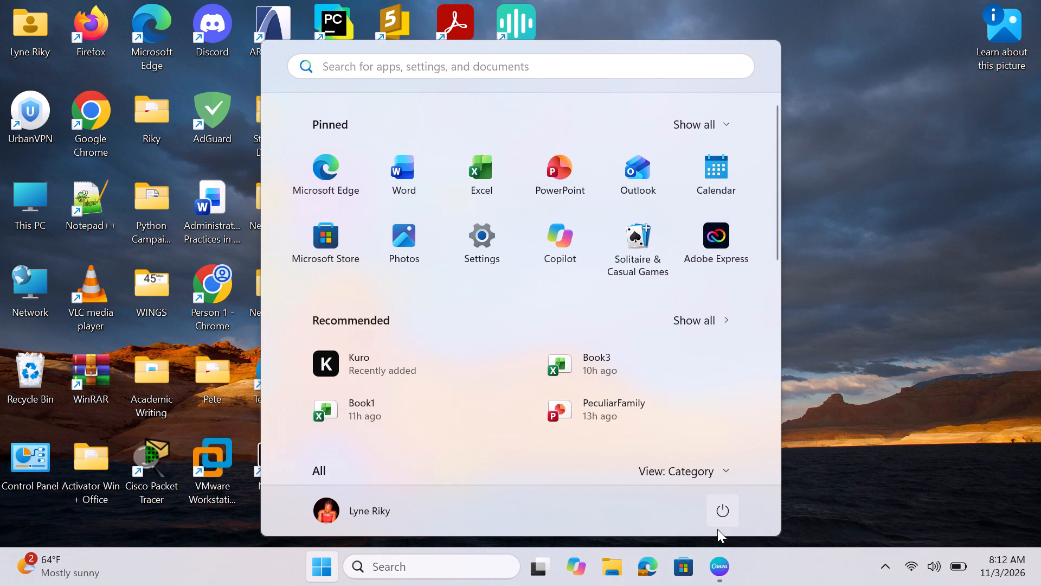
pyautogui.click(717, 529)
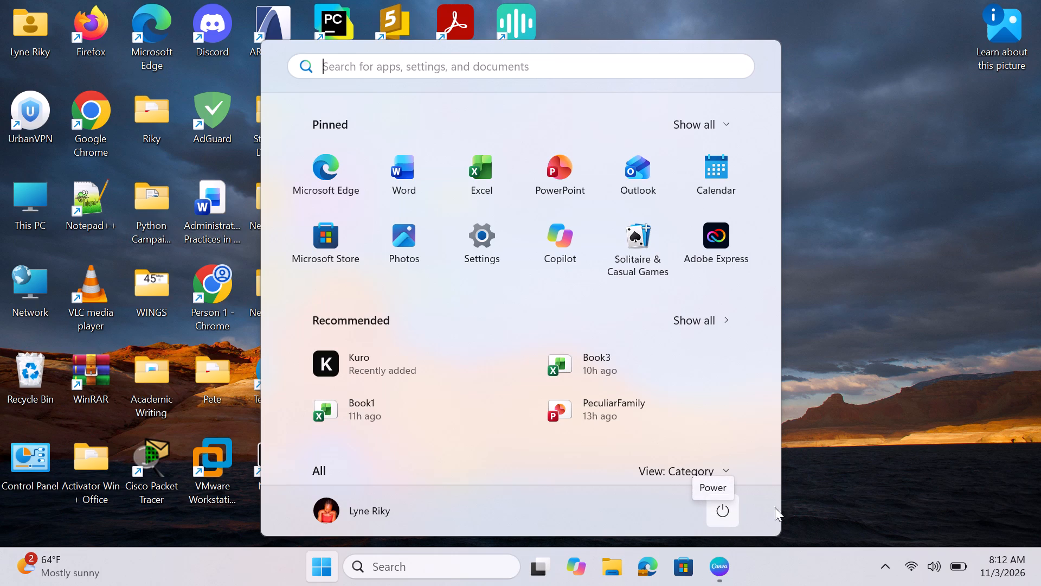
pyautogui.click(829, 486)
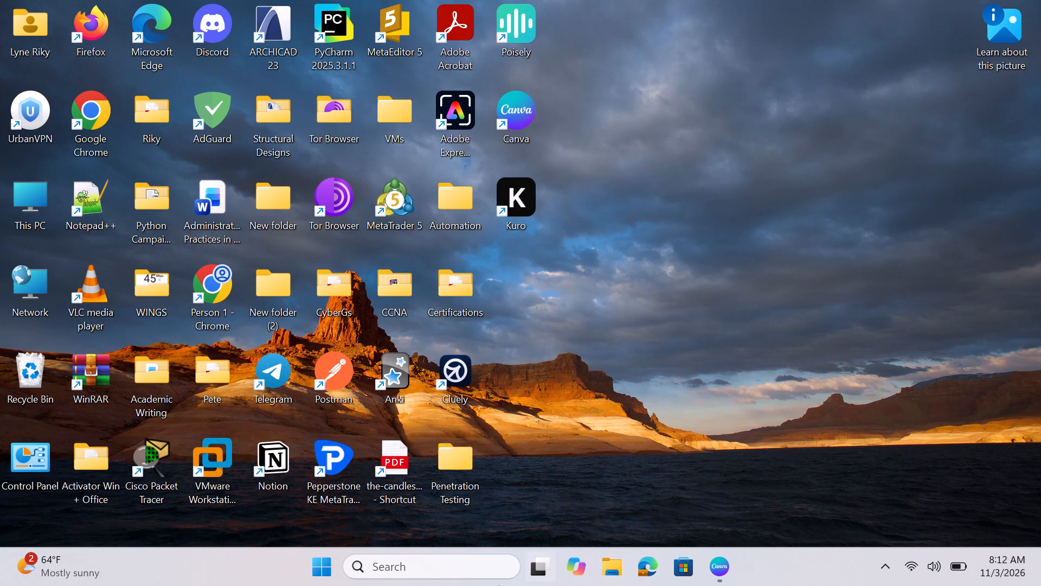
# Launch the Kuro app from the desktop.
pyautogui.doubleClick(511, 188)
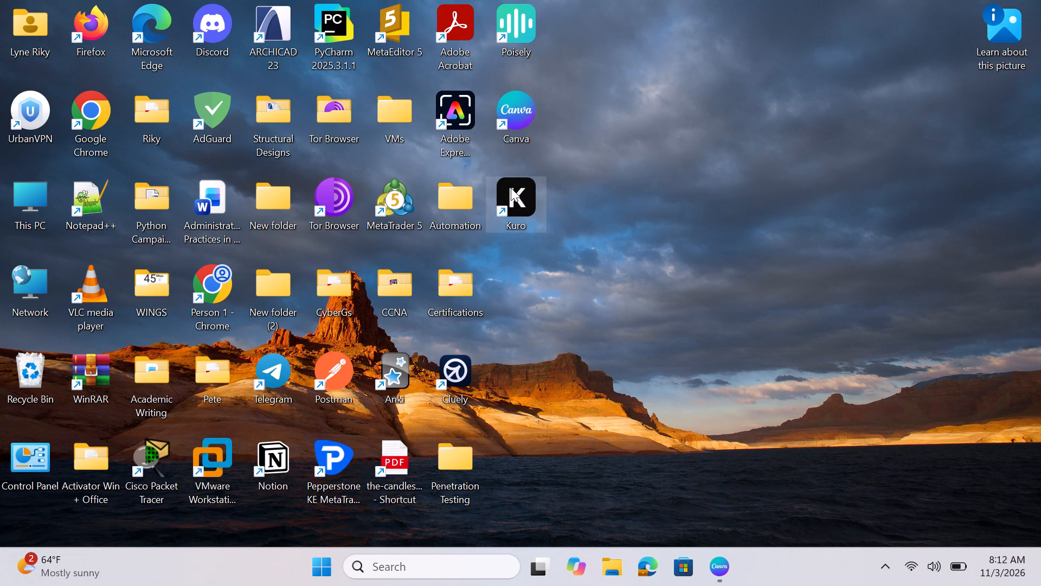